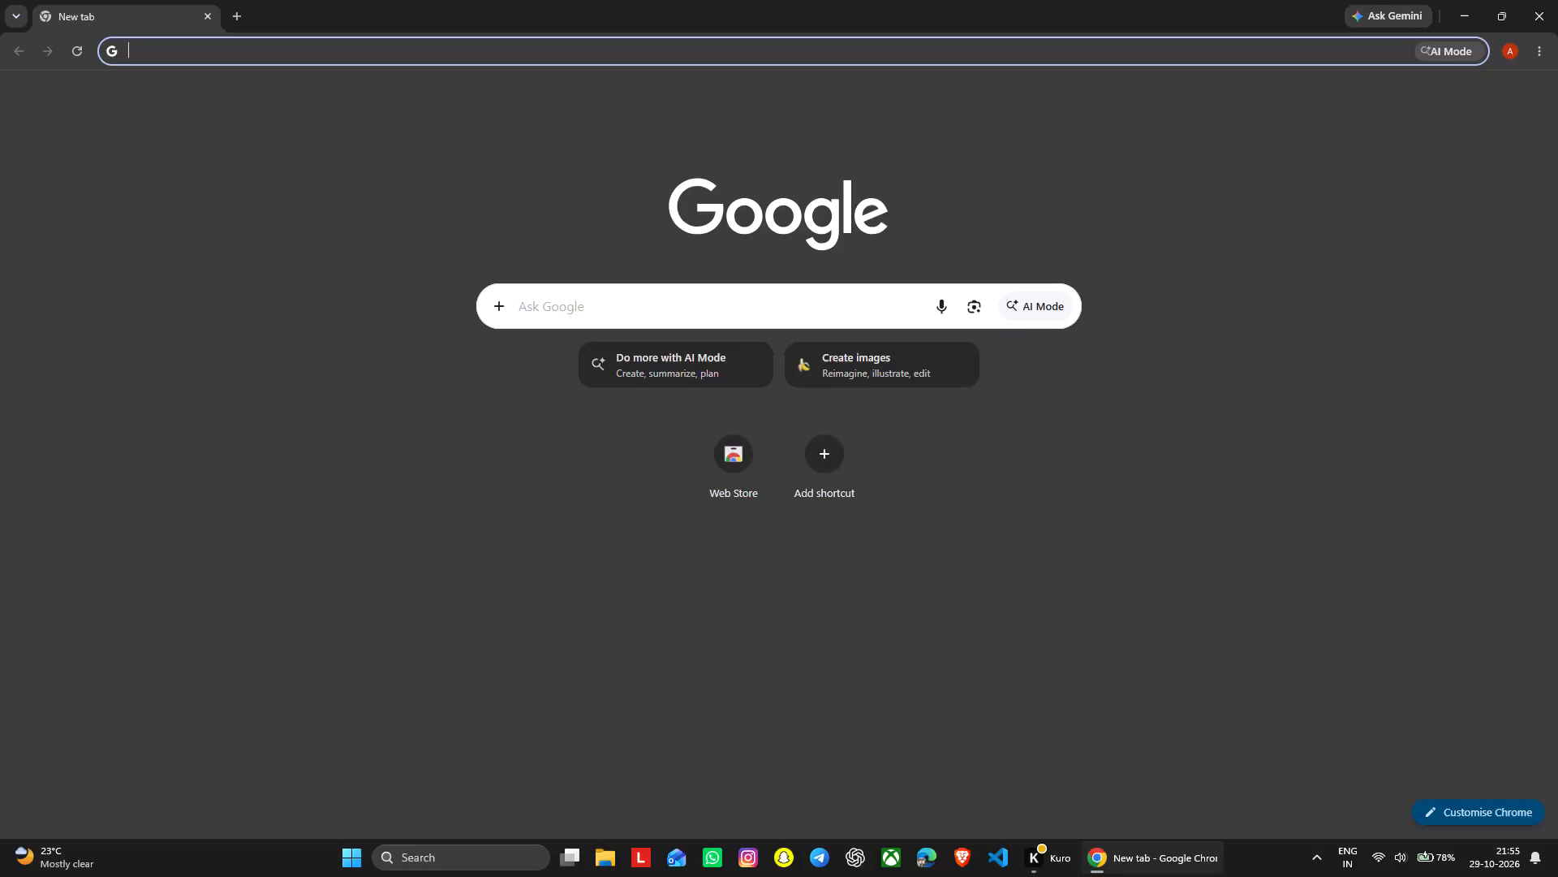
Search Google for "canva" and open the Canva account login result.
{"action": "type", "text": "va"}
{"action": "key", "text": "Return"}
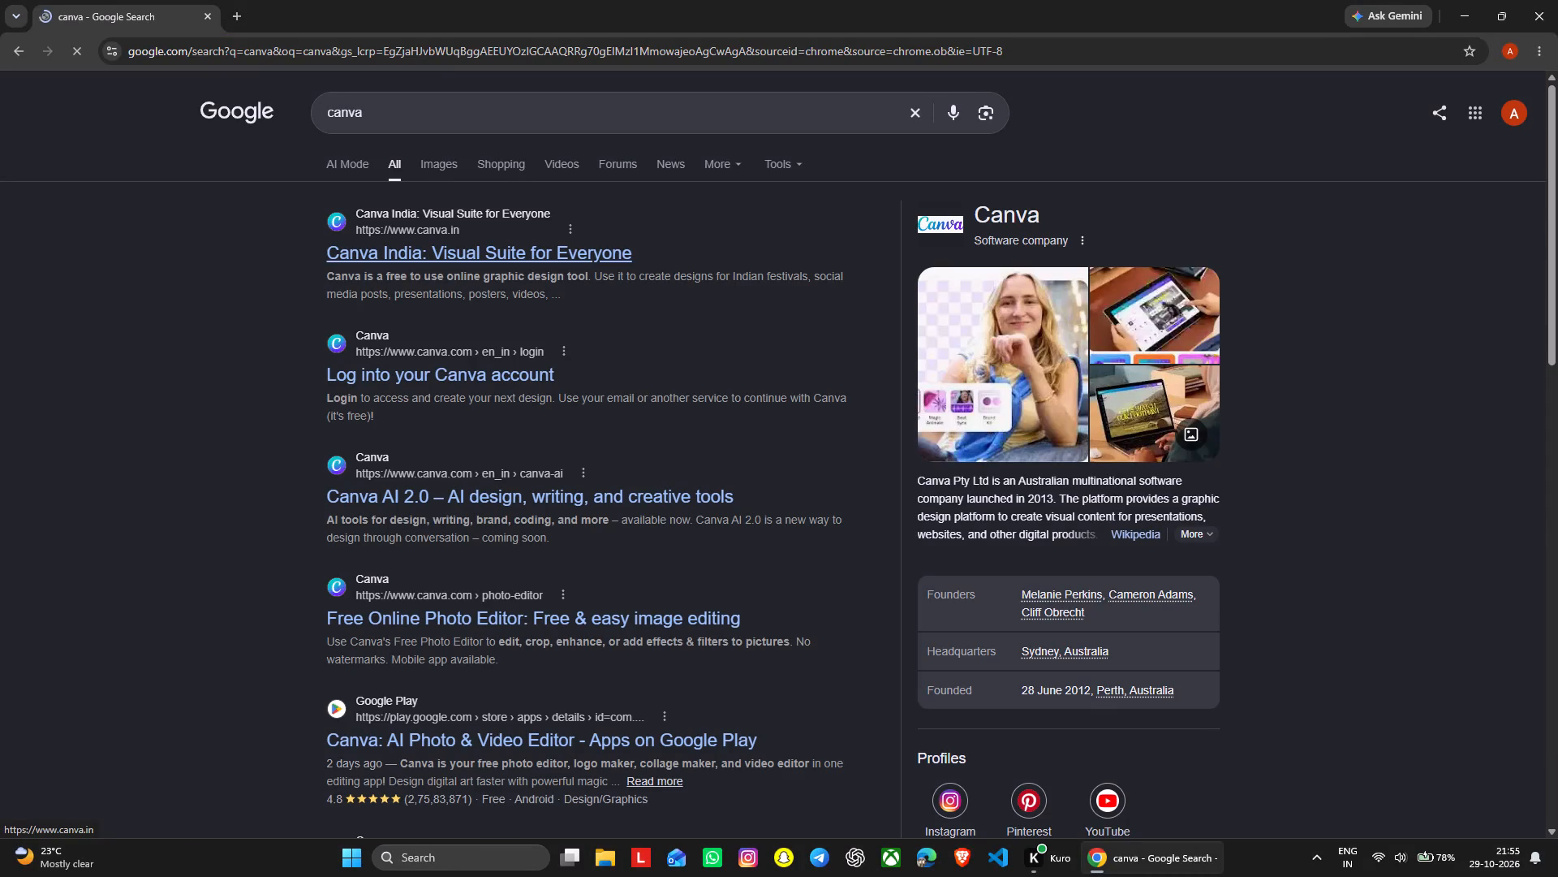
{"action": "left_click", "coordinate": [462, 385]}
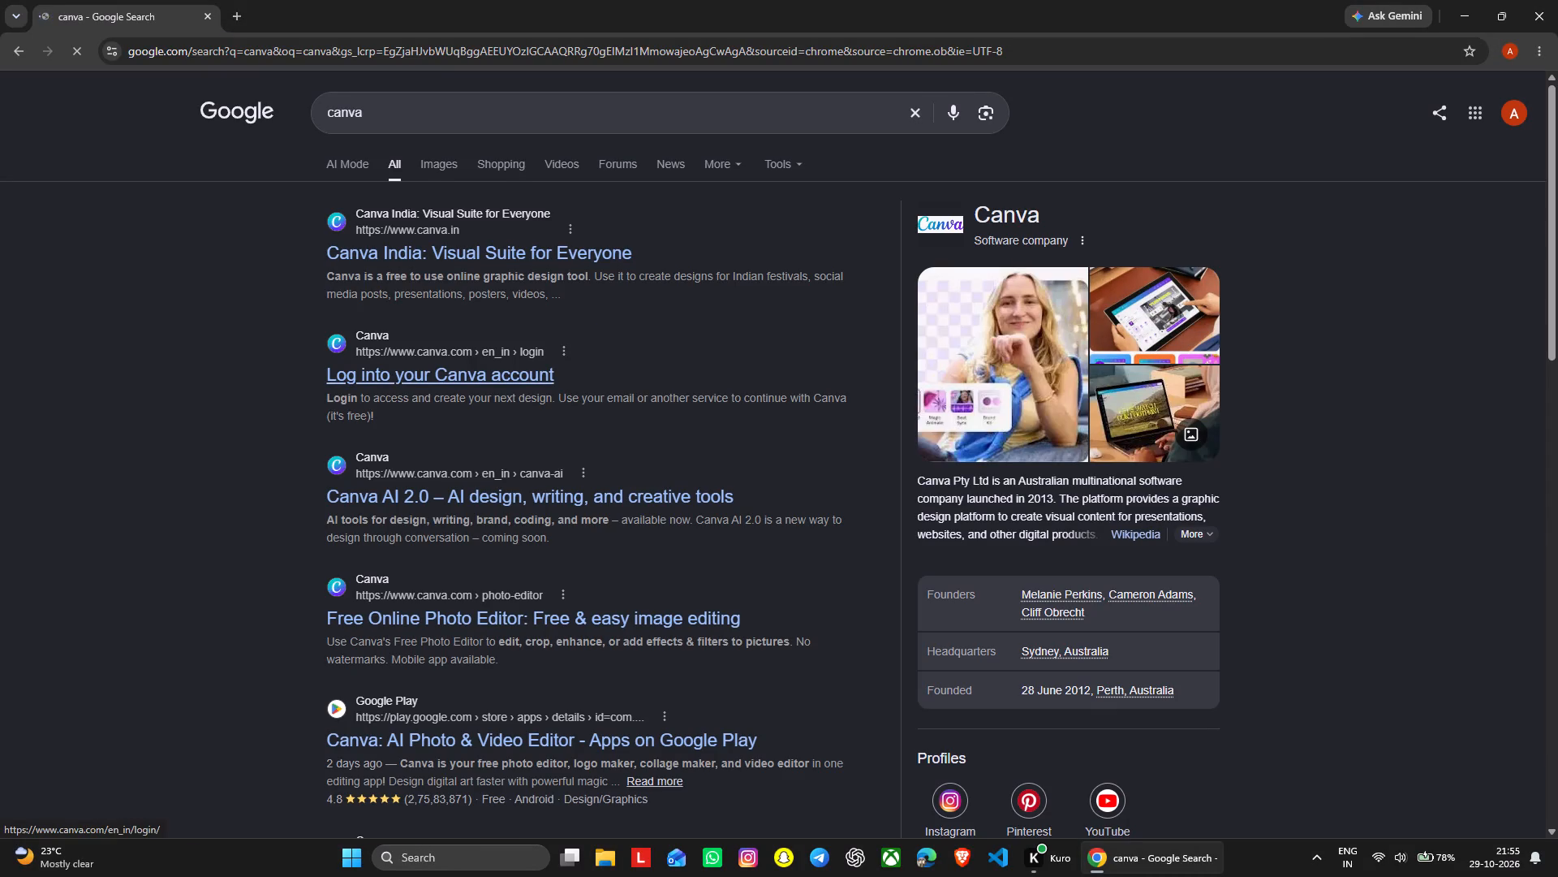
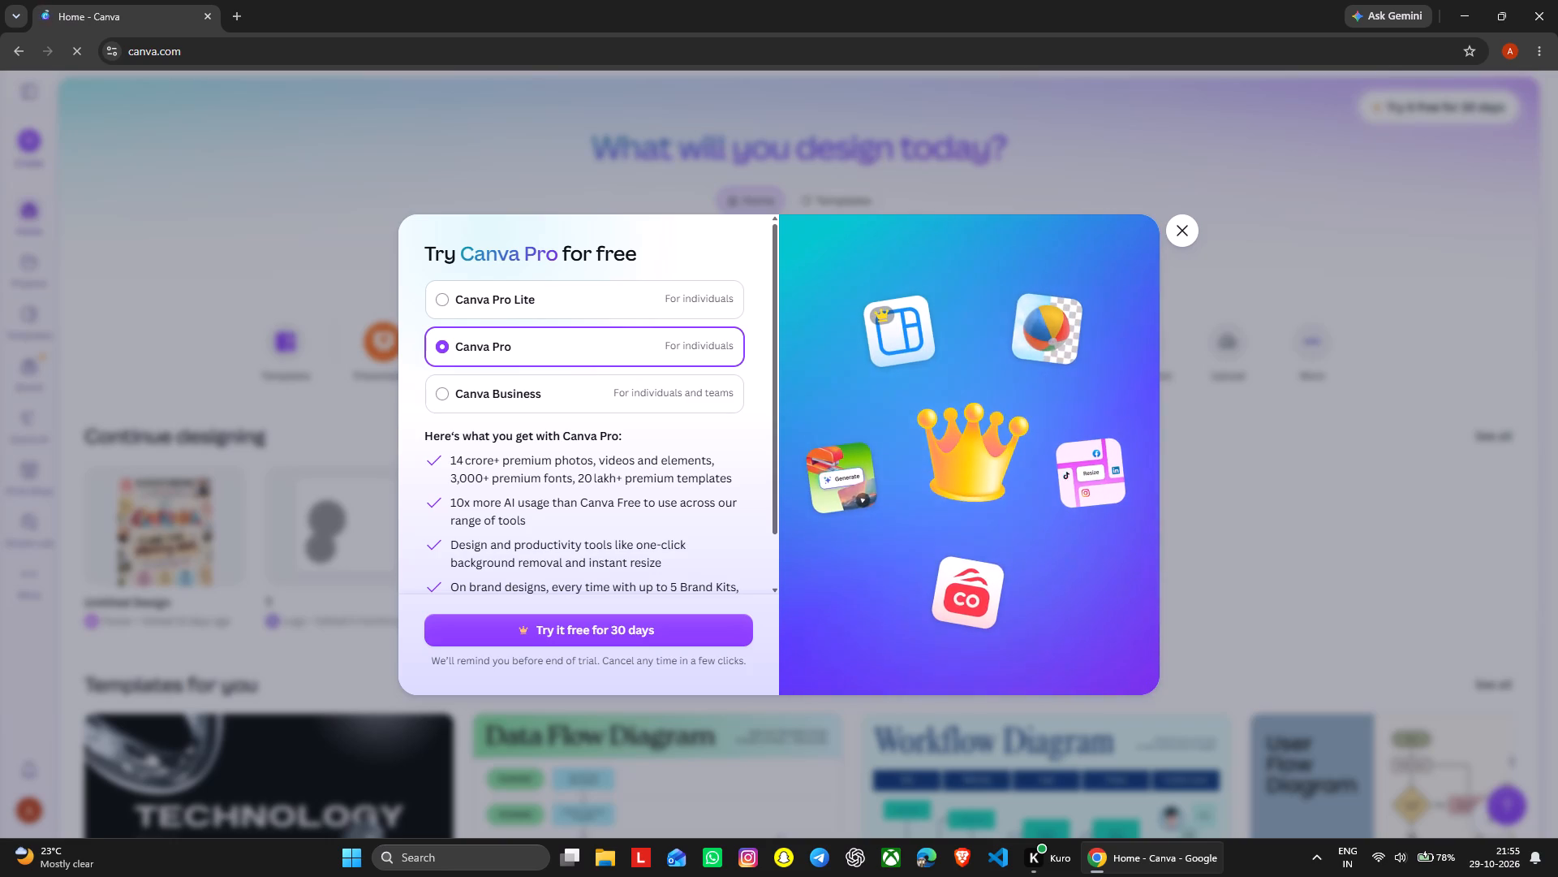
Look through the Canva Pro free trial offer and dismiss it to reach the Canva home page.
{"action": "scroll", "coordinate": [741, 414], "scroll_direction": "down", "scroll_amount": 2}
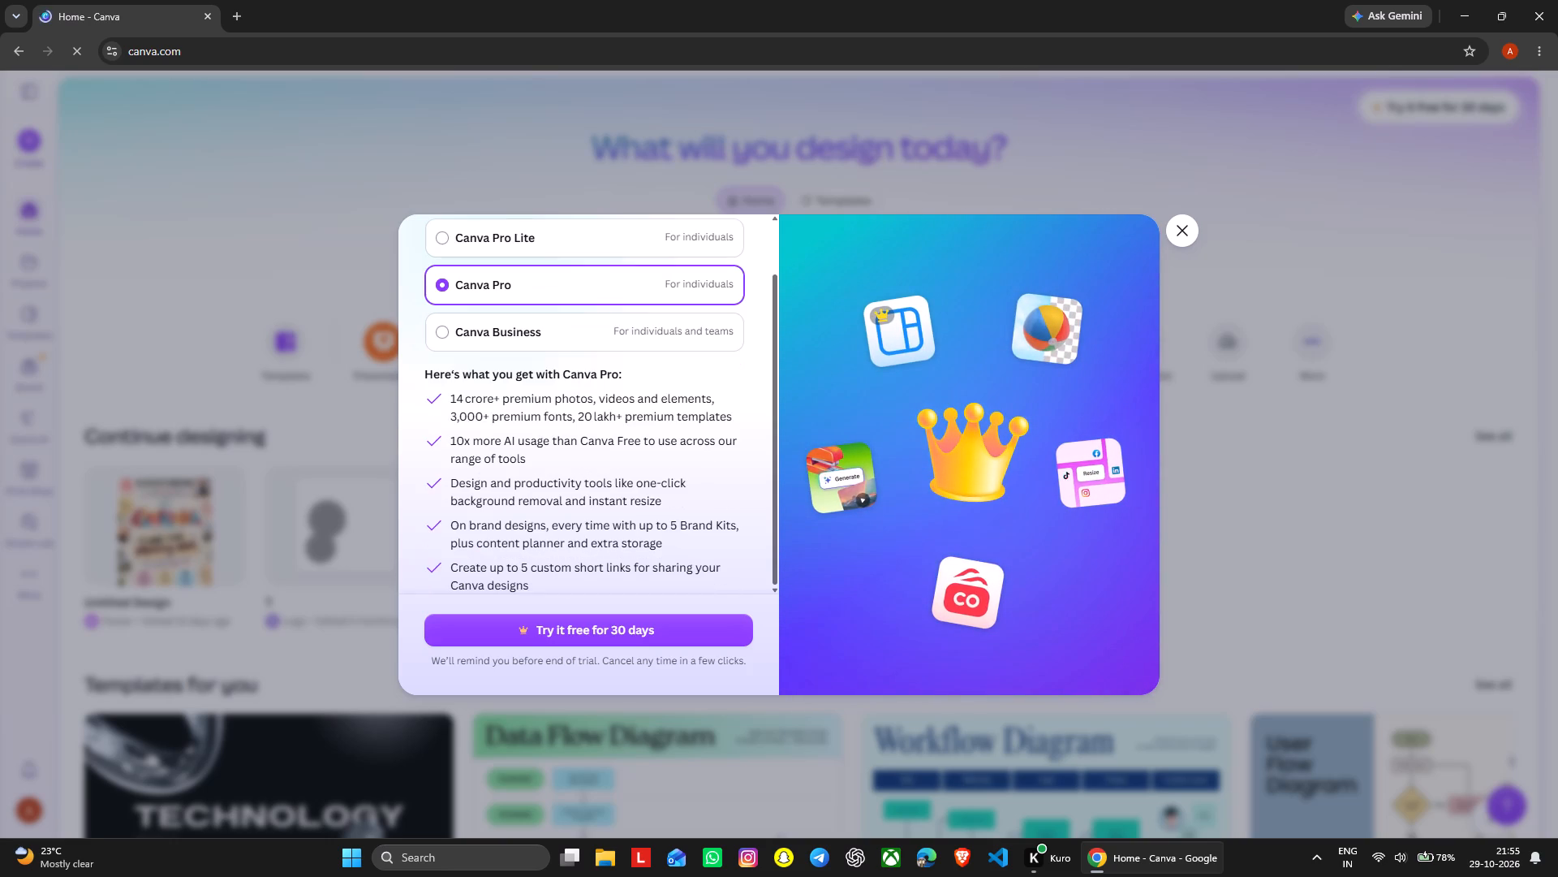
{"action": "scroll", "coordinate": [741, 414], "scroll_direction": "down", "scroll_amount": 3}
{"action": "left_click", "coordinate": [1197, 231]}
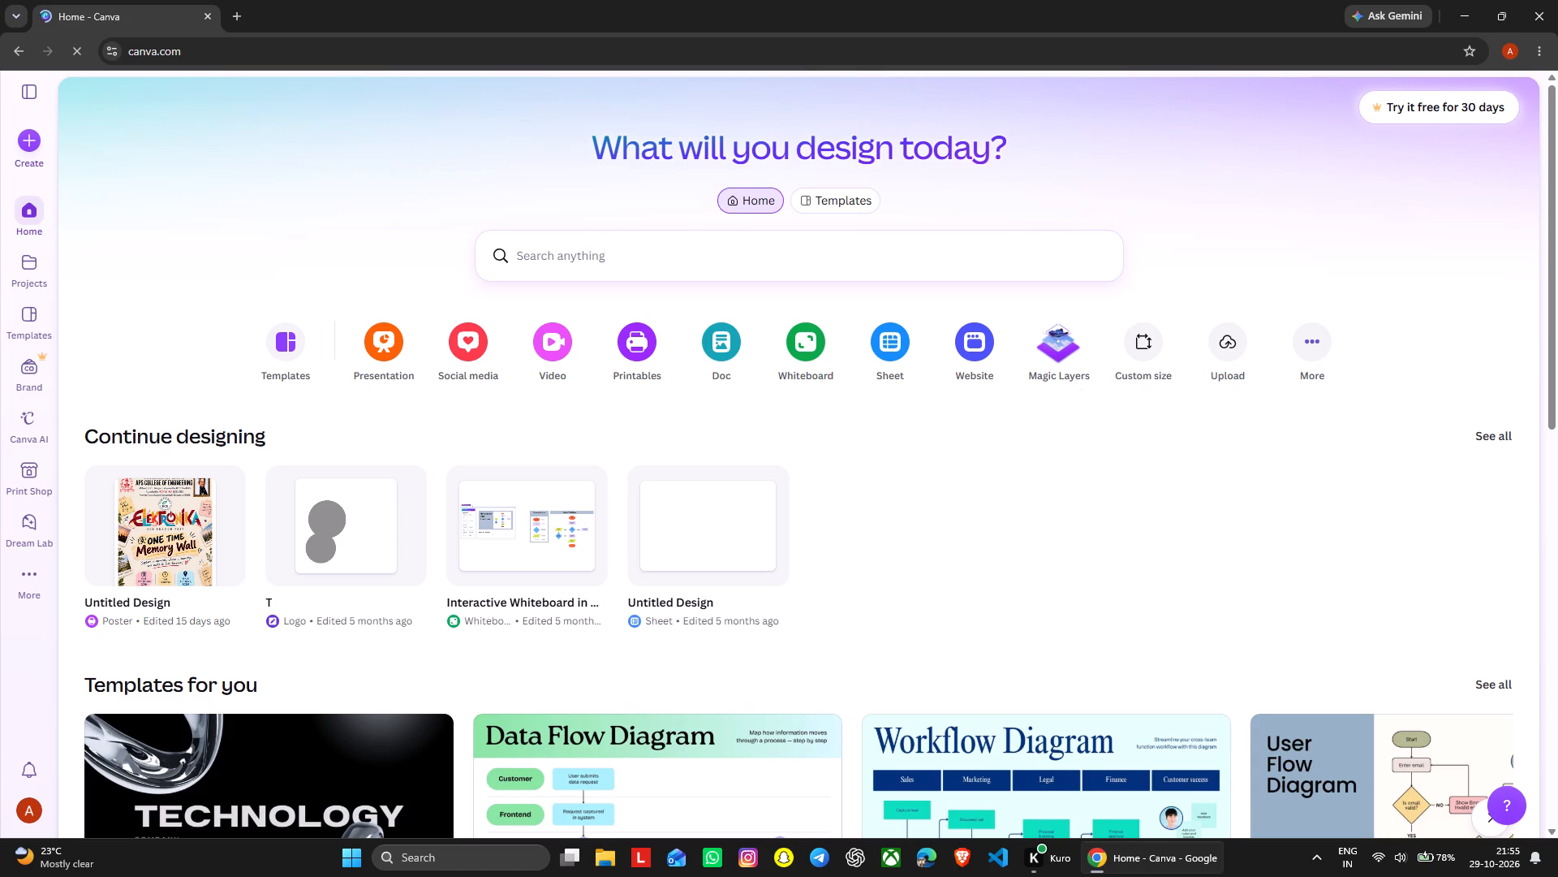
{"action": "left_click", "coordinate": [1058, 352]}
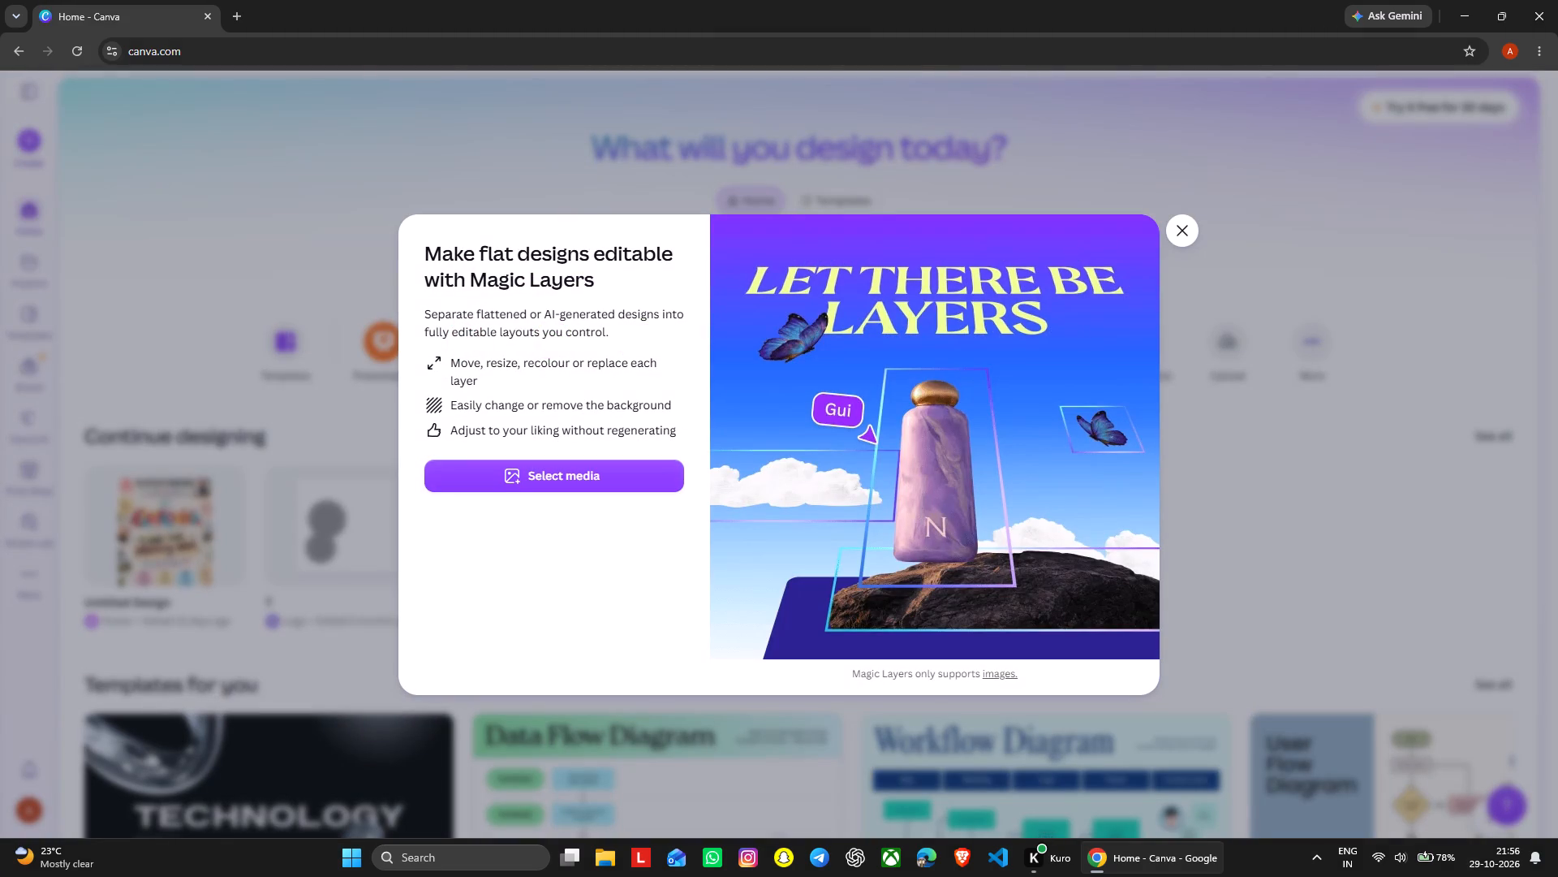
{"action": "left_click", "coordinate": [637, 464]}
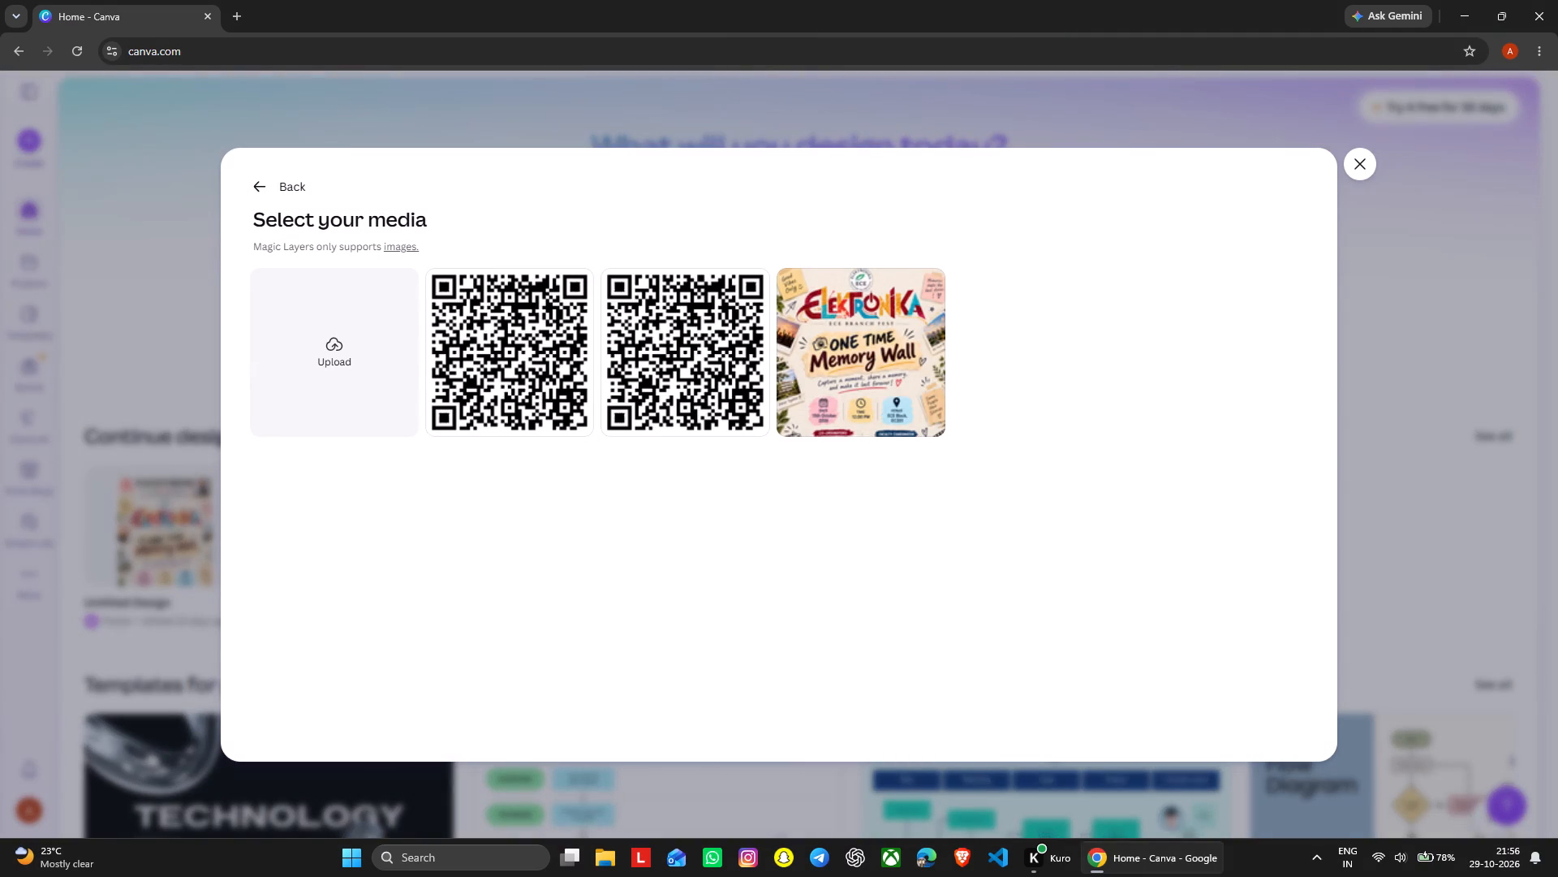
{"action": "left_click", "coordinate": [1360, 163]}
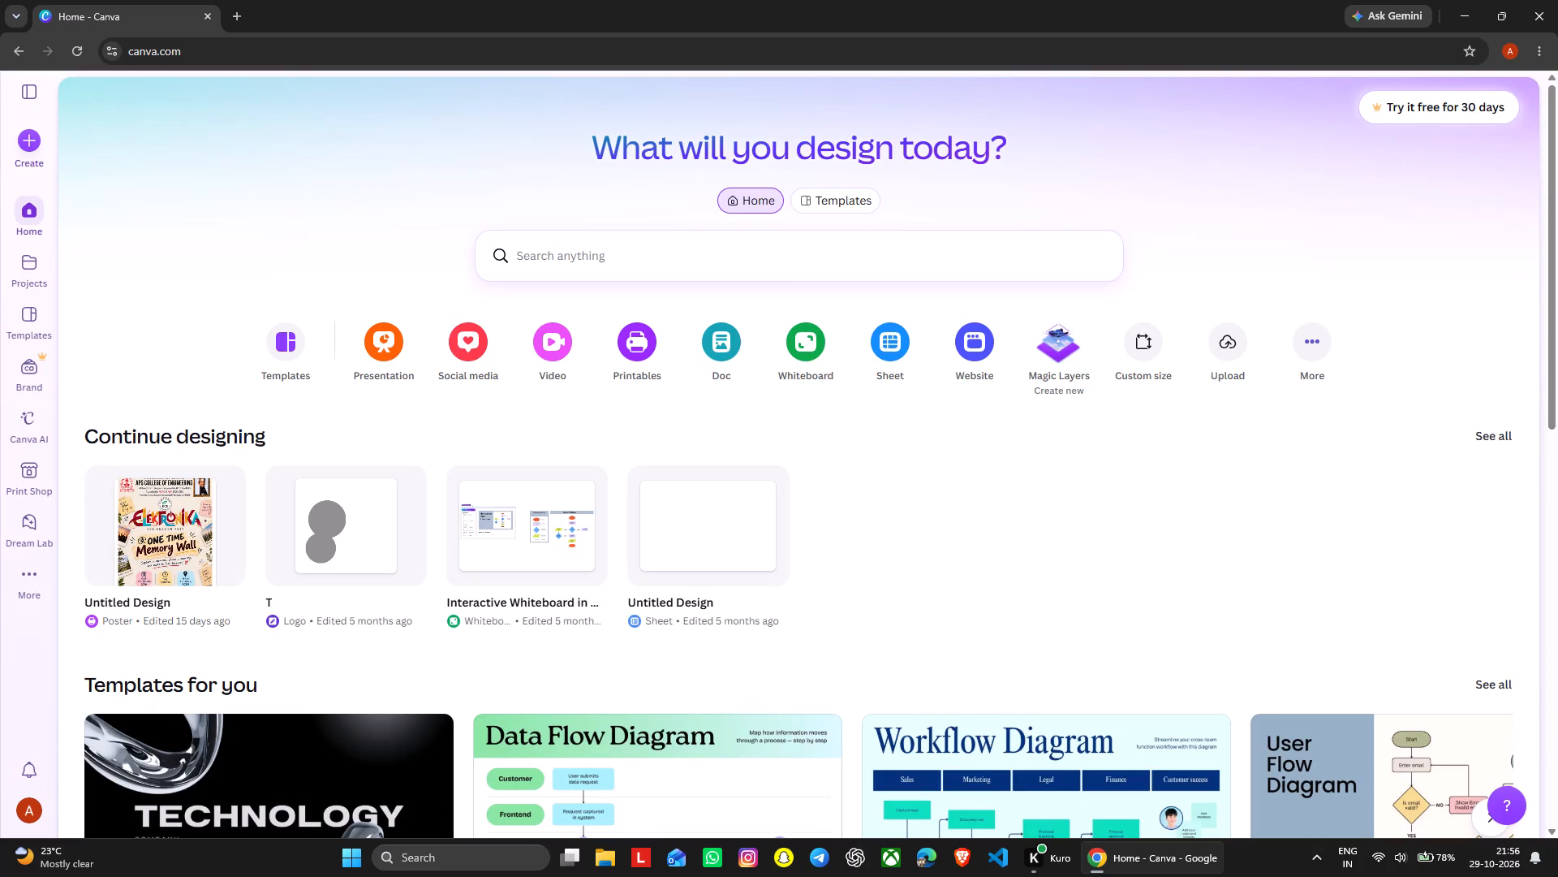
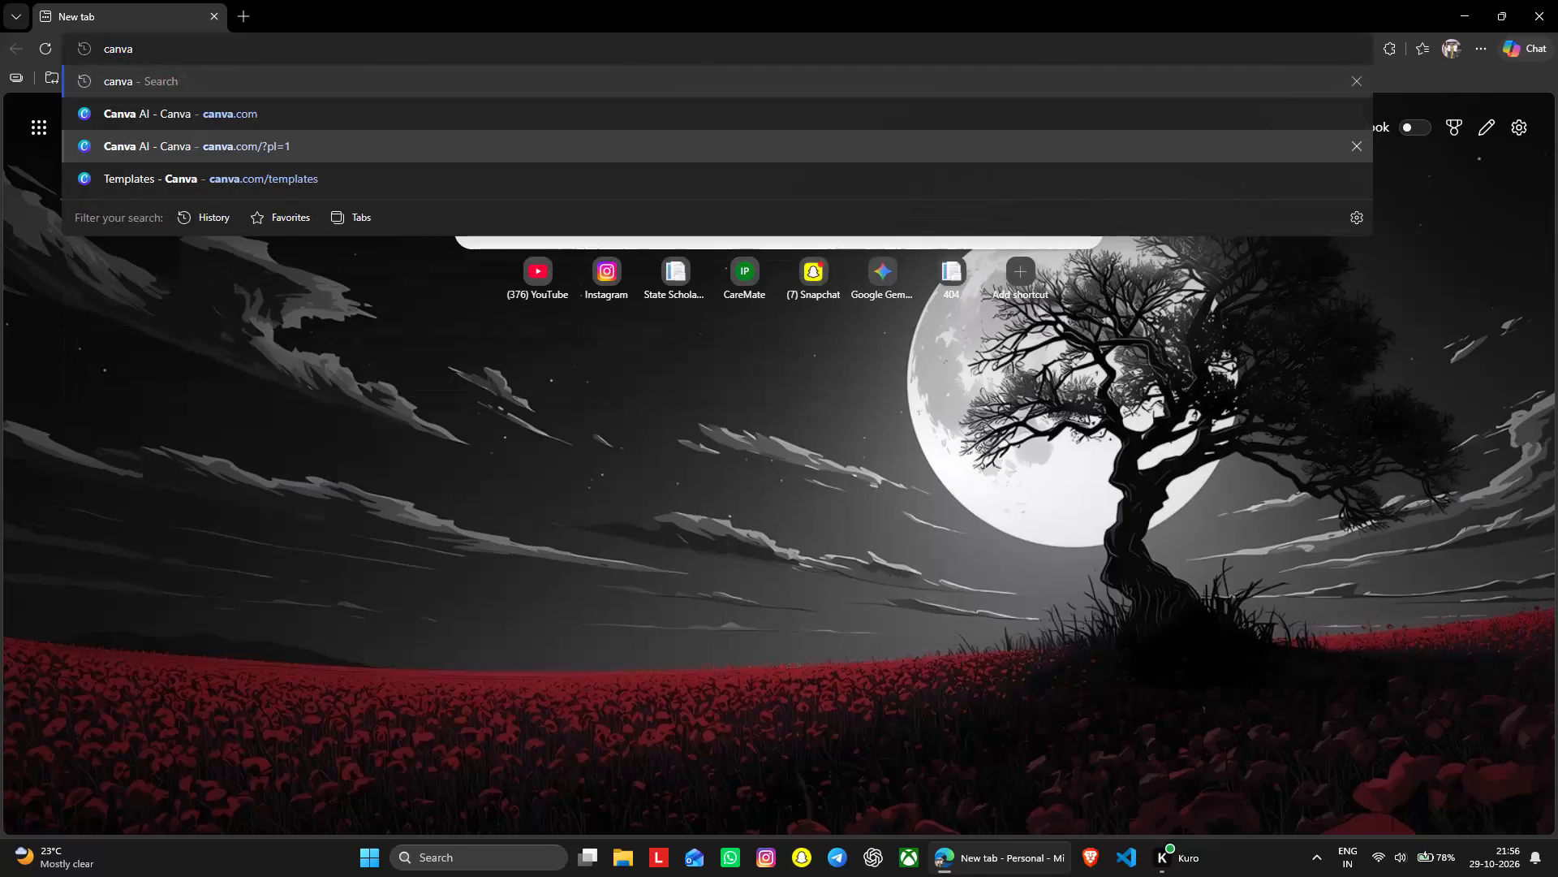
Search the web for canva, open the Canva home page from the results and dismiss the pop-up covering it.
{"action": "key", "text": "Return"}
{"action": "left_click", "coordinate": [251, 270]}
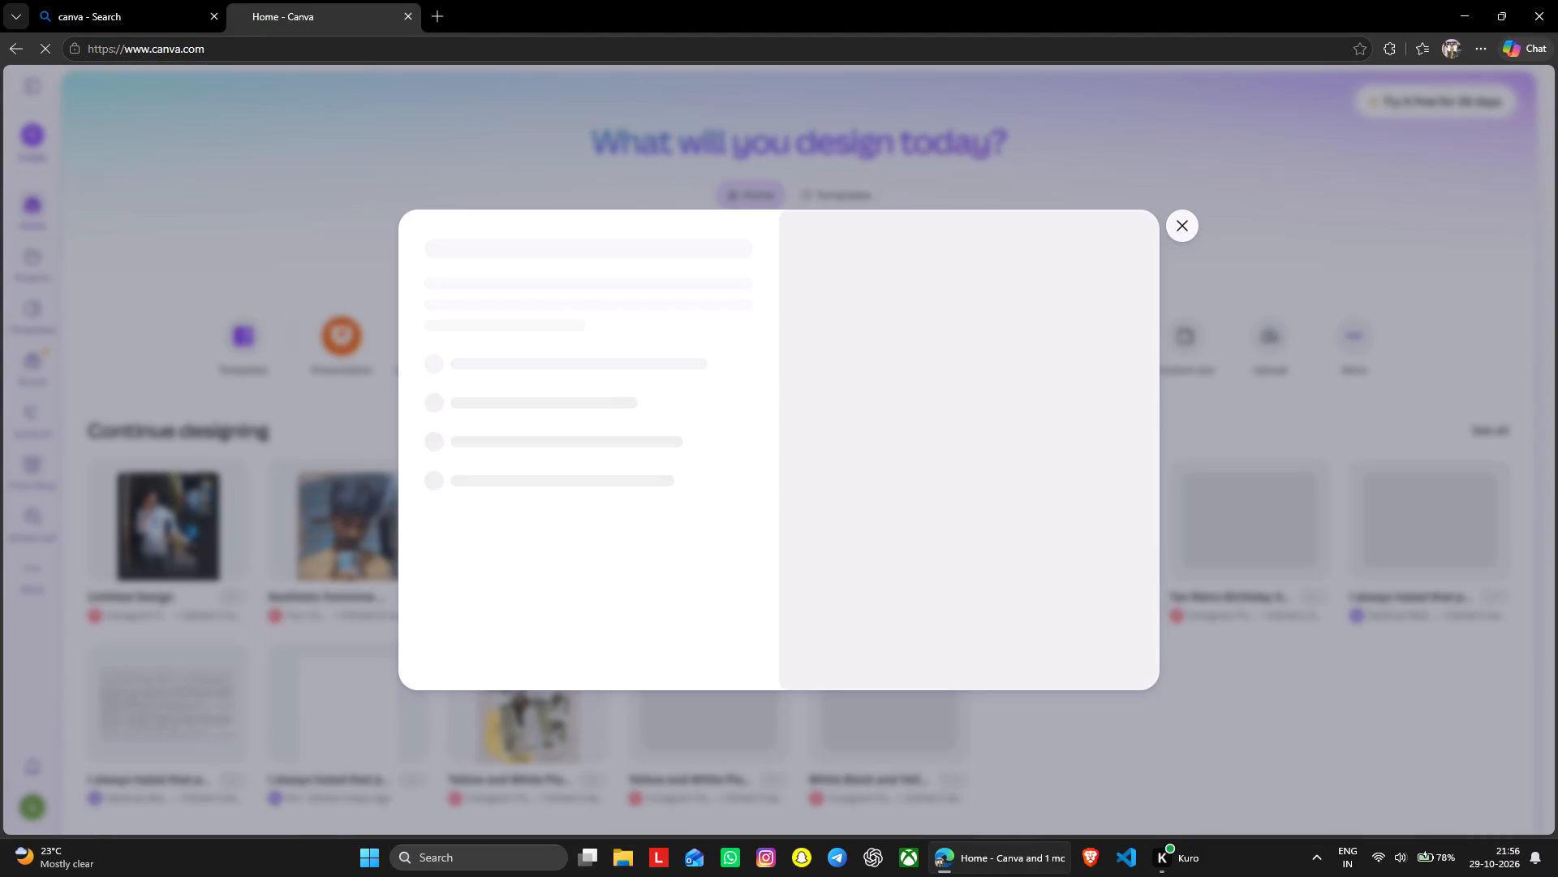
{"action": "left_click", "coordinate": [1182, 227]}
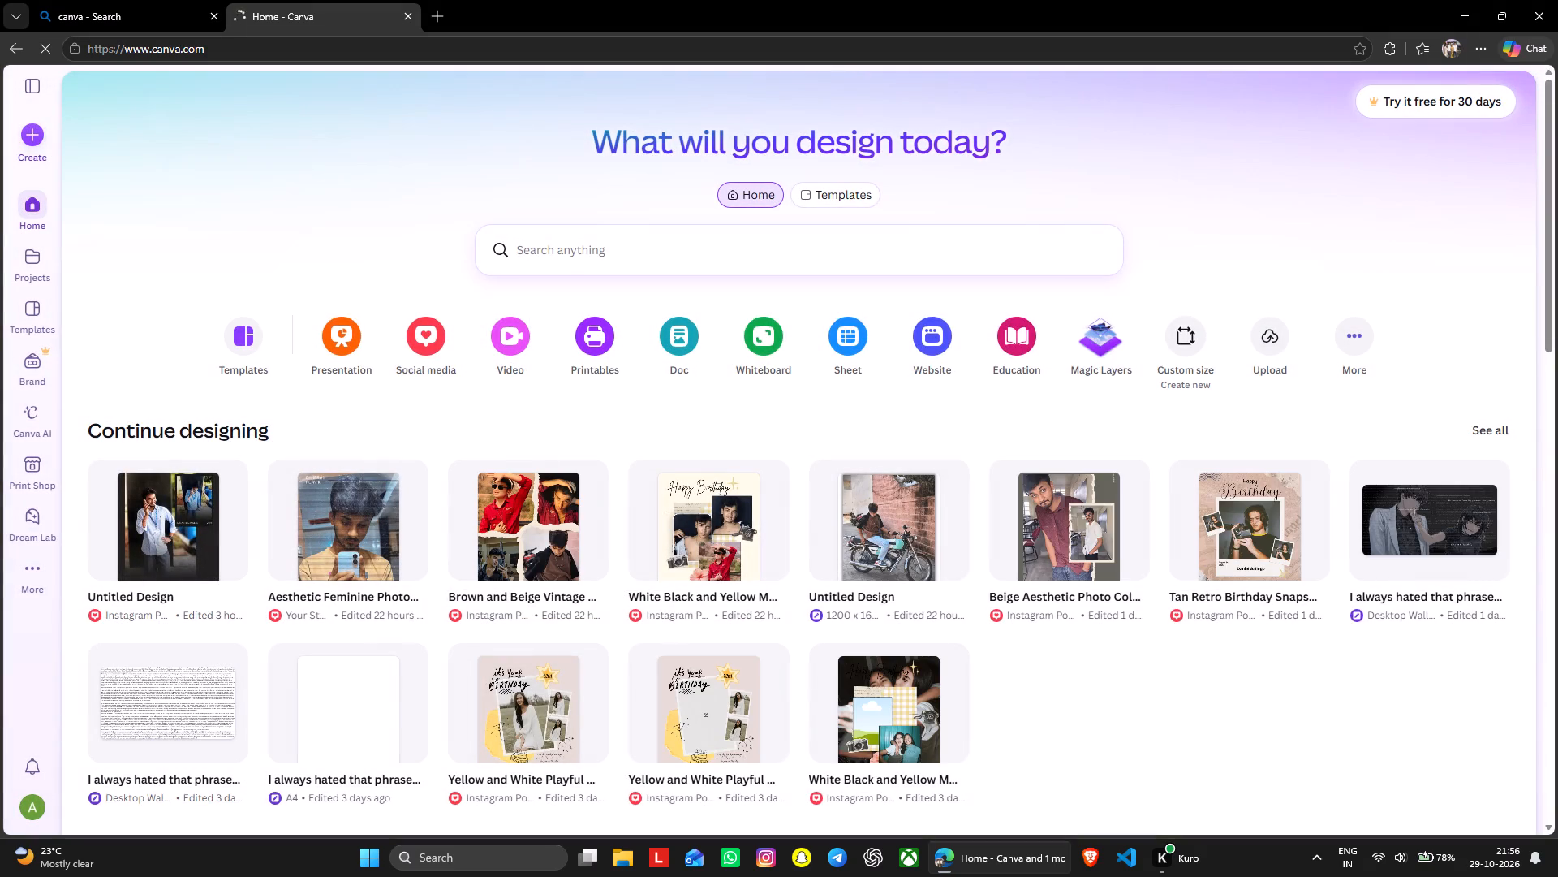
Open the blurred-background photo of the man phoning before a black door through Magic Layers, and cancel the layer separation.
{"action": "left_click", "coordinate": [1129, 342]}
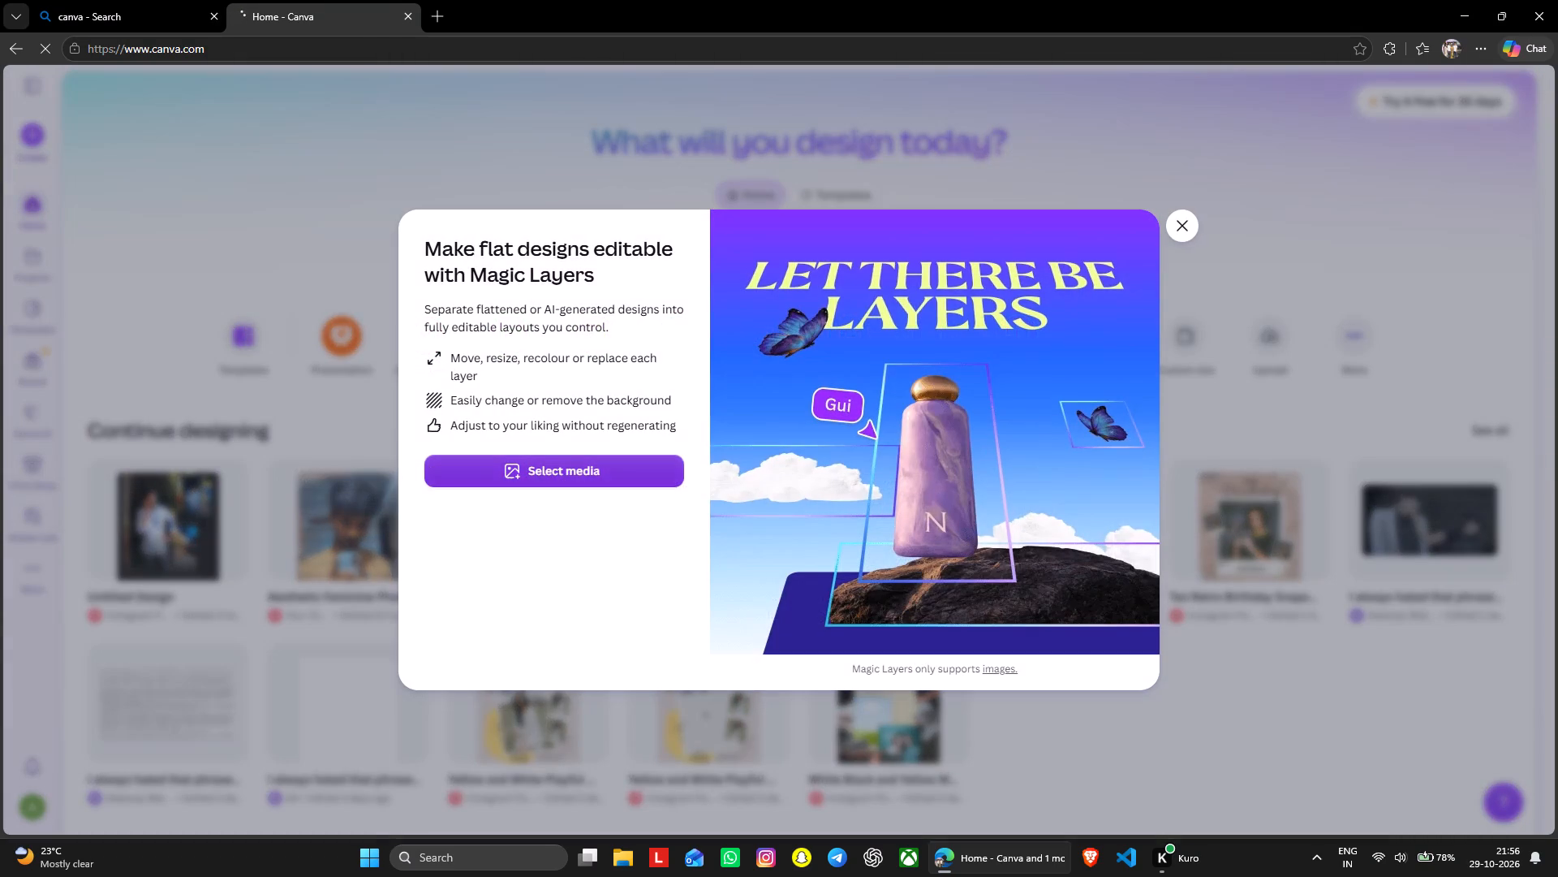
{"action": "left_click", "coordinate": [532, 460]}
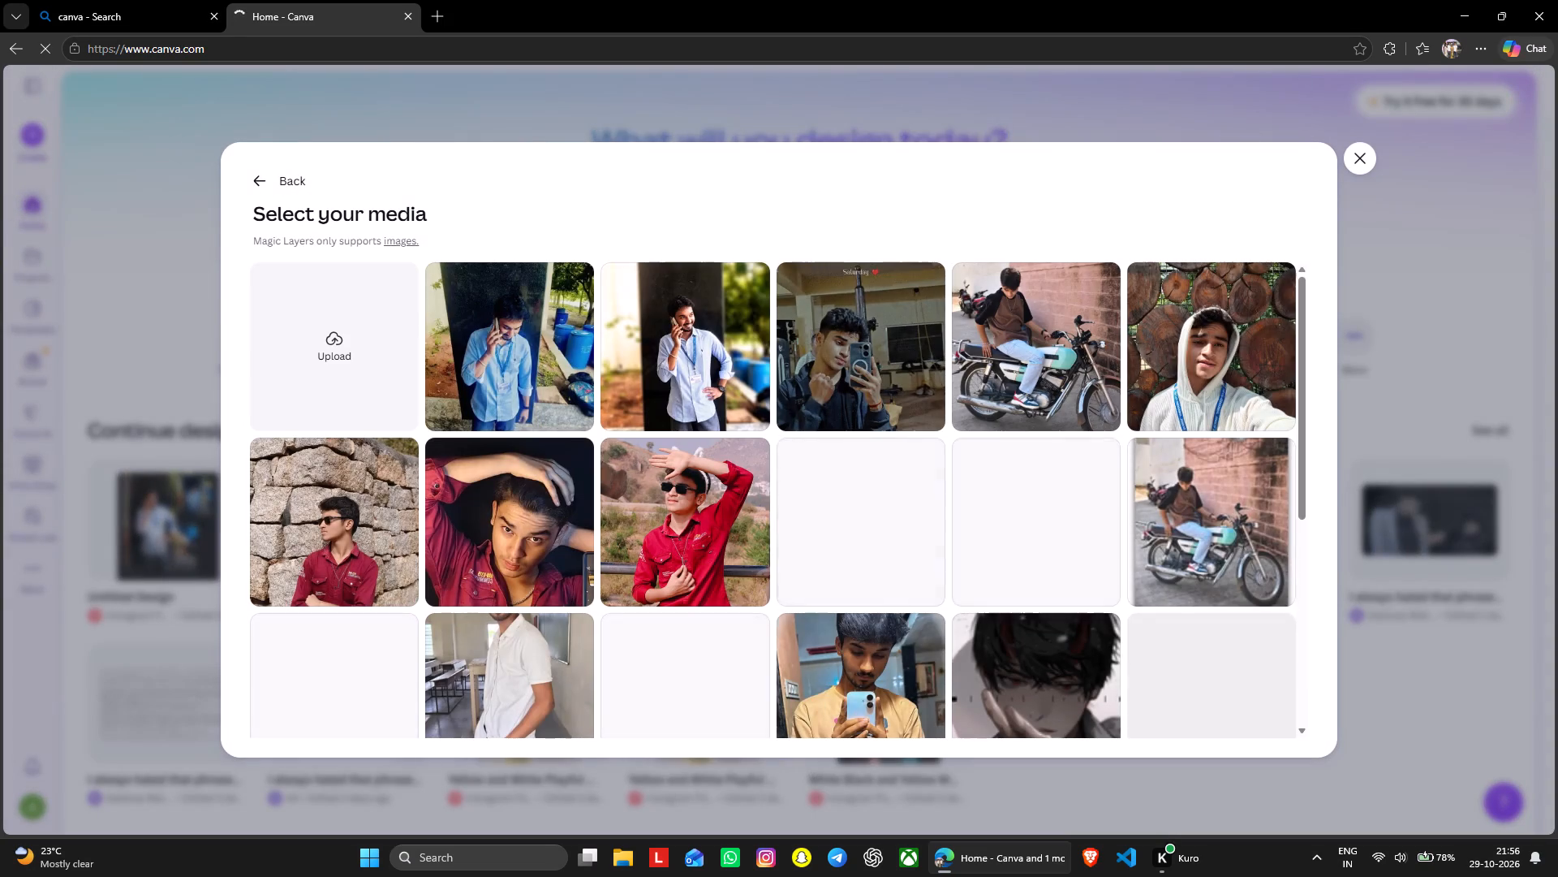
{"action": "scroll", "coordinate": [1138, 470], "scroll_direction": "down", "scroll_amount": 1}
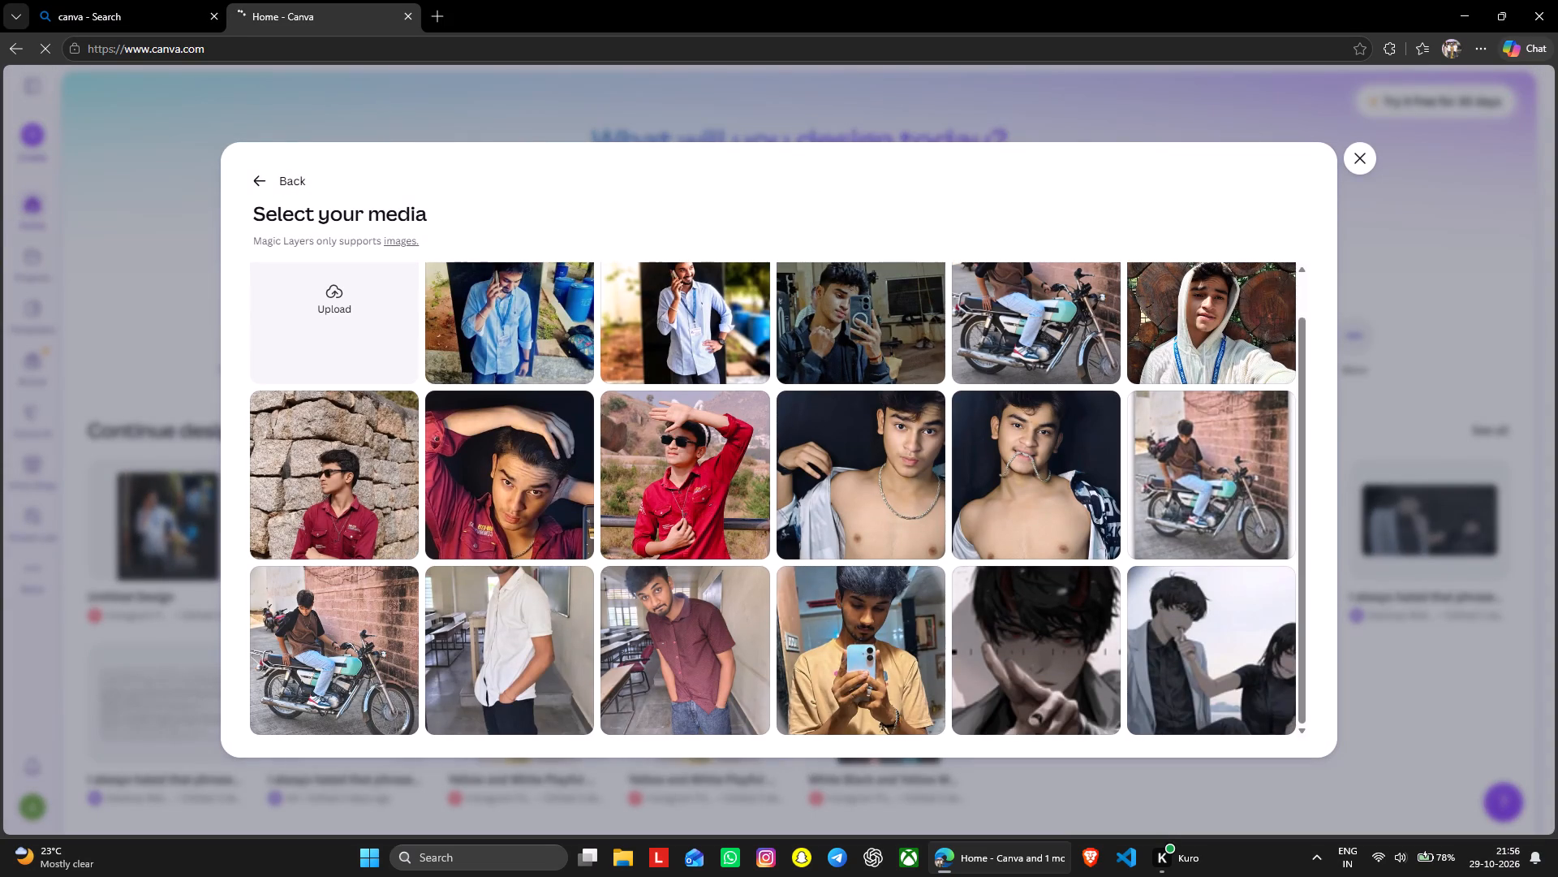
{"action": "scroll", "coordinate": [1138, 470], "scroll_direction": "down", "scroll_amount": 2}
{"action": "scroll", "coordinate": [1138, 470], "scroll_direction": "up", "scroll_amount": 1}
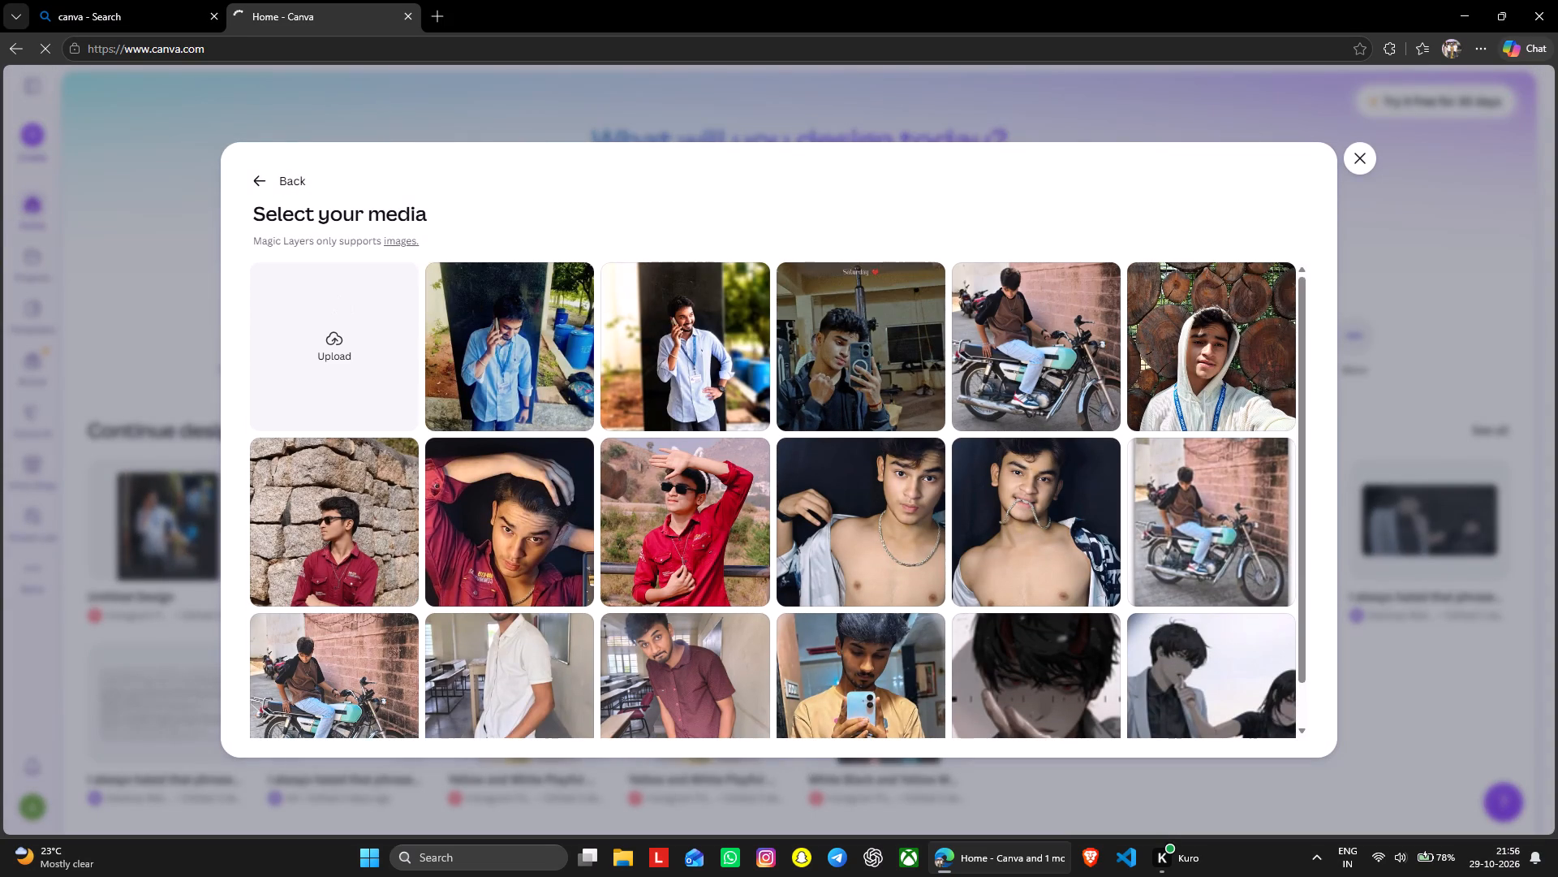
{"action": "left_click", "coordinate": [718, 369]}
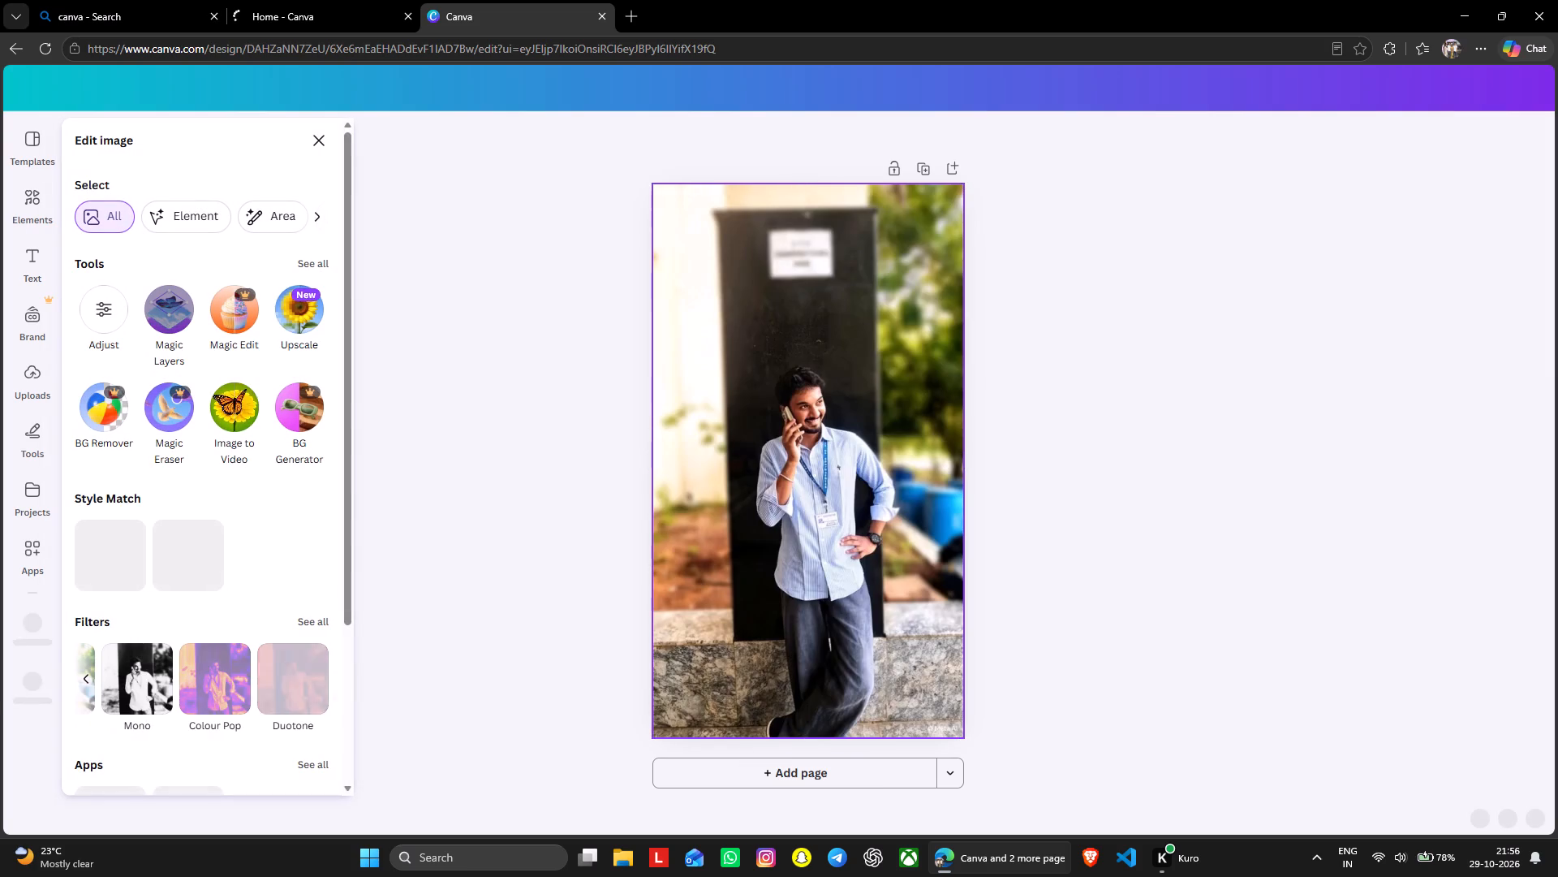
{"action": "left_click", "coordinate": [160, 315]}
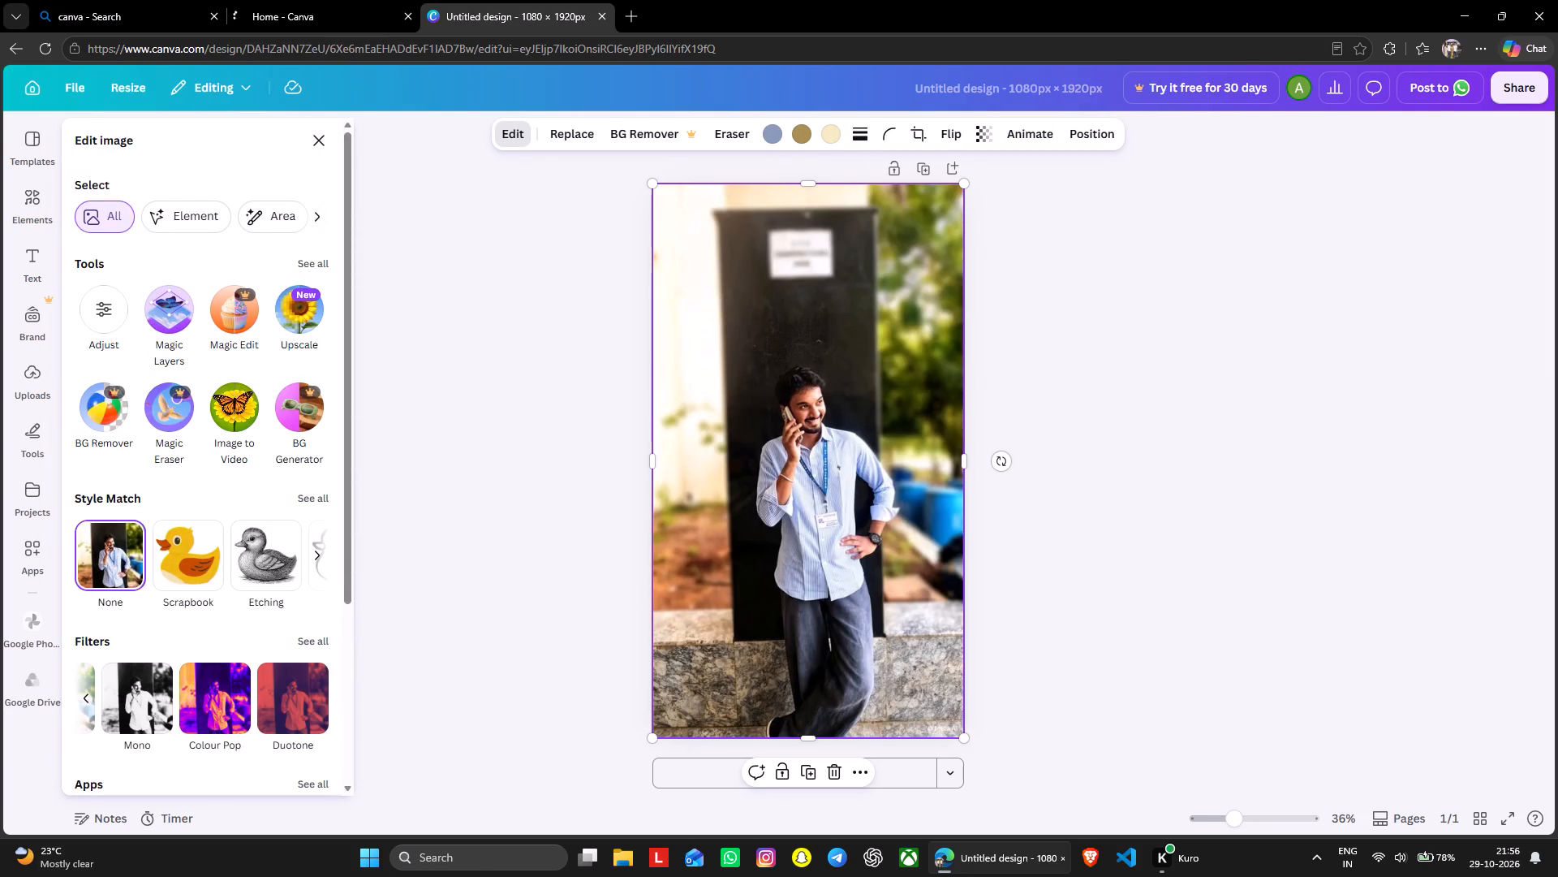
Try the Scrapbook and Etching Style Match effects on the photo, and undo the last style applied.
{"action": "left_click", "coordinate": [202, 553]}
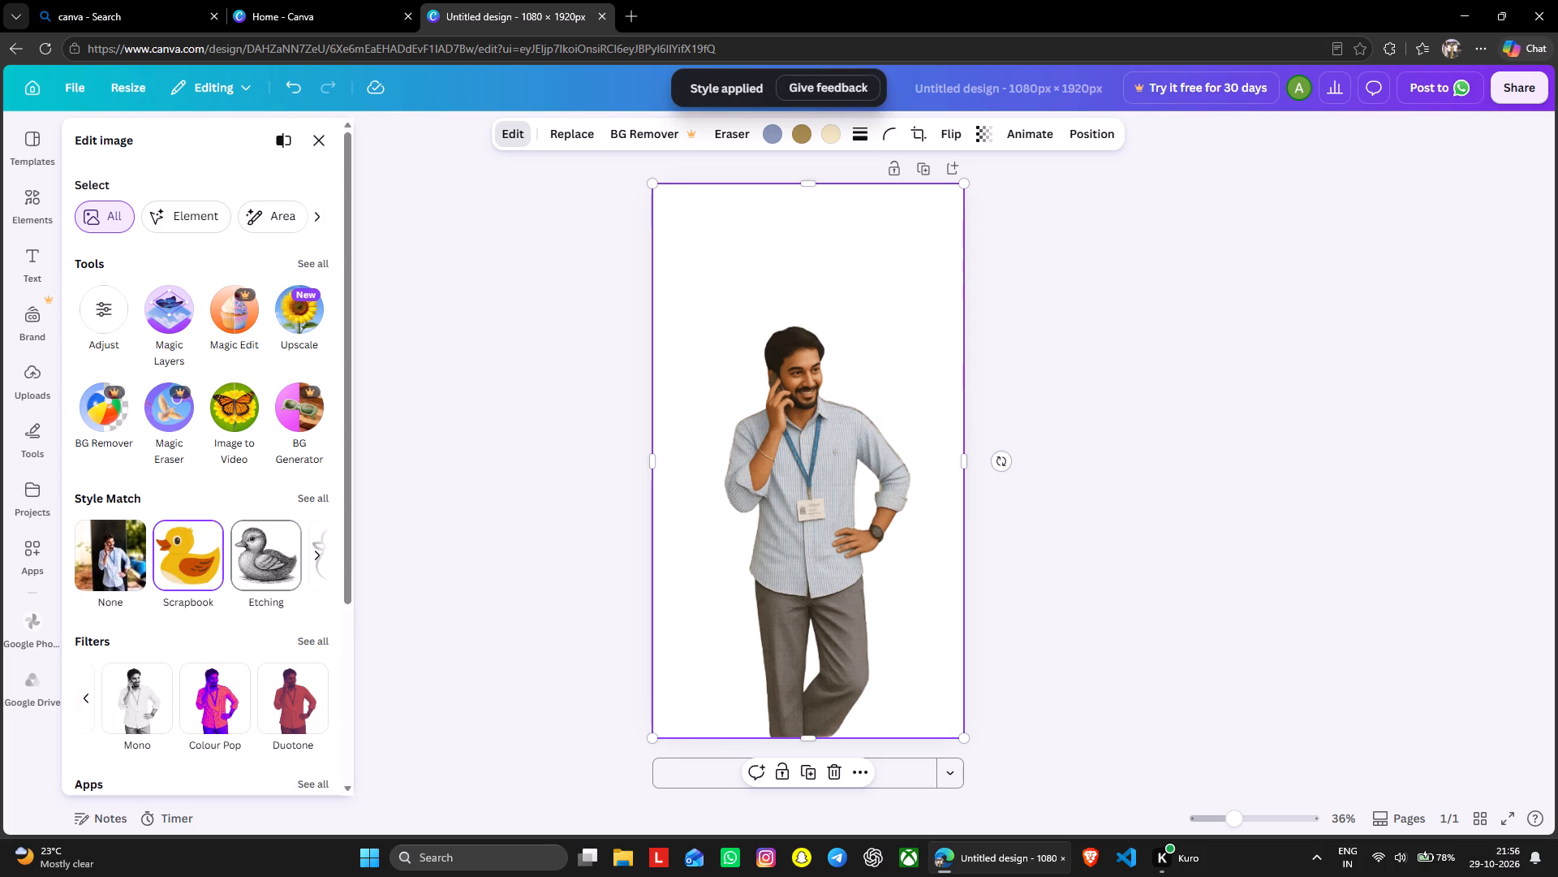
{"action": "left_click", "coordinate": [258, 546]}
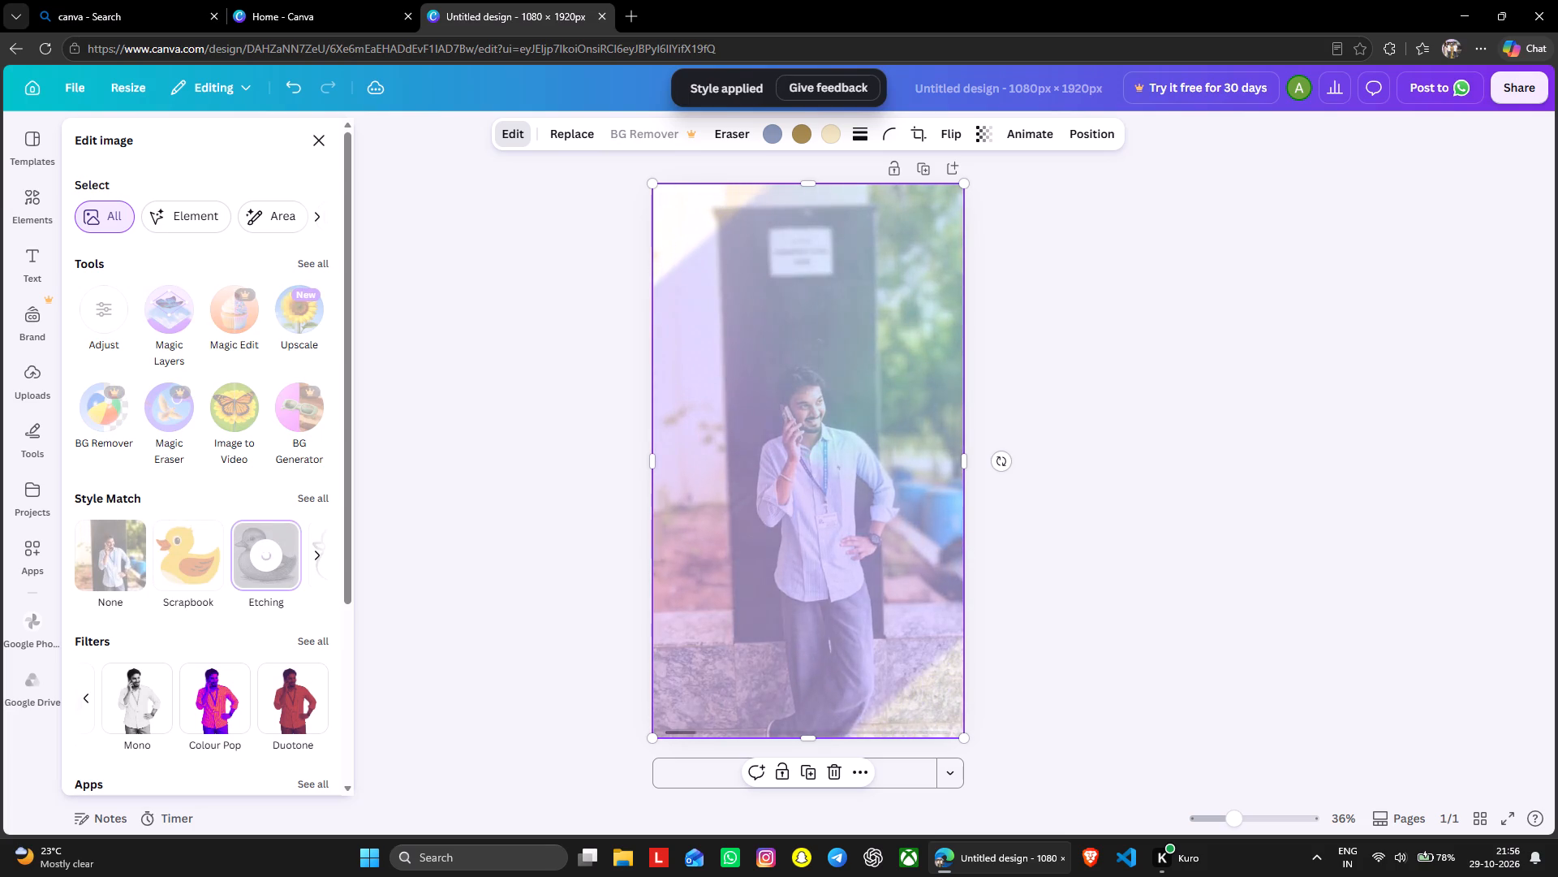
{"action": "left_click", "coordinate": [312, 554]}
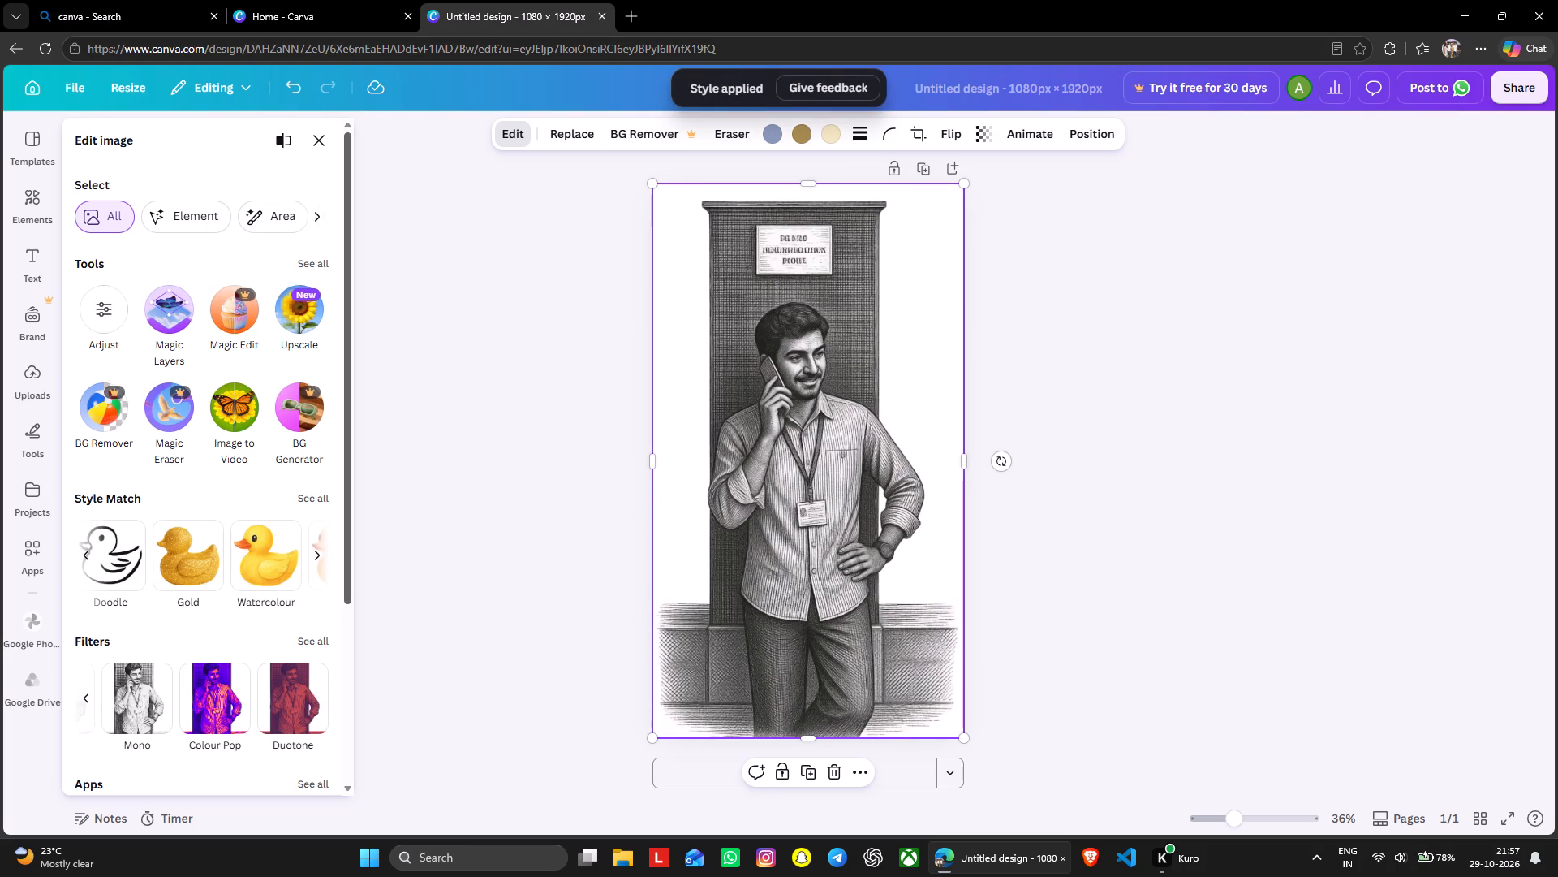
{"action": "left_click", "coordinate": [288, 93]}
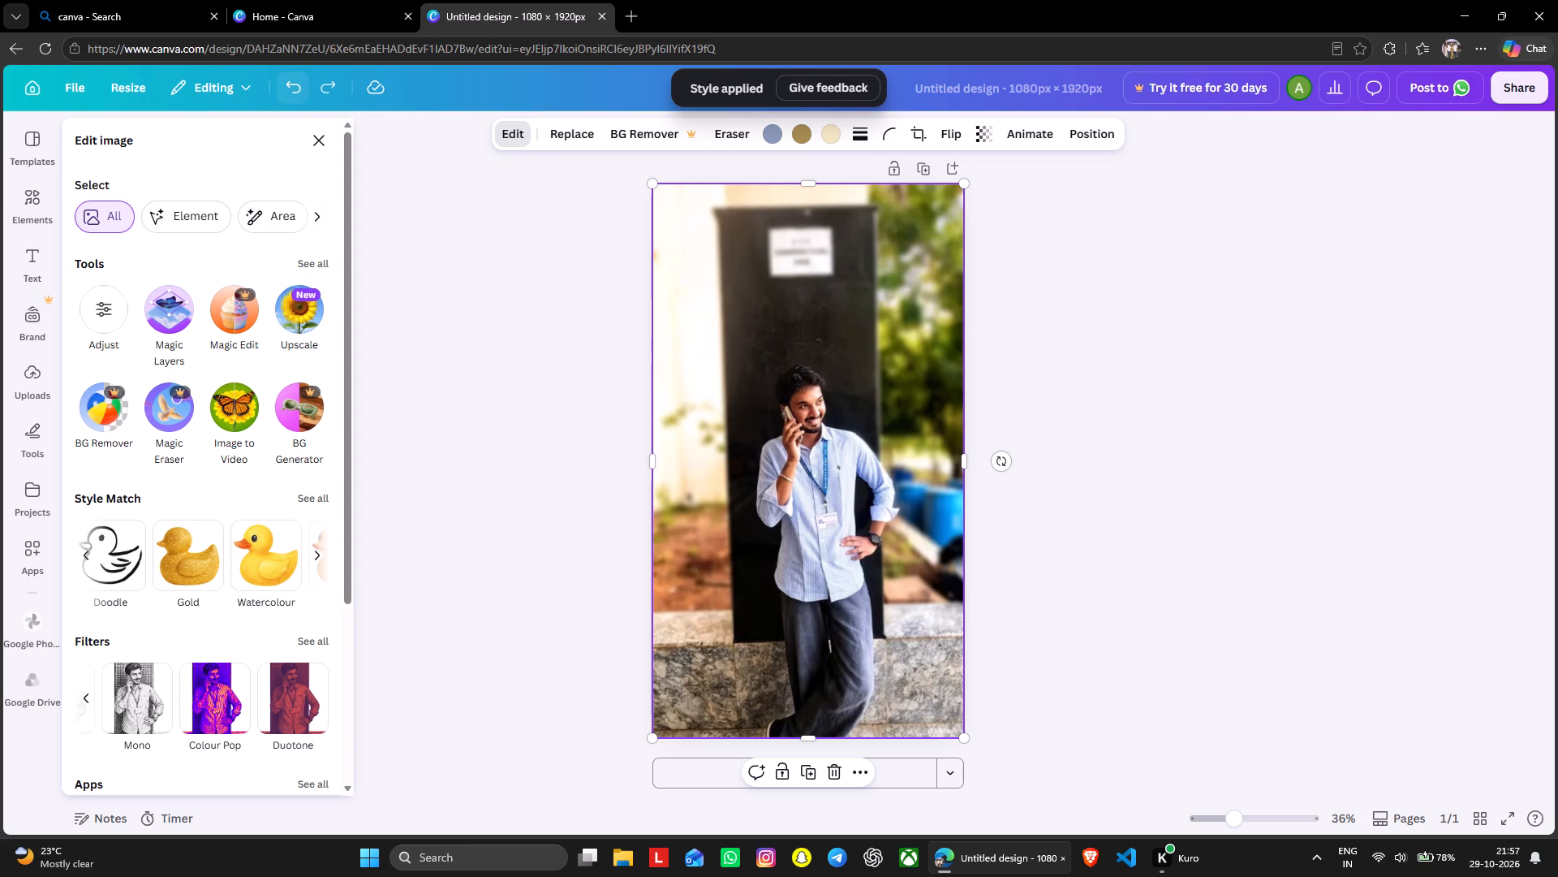
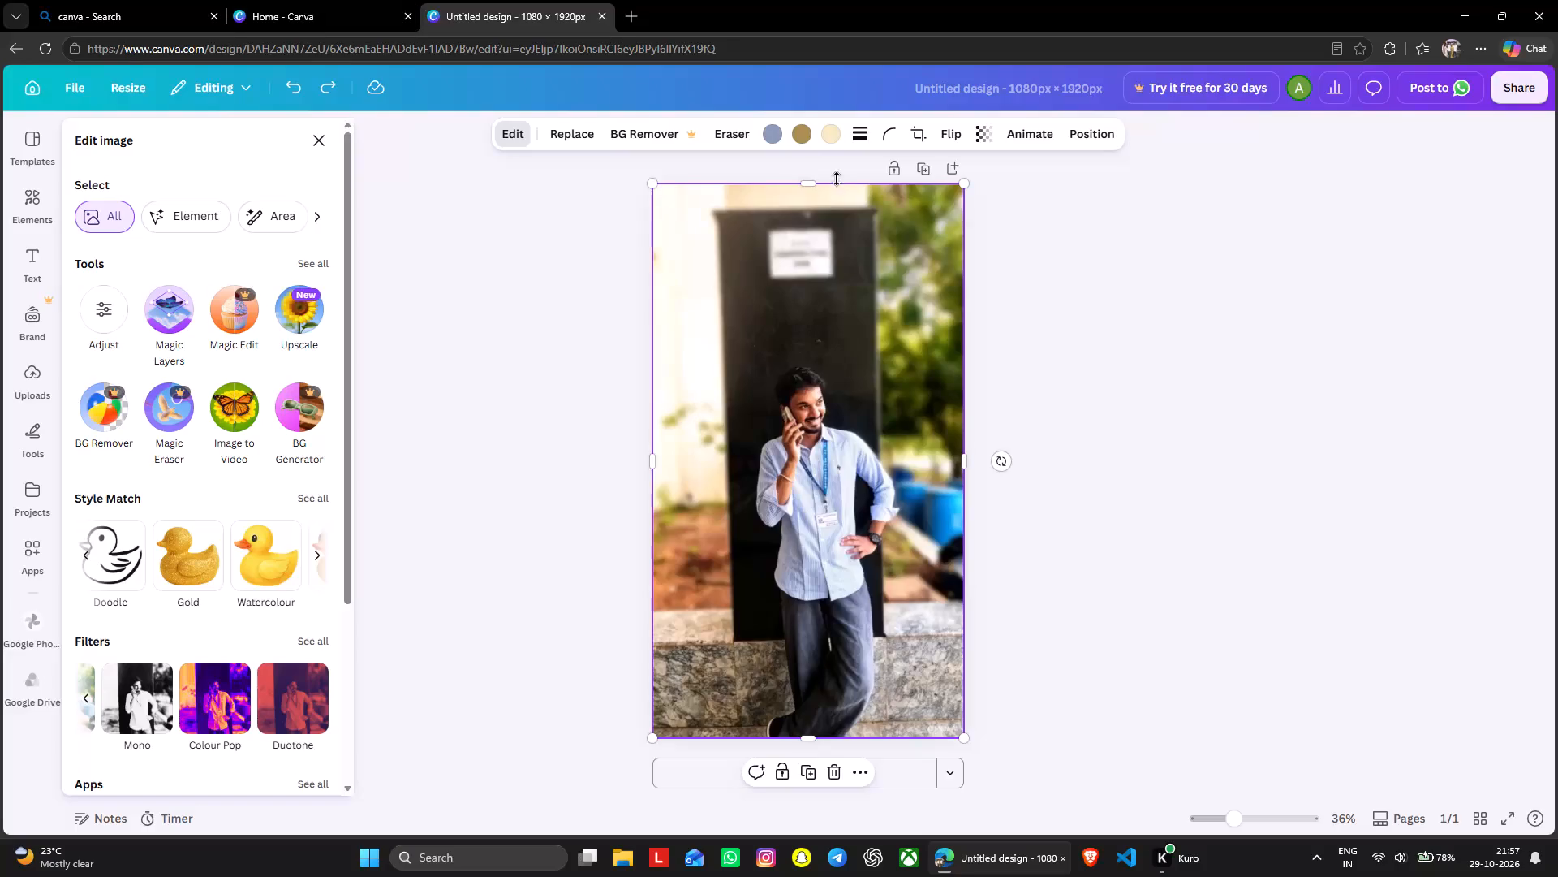
Crop the photo from its top edge down to just above the man's head, and set it as the page background.
{"action": "left_click_drag", "start_coordinate": [810, 184], "coordinate": [801, 265]}
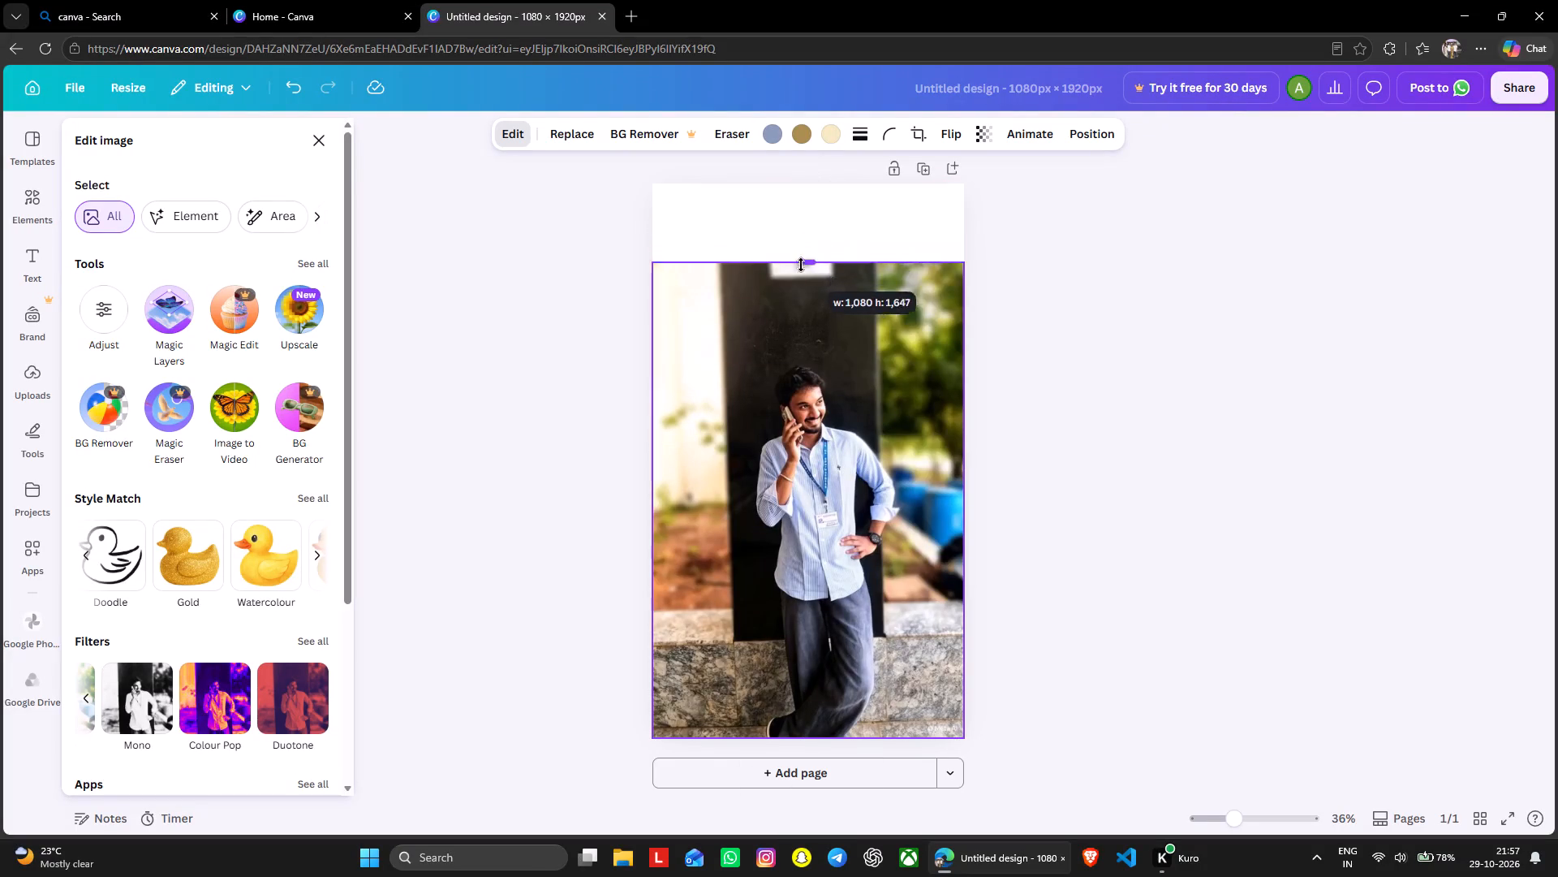
{"action": "left_click_drag", "start_coordinate": [801, 265], "coordinate": [813, 325]}
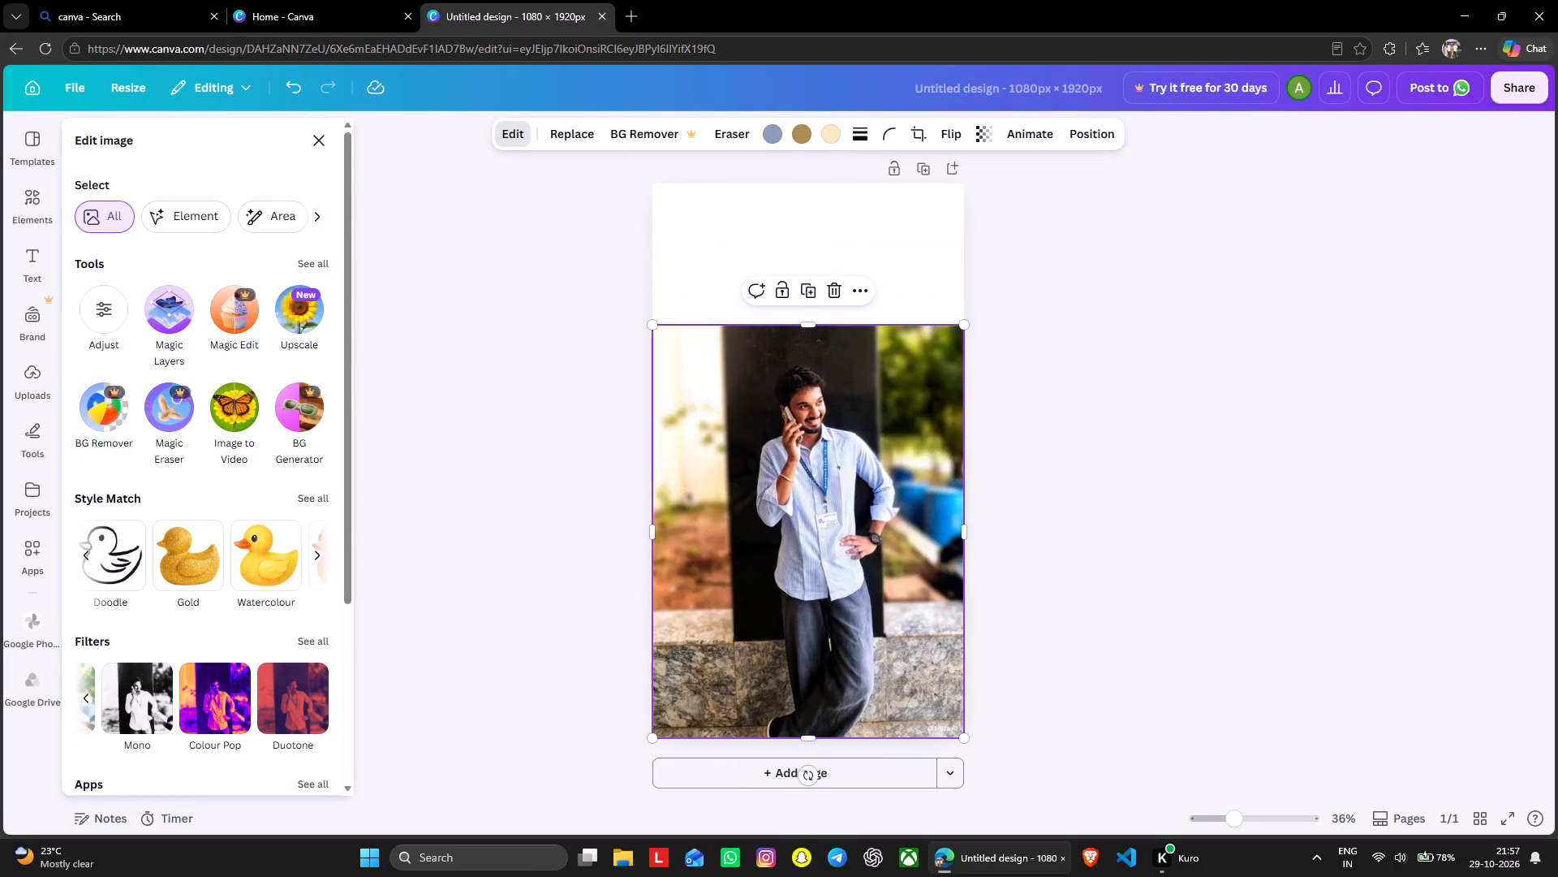
{"action": "right_click", "coordinate": [845, 361]}
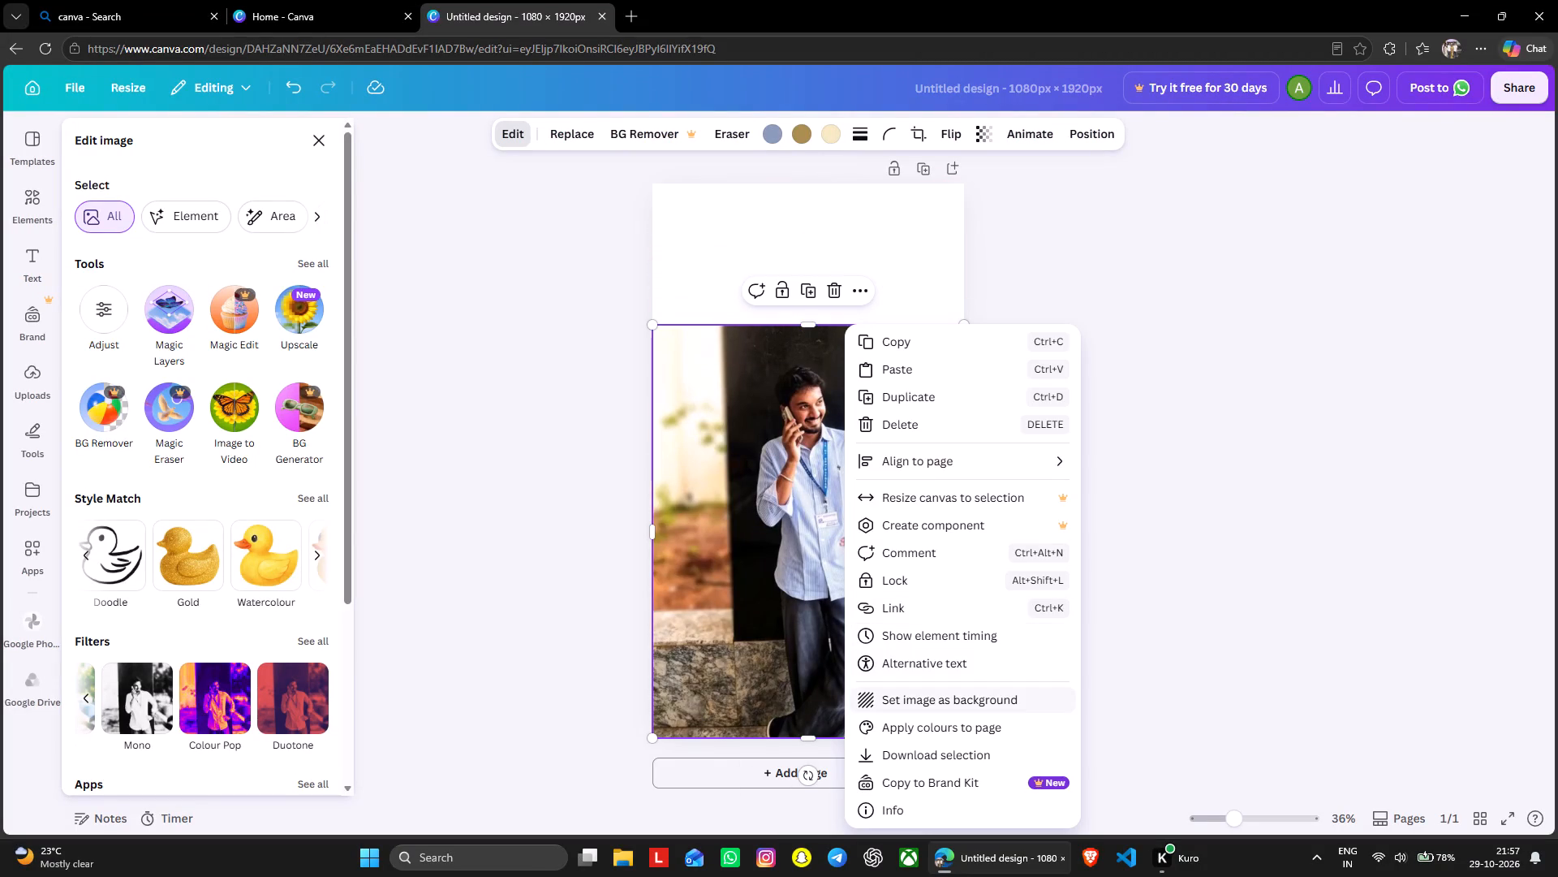
{"action": "left_click", "coordinate": [945, 692]}
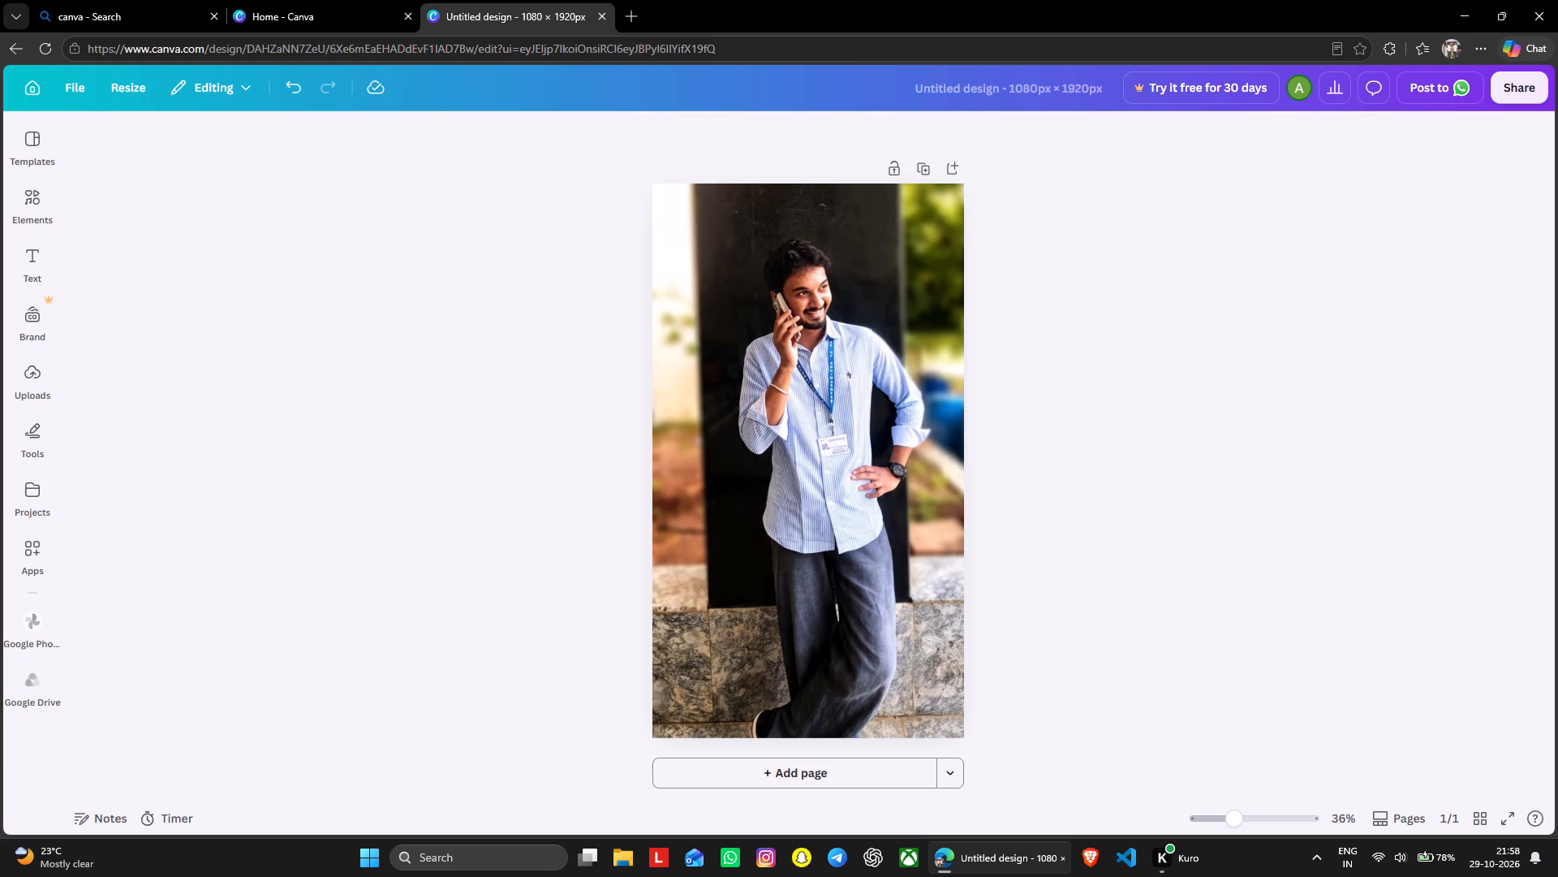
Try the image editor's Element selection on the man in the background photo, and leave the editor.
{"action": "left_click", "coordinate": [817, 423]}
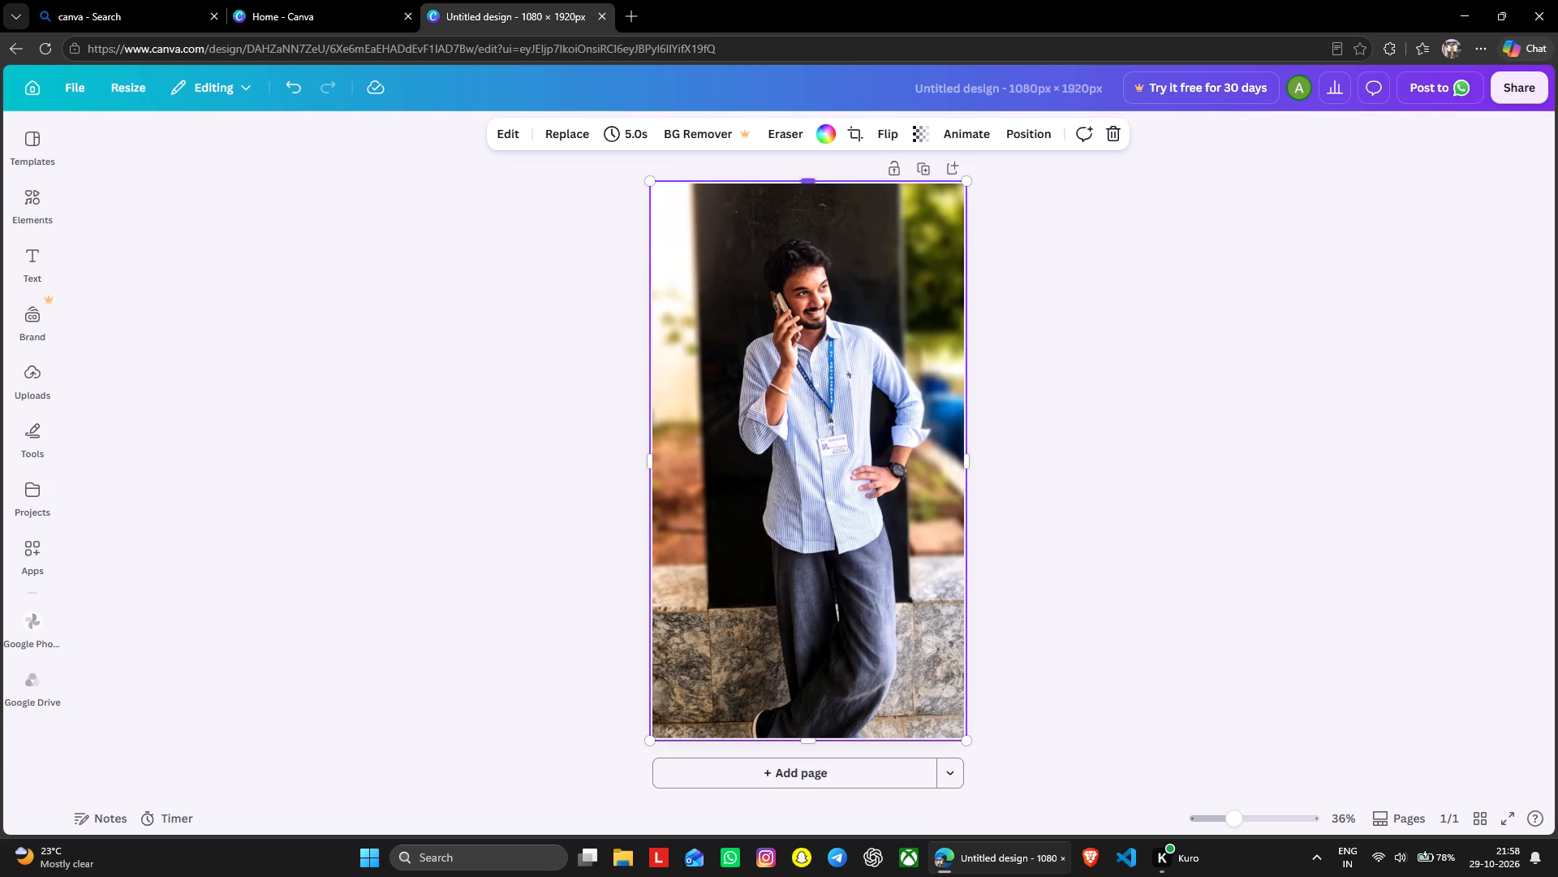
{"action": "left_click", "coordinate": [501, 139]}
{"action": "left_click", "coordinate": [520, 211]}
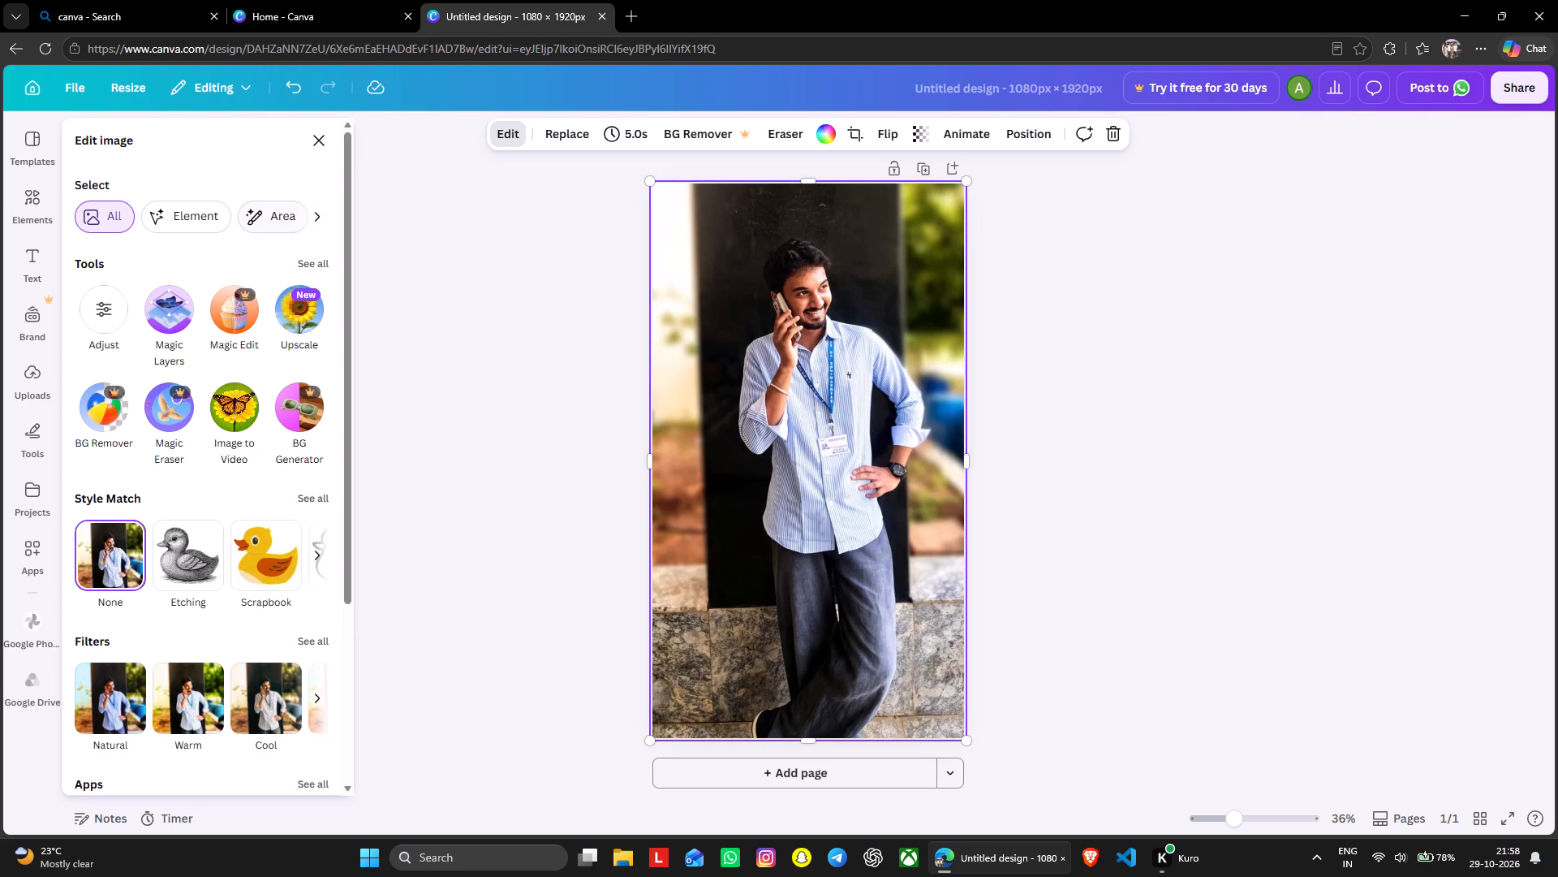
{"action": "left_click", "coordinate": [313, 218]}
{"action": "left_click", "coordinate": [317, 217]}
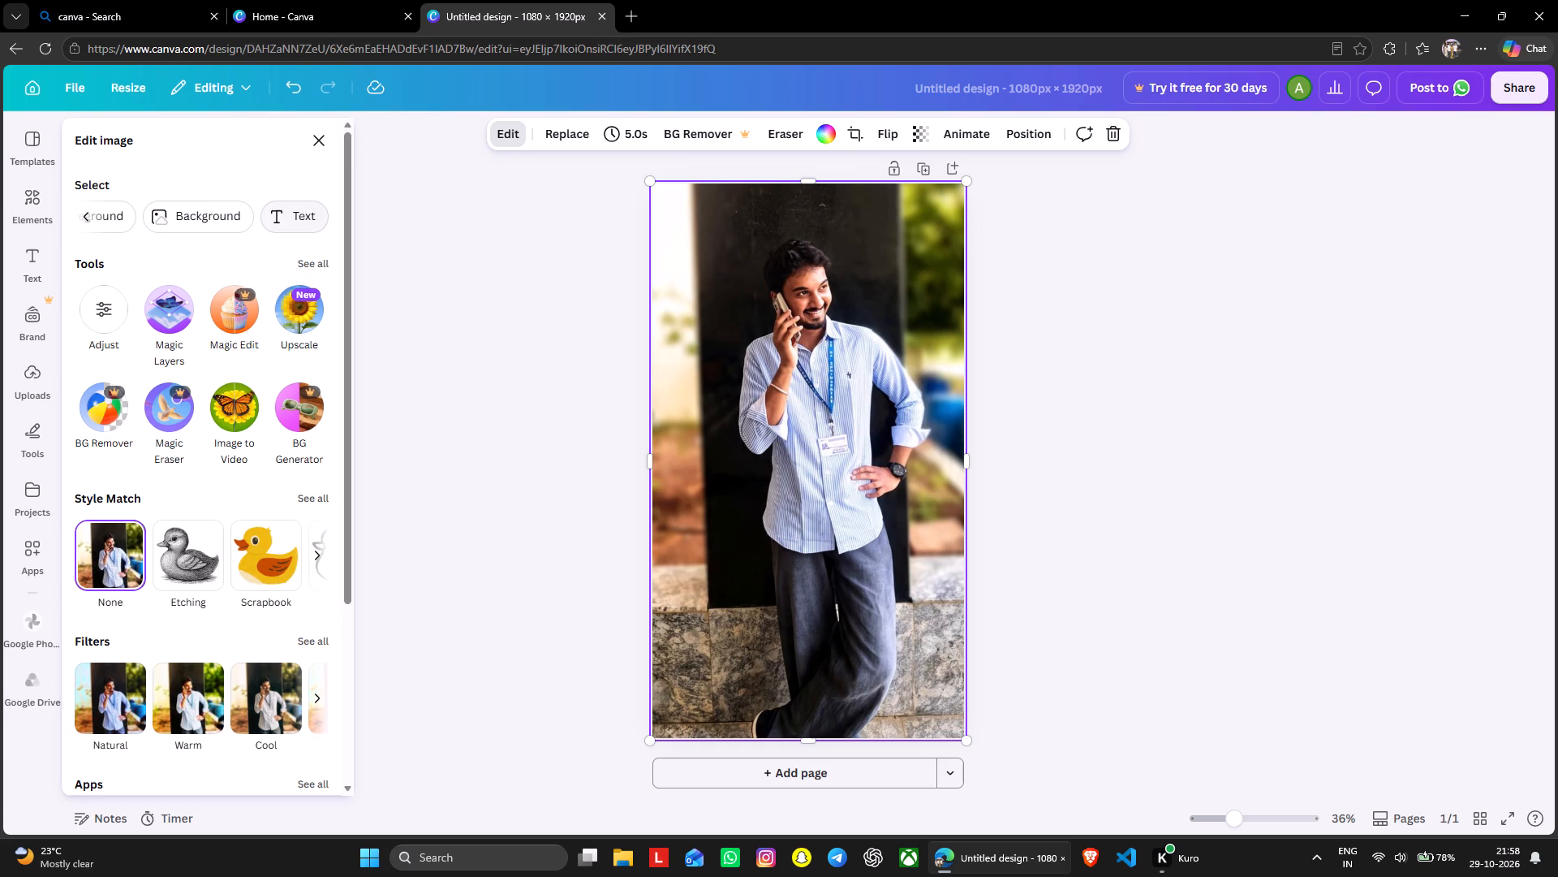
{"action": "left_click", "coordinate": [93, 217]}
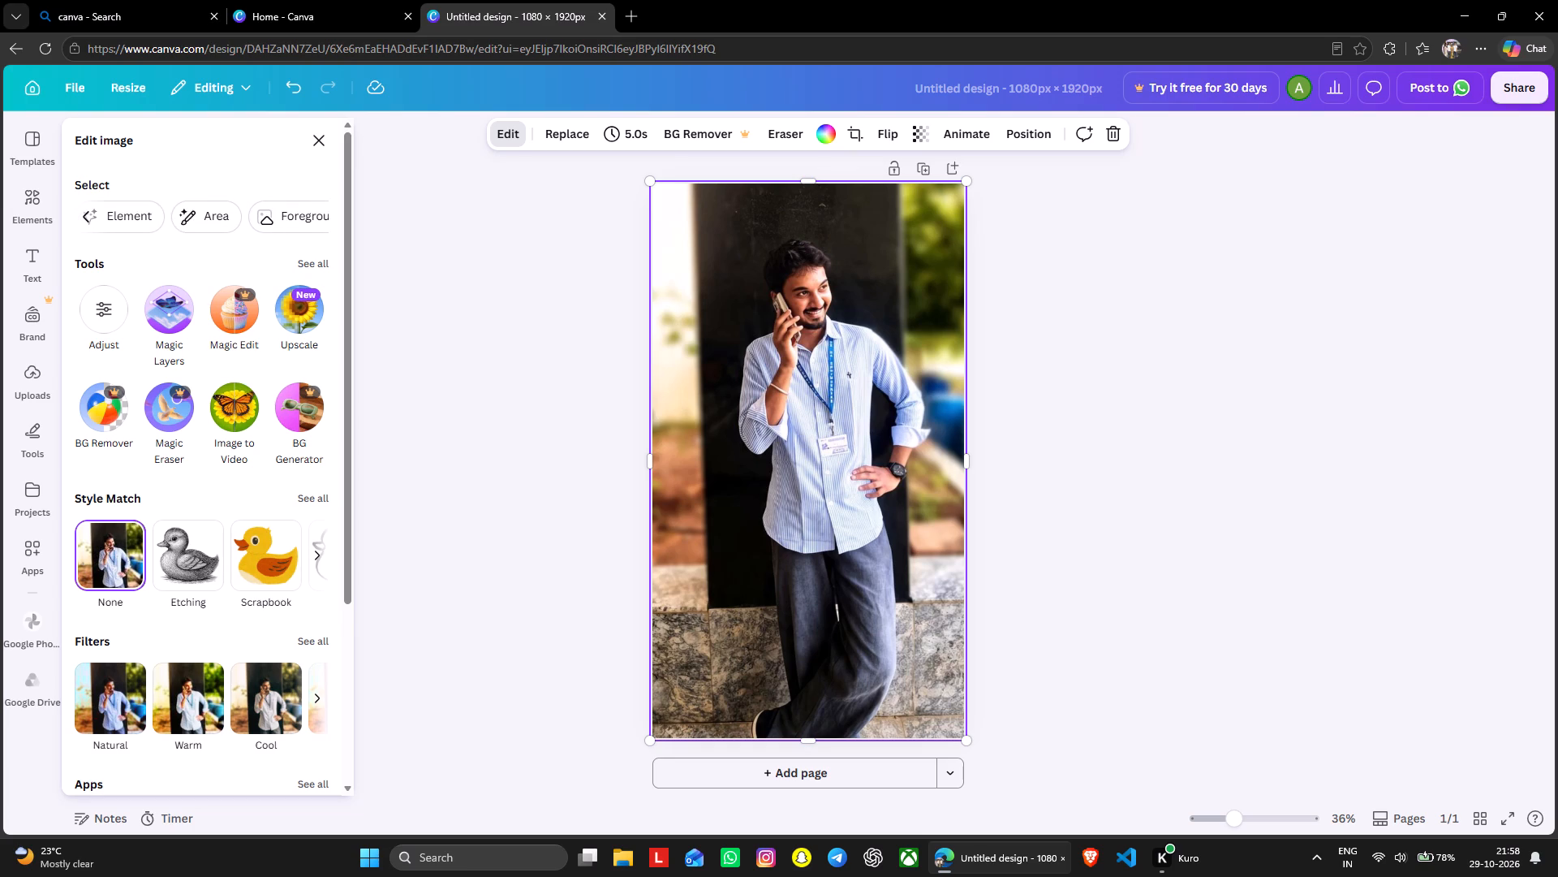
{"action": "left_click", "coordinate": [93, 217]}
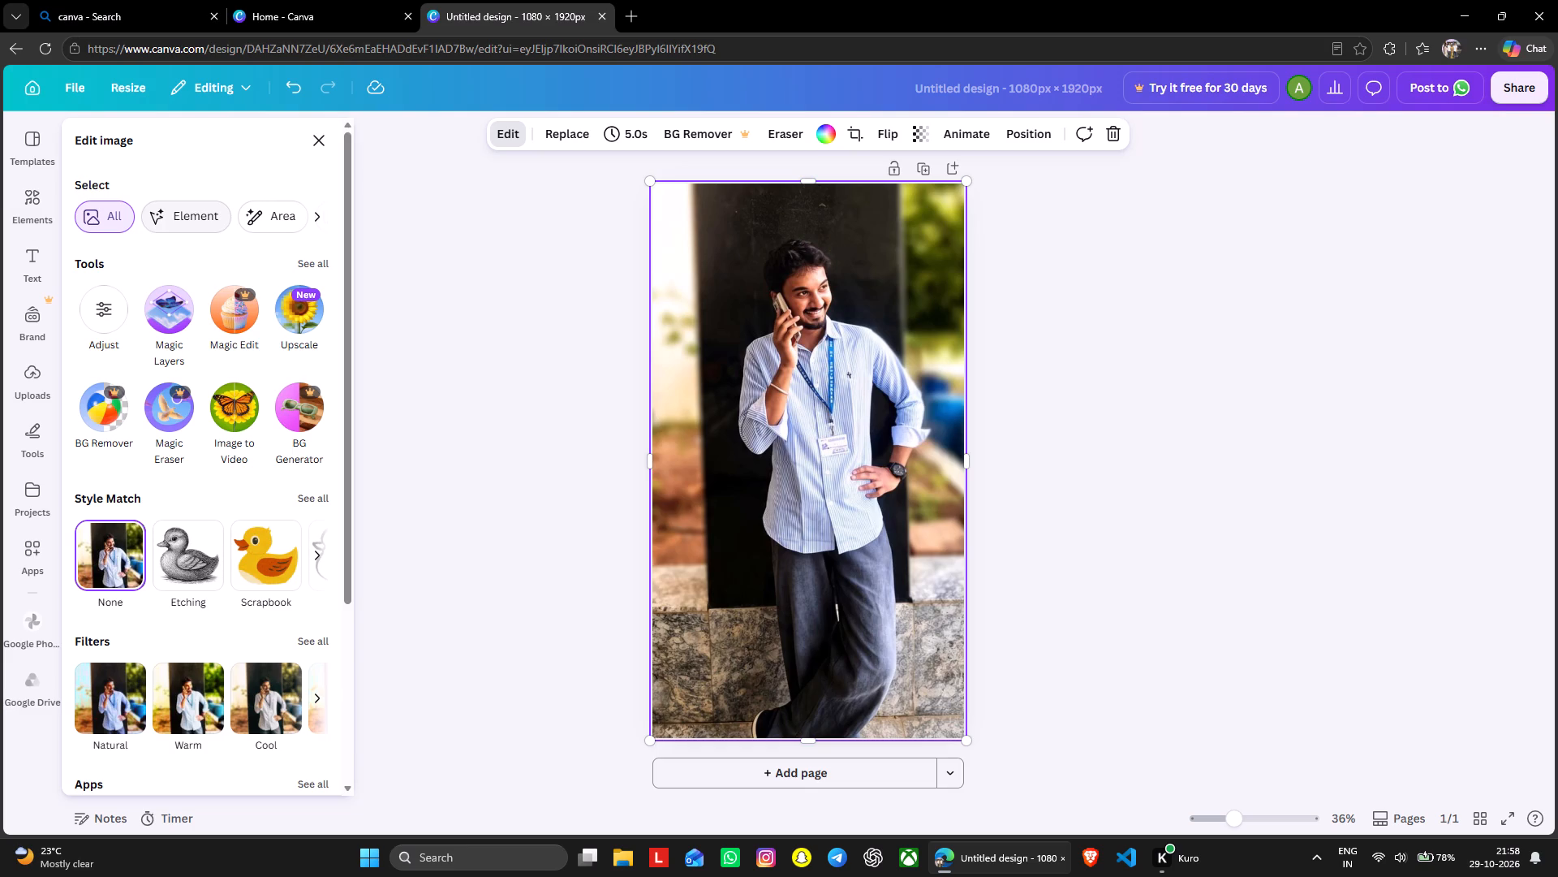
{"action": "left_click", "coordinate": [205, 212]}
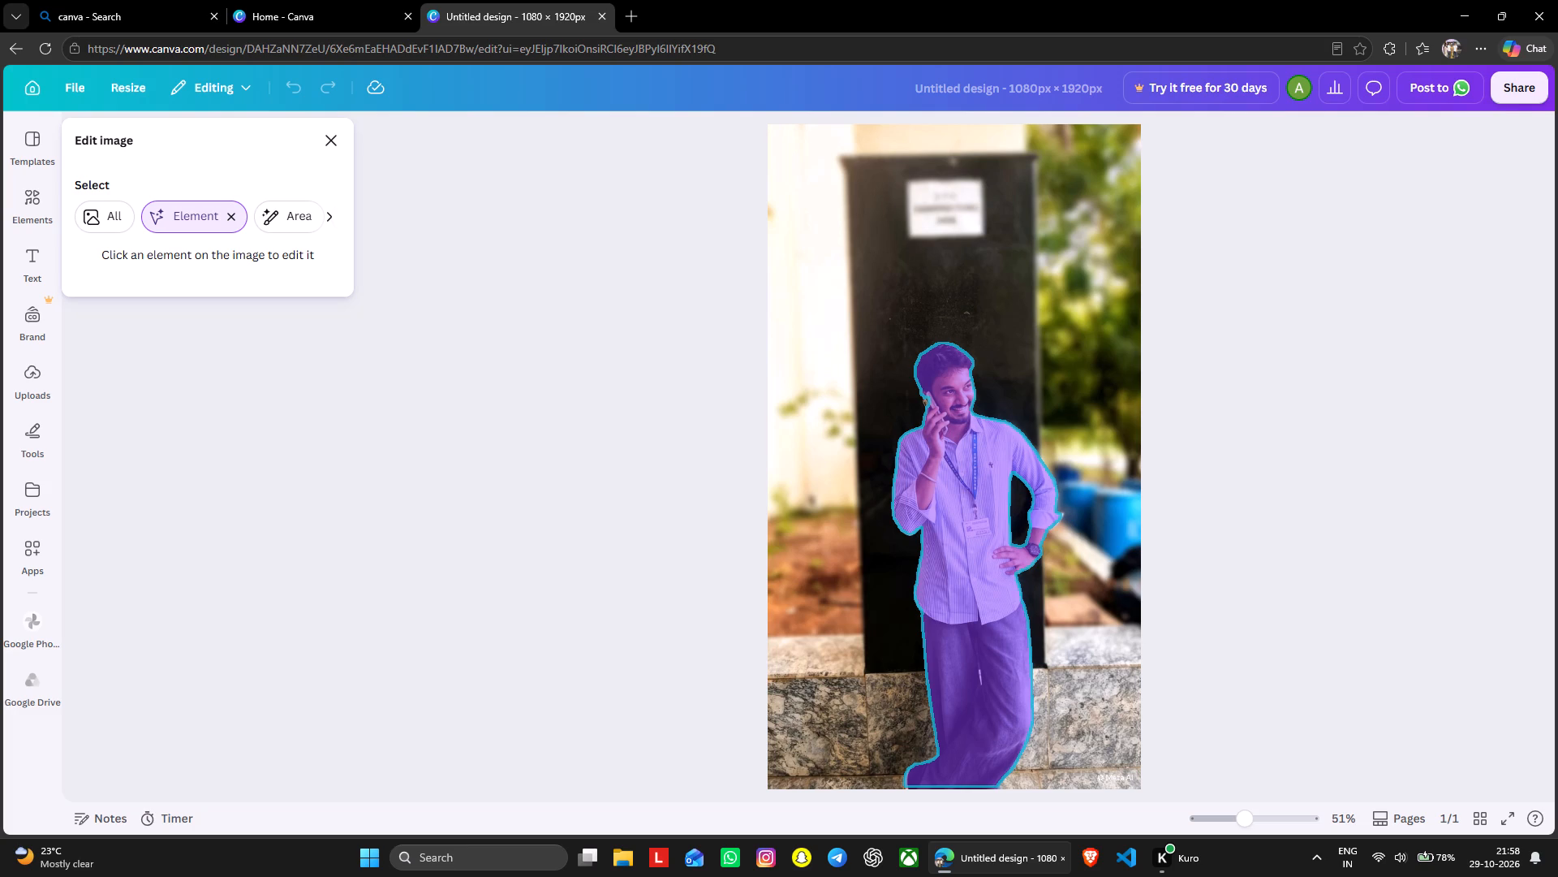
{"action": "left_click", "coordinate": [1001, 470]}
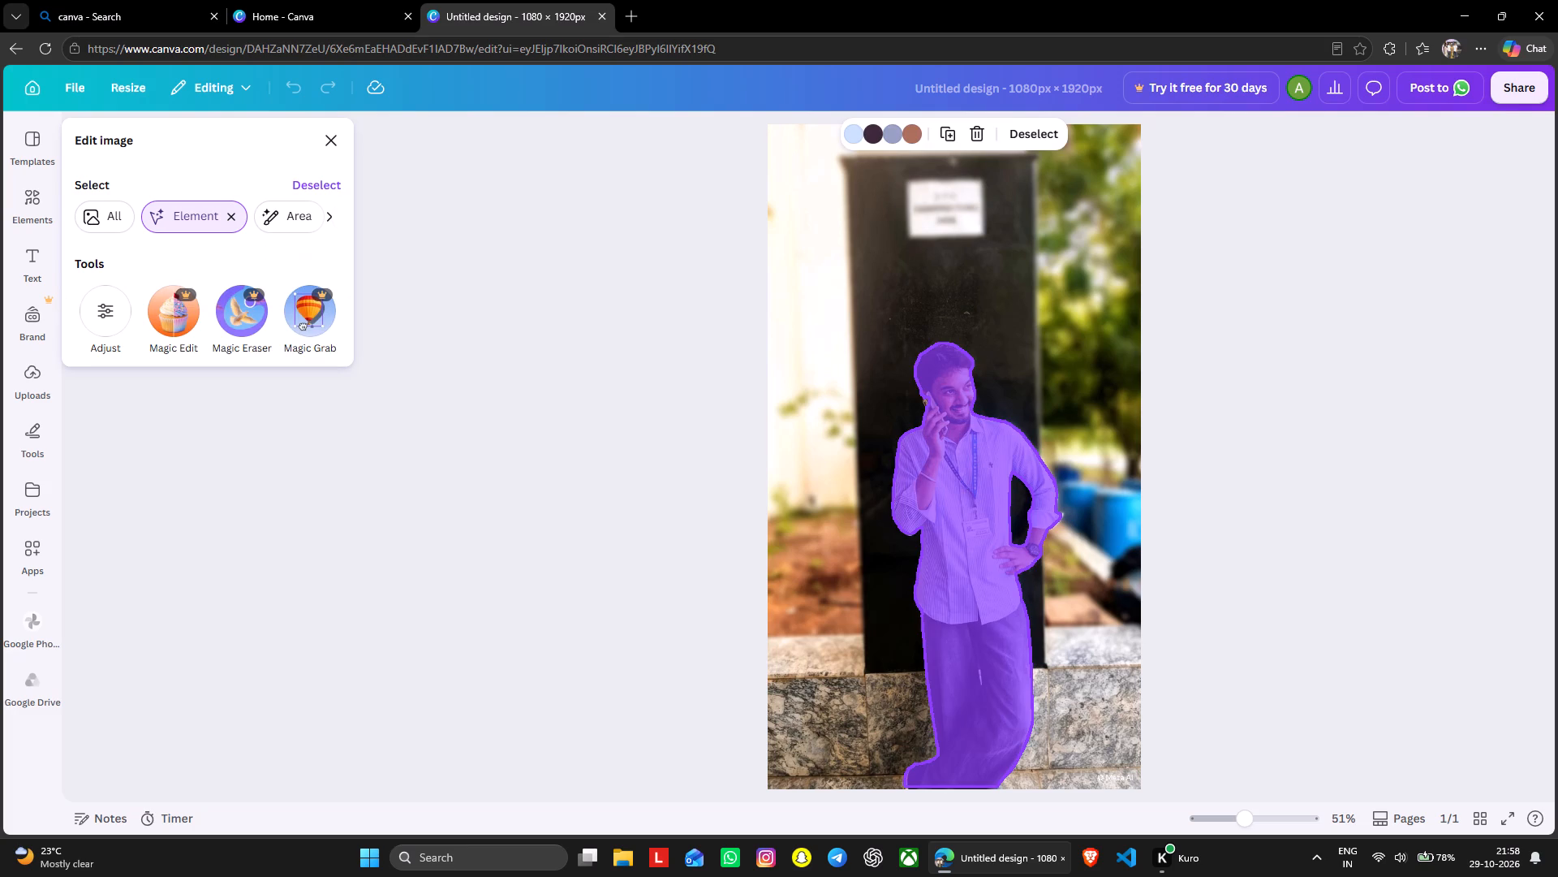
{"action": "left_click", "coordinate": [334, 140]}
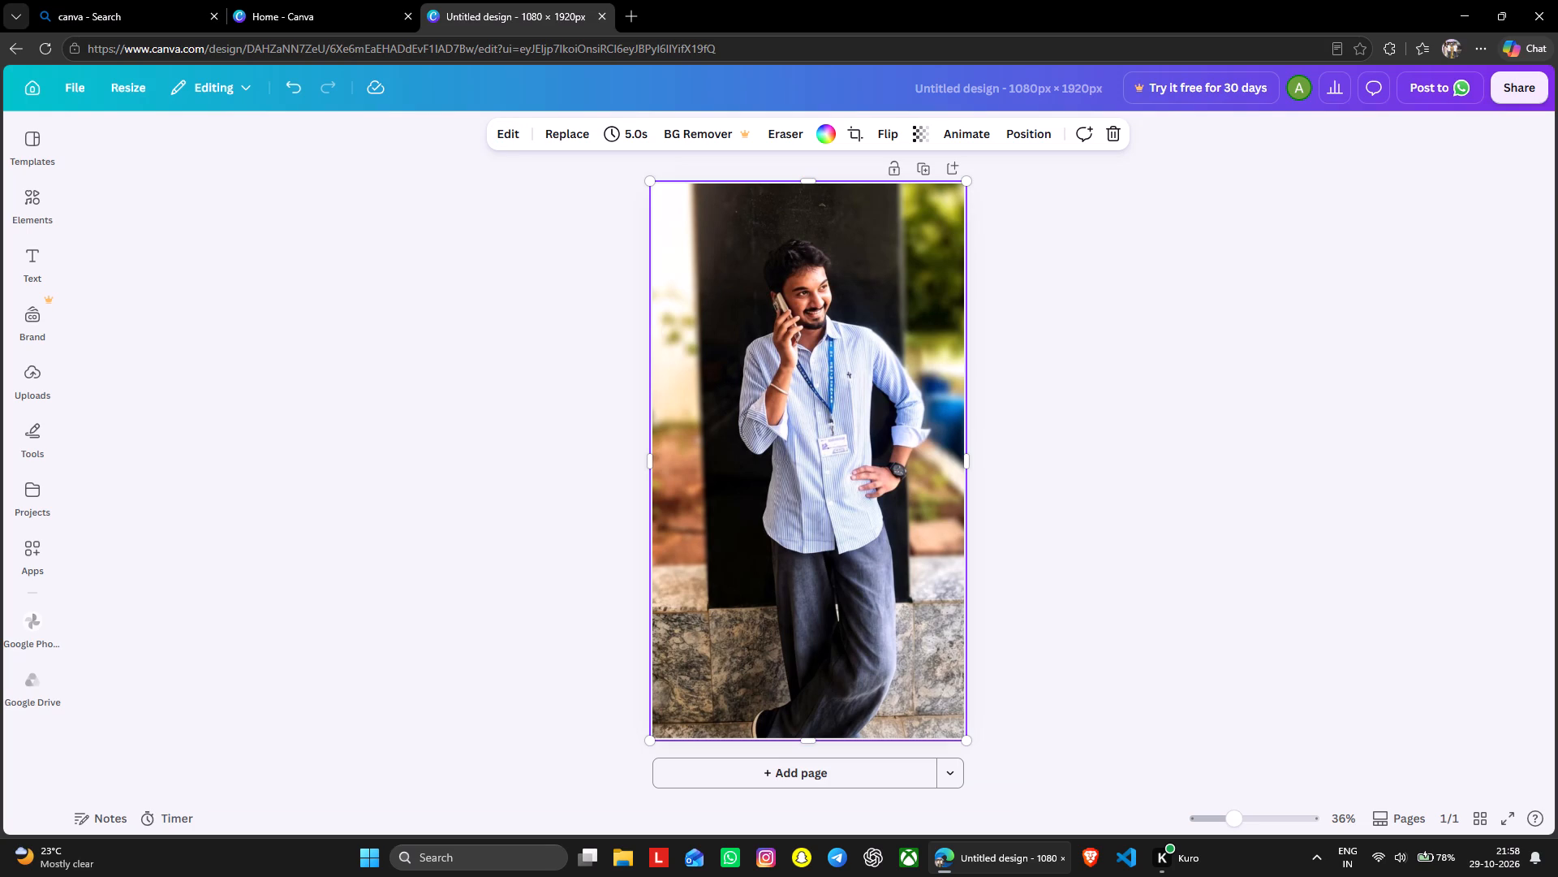
Examine the photo's animation, position, timing, page editing, replacement and background removal options, and dismiss the plan offer.
{"action": "left_click", "coordinate": [966, 141]}
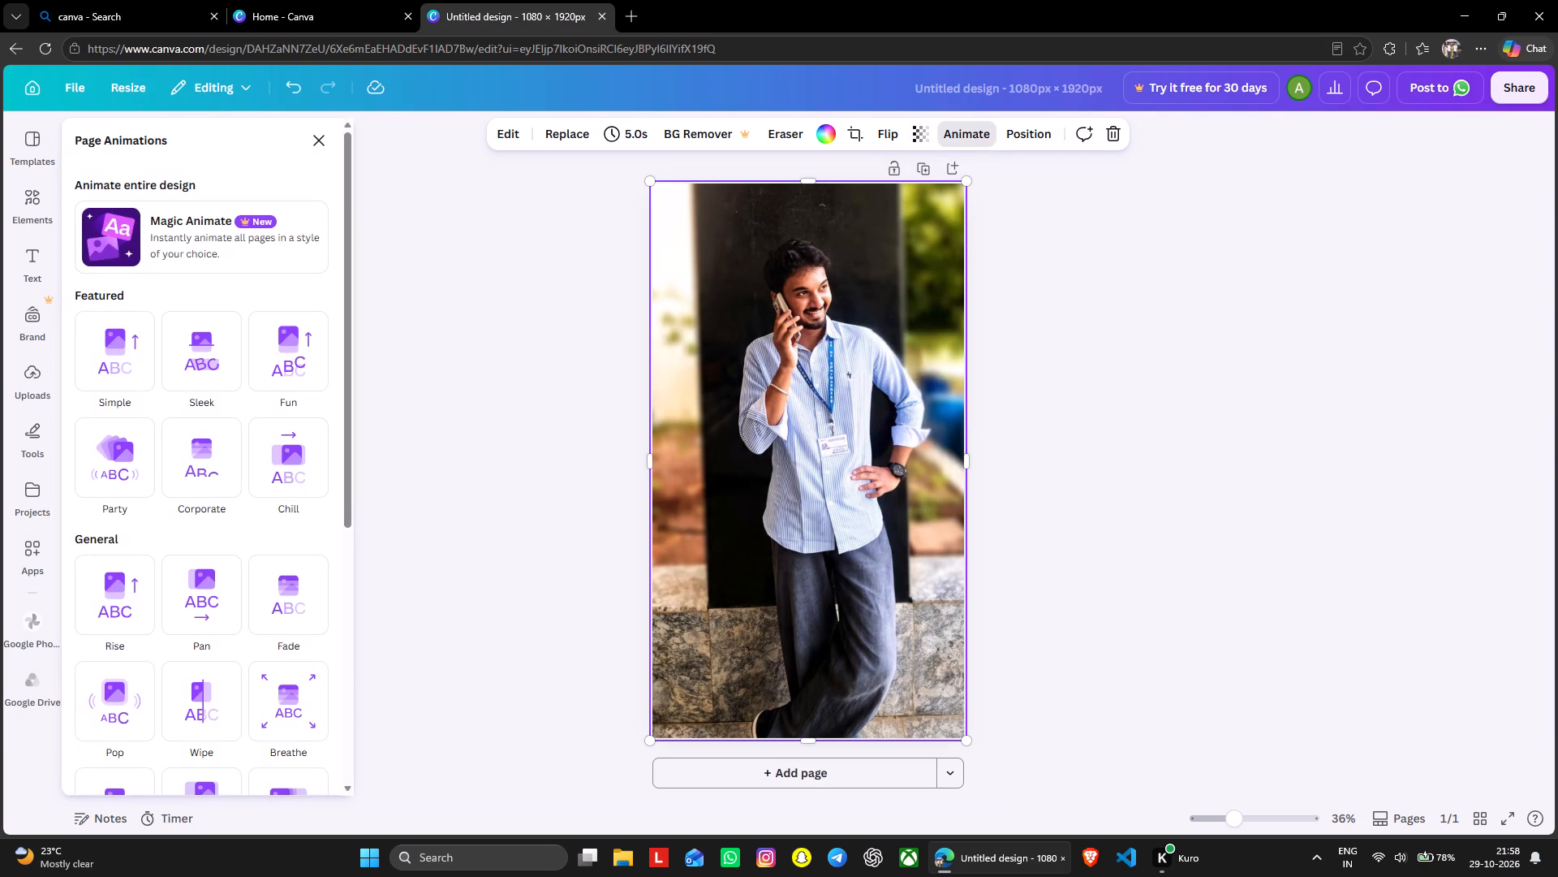
{"action": "left_click", "coordinate": [1050, 137]}
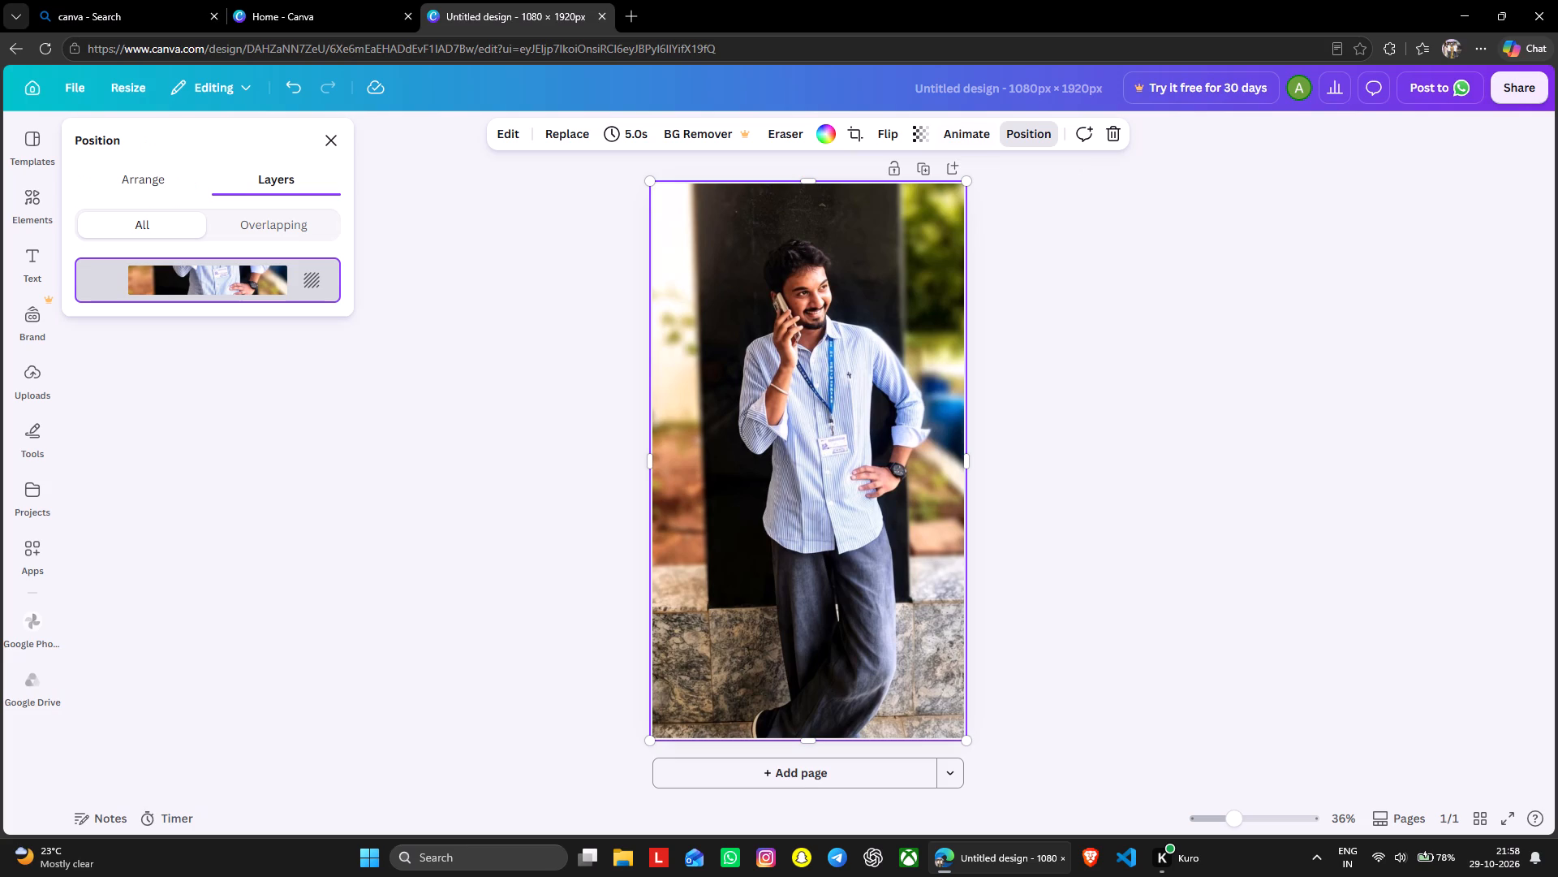
{"action": "left_click", "coordinate": [243, 223]}
{"action": "left_click", "coordinate": [140, 196]}
{"action": "left_click", "coordinate": [144, 179]}
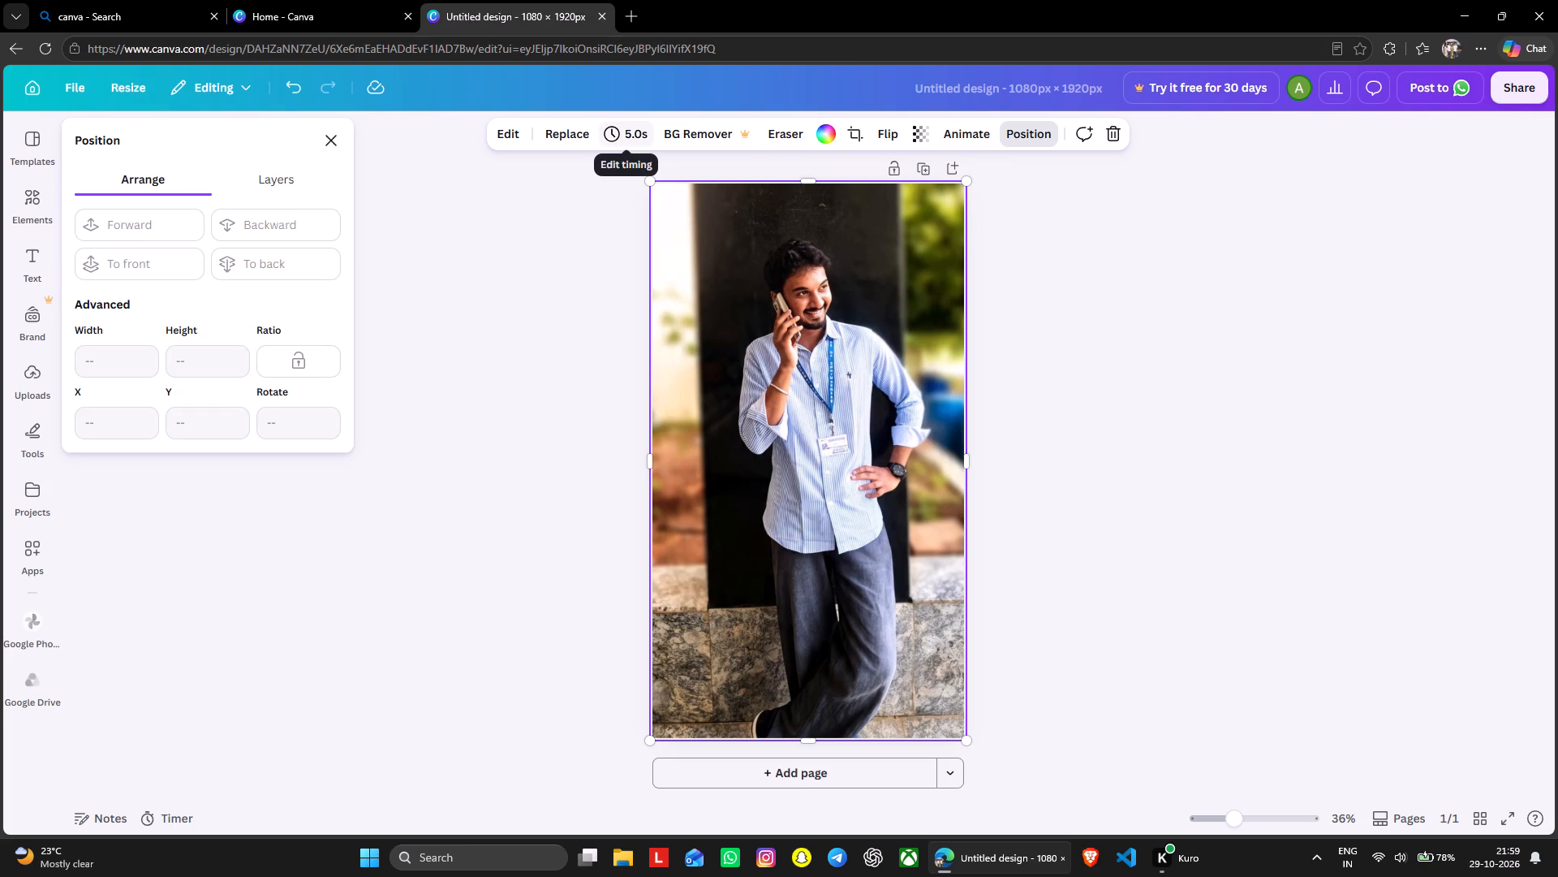
{"action": "left_click", "coordinate": [605, 136]}
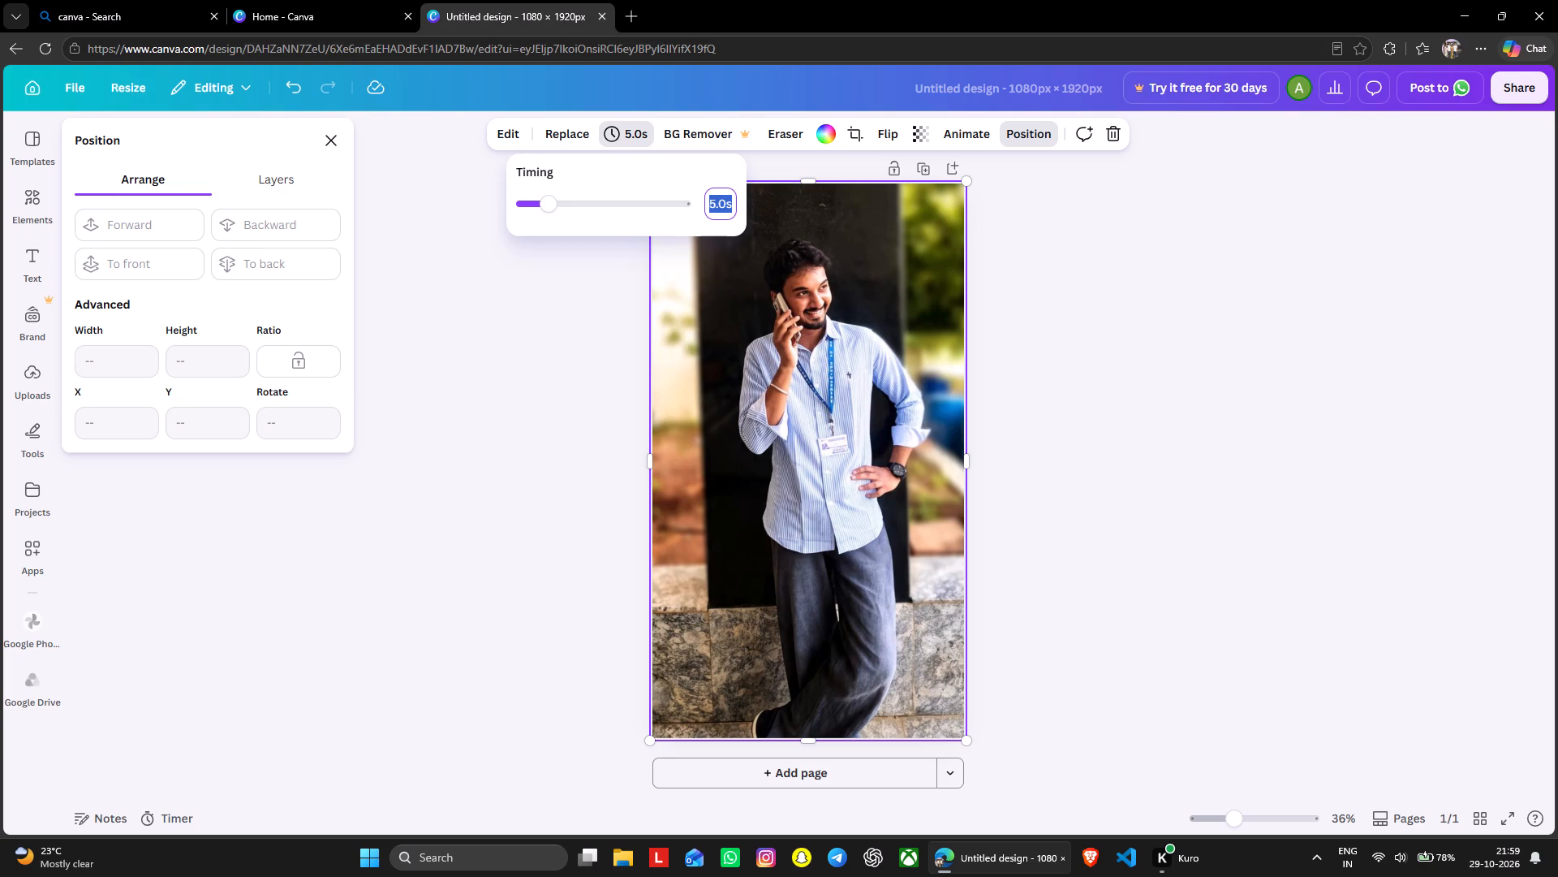
{"action": "left_click", "coordinate": [503, 135]}
{"action": "left_click", "coordinate": [551, 172]}
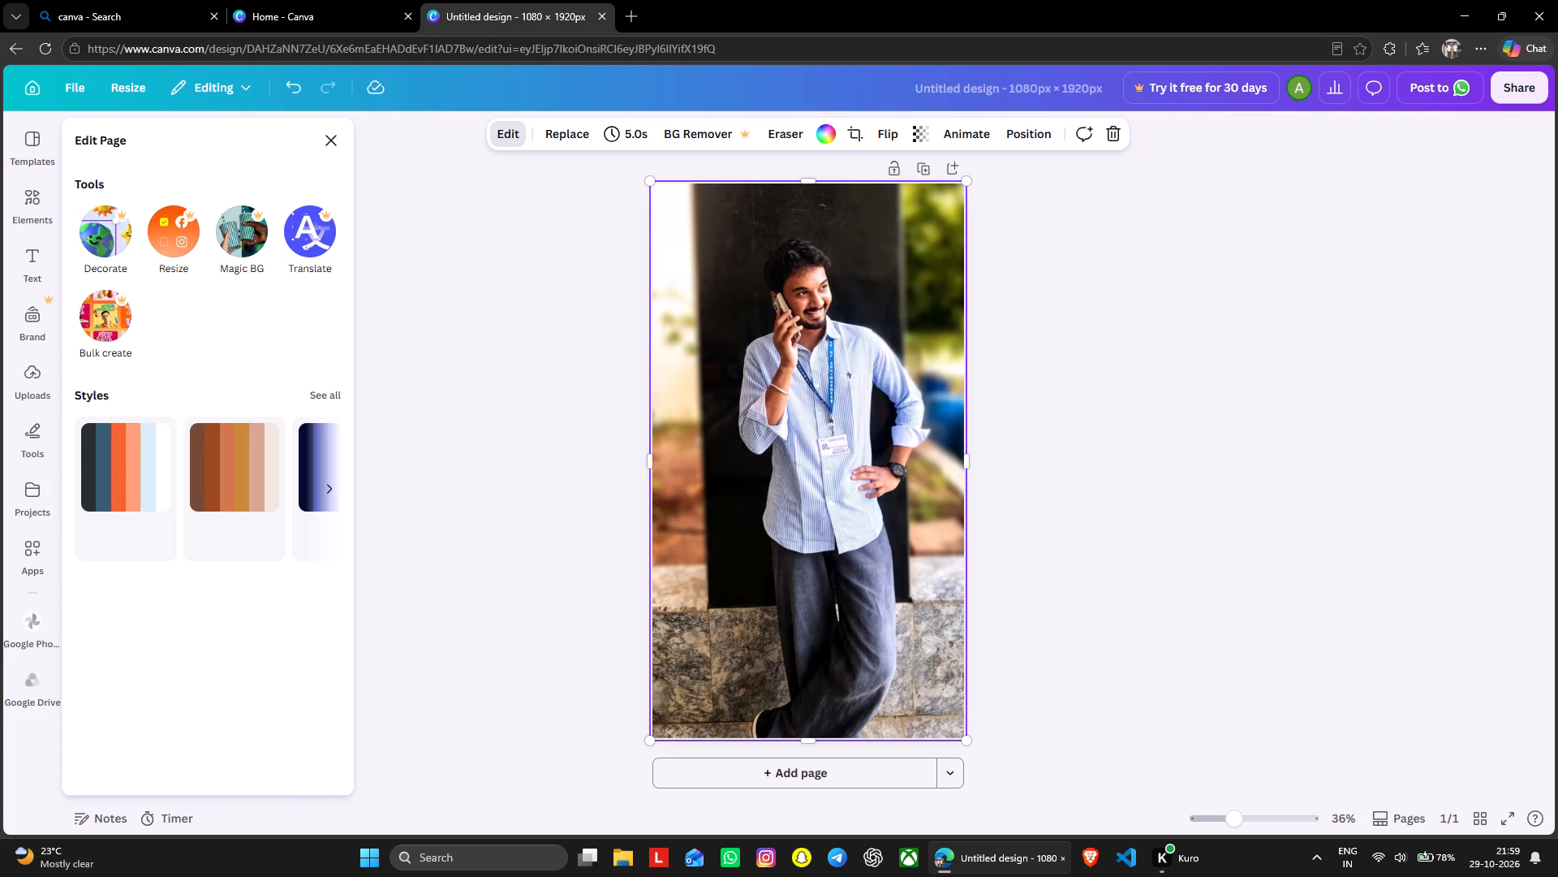
{"action": "left_click", "coordinate": [575, 124]}
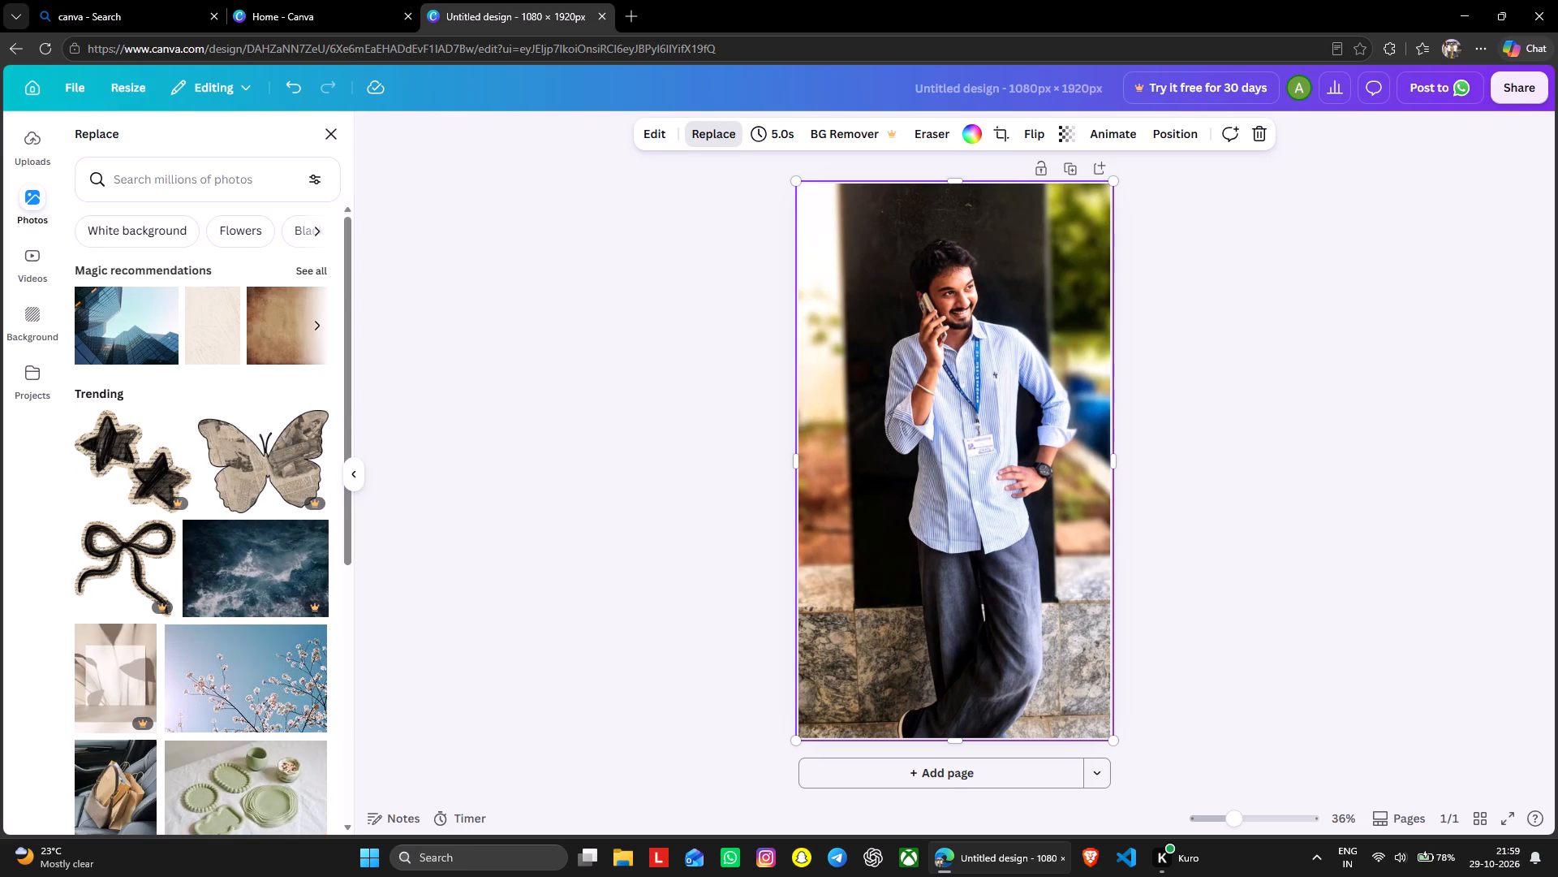
{"action": "left_click", "coordinate": [841, 128]}
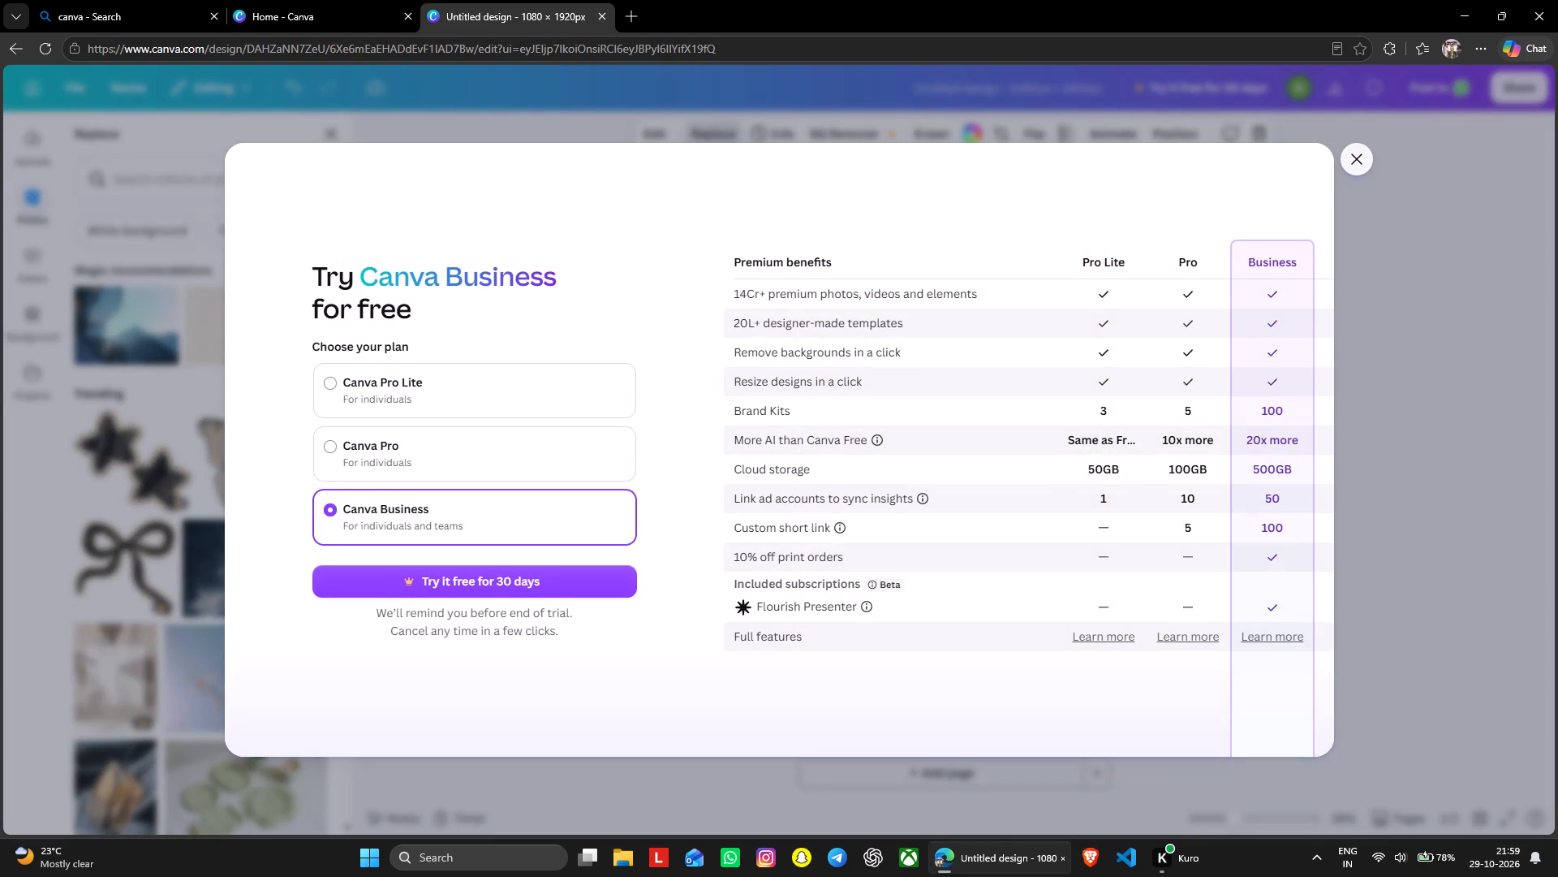
{"action": "left_click", "coordinate": [1354, 169]}
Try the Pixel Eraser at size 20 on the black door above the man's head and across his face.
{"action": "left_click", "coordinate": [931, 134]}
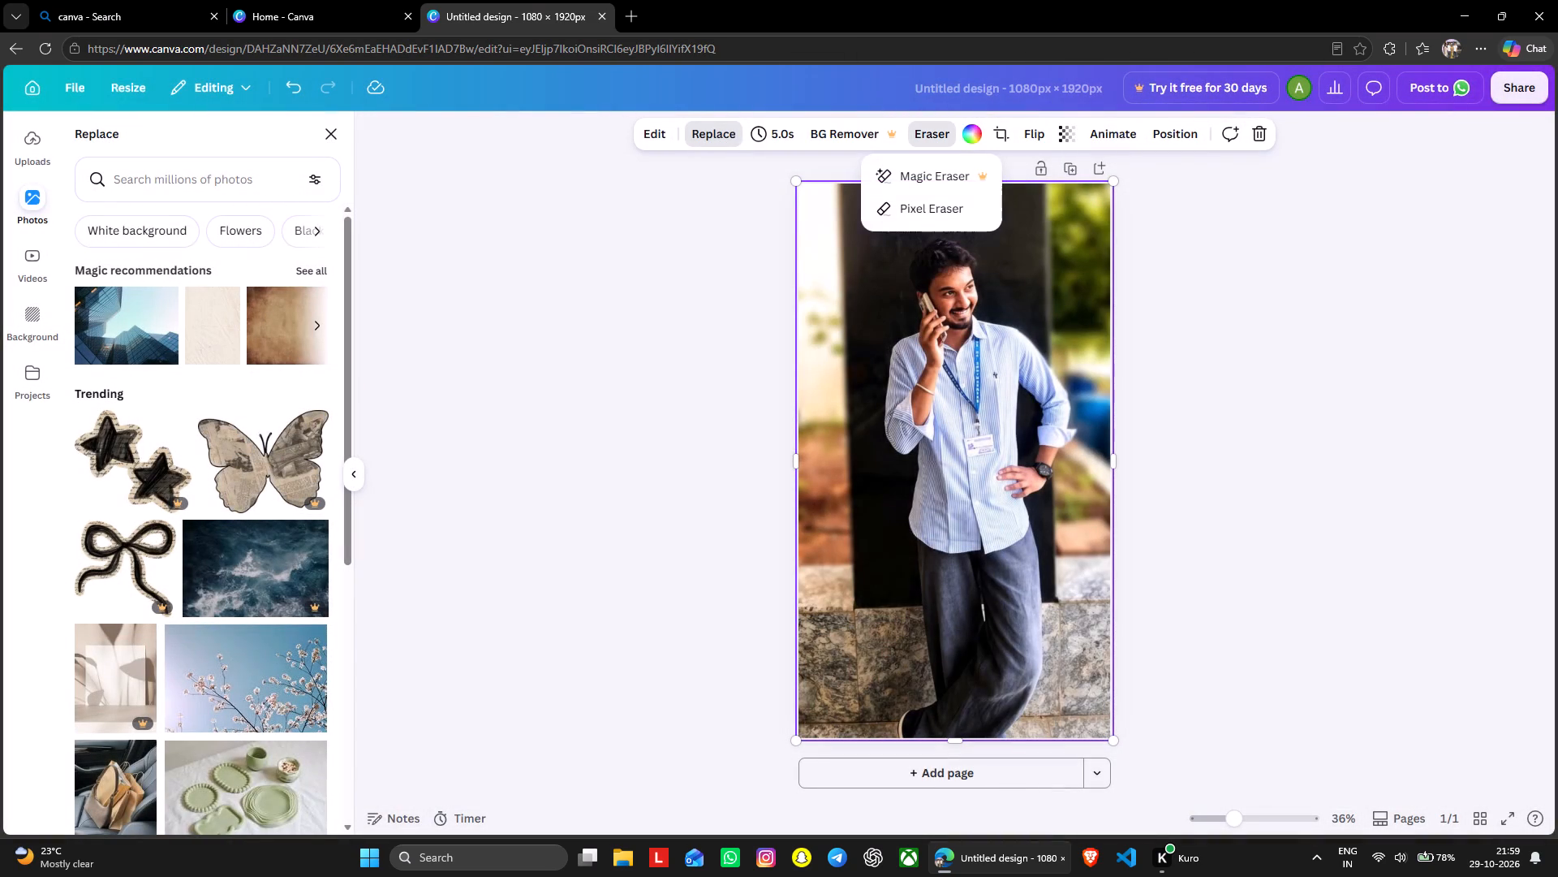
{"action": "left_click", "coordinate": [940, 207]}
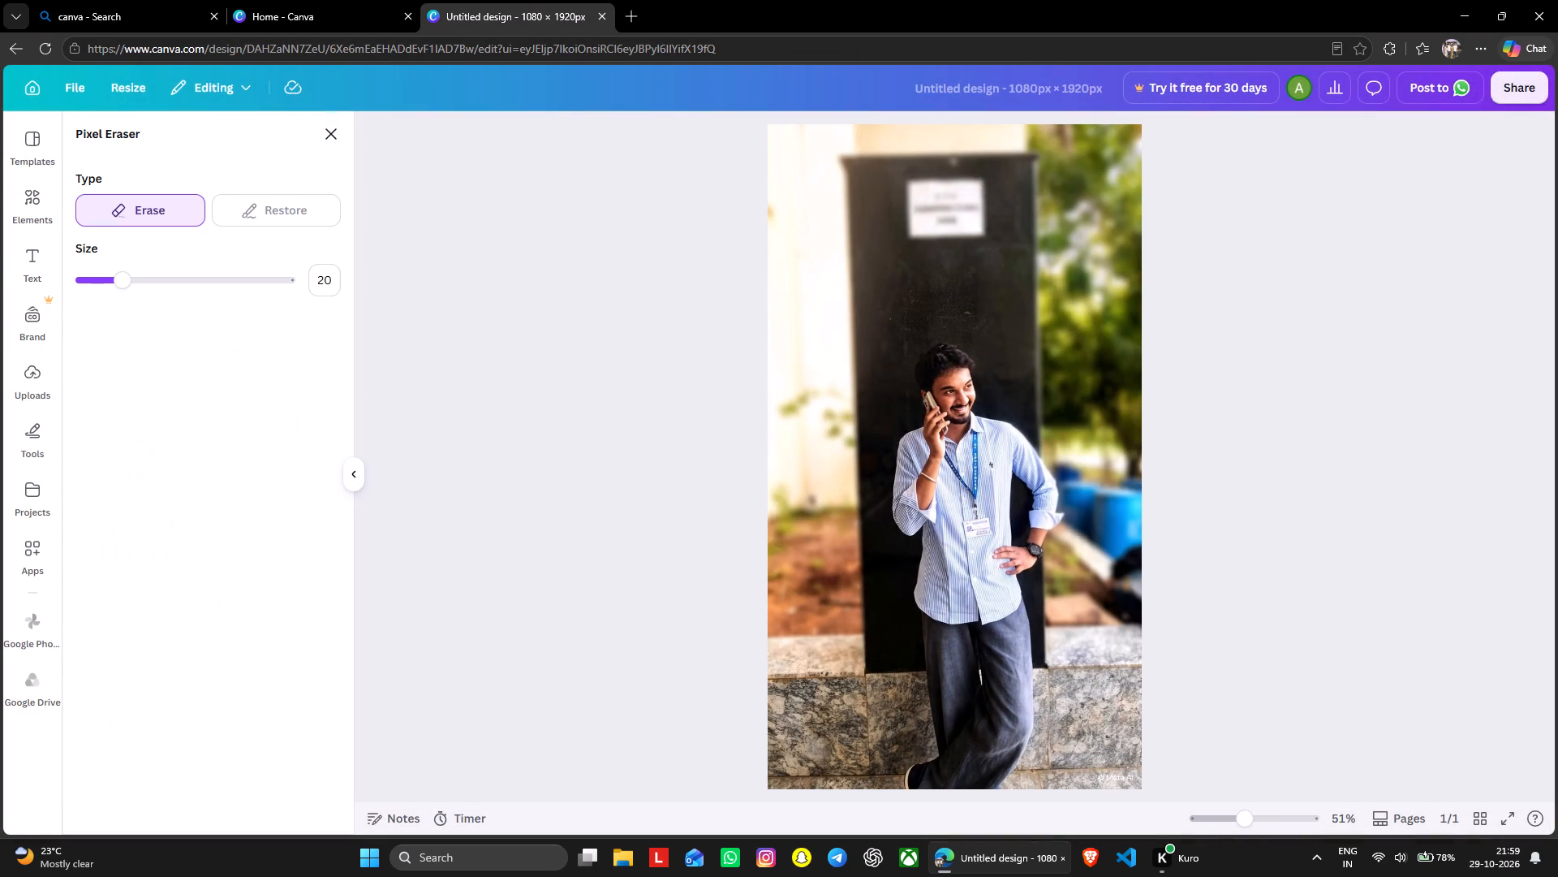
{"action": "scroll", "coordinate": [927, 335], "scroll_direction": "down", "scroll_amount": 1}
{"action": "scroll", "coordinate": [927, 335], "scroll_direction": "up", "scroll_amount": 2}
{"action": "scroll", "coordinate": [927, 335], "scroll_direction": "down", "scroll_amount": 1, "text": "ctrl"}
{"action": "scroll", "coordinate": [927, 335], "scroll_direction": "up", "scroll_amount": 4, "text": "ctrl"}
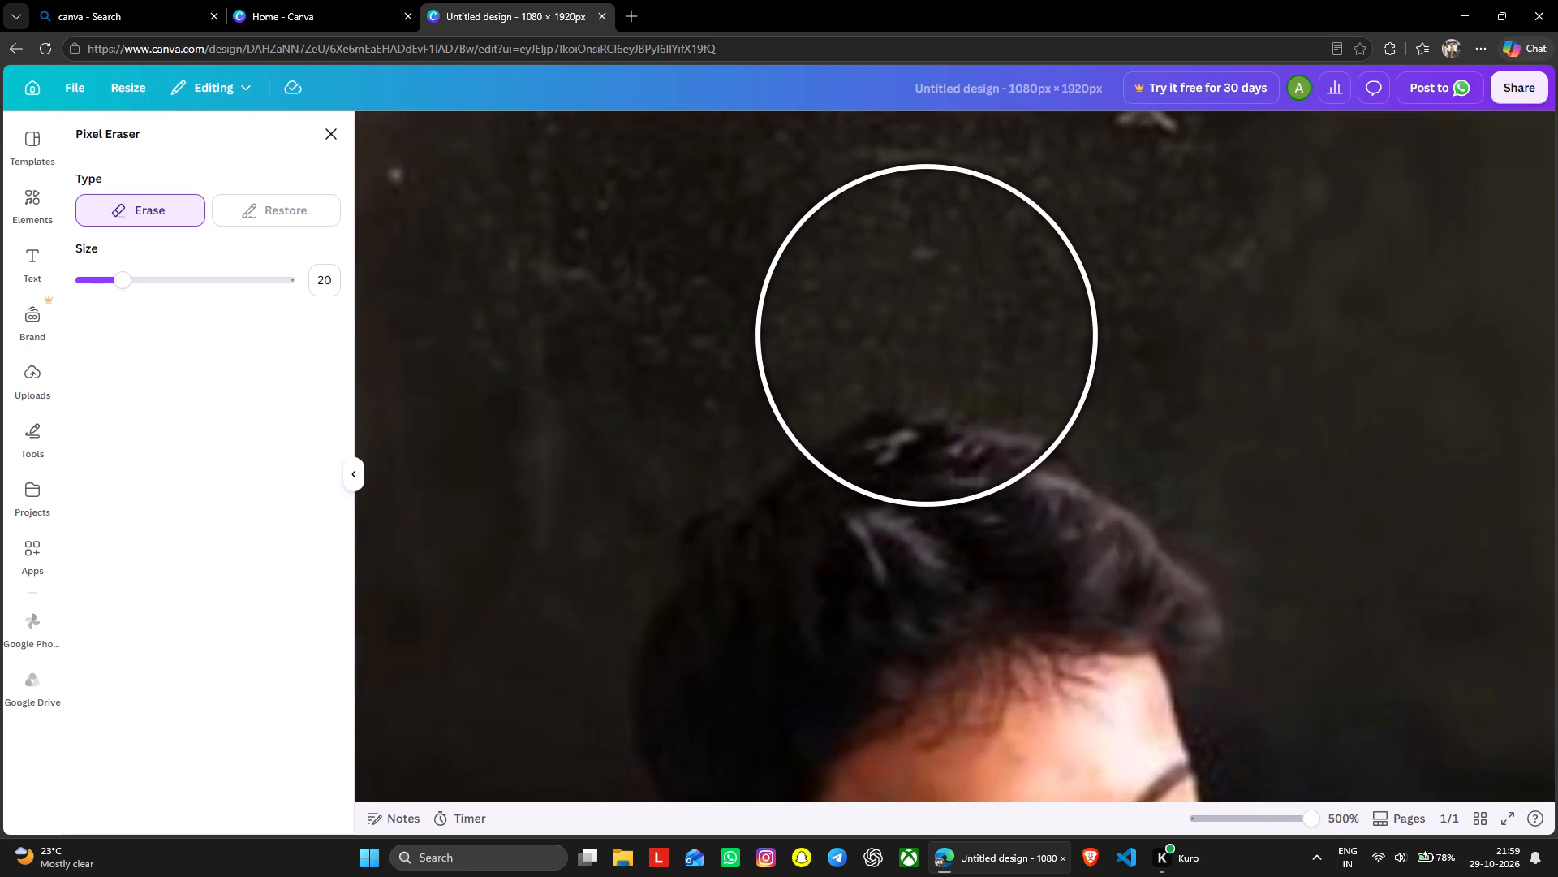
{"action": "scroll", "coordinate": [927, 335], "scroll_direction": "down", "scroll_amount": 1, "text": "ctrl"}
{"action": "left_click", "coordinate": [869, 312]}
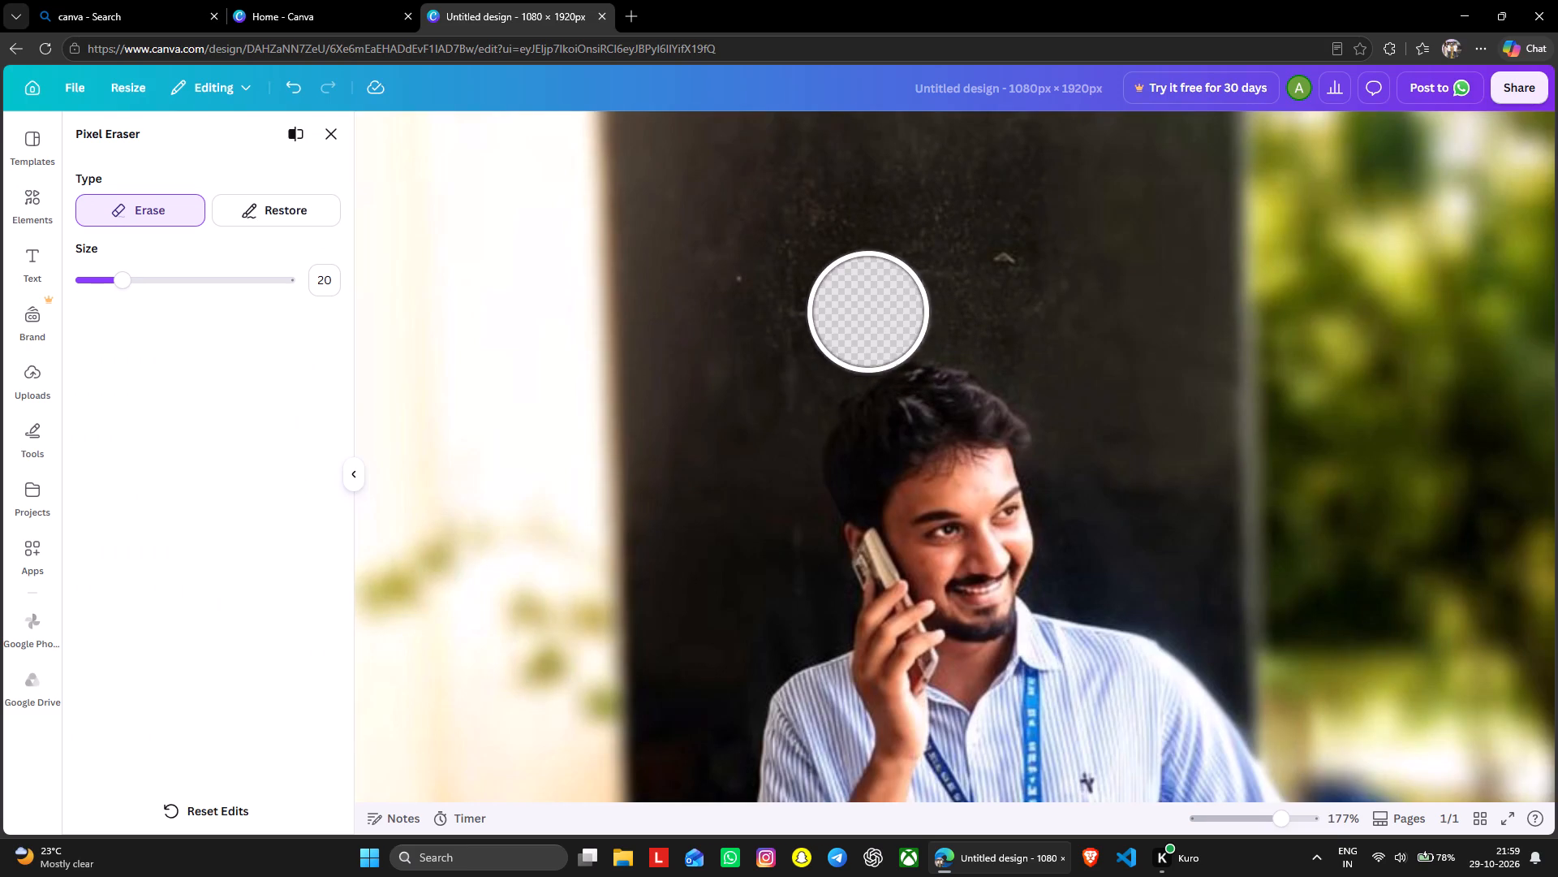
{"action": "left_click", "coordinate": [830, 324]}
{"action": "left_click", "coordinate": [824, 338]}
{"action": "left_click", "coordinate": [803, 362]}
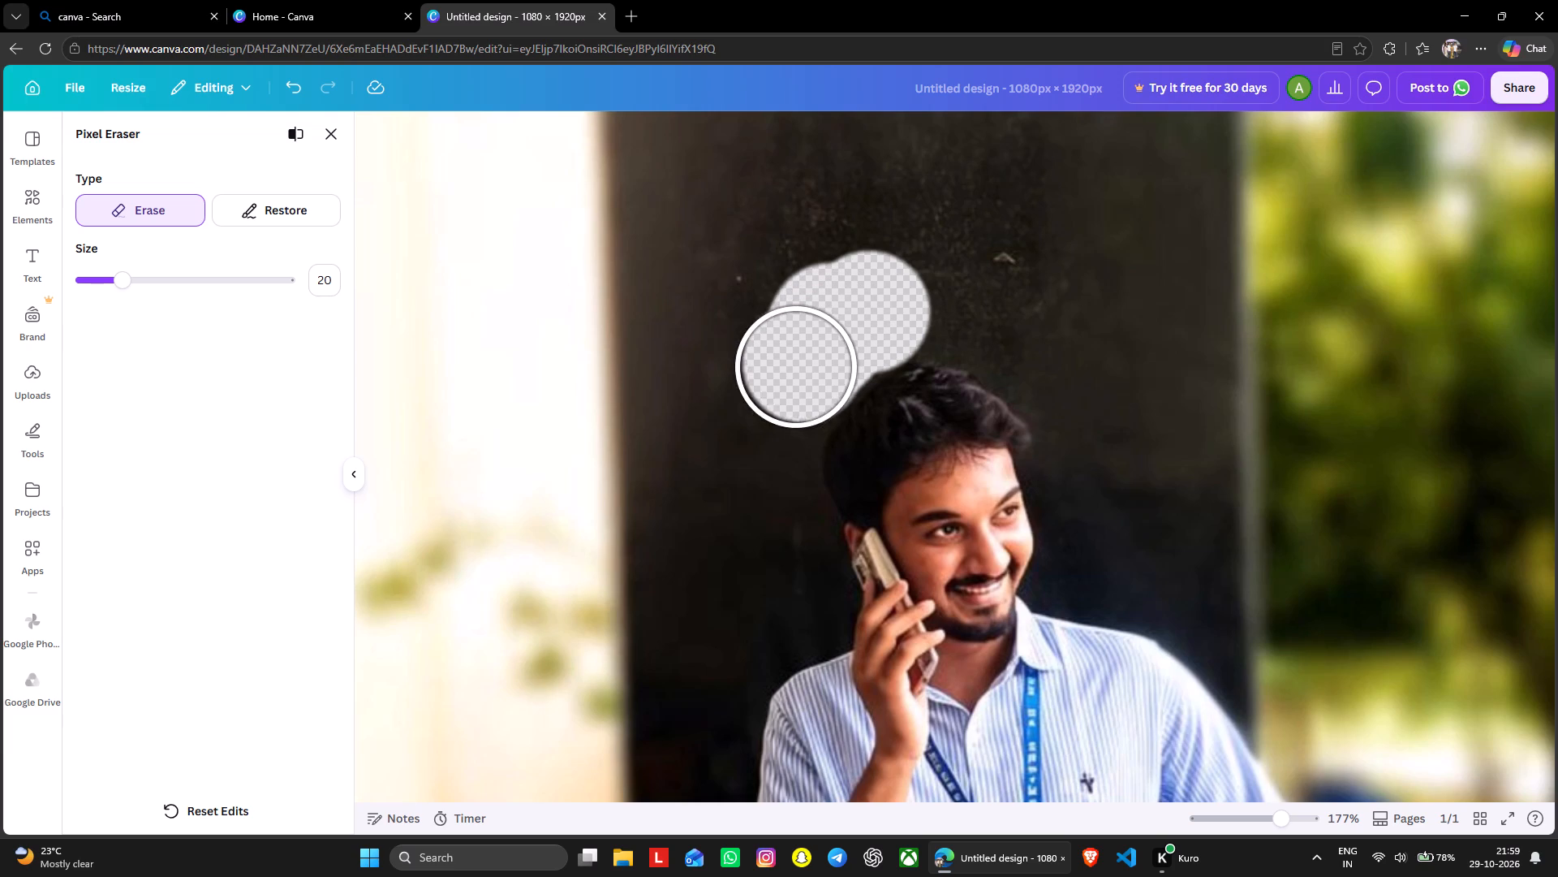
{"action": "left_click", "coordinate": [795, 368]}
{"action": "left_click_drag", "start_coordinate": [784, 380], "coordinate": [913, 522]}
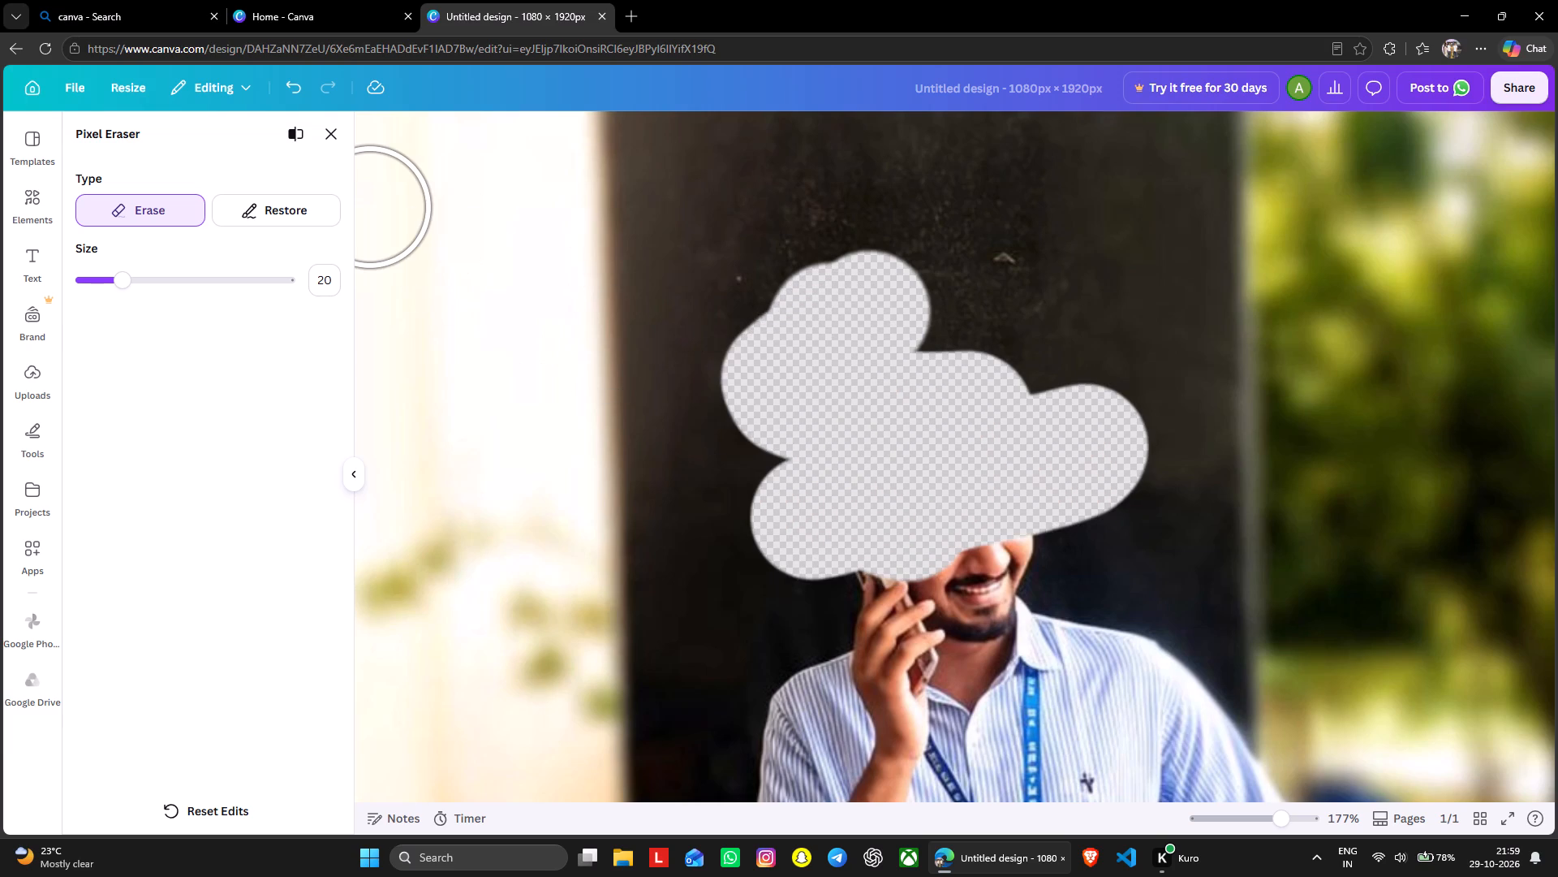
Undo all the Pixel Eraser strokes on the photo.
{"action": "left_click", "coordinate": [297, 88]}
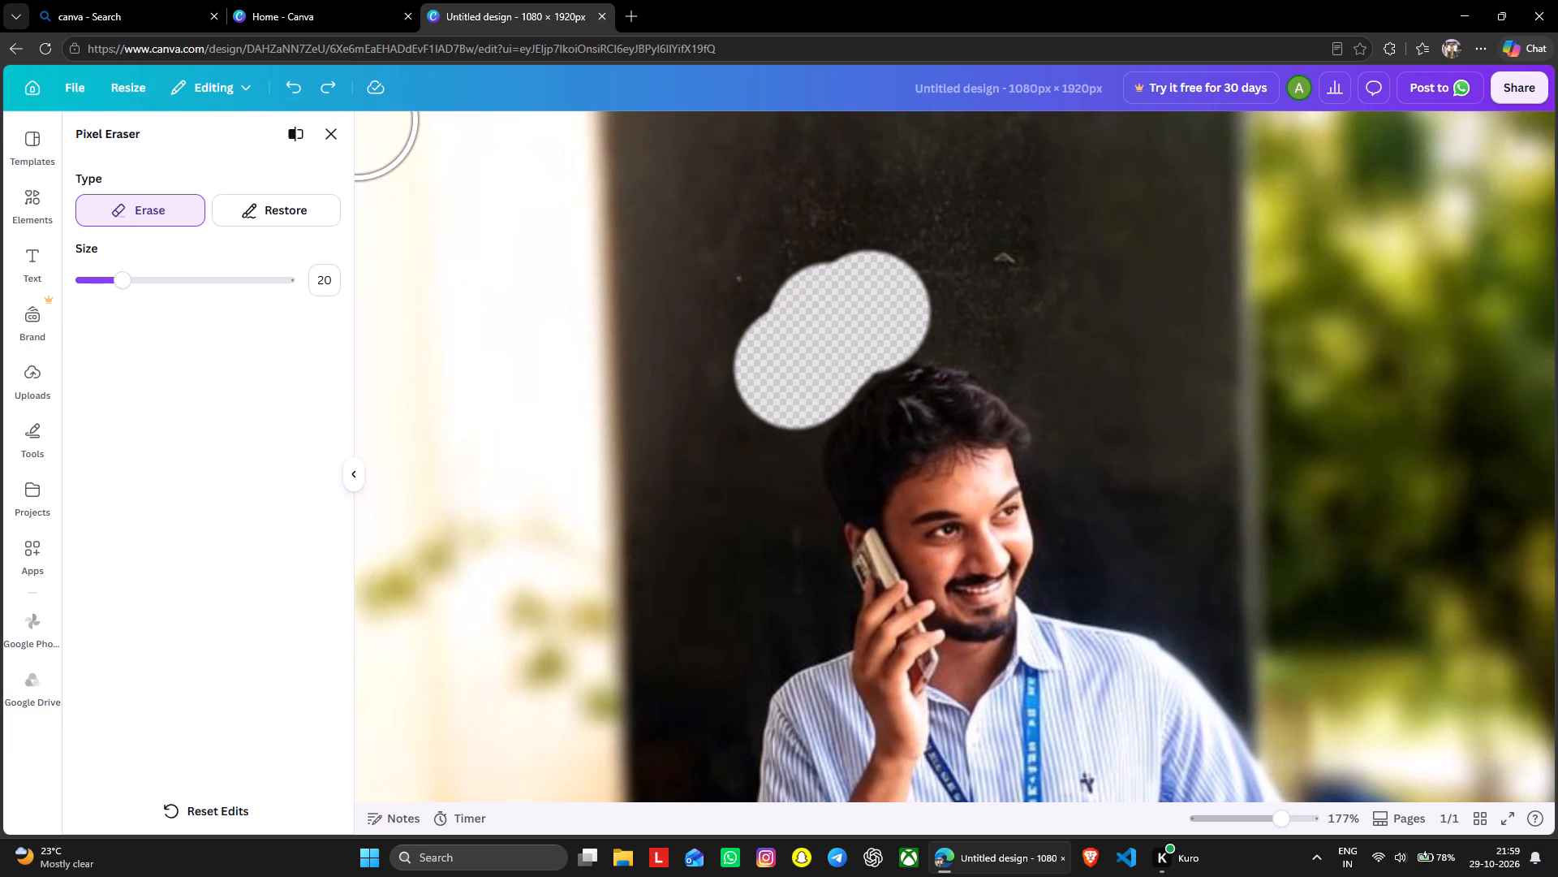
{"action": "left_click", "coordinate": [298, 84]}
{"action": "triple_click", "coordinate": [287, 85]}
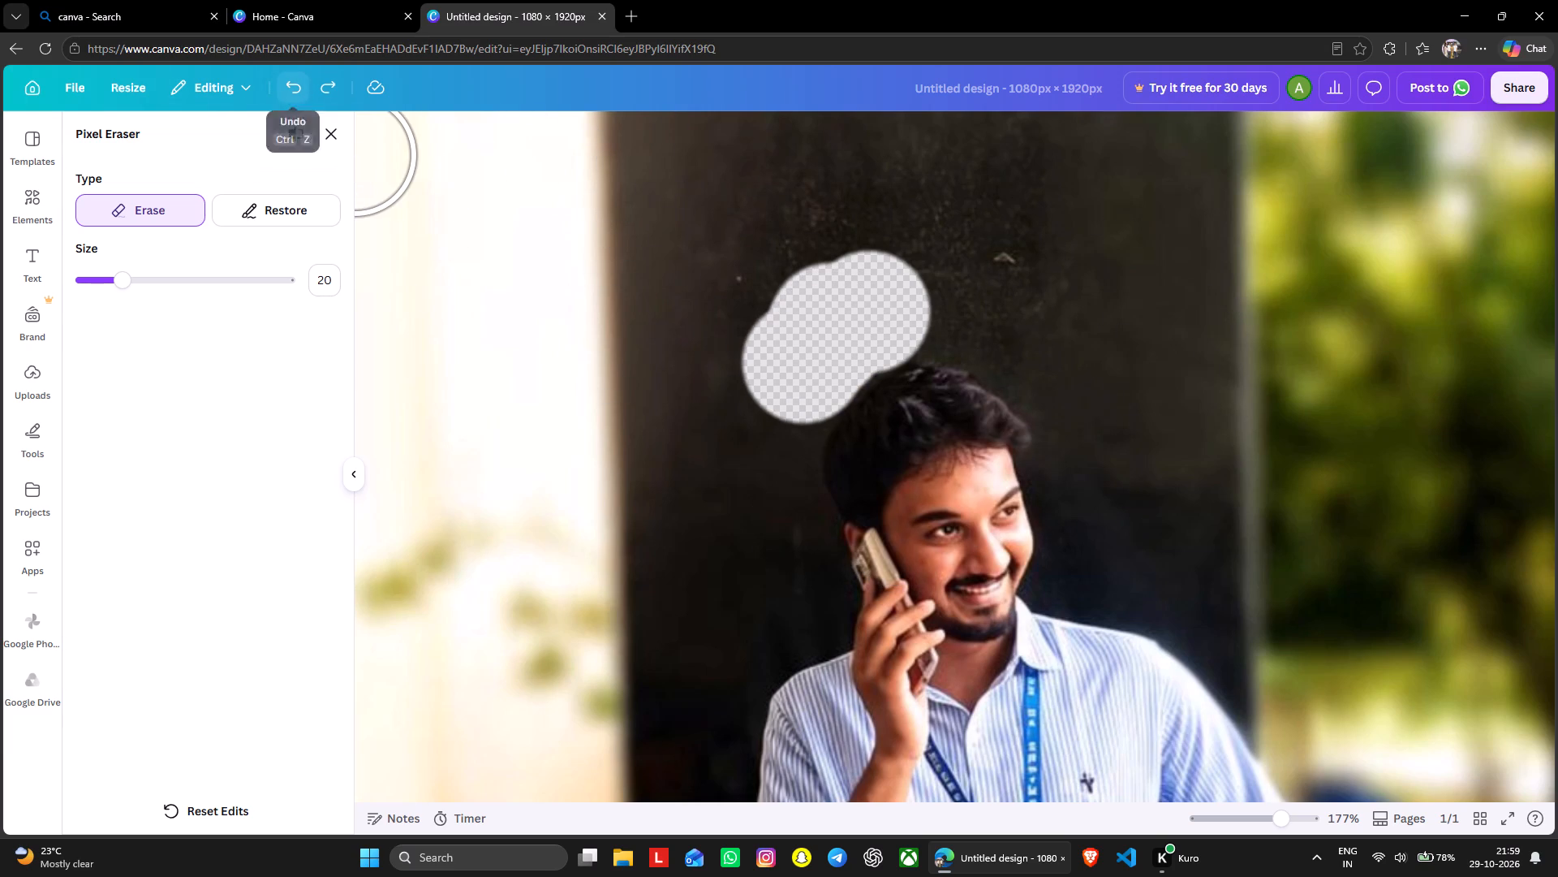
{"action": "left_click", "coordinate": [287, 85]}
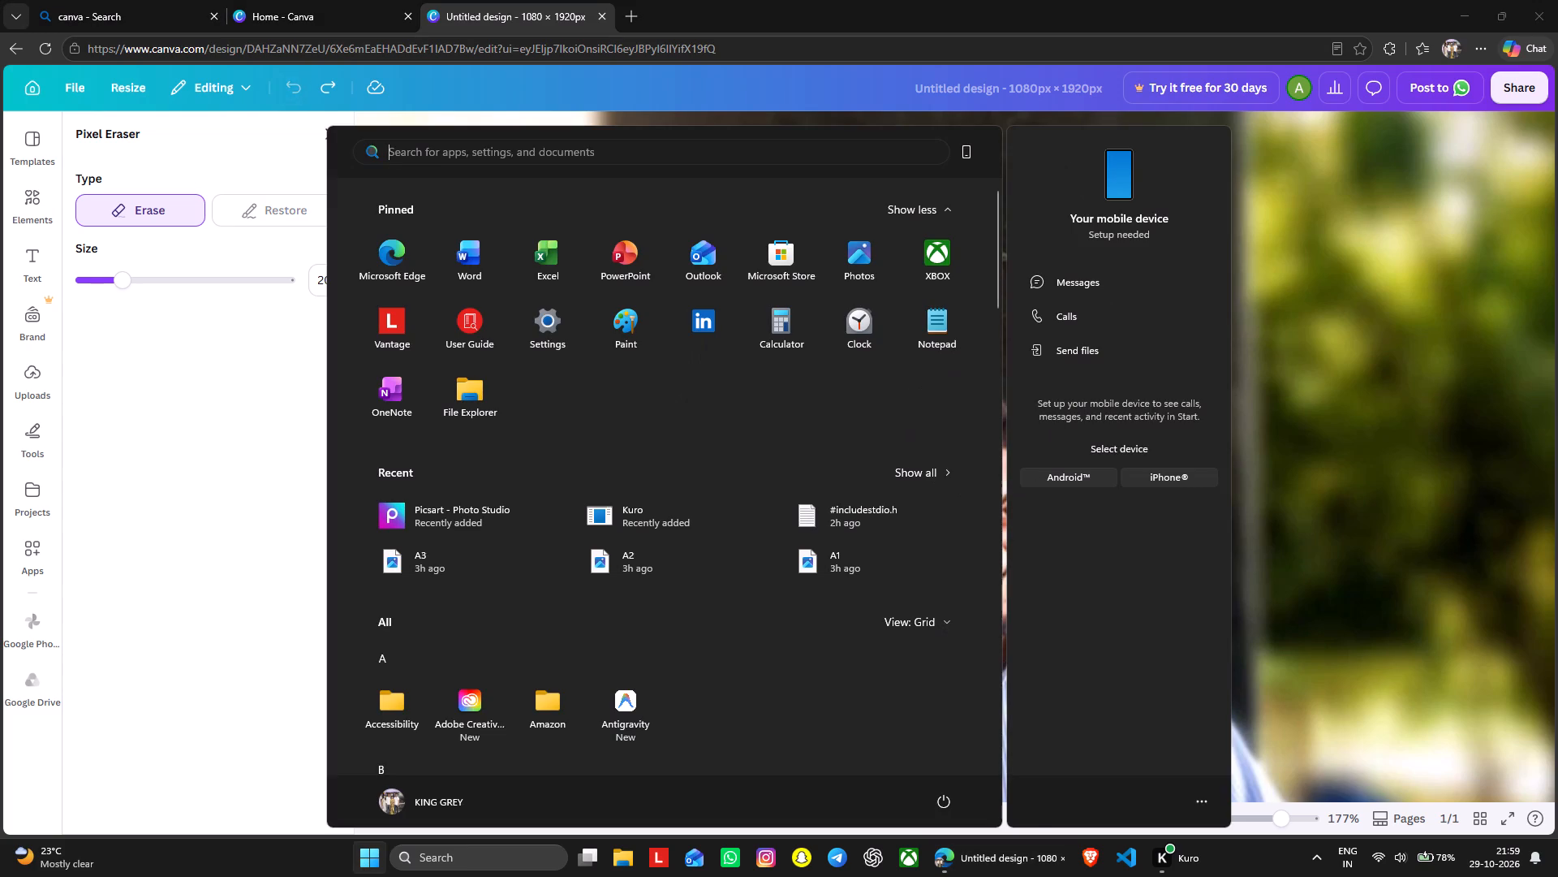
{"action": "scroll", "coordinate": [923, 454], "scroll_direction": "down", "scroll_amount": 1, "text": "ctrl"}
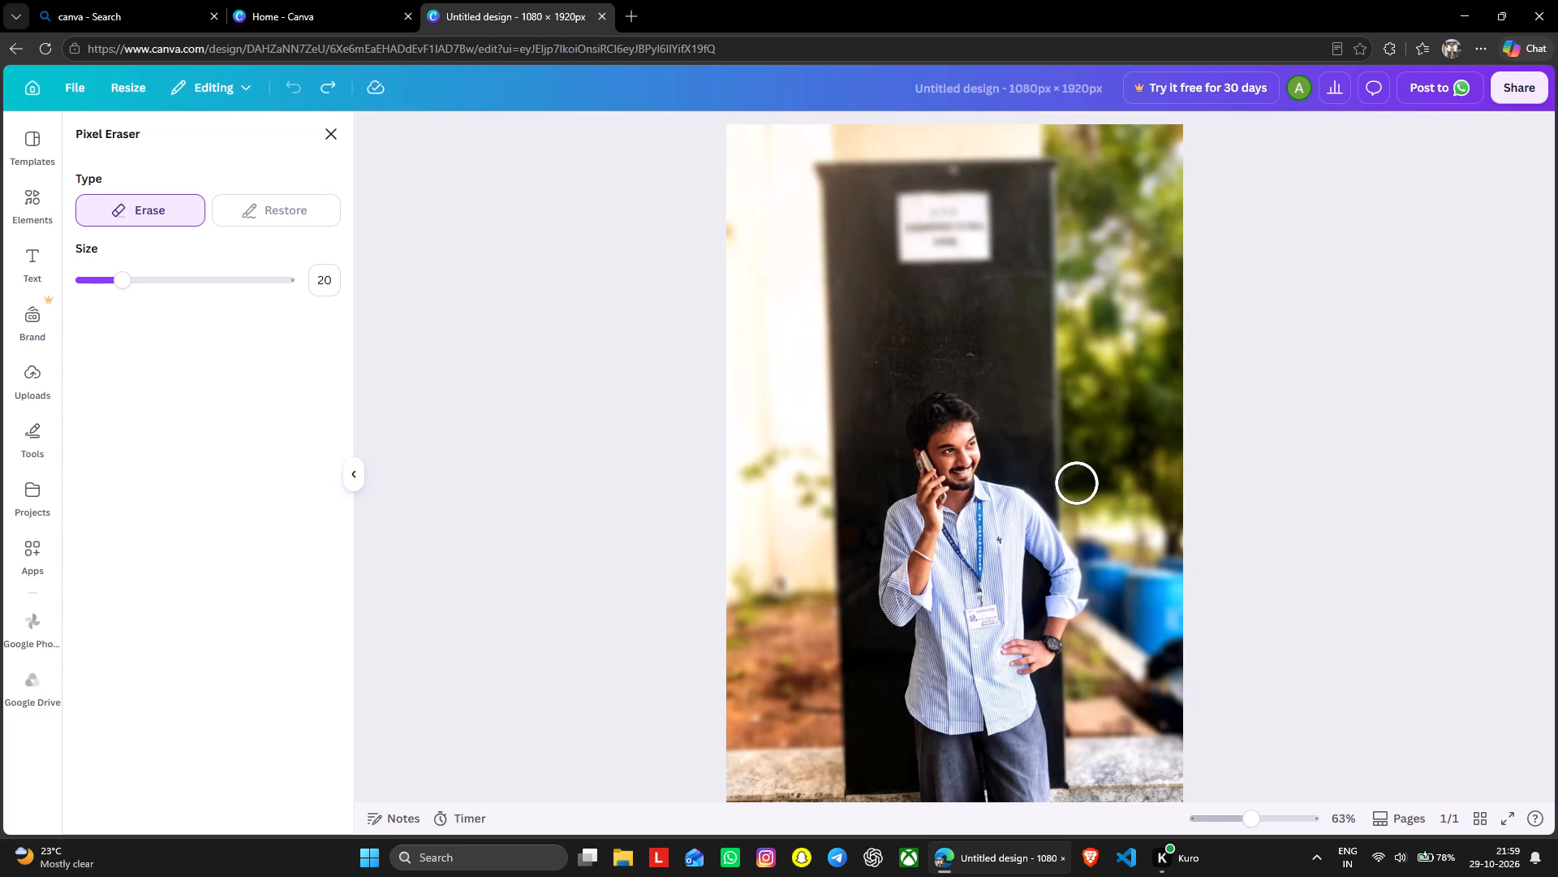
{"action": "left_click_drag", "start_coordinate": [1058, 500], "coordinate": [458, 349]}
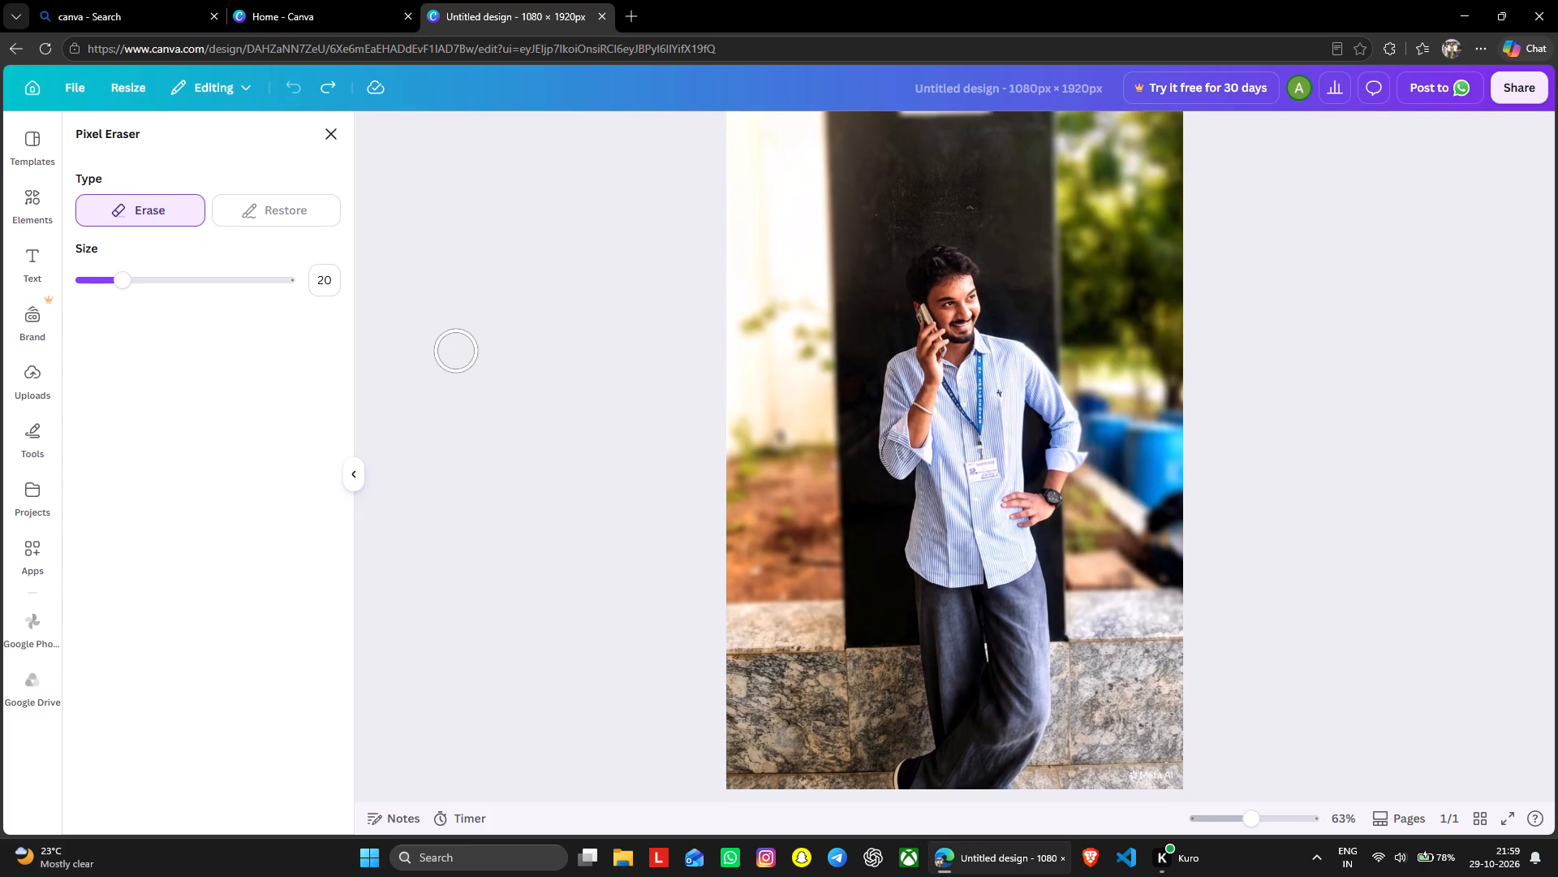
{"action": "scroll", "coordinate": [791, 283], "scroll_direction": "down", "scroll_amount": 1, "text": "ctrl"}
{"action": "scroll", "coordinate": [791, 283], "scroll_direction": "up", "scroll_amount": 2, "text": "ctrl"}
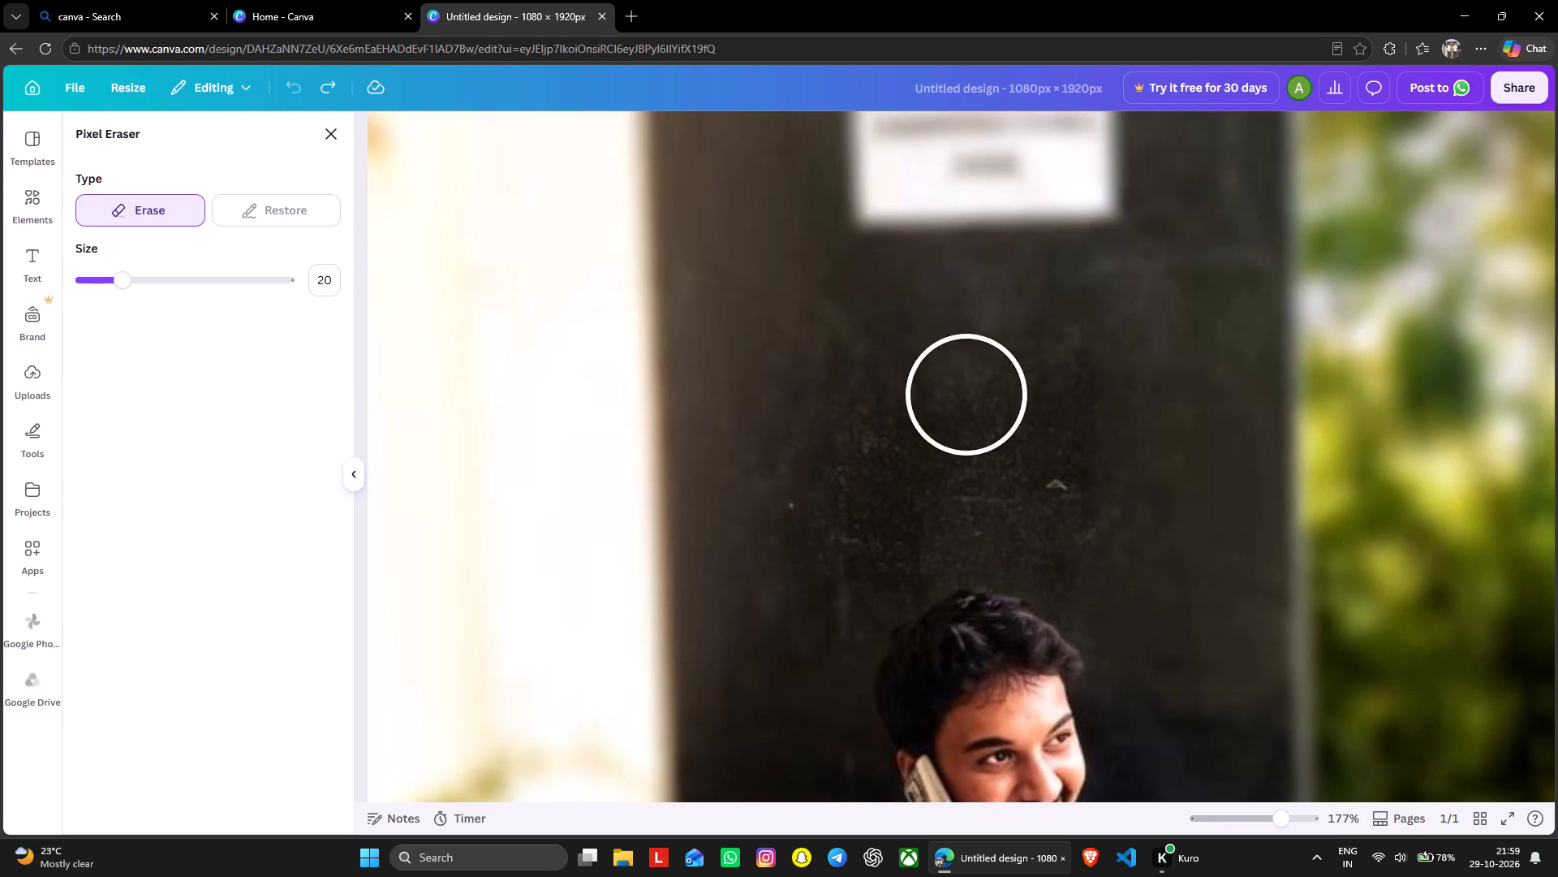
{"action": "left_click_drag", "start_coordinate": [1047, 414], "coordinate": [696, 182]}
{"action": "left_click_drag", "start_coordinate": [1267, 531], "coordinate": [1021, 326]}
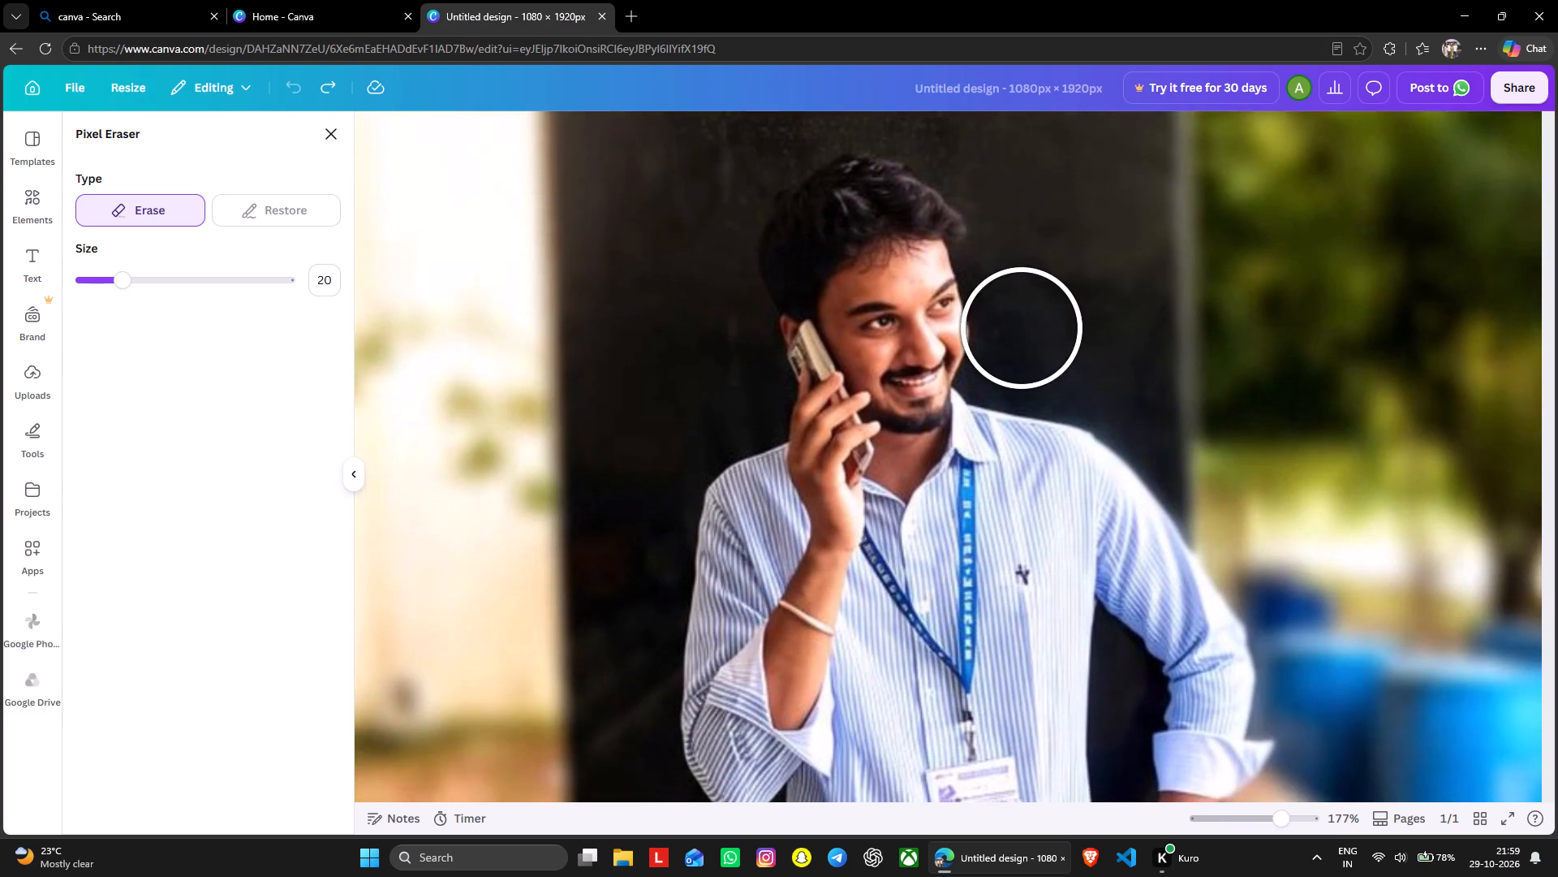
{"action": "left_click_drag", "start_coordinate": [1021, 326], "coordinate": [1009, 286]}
Close the current design and choose the blurred-background photo of the man phoning for Magic Layers again.
{"action": "left_click", "coordinate": [0, 53]}
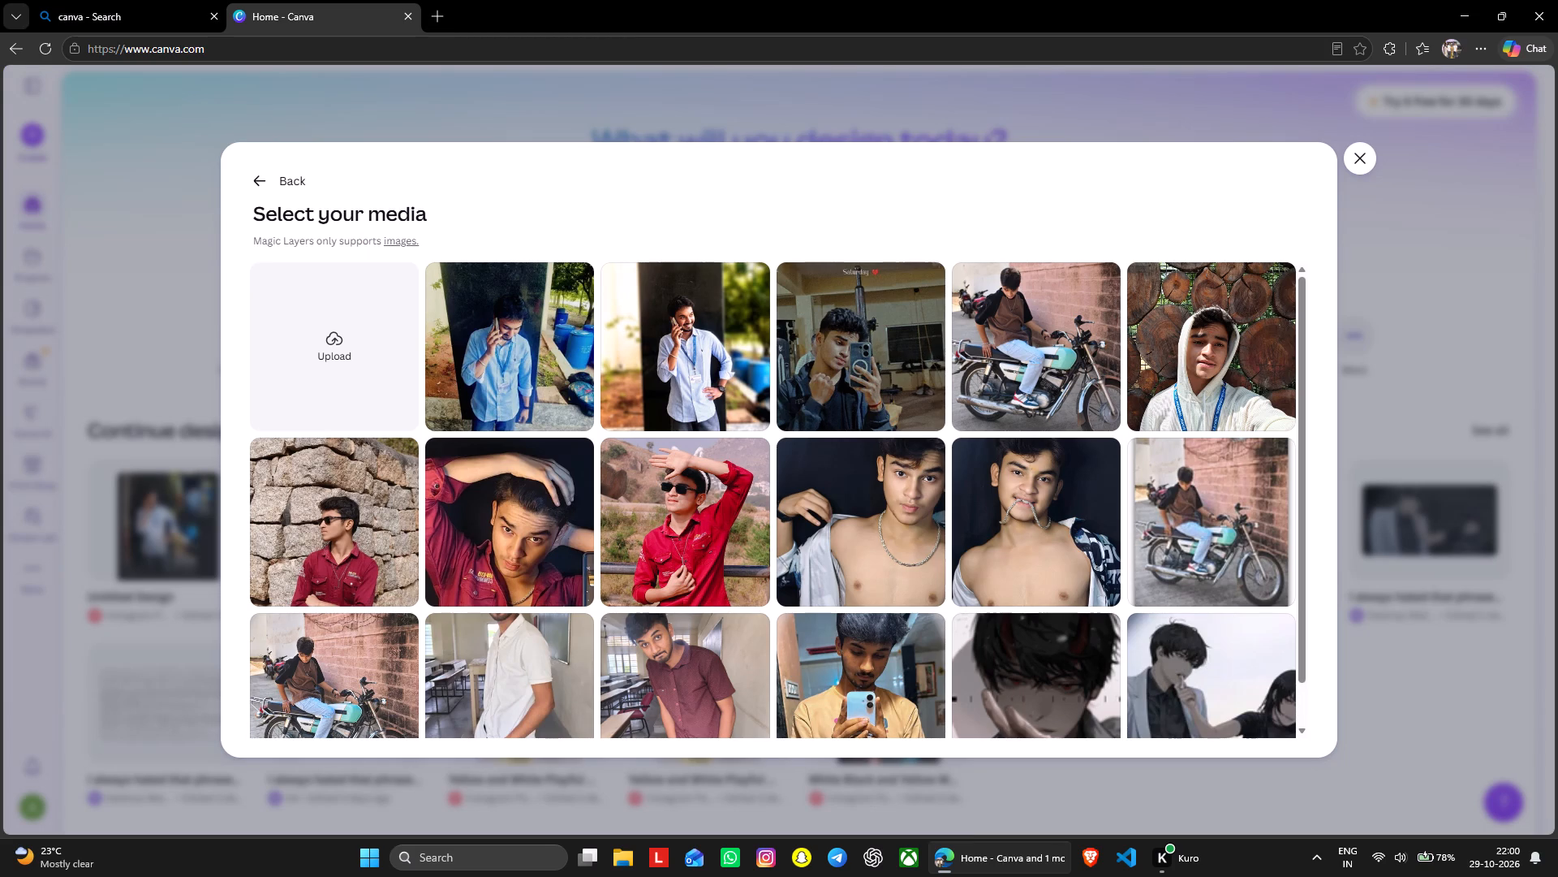
{"action": "left_click", "coordinate": [674, 356]}
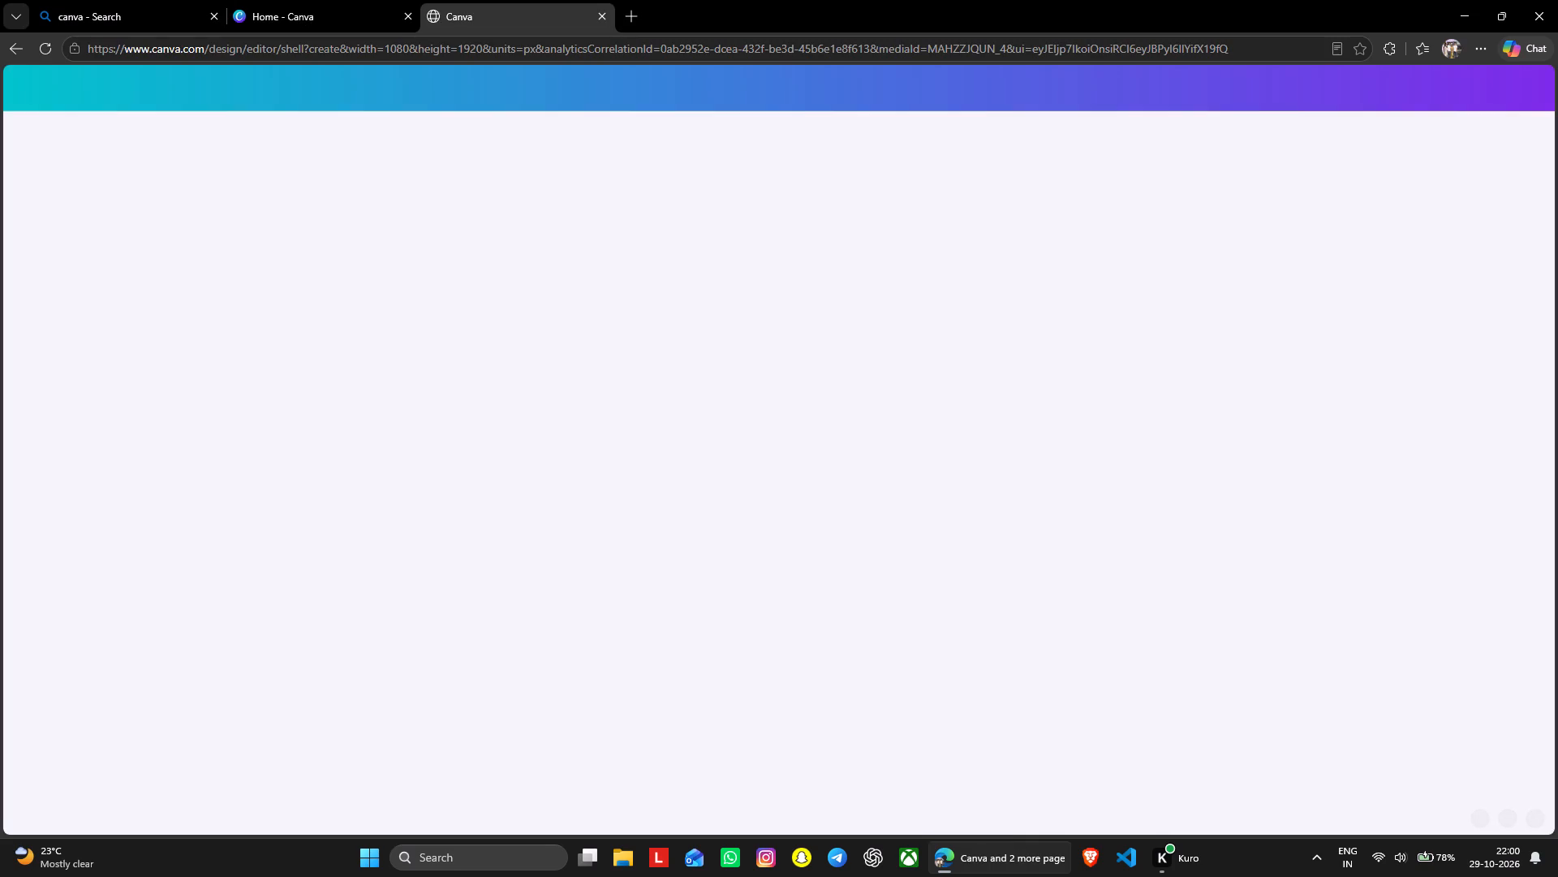
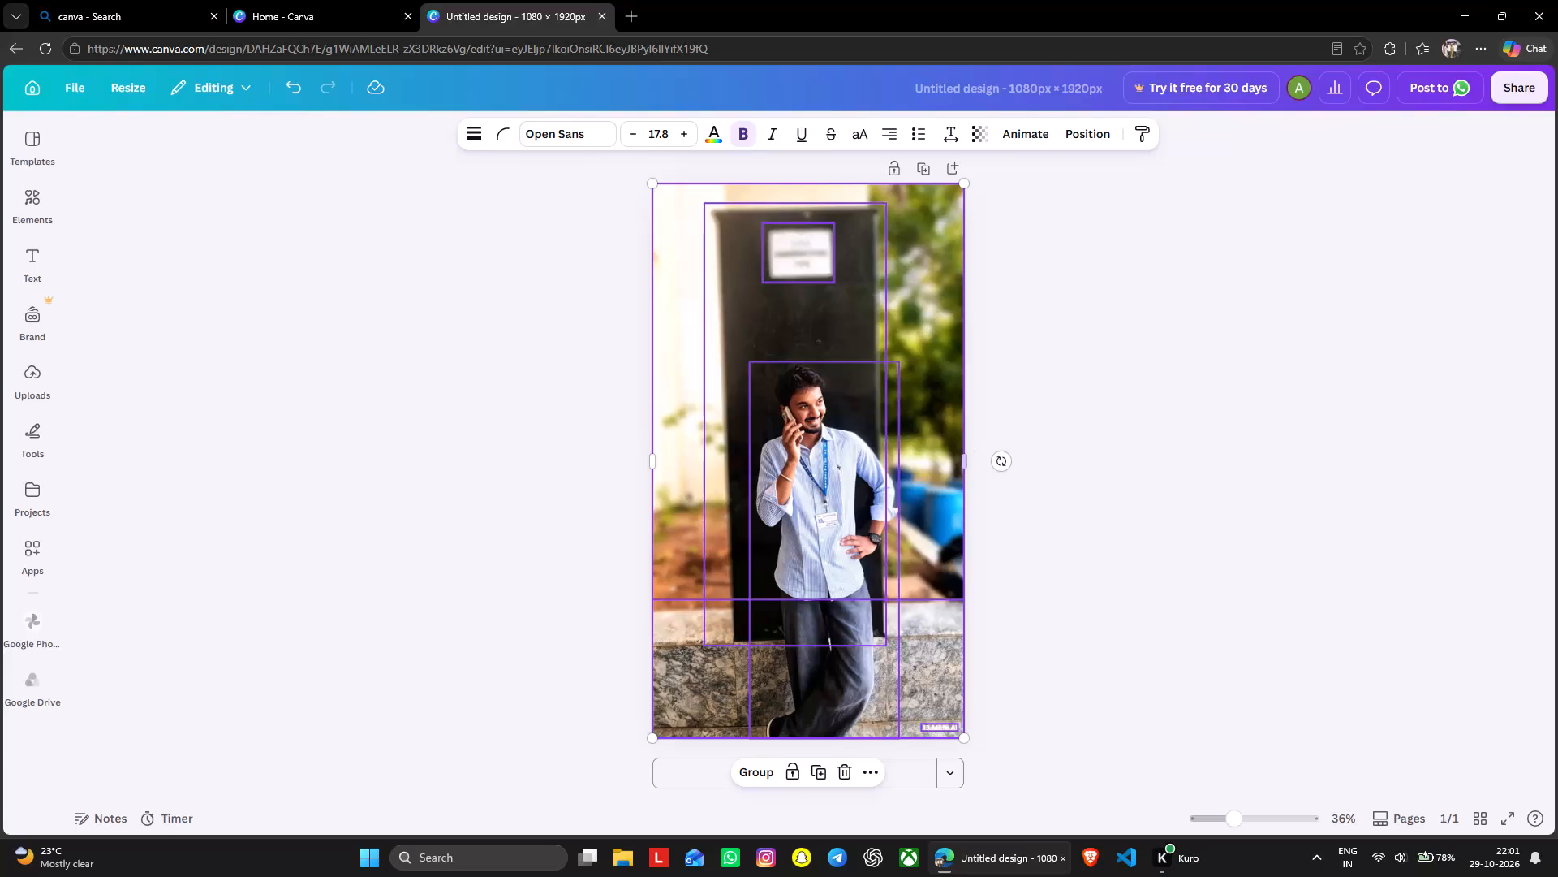
Move the man's cutout layer up from the bottom edge so he stands in front of the black door.
{"action": "left_click", "coordinate": [830, 446]}
{"action": "left_click_drag", "start_coordinate": [830, 446], "coordinate": [884, 458]}
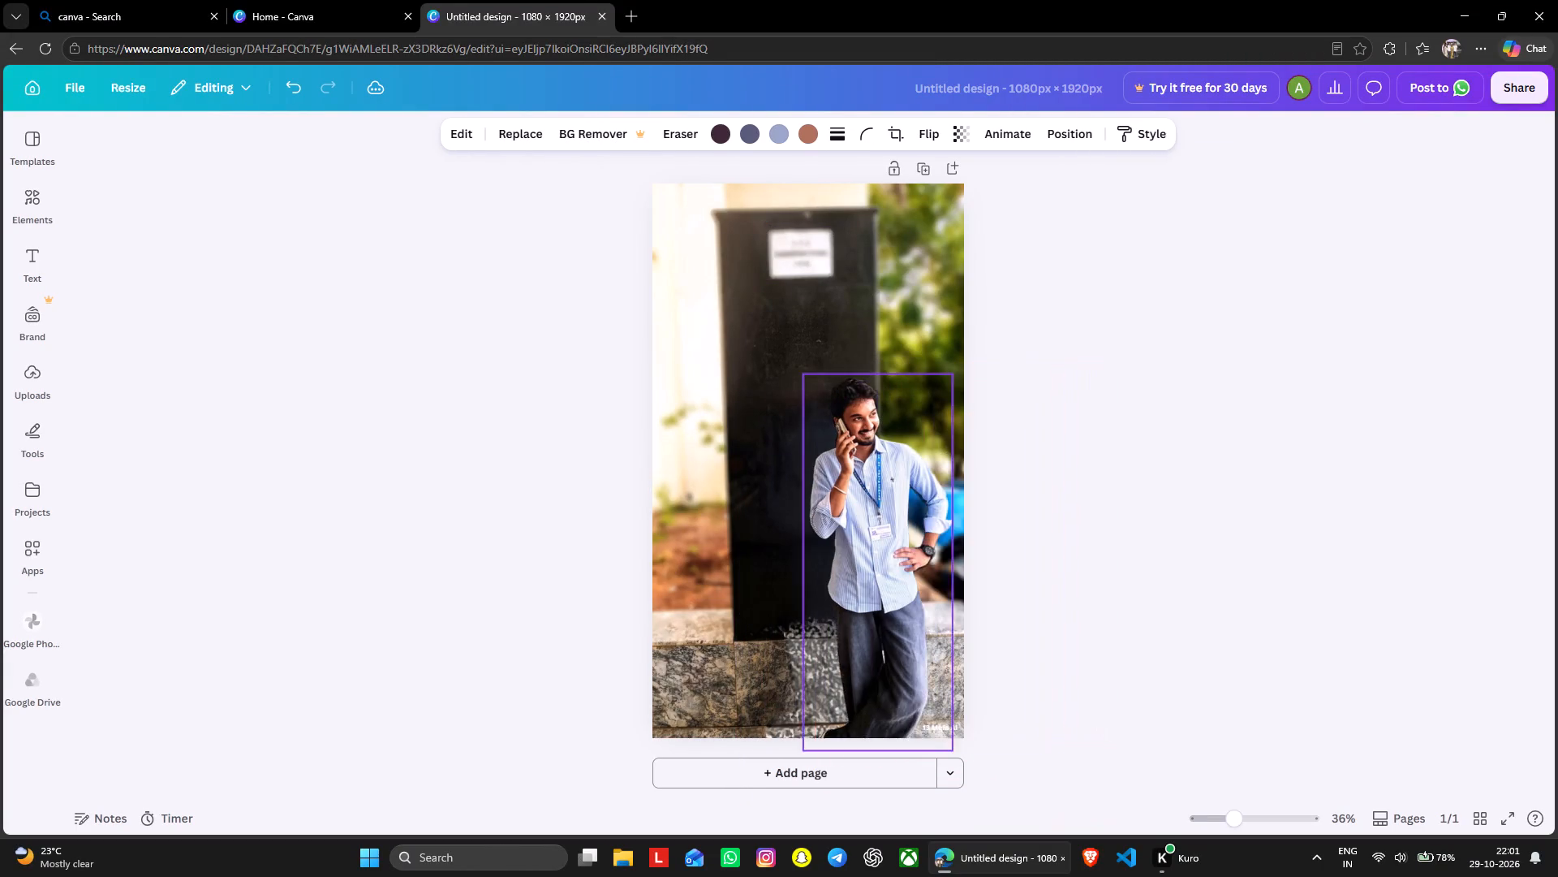
{"action": "left_click_drag", "start_coordinate": [884, 458], "coordinate": [840, 383]}
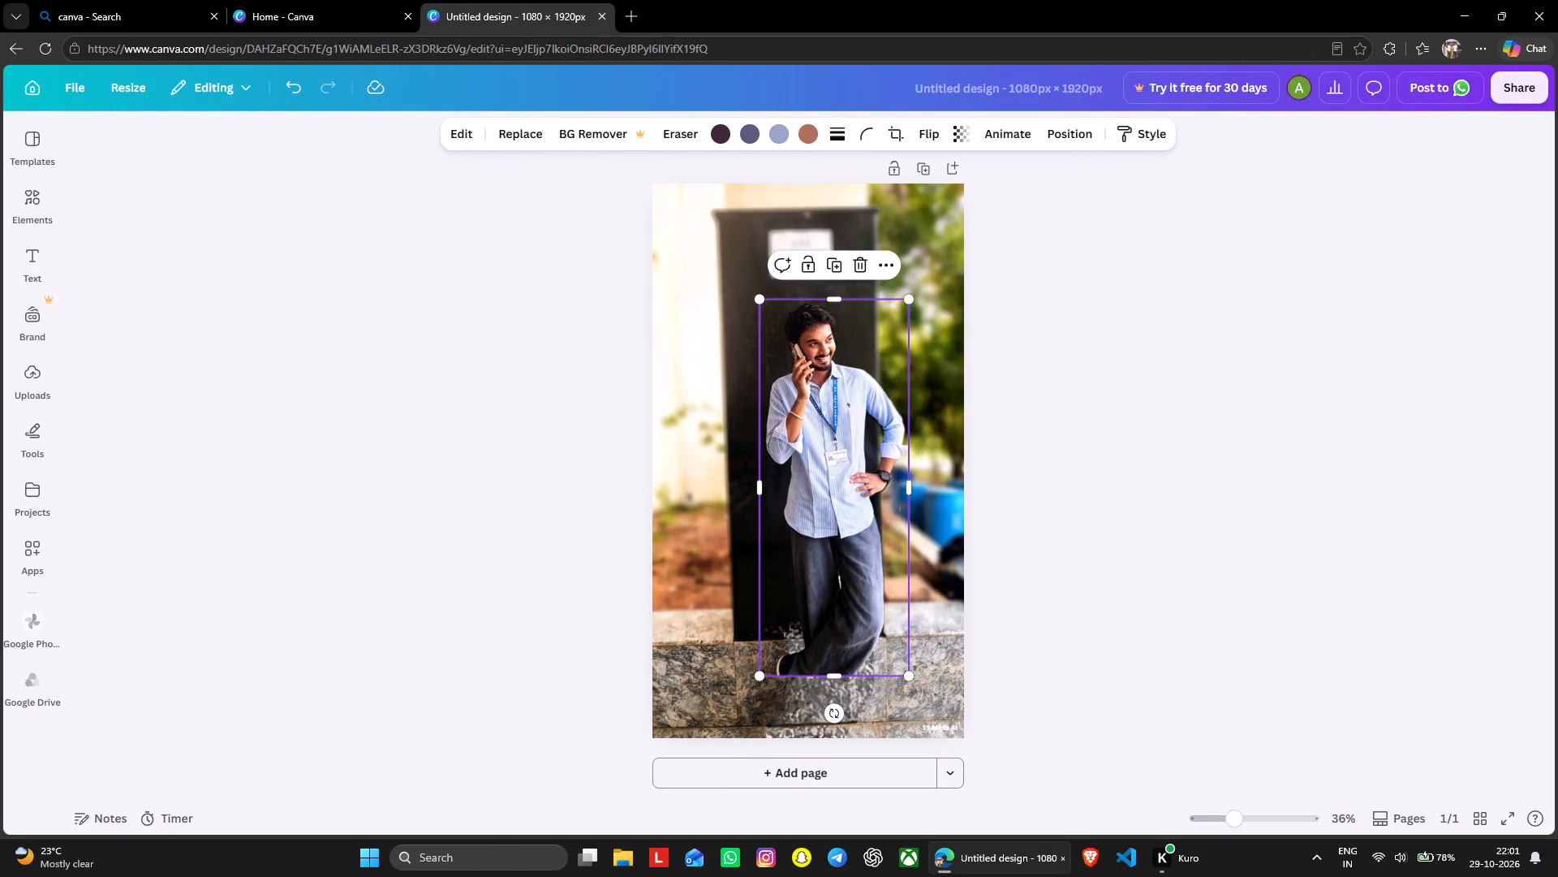
Download only the man's cutout as a PNG at size 1 and High quality.
{"action": "left_click", "coordinate": [888, 263]}
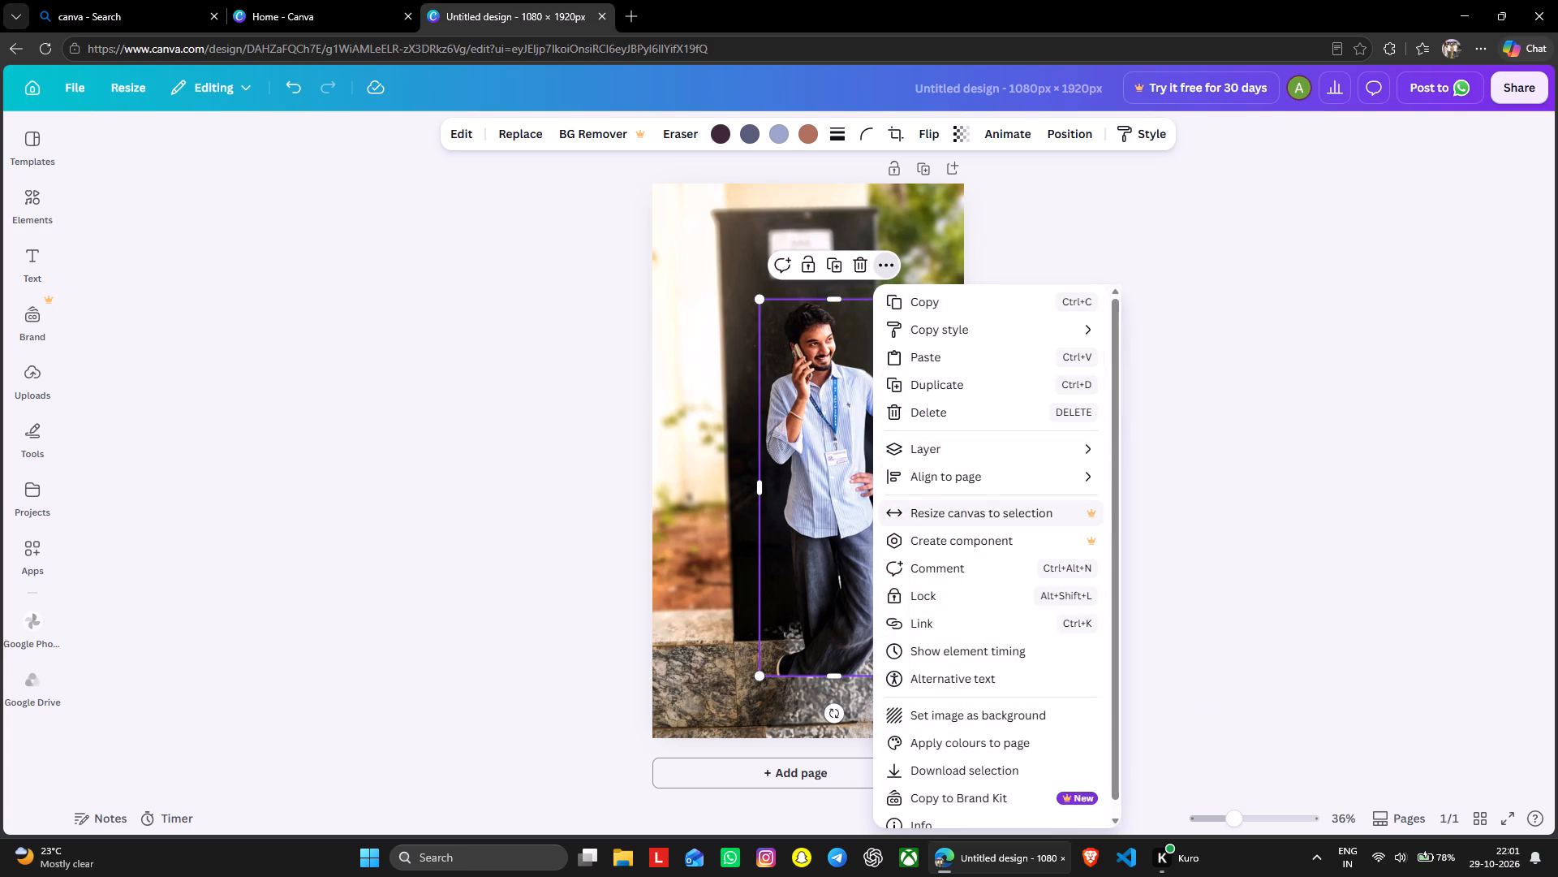
{"action": "left_click", "coordinate": [1014, 771]}
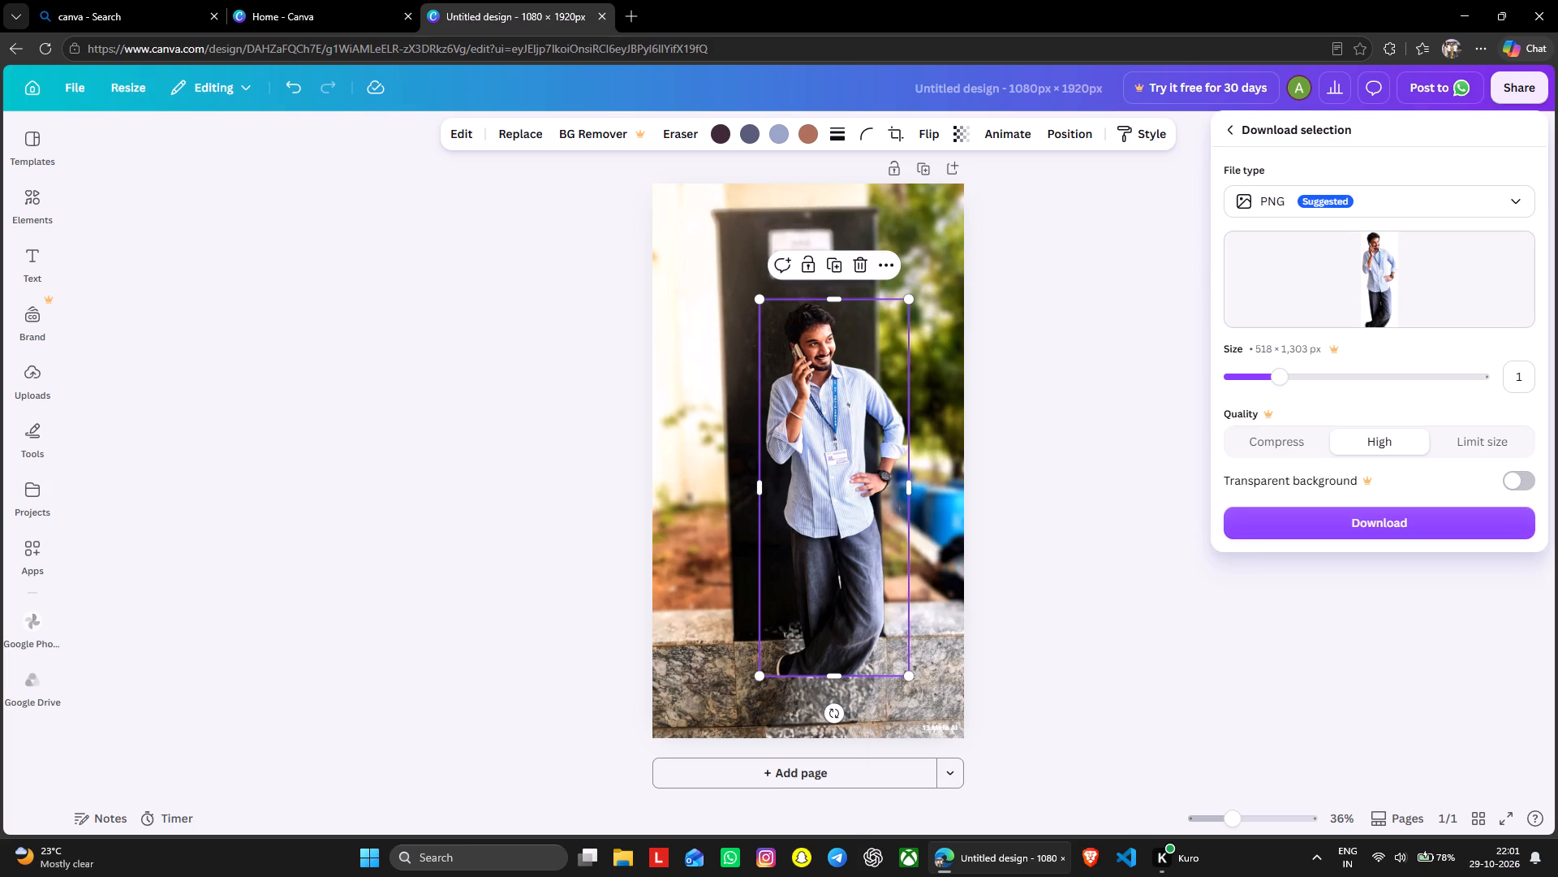
{"action": "left_click", "coordinate": [1341, 523]}
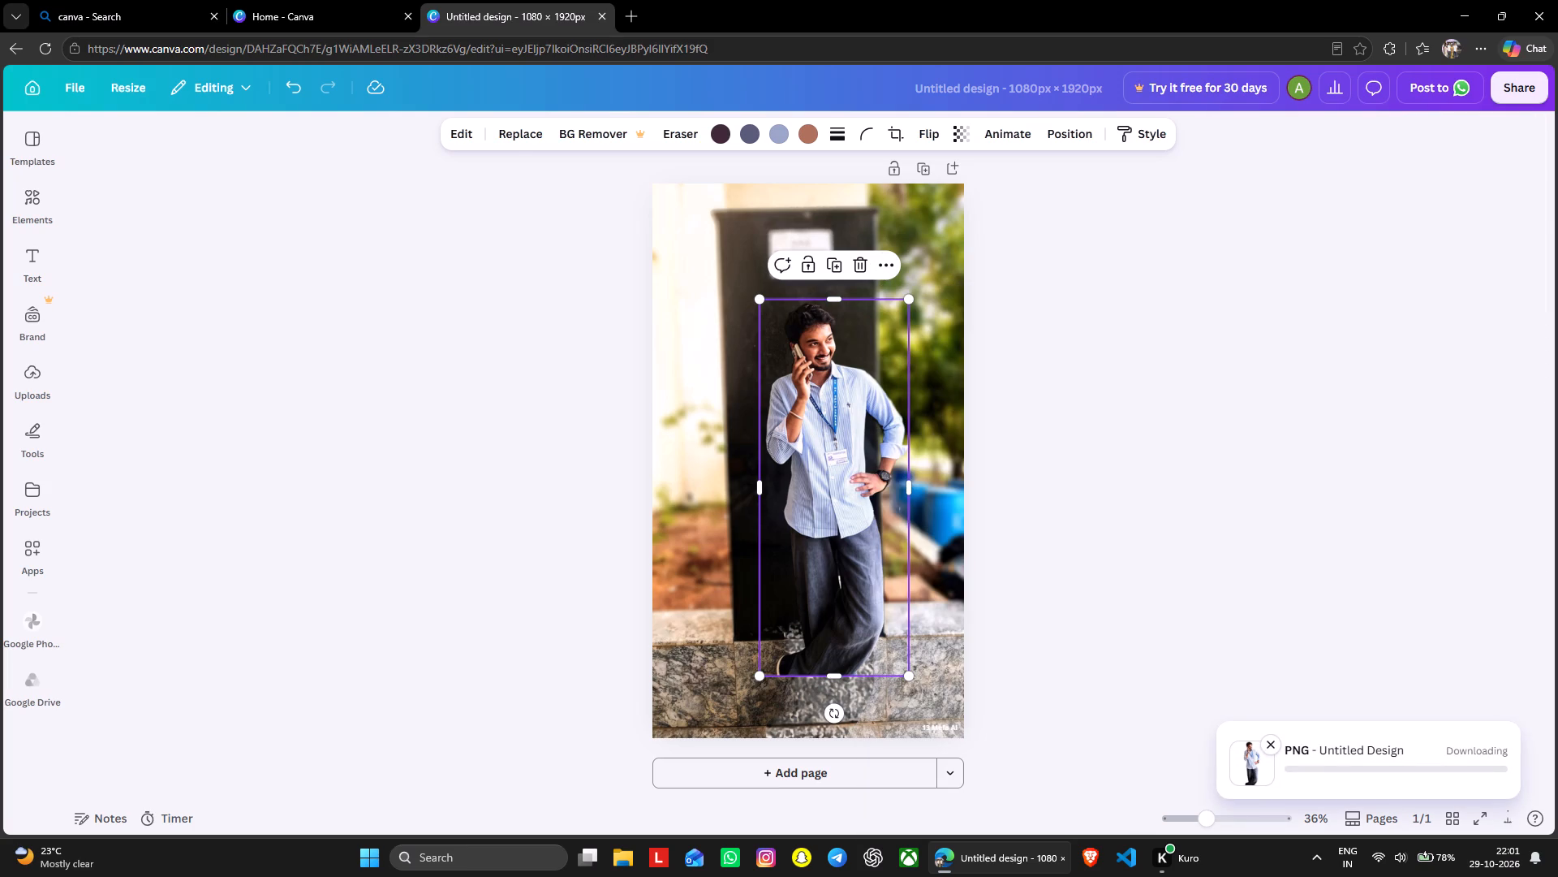
Delete the blurred background, black door, stone ledge and sign layers, keeping only the man's cutout.
{"action": "right_click", "coordinate": [932, 208]}
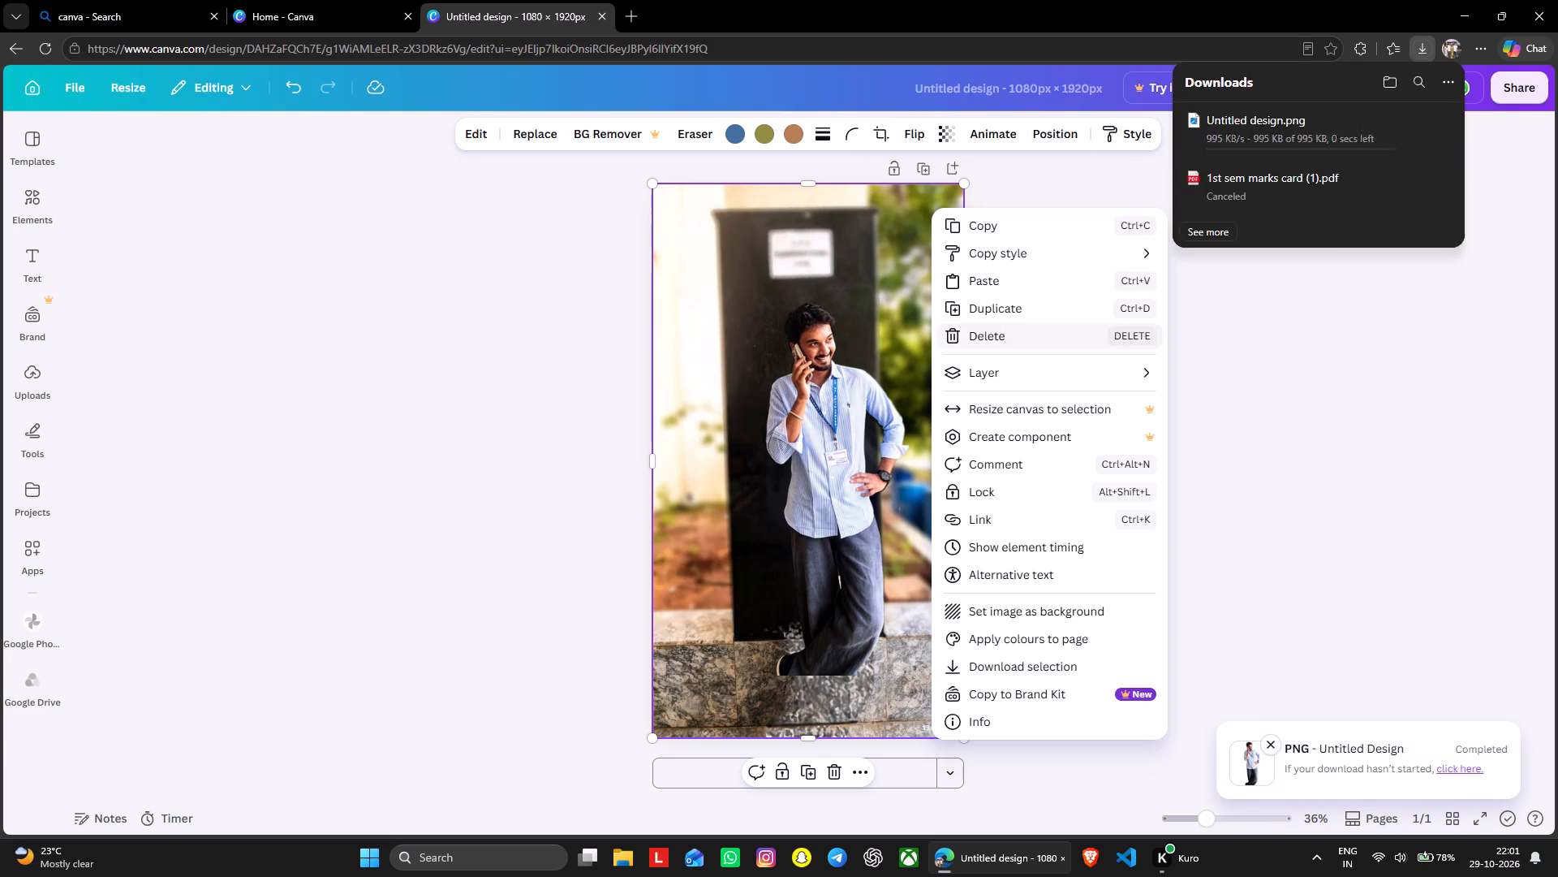
{"action": "left_click", "coordinate": [1048, 346]}
{"action": "right_click", "coordinate": [840, 235]}
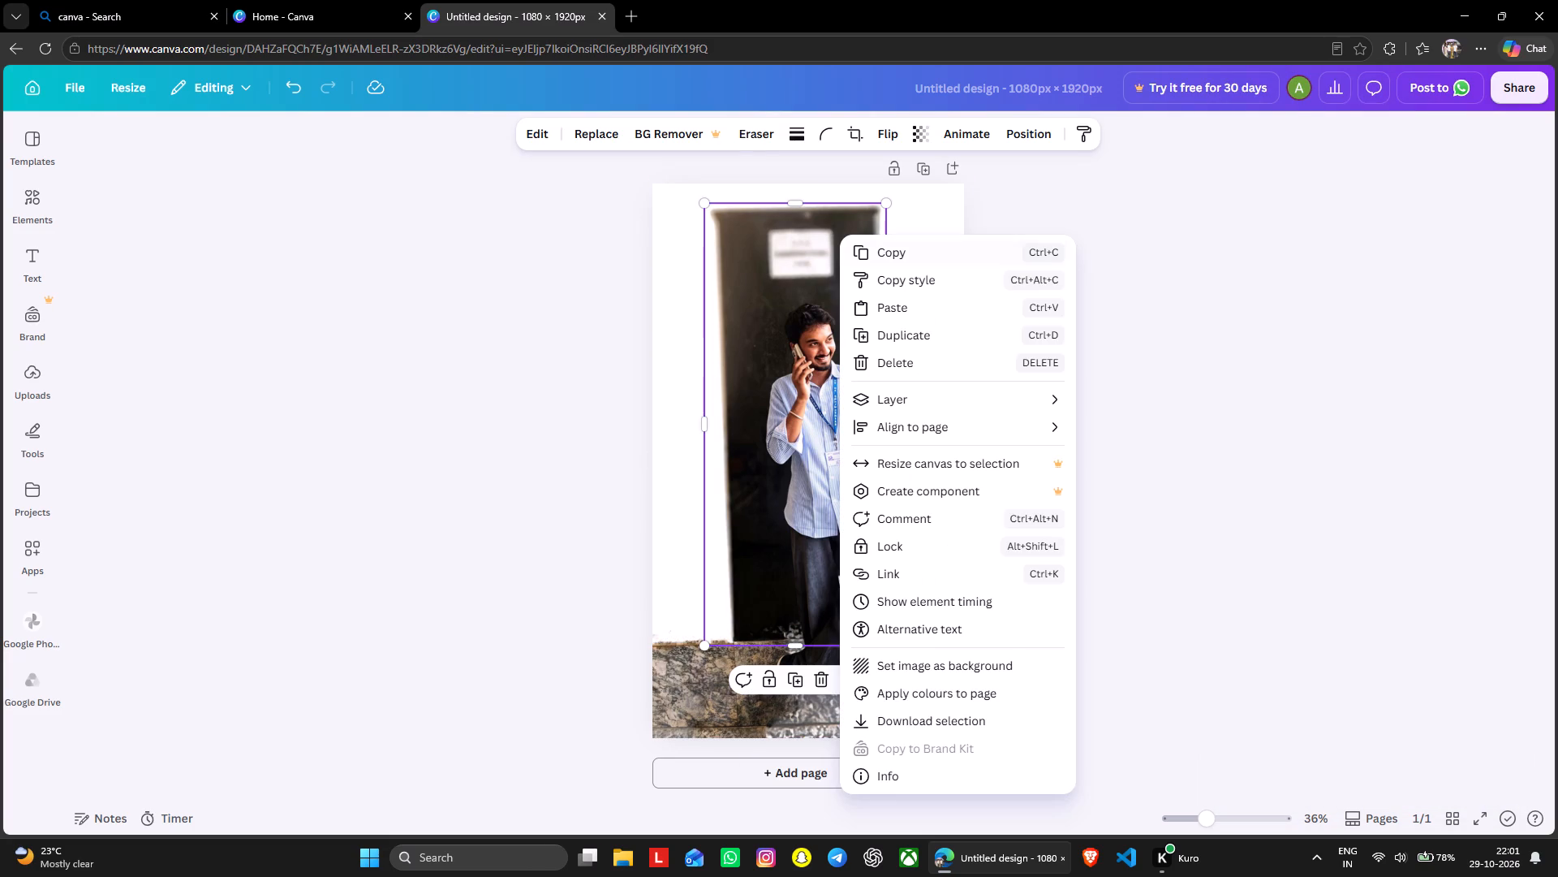
{"action": "left_click", "coordinate": [923, 366]}
{"action": "right_click", "coordinate": [923, 696]}
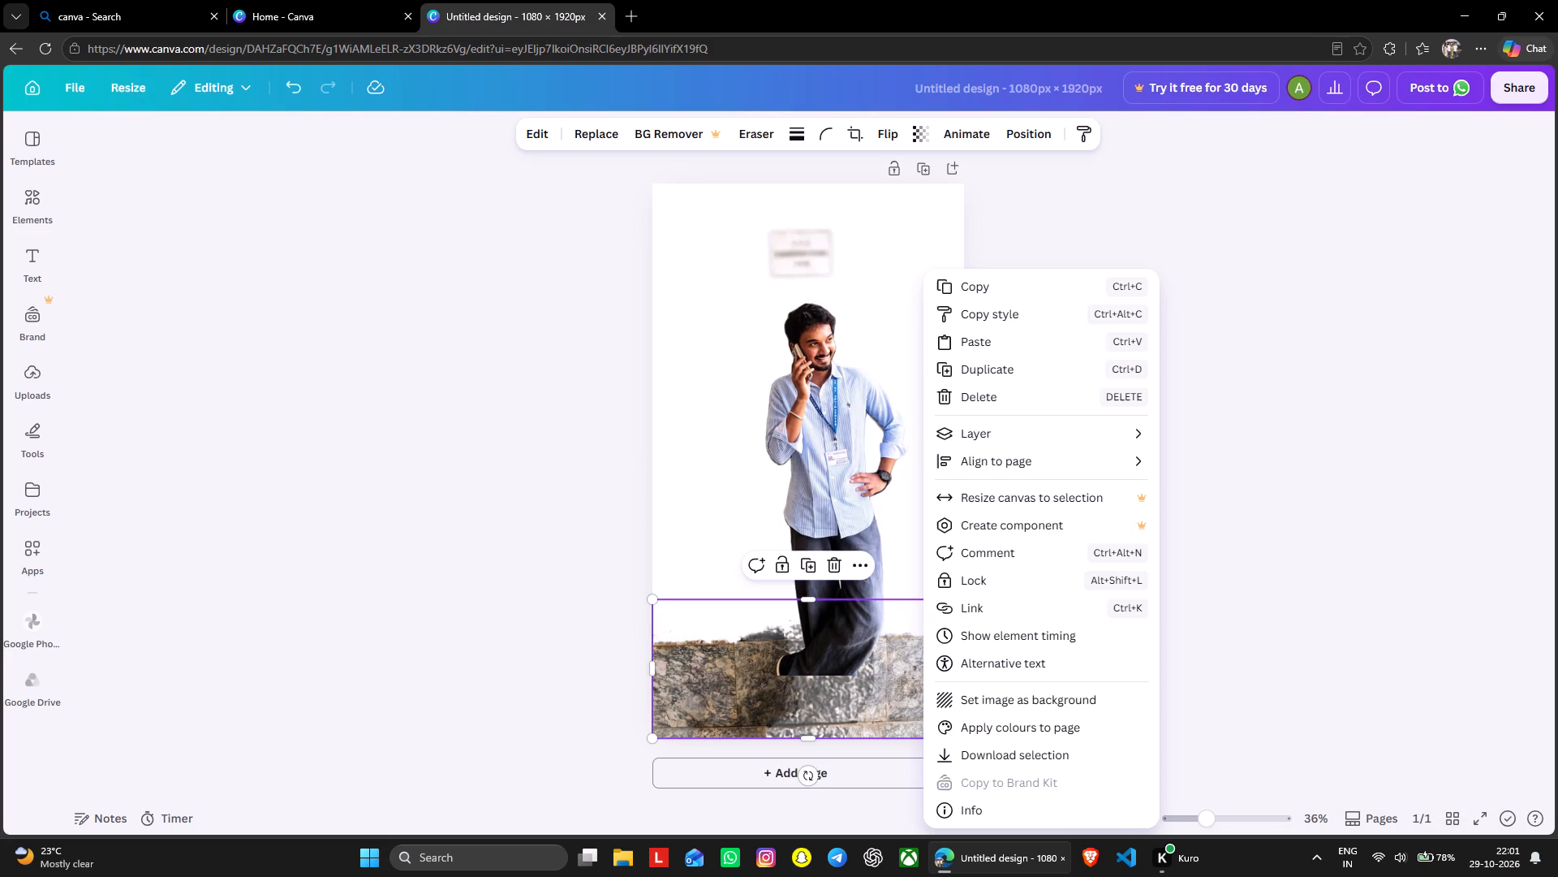
{"action": "left_click", "coordinate": [989, 401]}
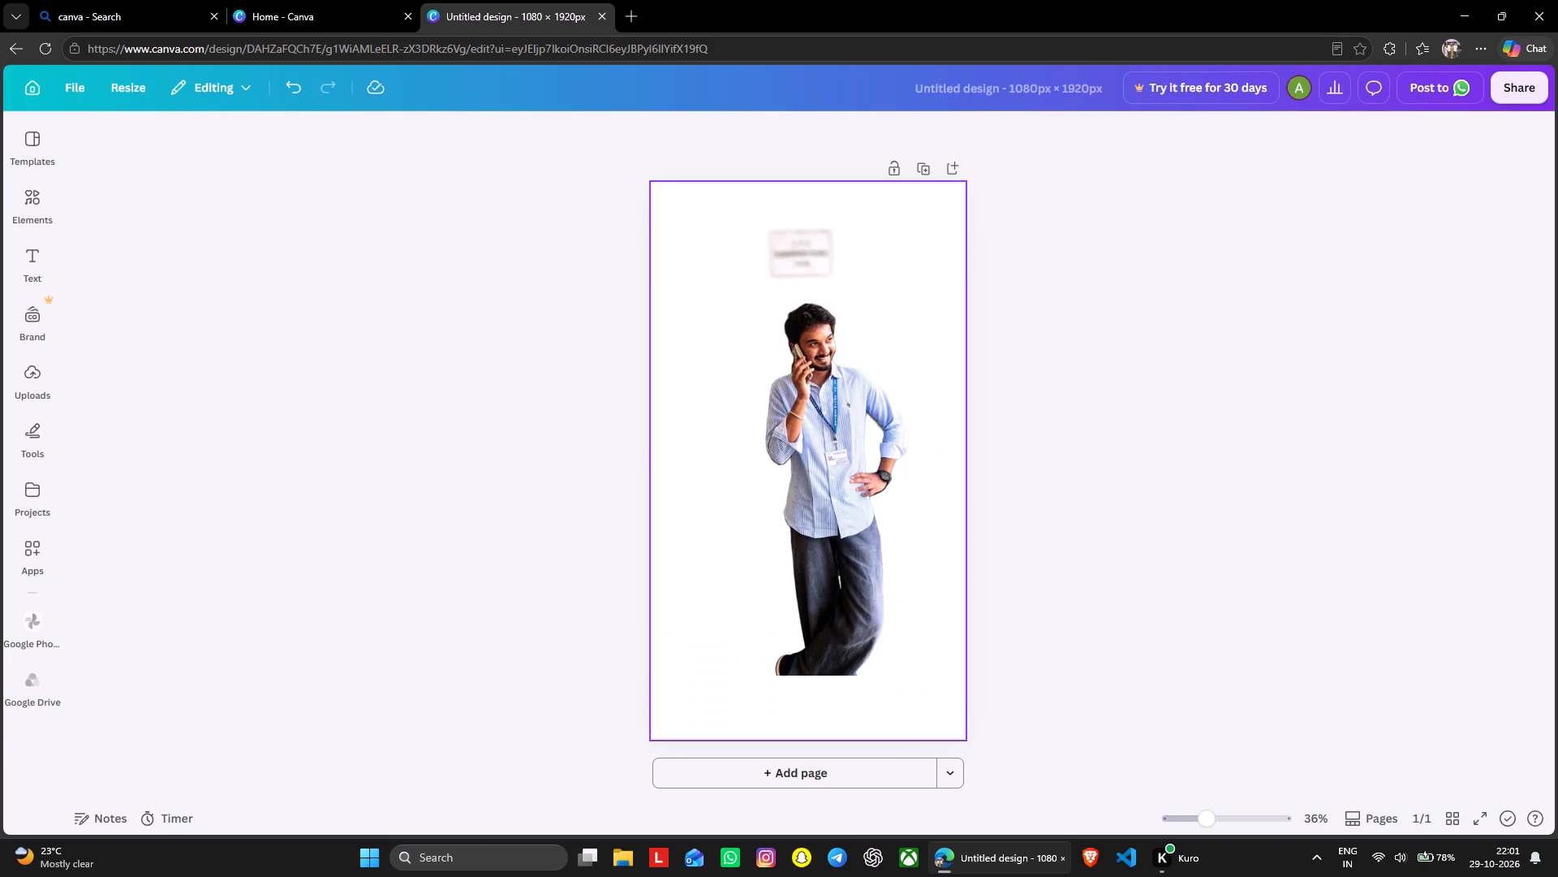
{"action": "right_click", "coordinate": [783, 243]}
{"action": "left_click", "coordinate": [876, 369]}
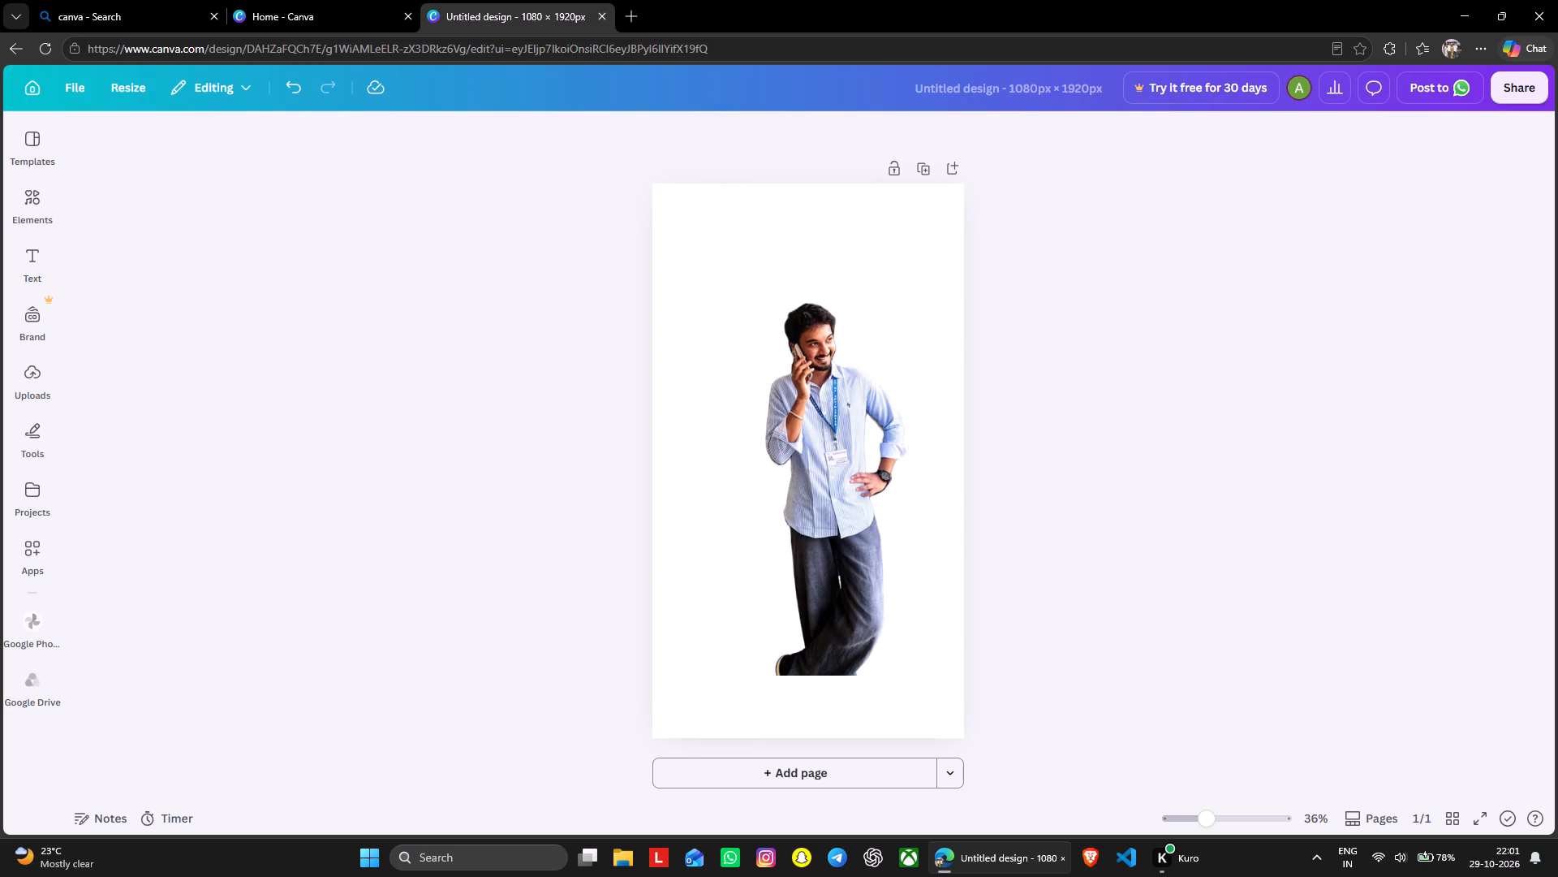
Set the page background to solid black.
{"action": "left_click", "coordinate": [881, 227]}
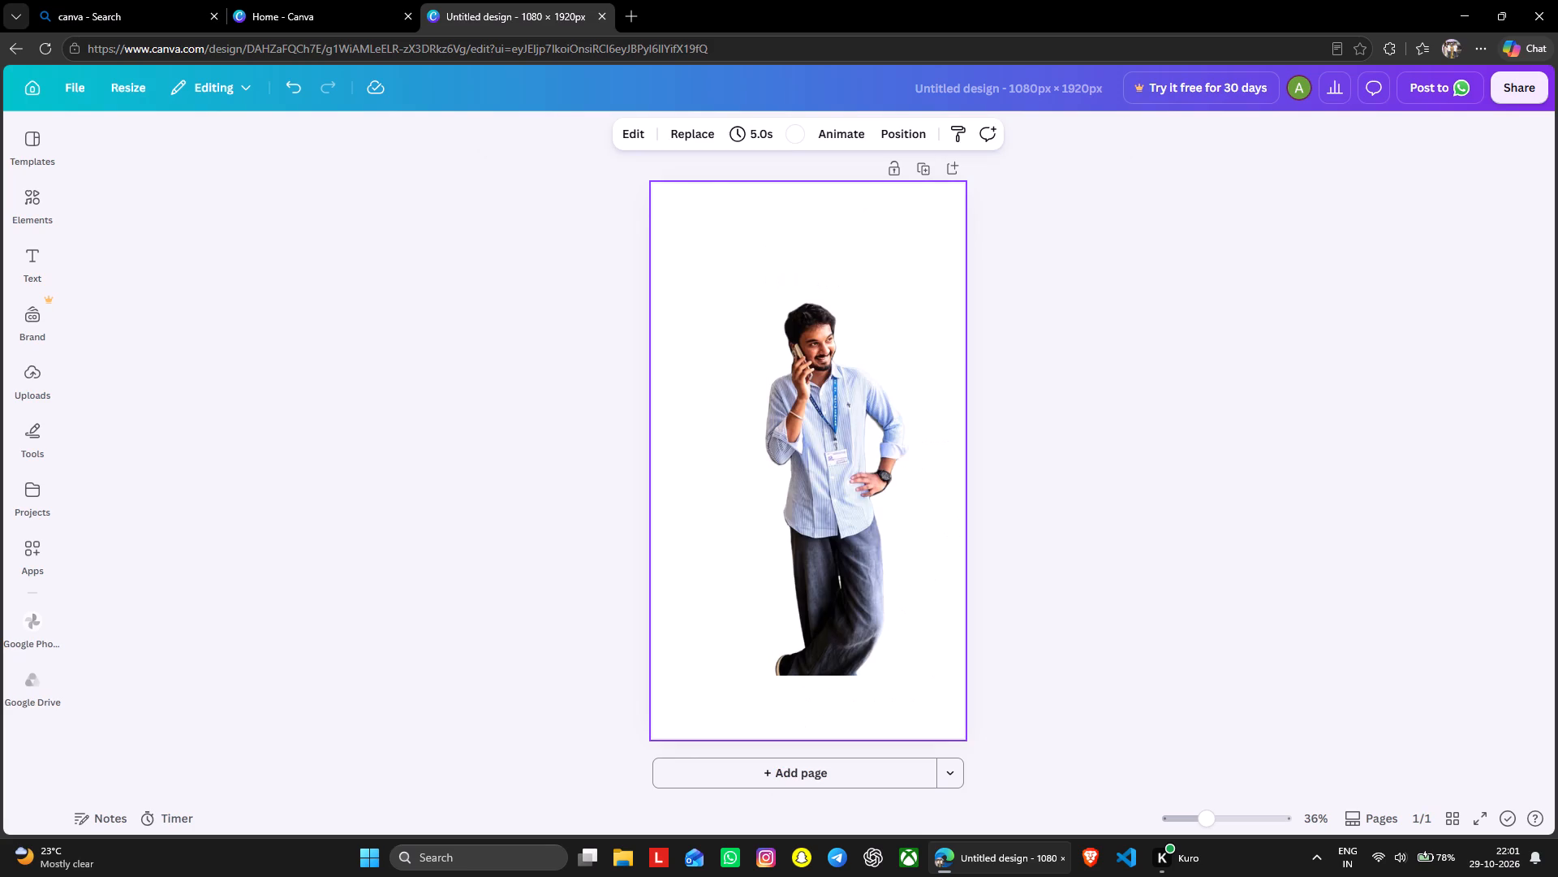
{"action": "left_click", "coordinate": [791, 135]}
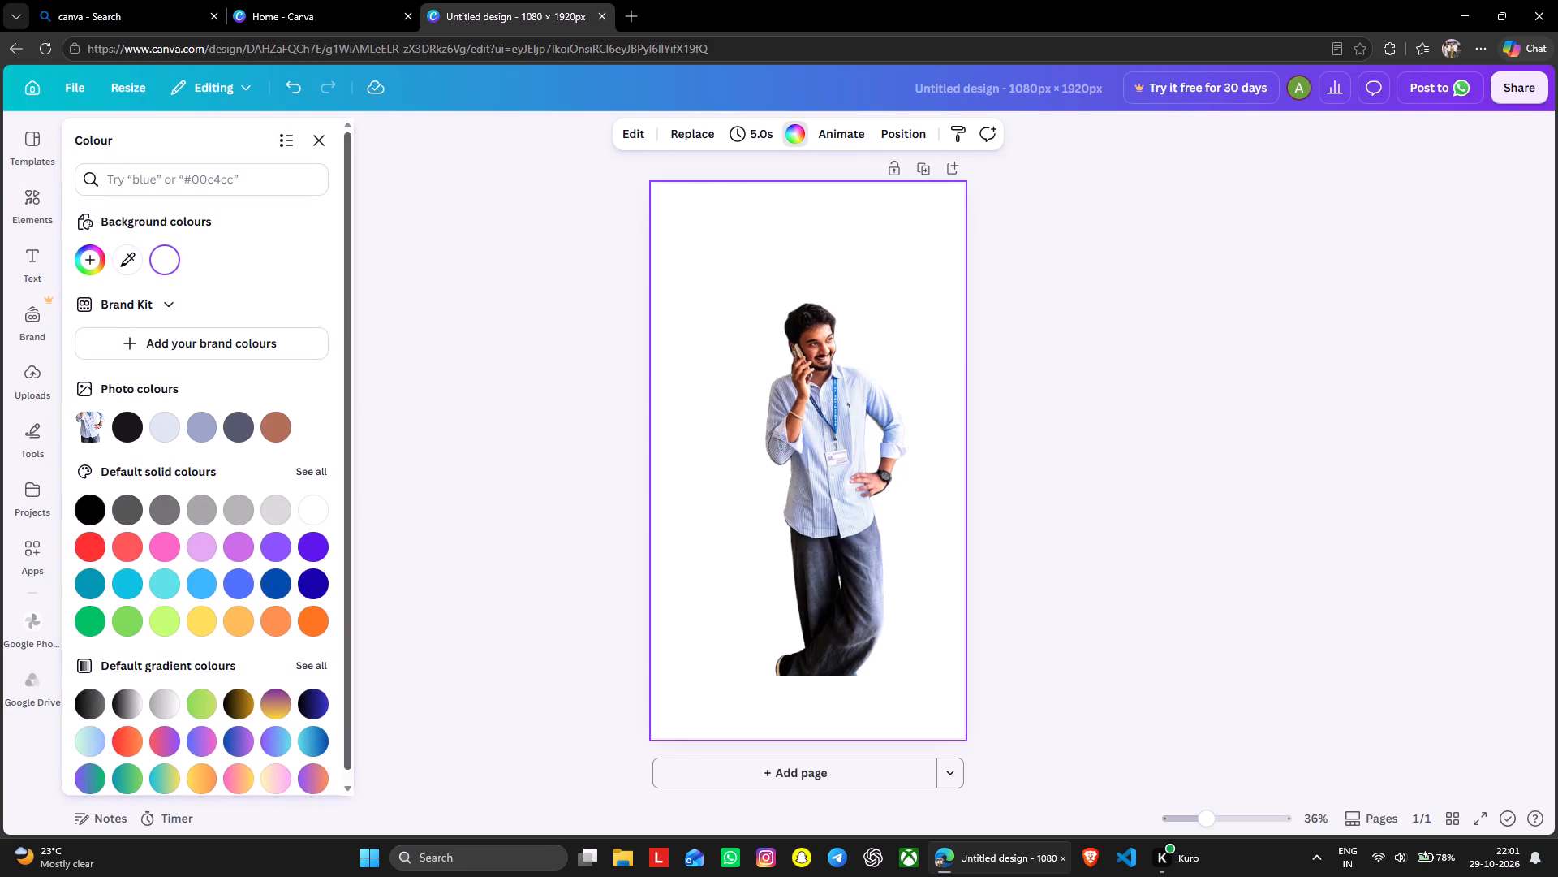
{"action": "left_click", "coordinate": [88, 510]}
Move the man's cutout up to the middle of the page and align it to the page centre.
{"action": "left_click_drag", "start_coordinate": [815, 495], "coordinate": [783, 470]}
{"action": "right_click", "coordinate": [783, 470]}
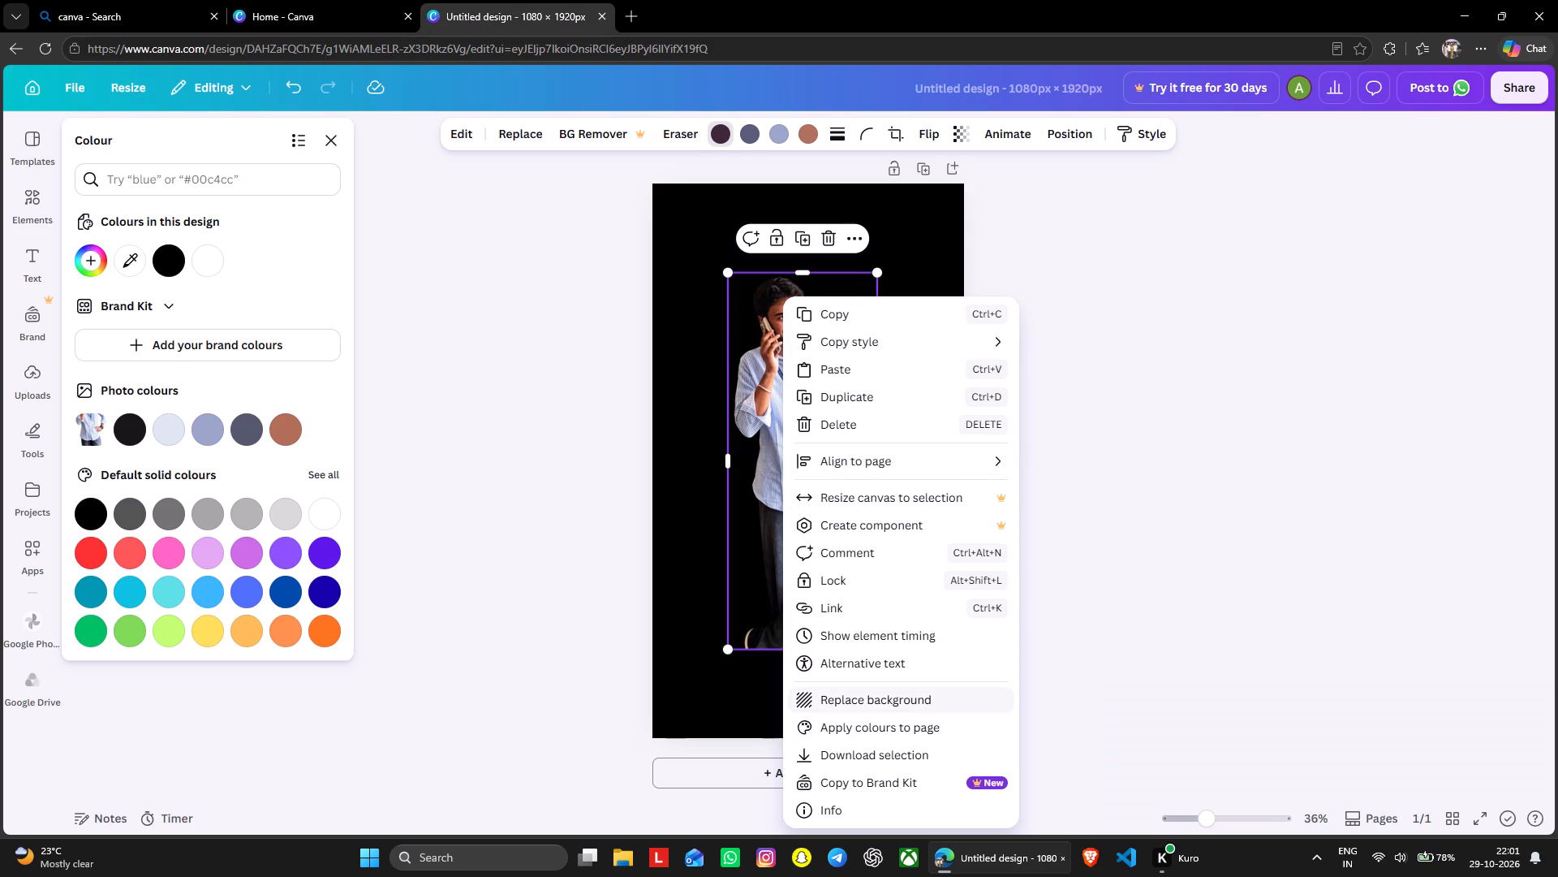
{"action": "left_click", "coordinate": [897, 460]}
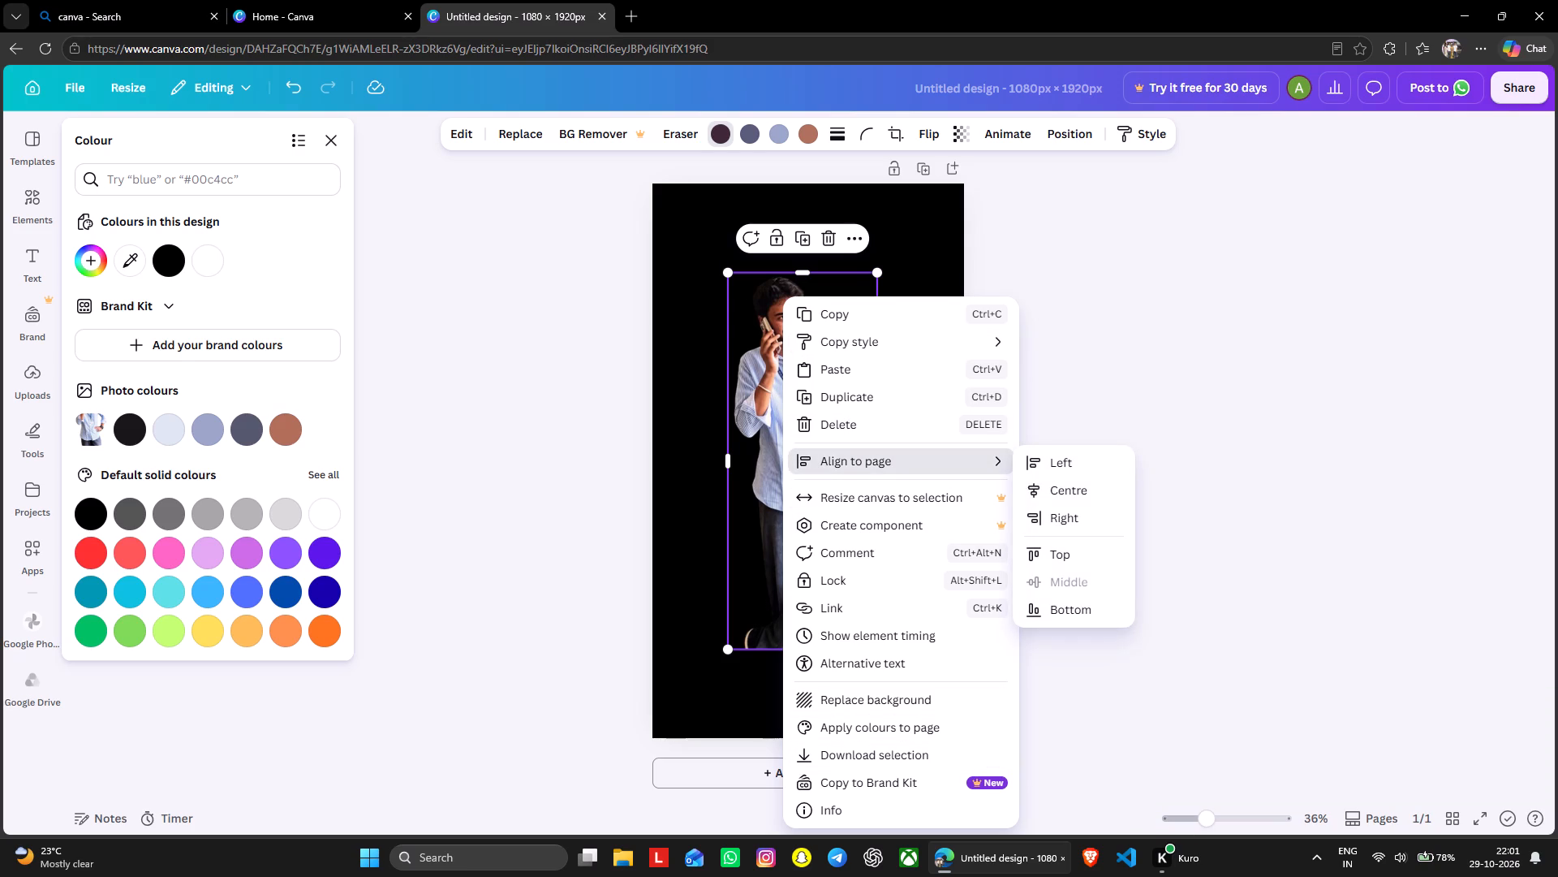
{"action": "left_click", "coordinate": [1061, 494]}
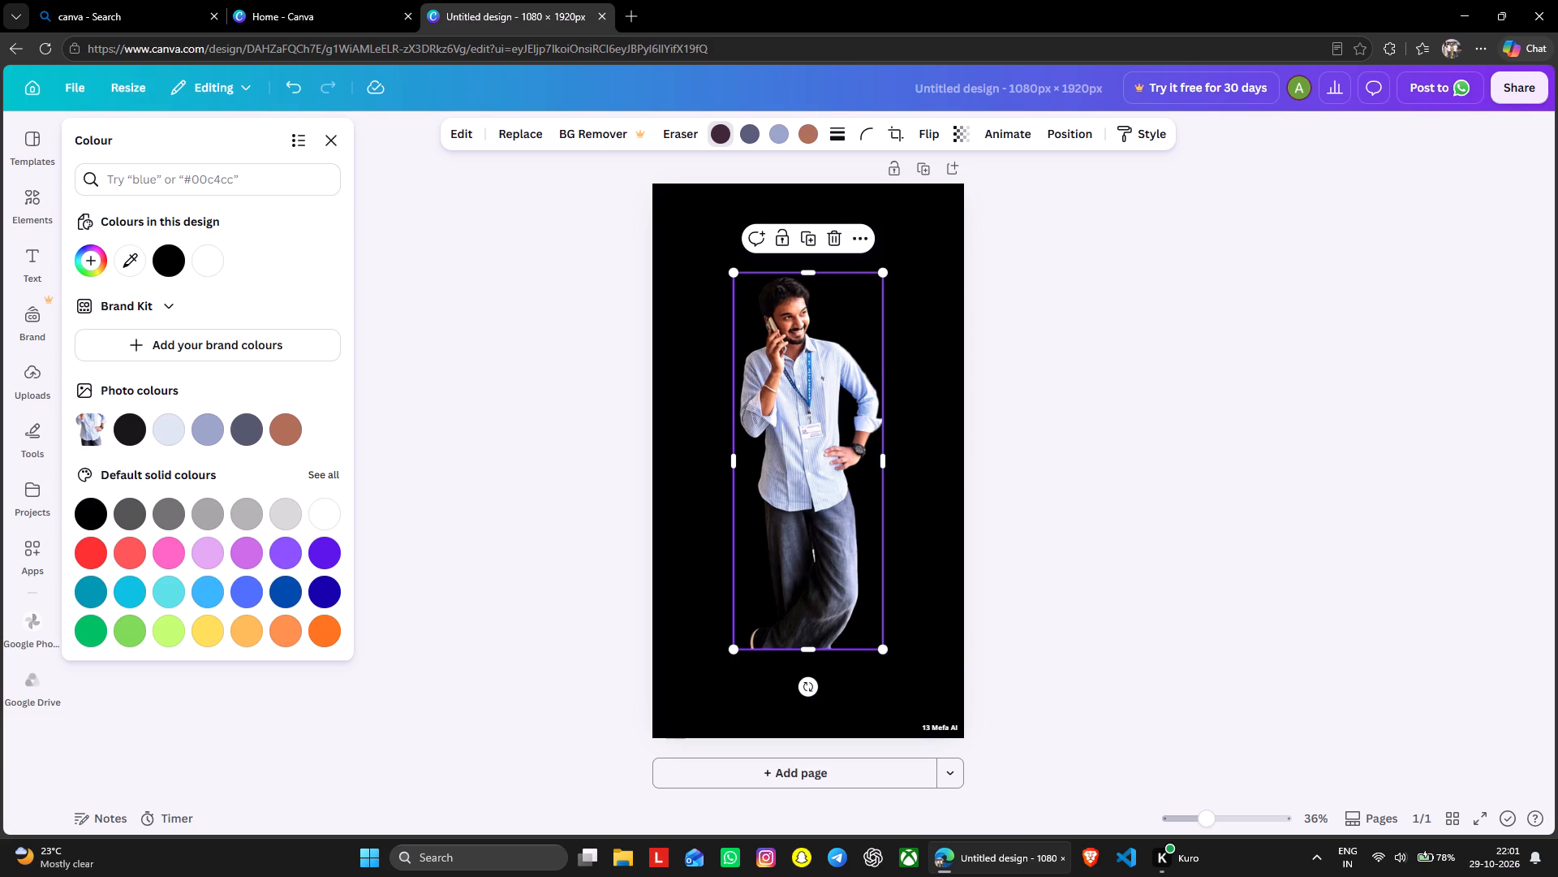
Enlarge the man's cutout proportionally to fill the full page height and place it near the horizontal centre.
{"action": "scroll", "coordinate": [789, 424], "scroll_direction": "up", "scroll_amount": 3}
{"action": "scroll", "coordinate": [789, 424], "scroll_direction": "down", "scroll_amount": 3}
{"action": "scroll", "coordinate": [789, 424], "scroll_direction": "up", "scroll_amount": 1}
{"action": "scroll", "coordinate": [789, 424], "scroll_direction": "up", "scroll_amount": 1, "text": "ctrl"}
{"action": "scroll", "coordinate": [789, 424], "scroll_direction": "down", "scroll_amount": 1, "text": "ctrl"}
{"action": "left_click_drag", "start_coordinate": [886, 648], "coordinate": [886, 650]}
{"action": "left_click_drag", "start_coordinate": [886, 650], "coordinate": [949, 726]}
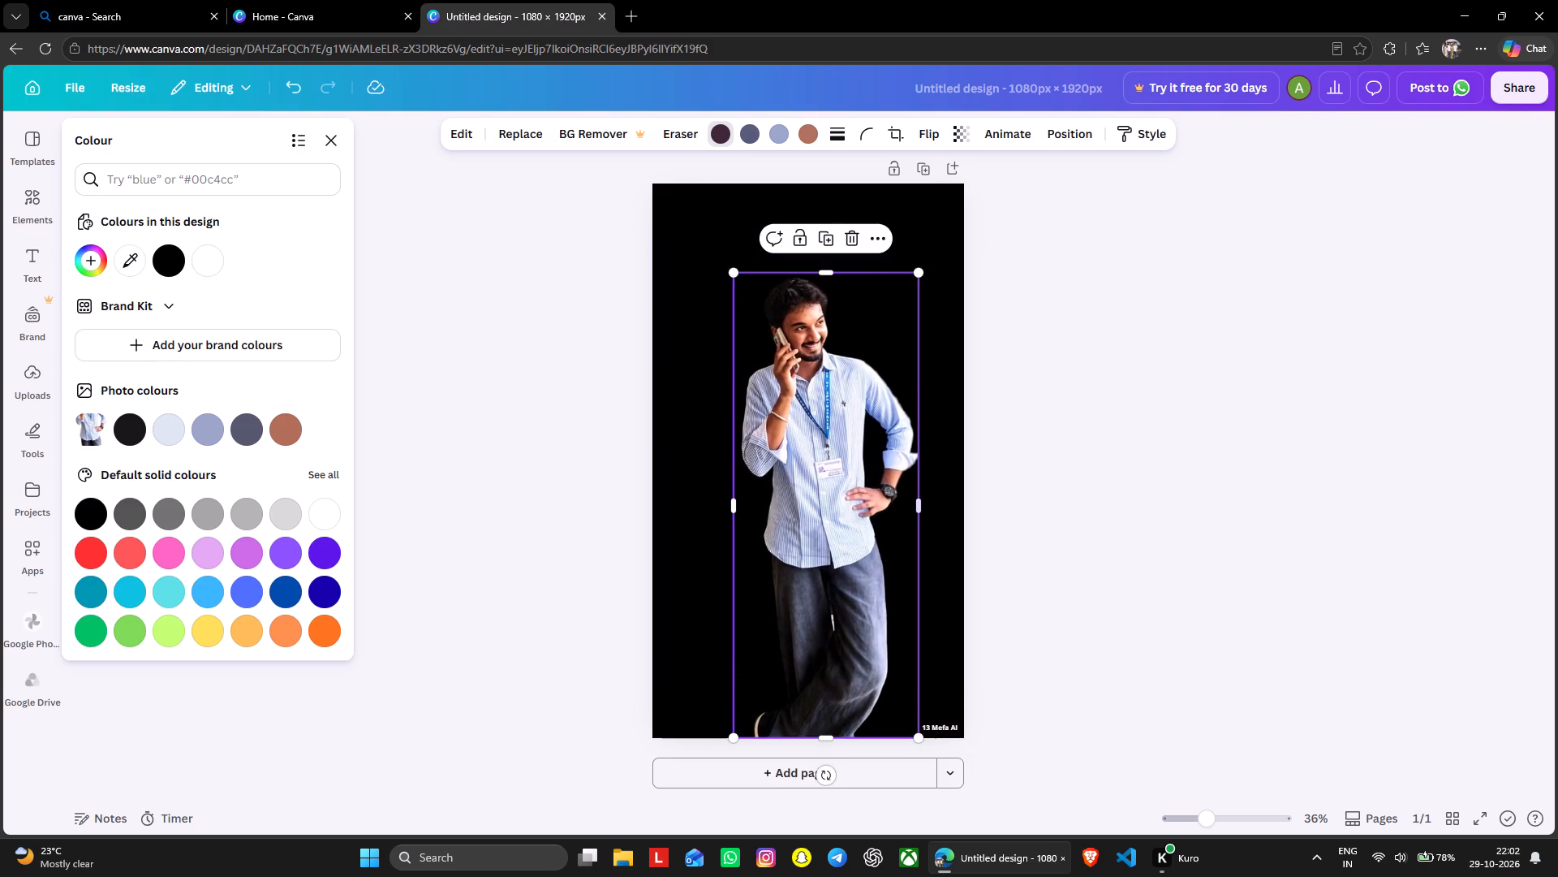
{"action": "left_click_drag", "start_coordinate": [850, 446], "coordinate": [763, 352]}
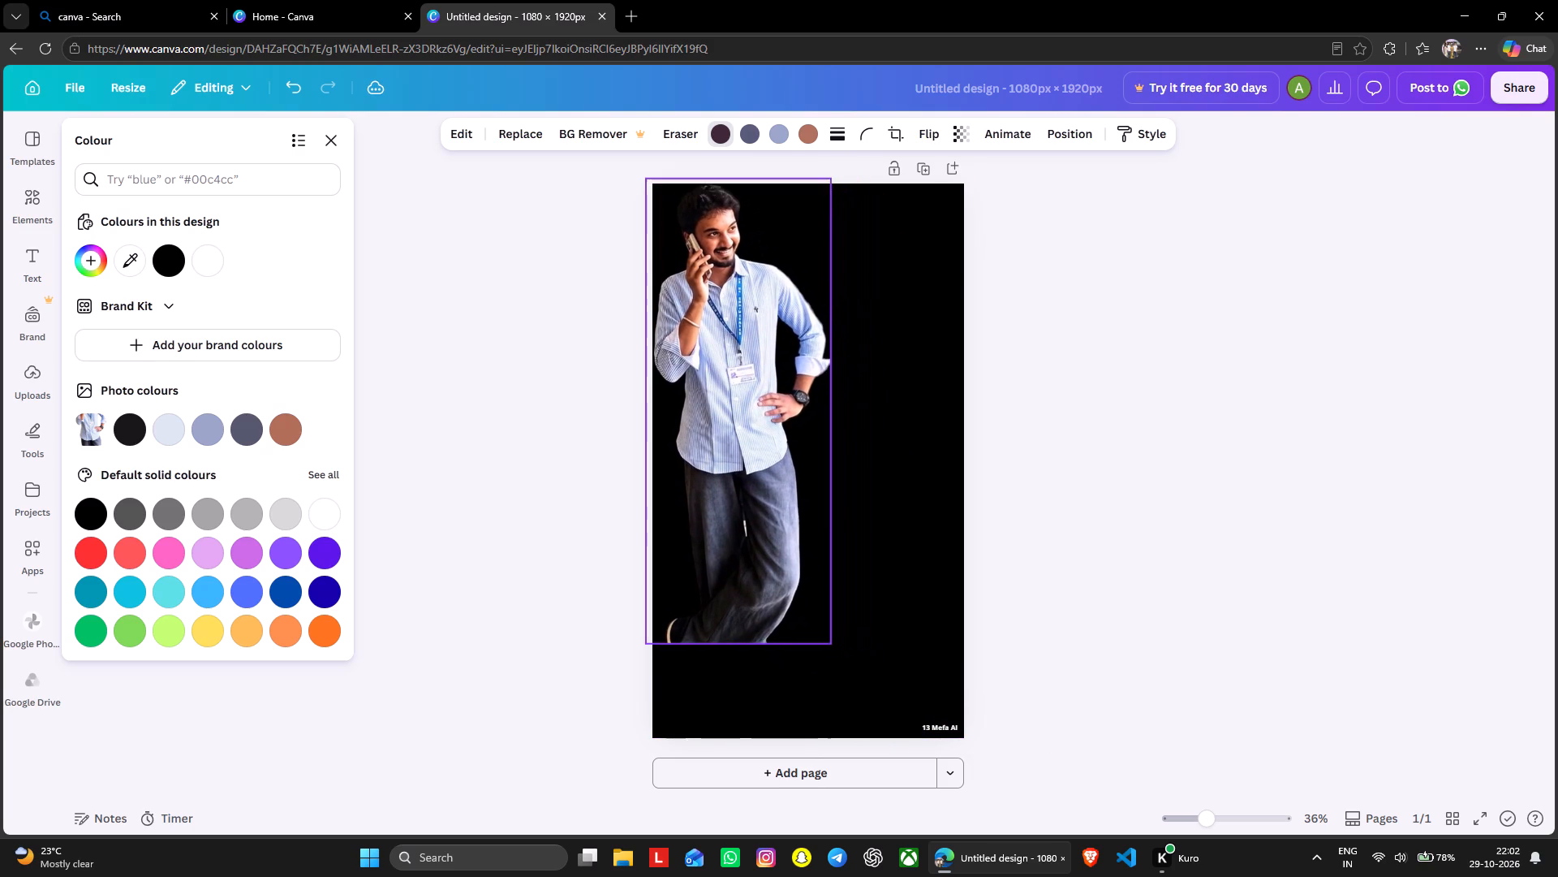
{"action": "left_click_drag", "start_coordinate": [763, 352], "coordinate": [771, 356]}
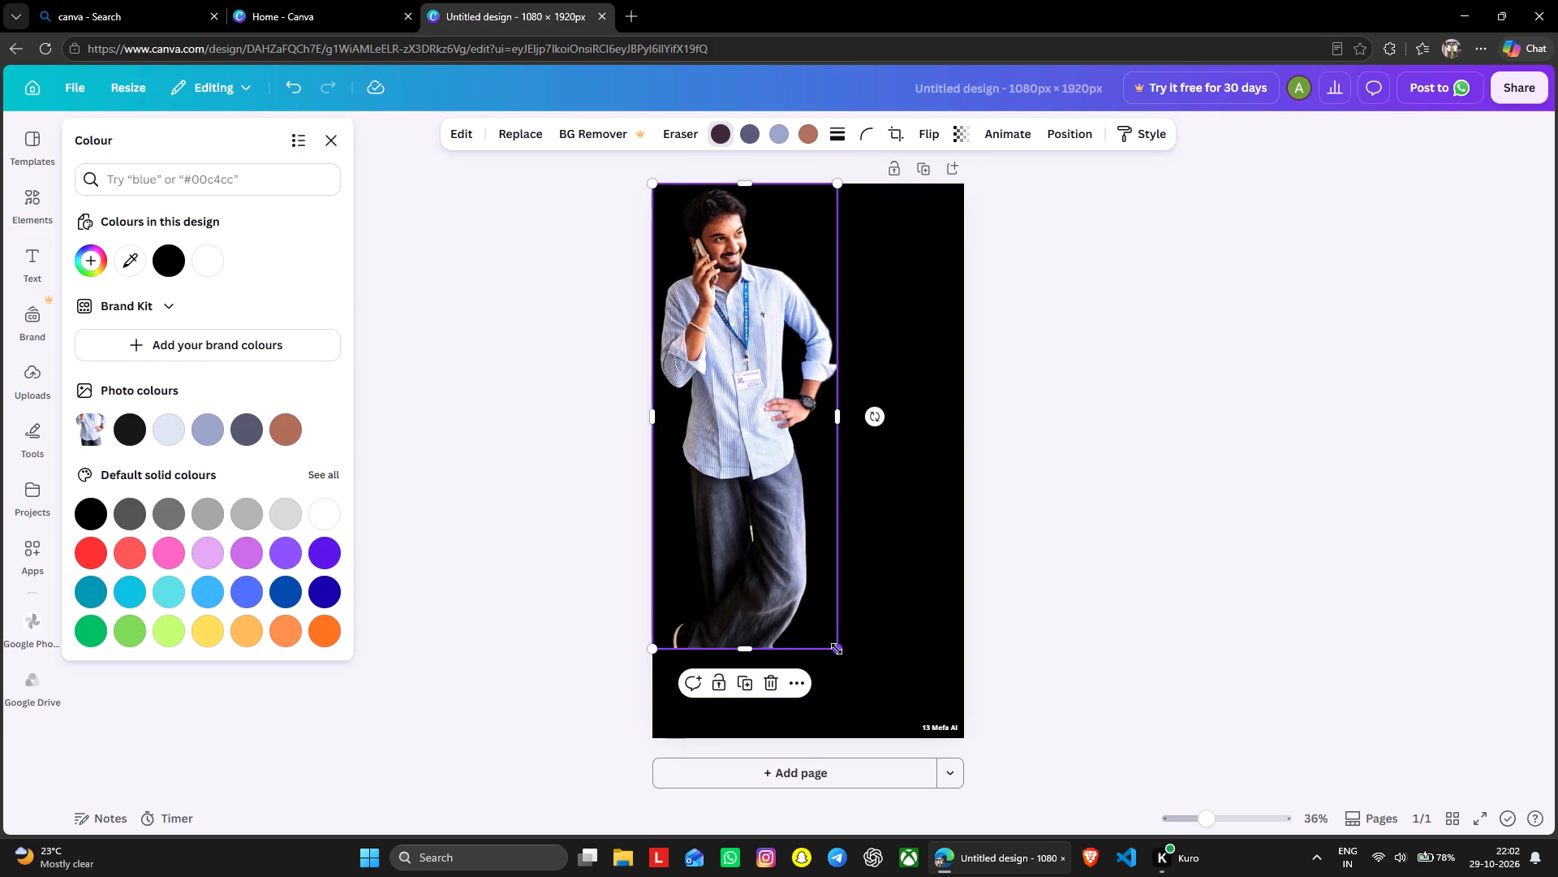
{"action": "left_click_drag", "start_coordinate": [837, 649], "coordinate": [906, 665]}
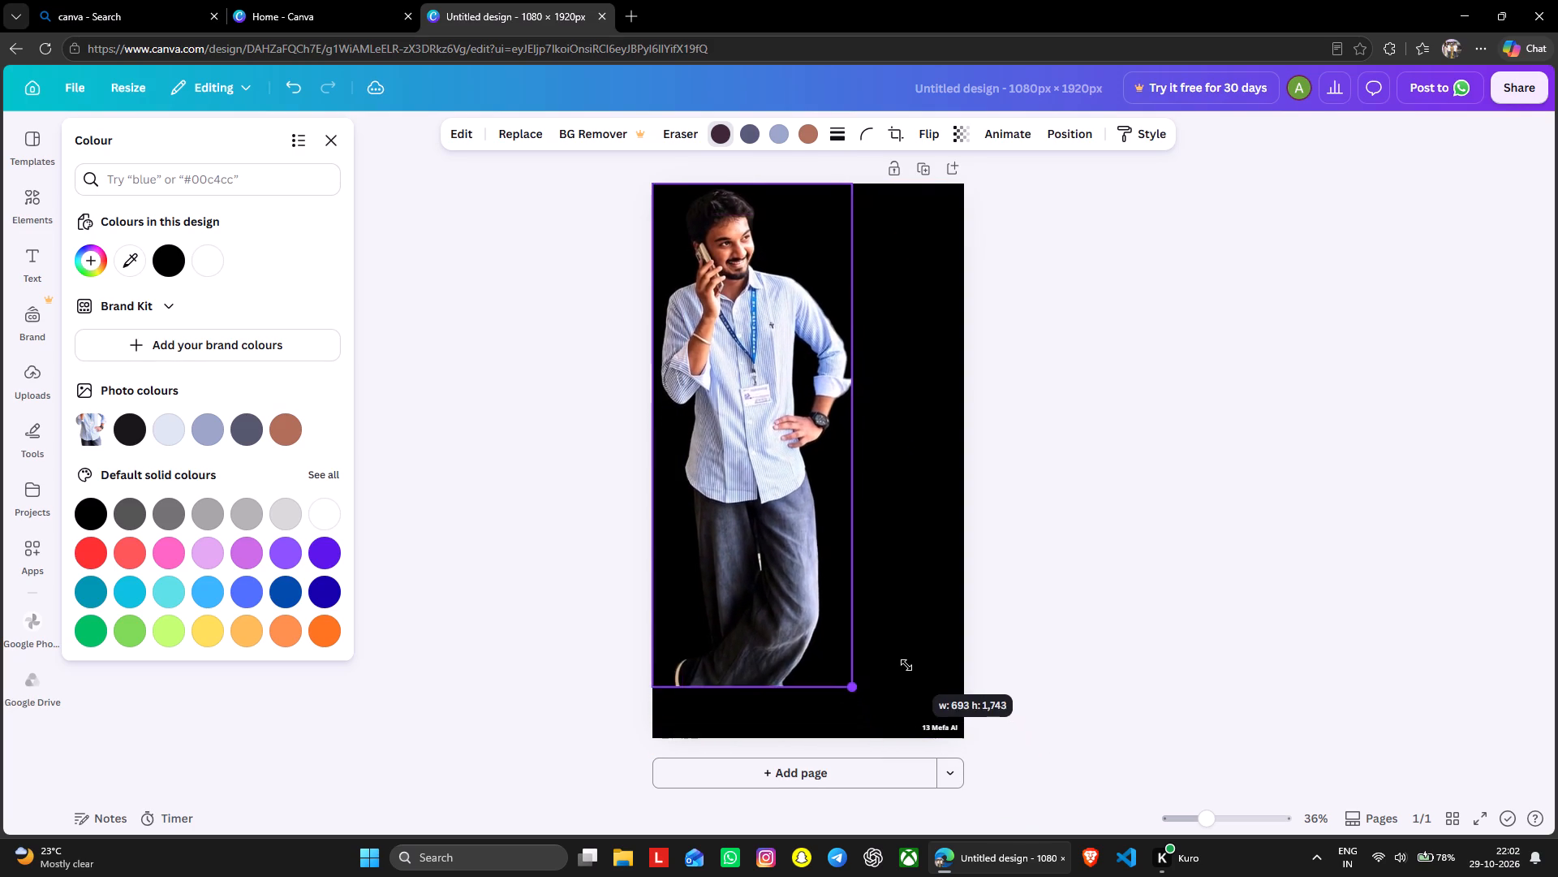
{"action": "left_click_drag", "start_coordinate": [906, 665], "coordinate": [925, 714]}
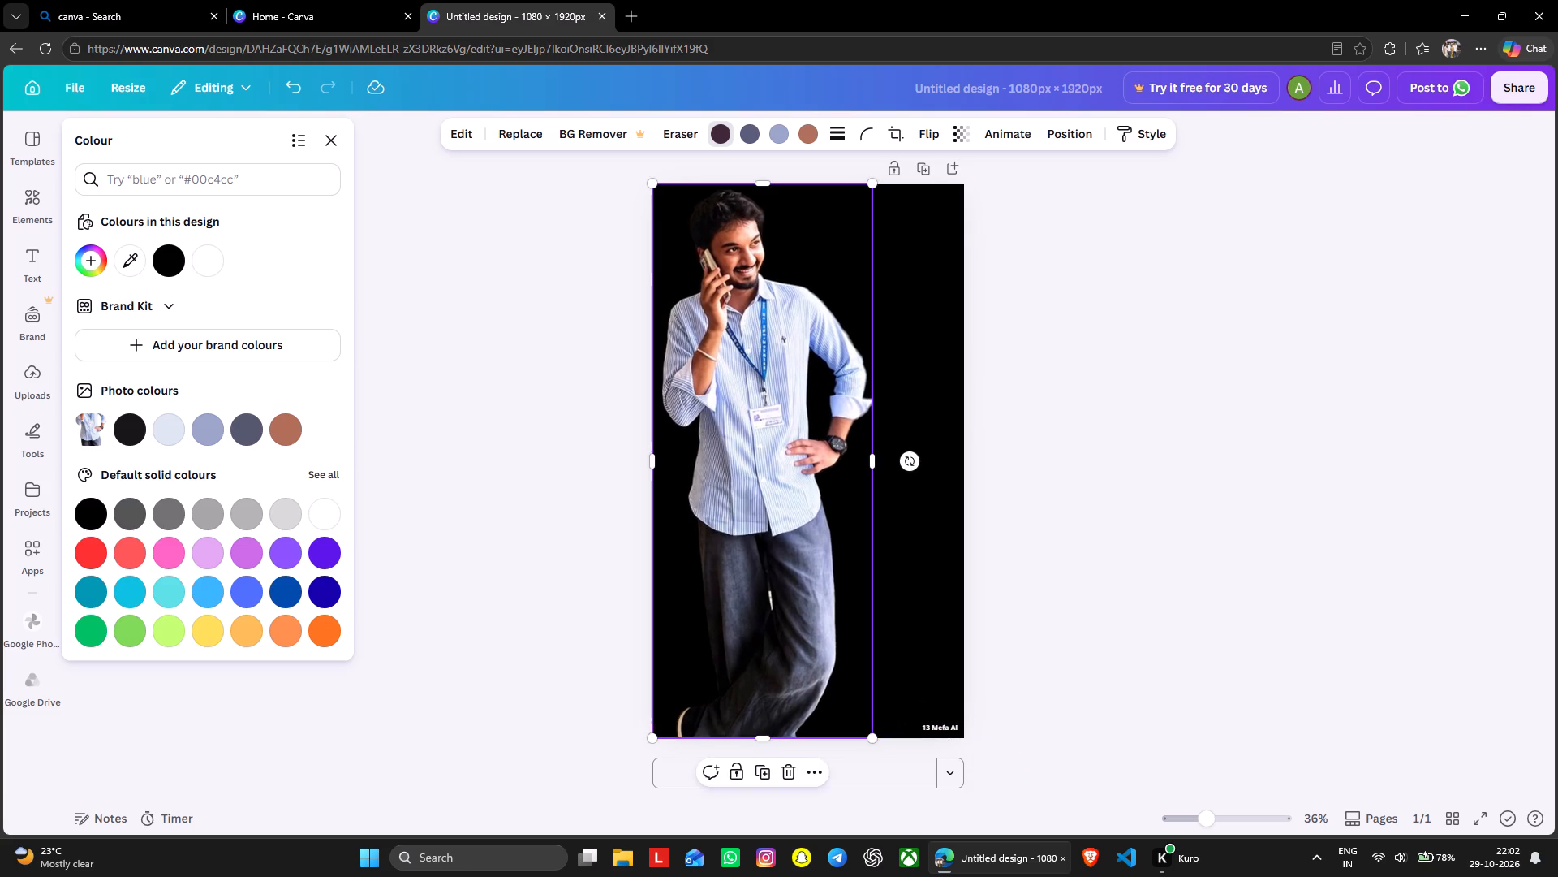
{"action": "left_click_drag", "start_coordinate": [768, 510], "coordinate": [818, 511]}
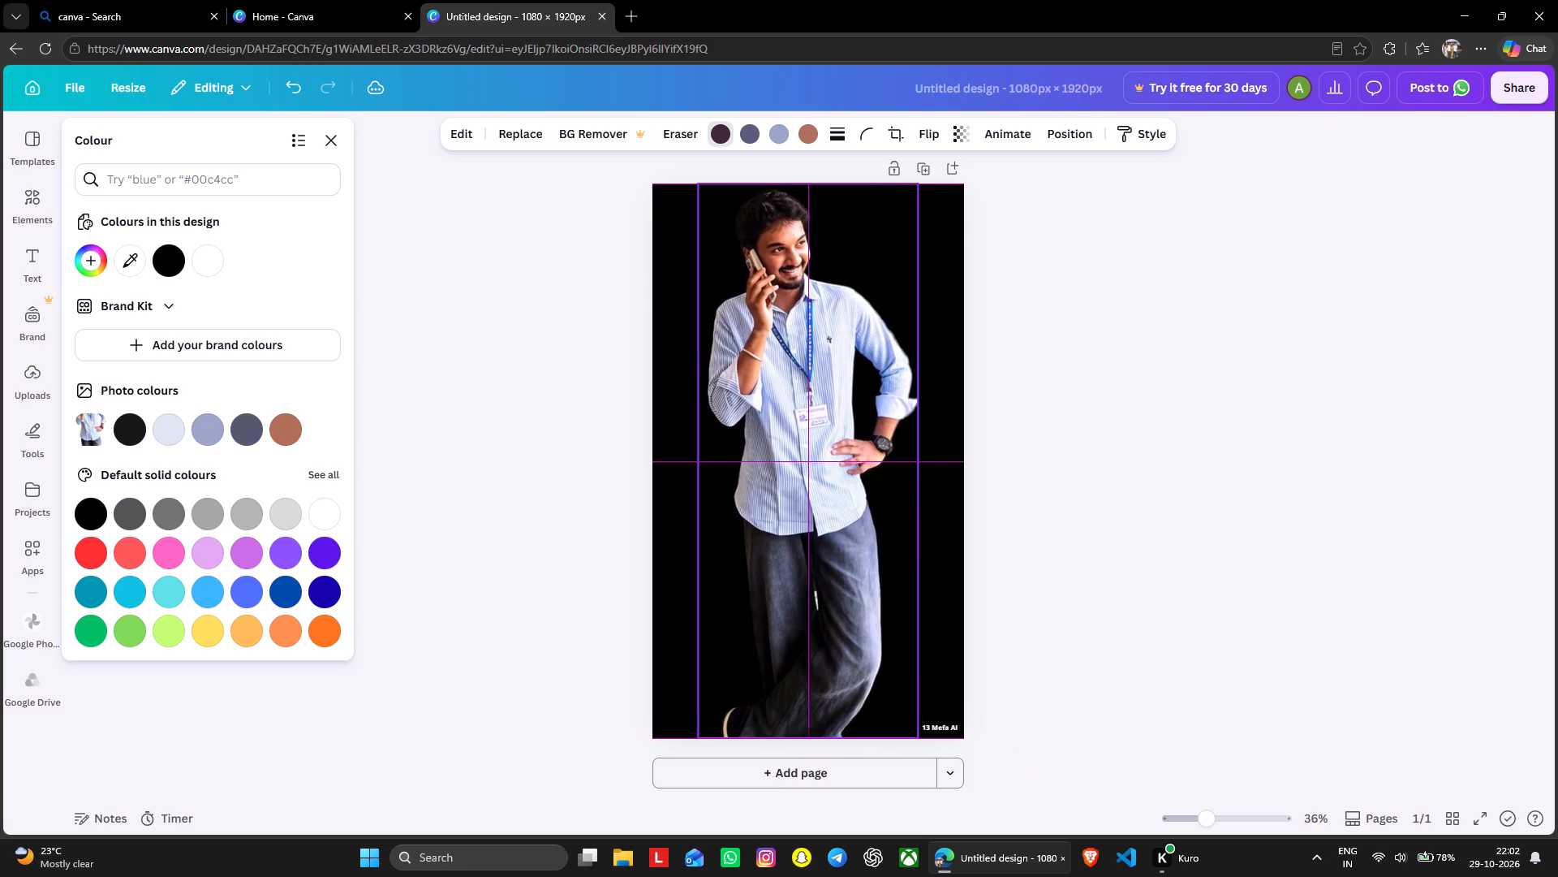
{"action": "left_click_drag", "start_coordinate": [818, 511], "coordinate": [817, 510]}
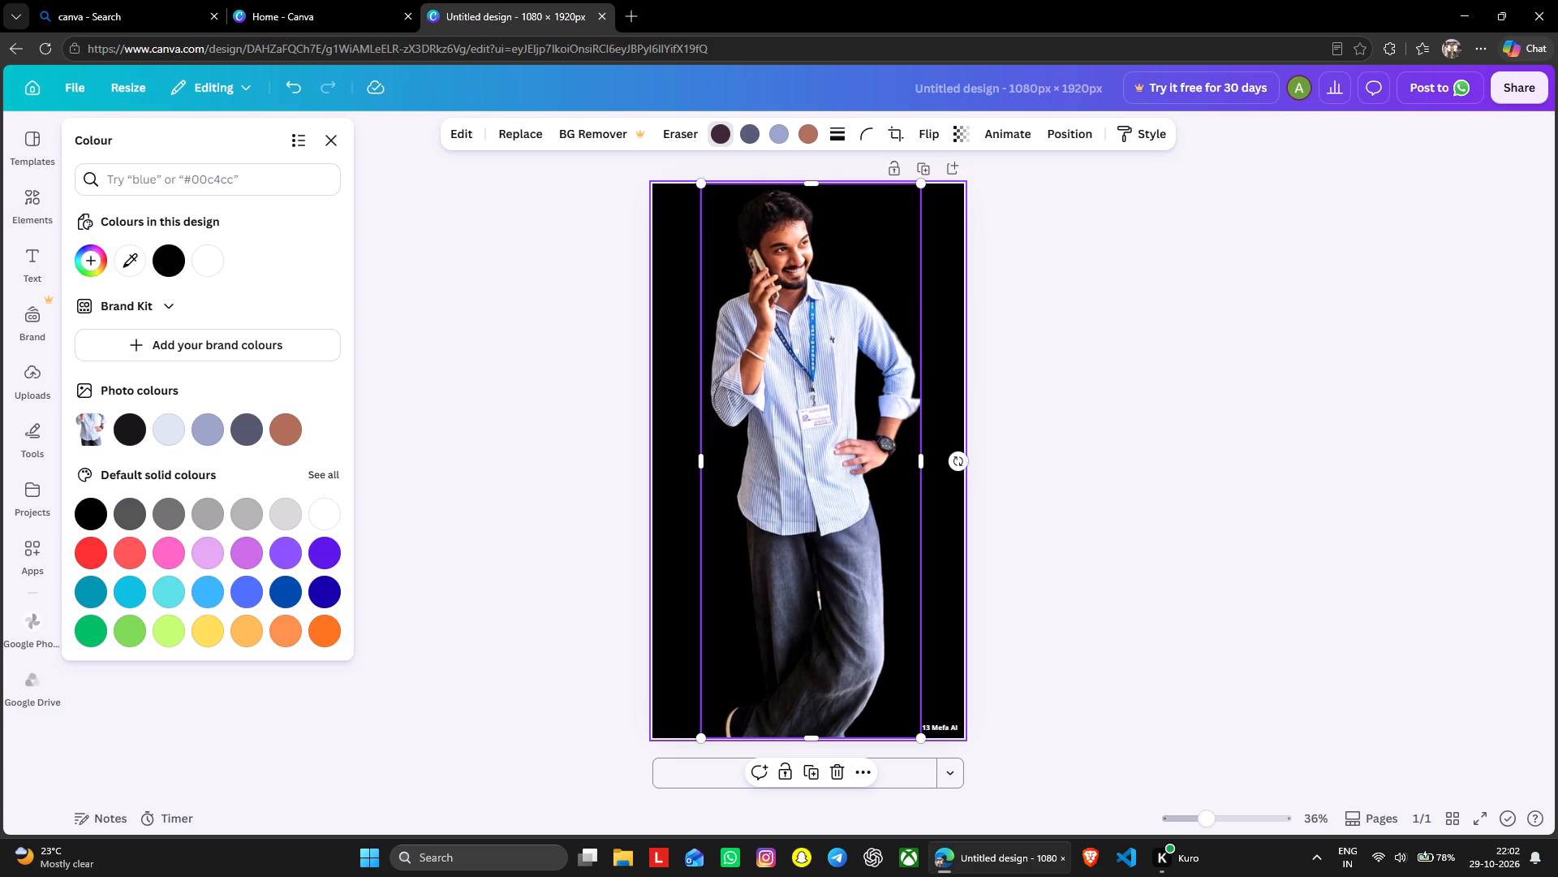
Set the page background to the pale lavender-blue photo colour.
{"action": "left_click", "coordinate": [936, 263]}
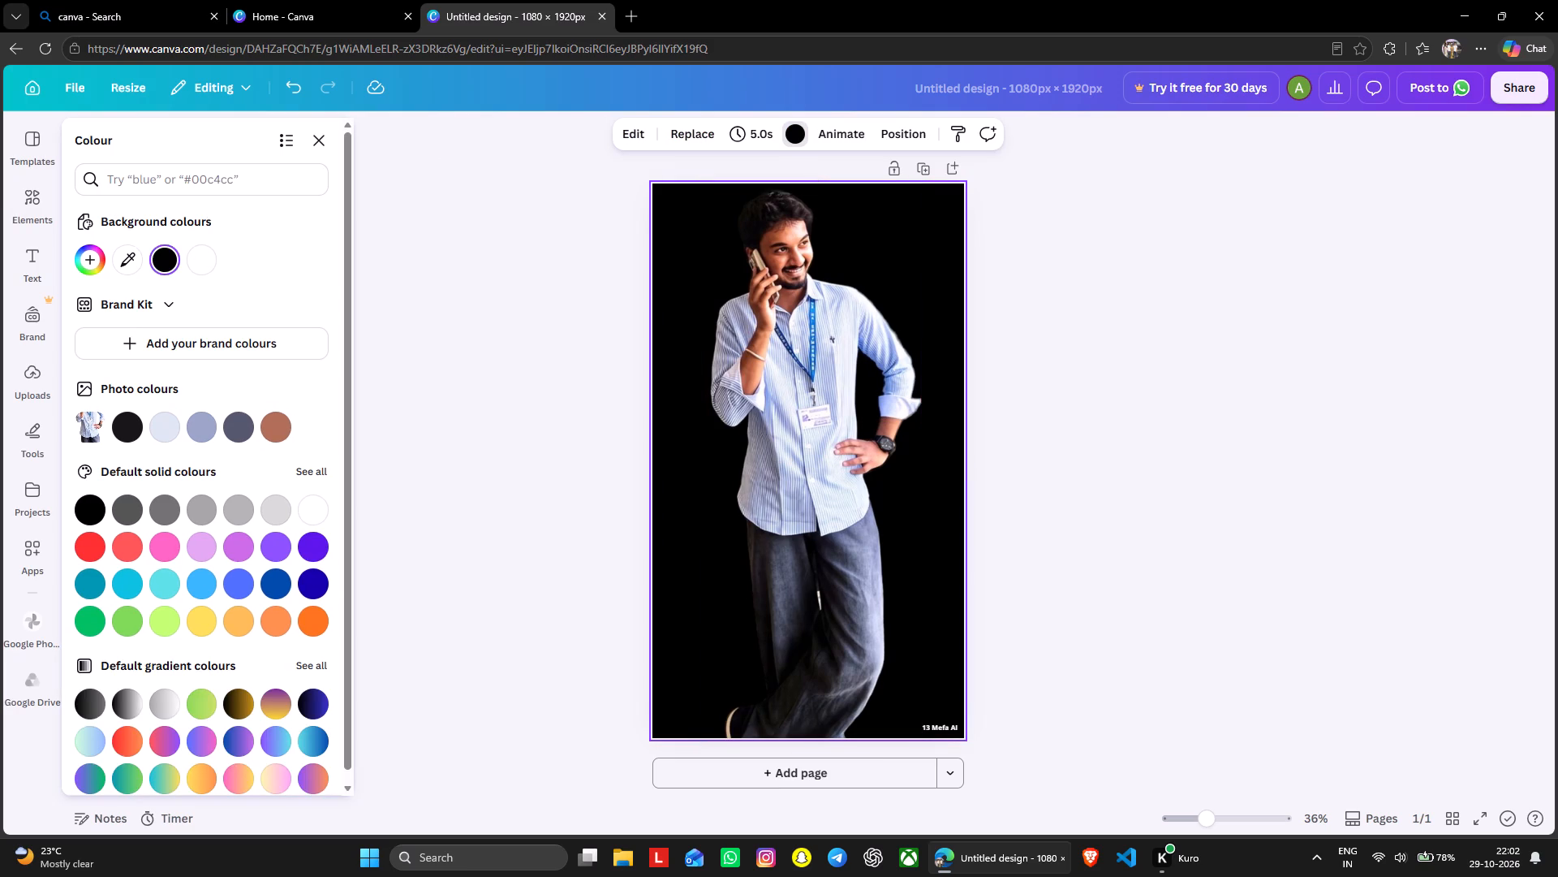
{"action": "left_click", "coordinate": [200, 426]}
{"action": "left_click", "coordinate": [161, 433]}
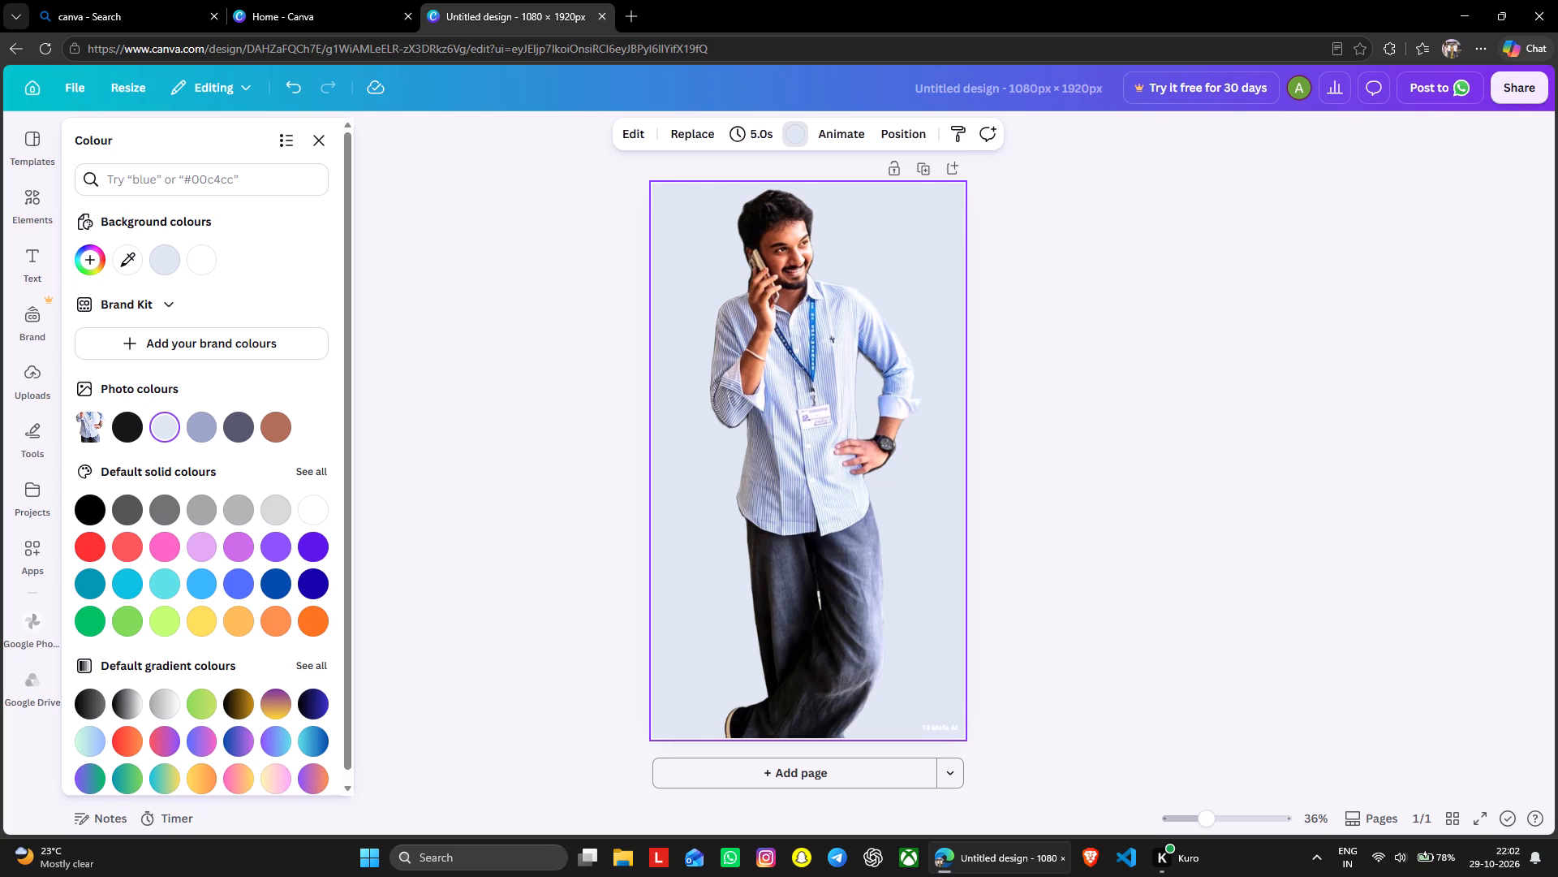
Examine the cutout's own colour swatches and the actions available for the image.
{"action": "left_click", "coordinate": [831, 381]}
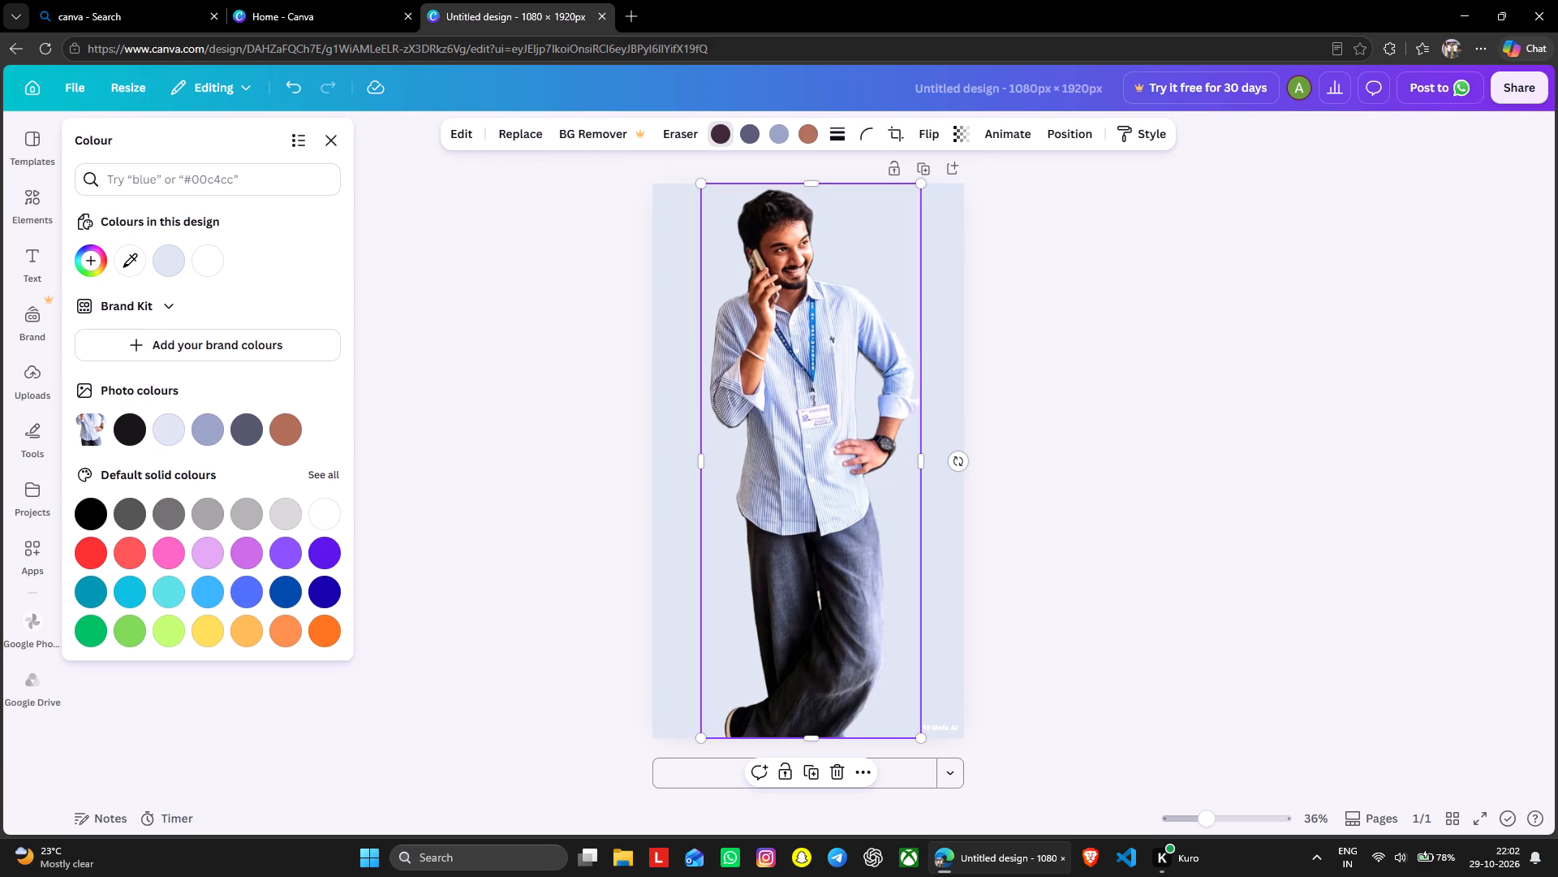
{"action": "left_click", "coordinate": [751, 132]}
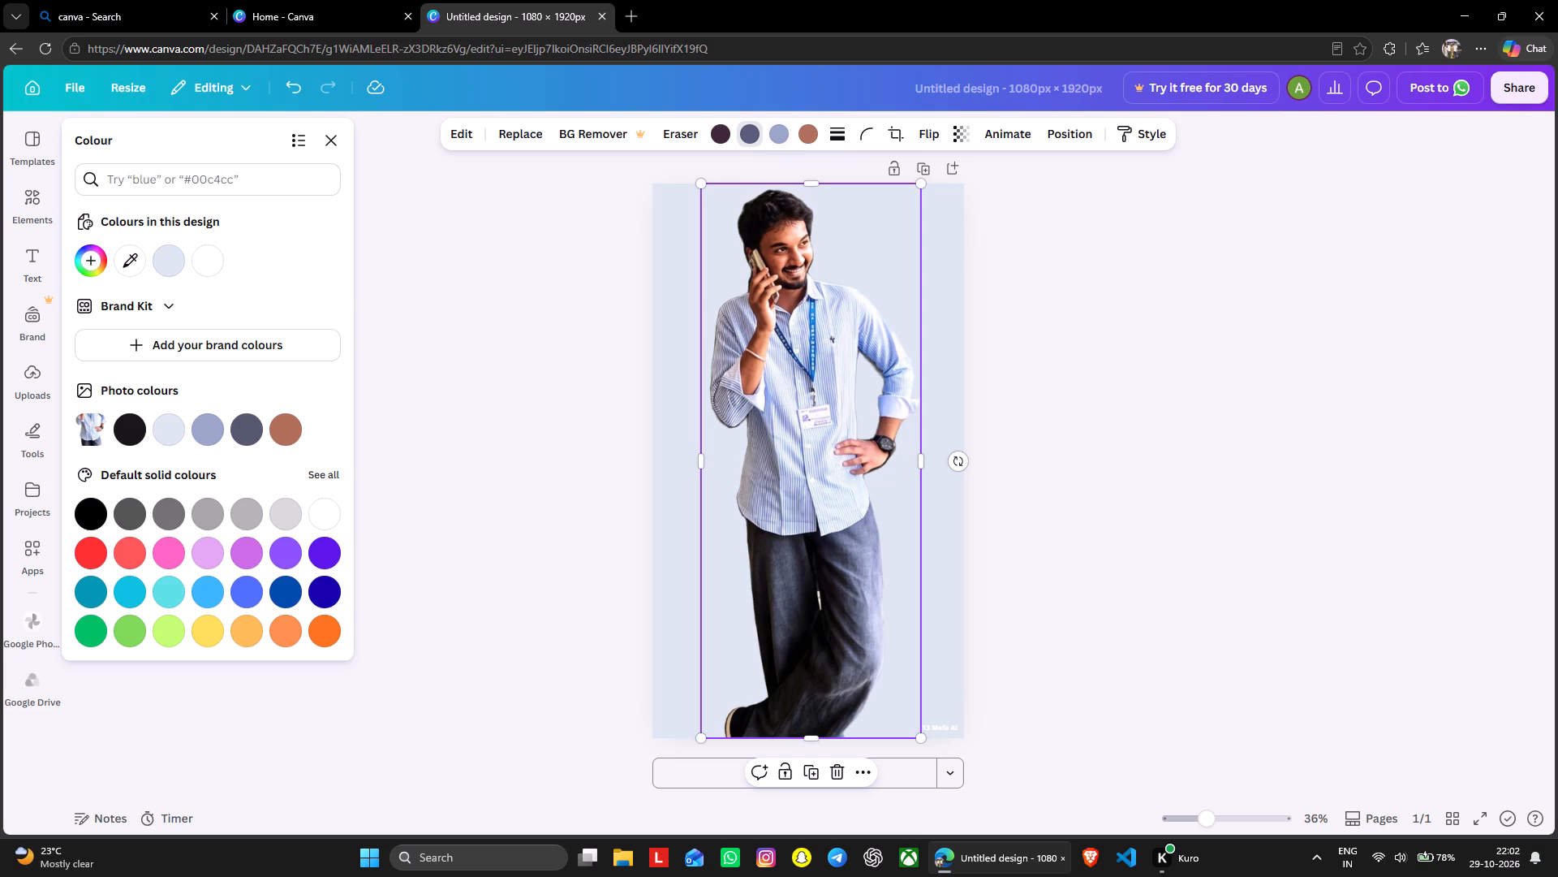
{"action": "left_click", "coordinate": [776, 136]}
{"action": "right_click", "coordinate": [790, 329]}
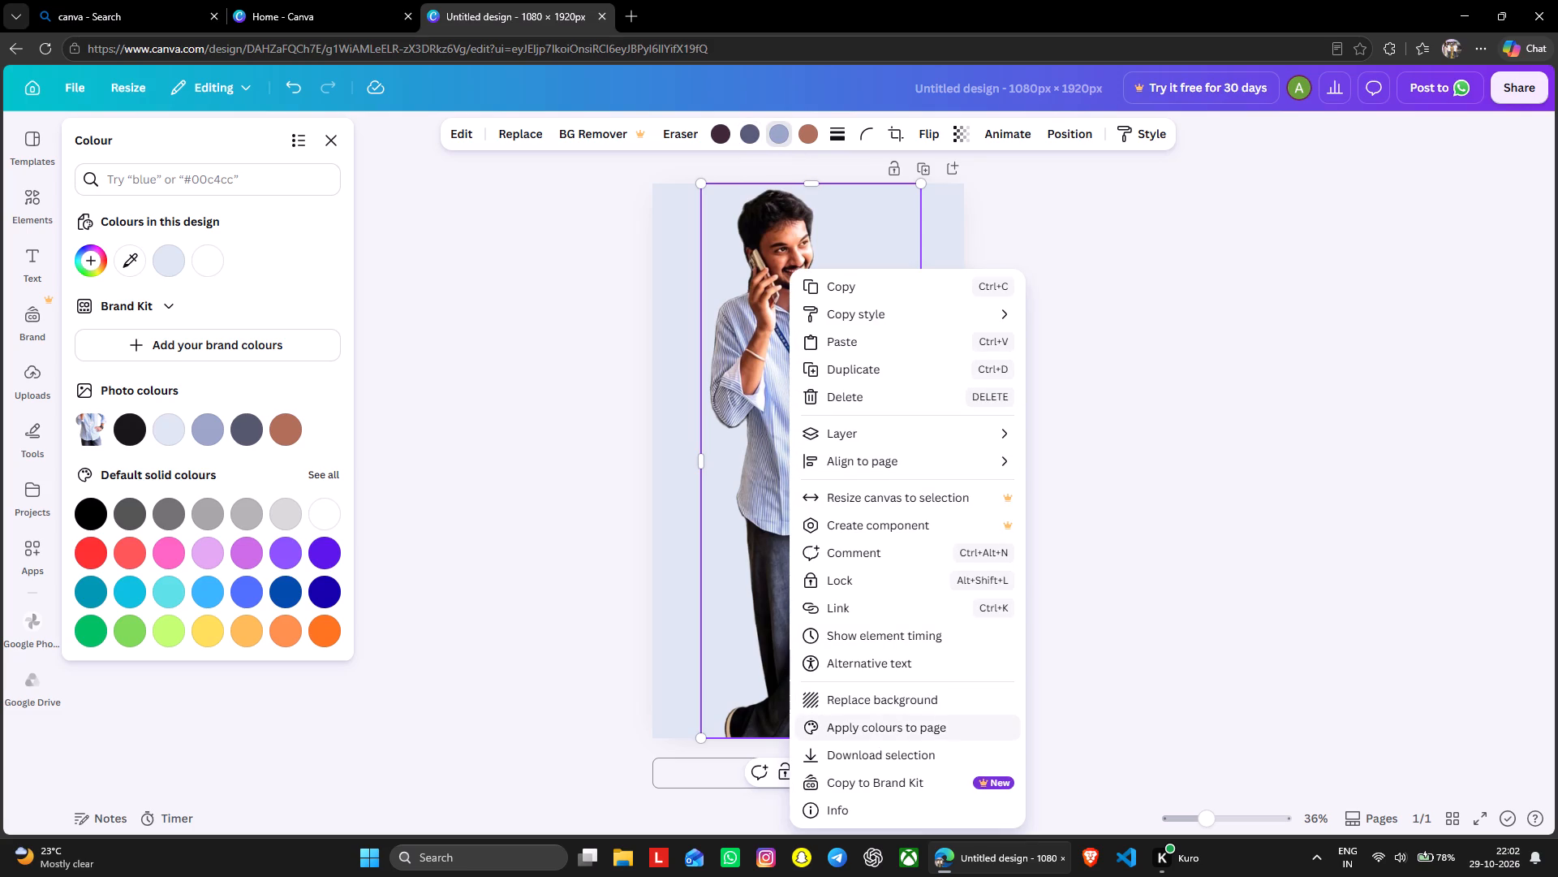
{"action": "scroll", "coordinate": [923, 695], "scroll_direction": "down", "scroll_amount": 2}
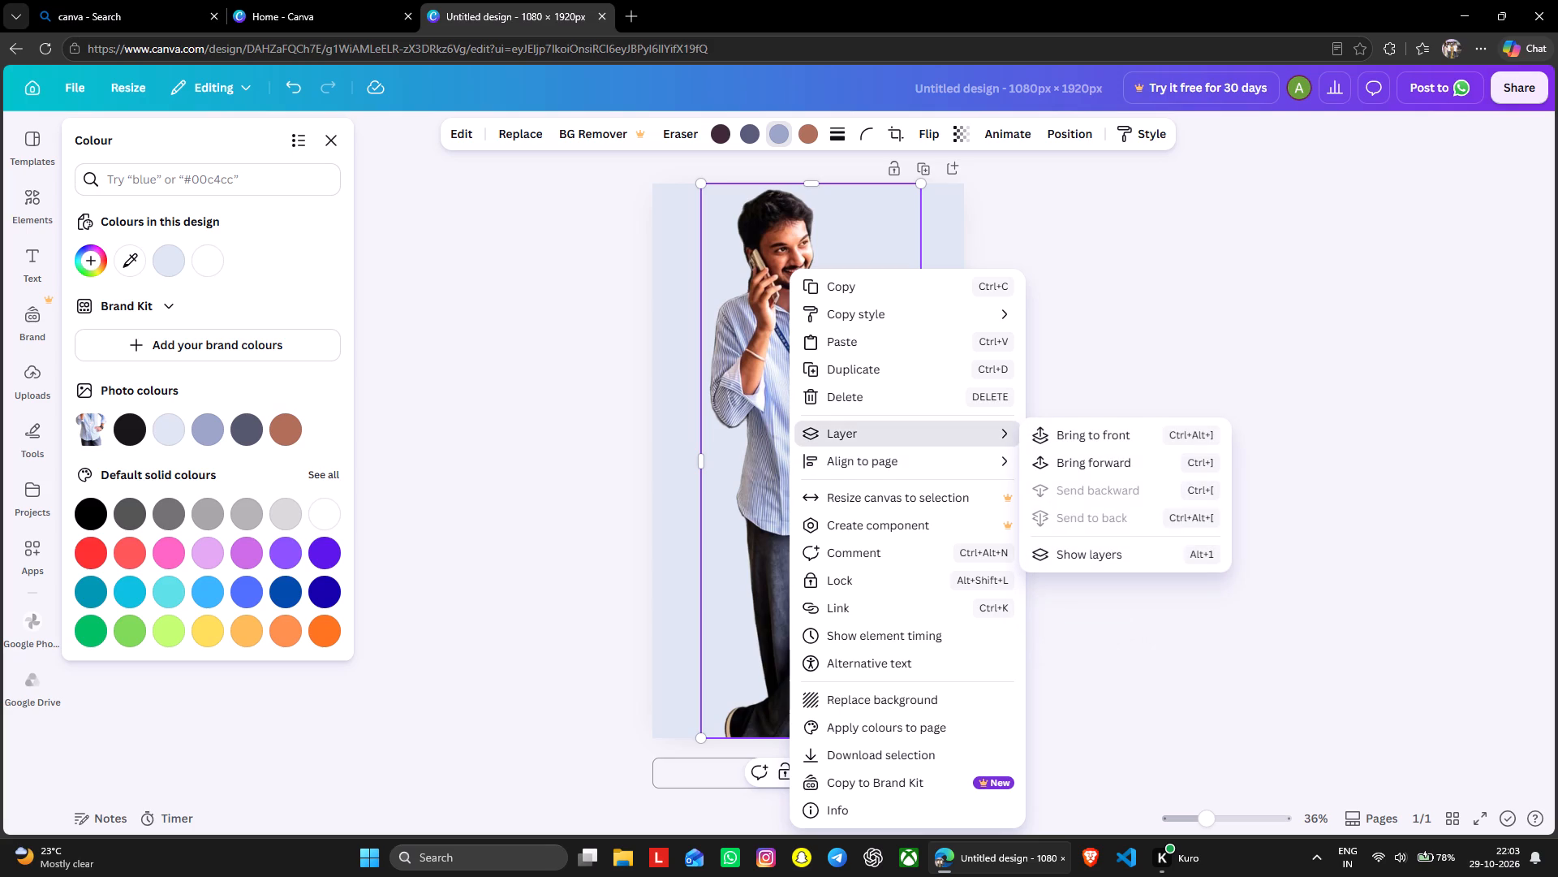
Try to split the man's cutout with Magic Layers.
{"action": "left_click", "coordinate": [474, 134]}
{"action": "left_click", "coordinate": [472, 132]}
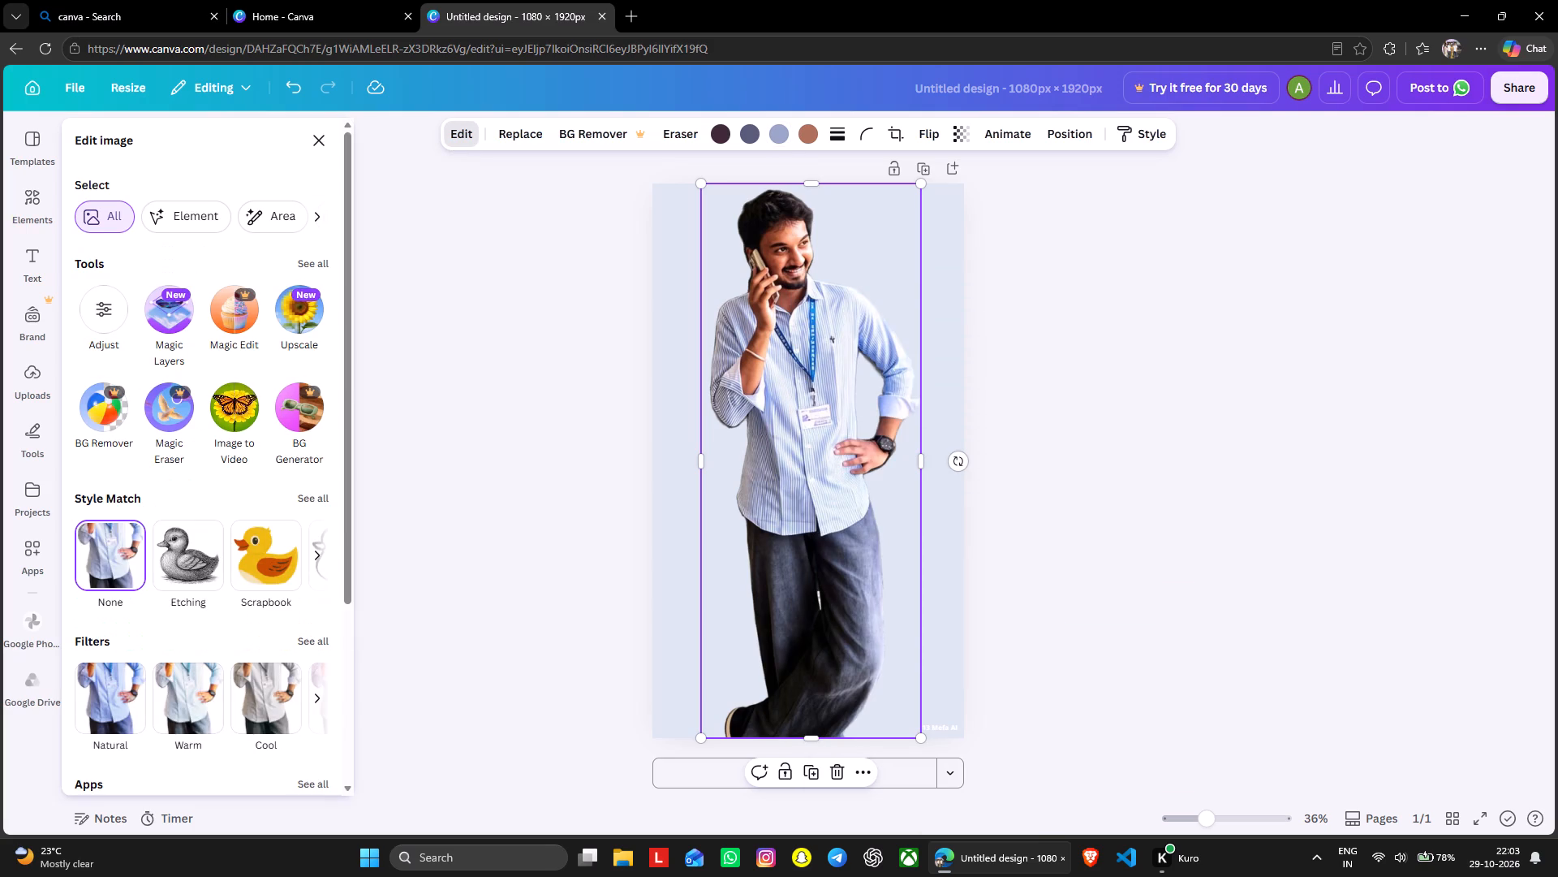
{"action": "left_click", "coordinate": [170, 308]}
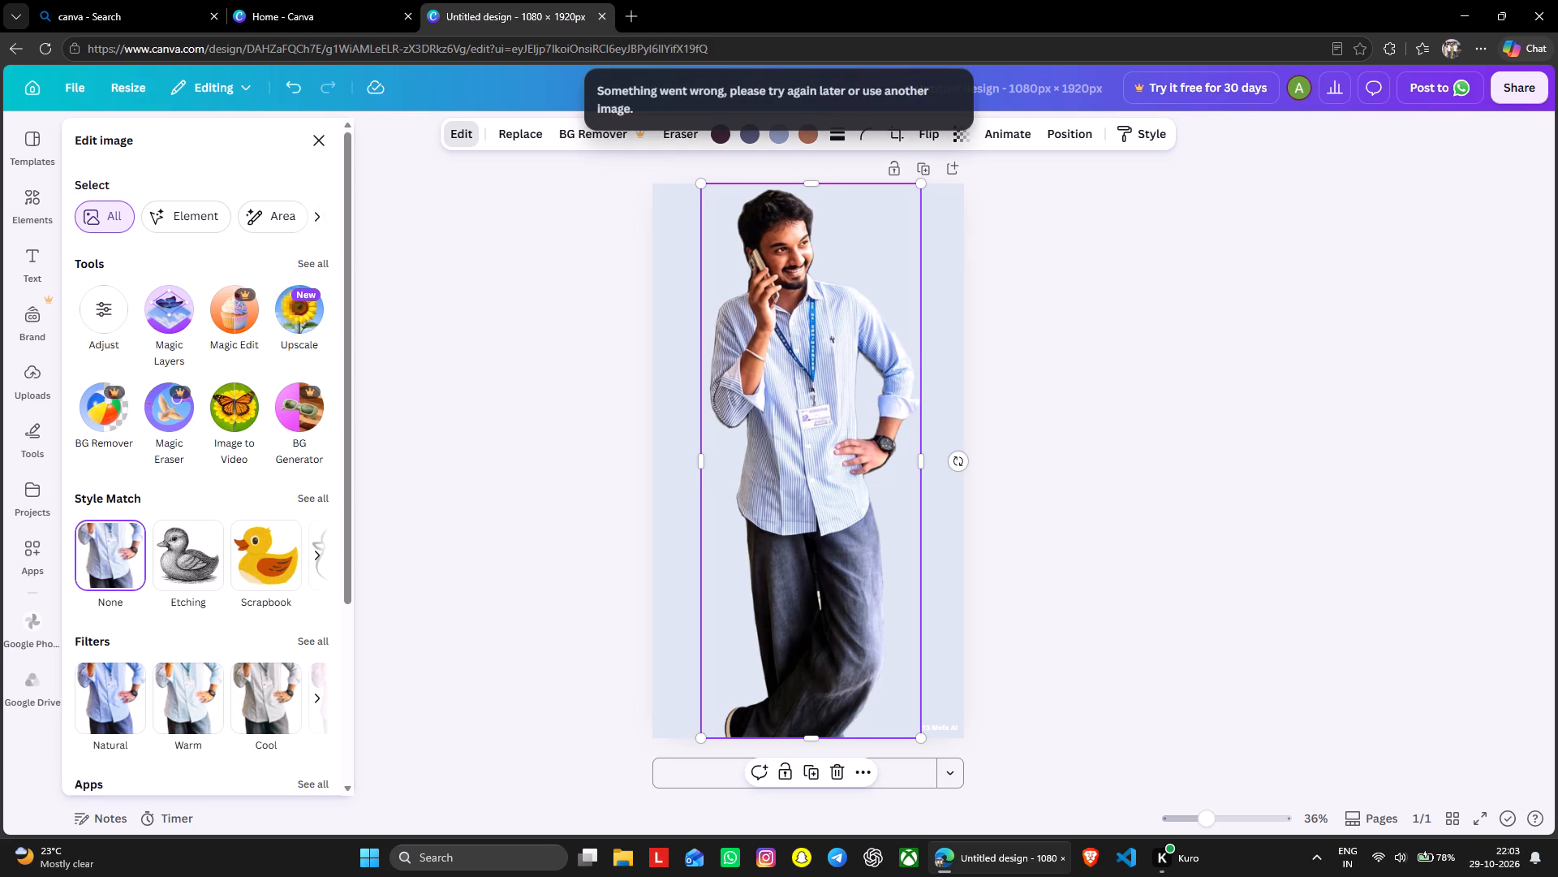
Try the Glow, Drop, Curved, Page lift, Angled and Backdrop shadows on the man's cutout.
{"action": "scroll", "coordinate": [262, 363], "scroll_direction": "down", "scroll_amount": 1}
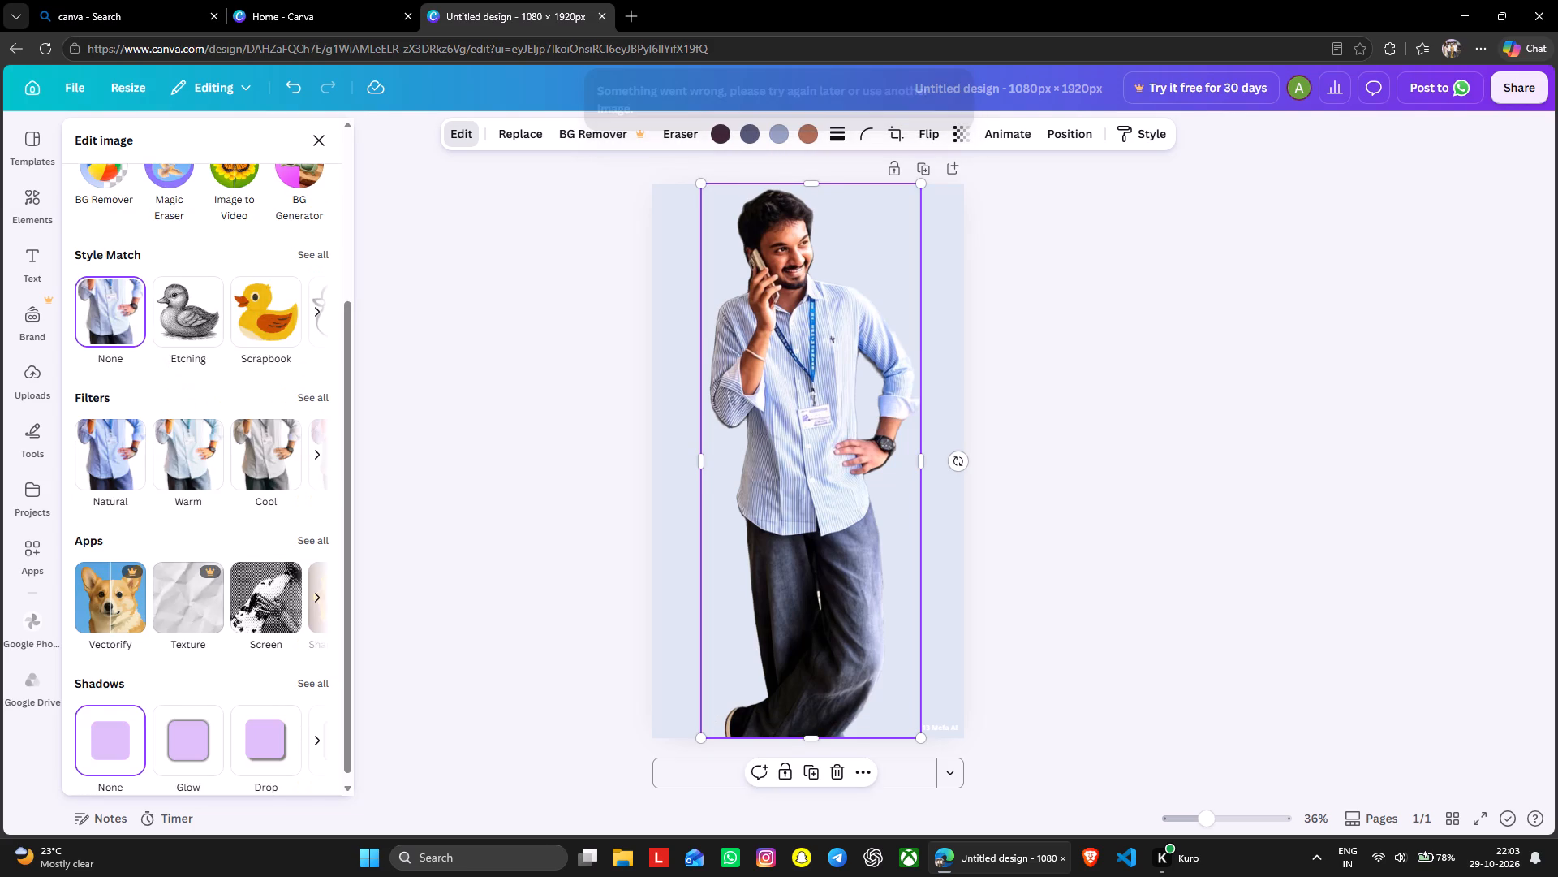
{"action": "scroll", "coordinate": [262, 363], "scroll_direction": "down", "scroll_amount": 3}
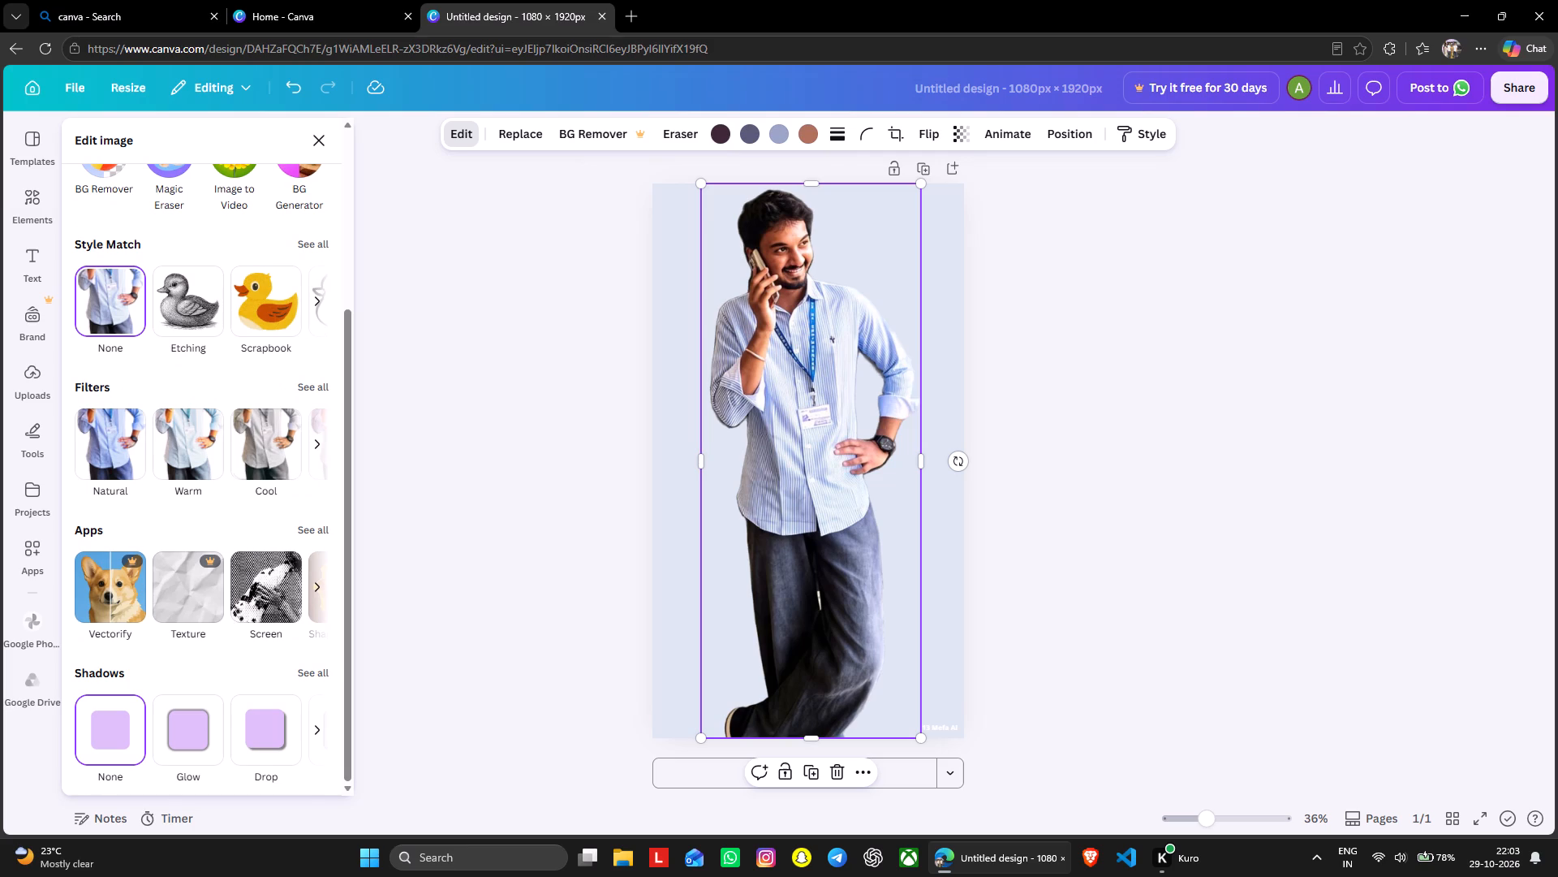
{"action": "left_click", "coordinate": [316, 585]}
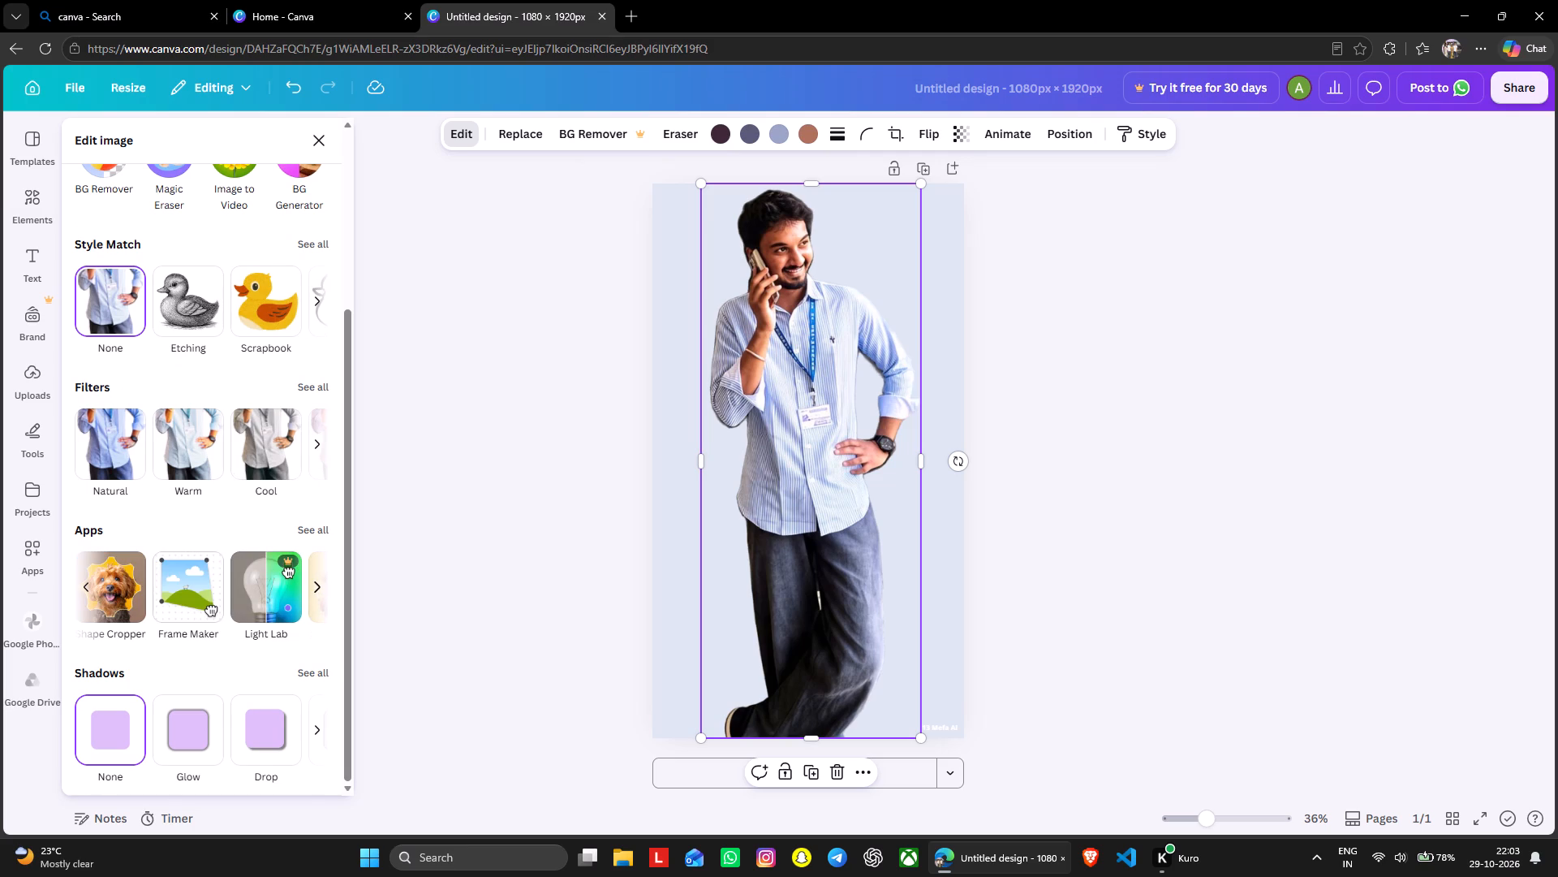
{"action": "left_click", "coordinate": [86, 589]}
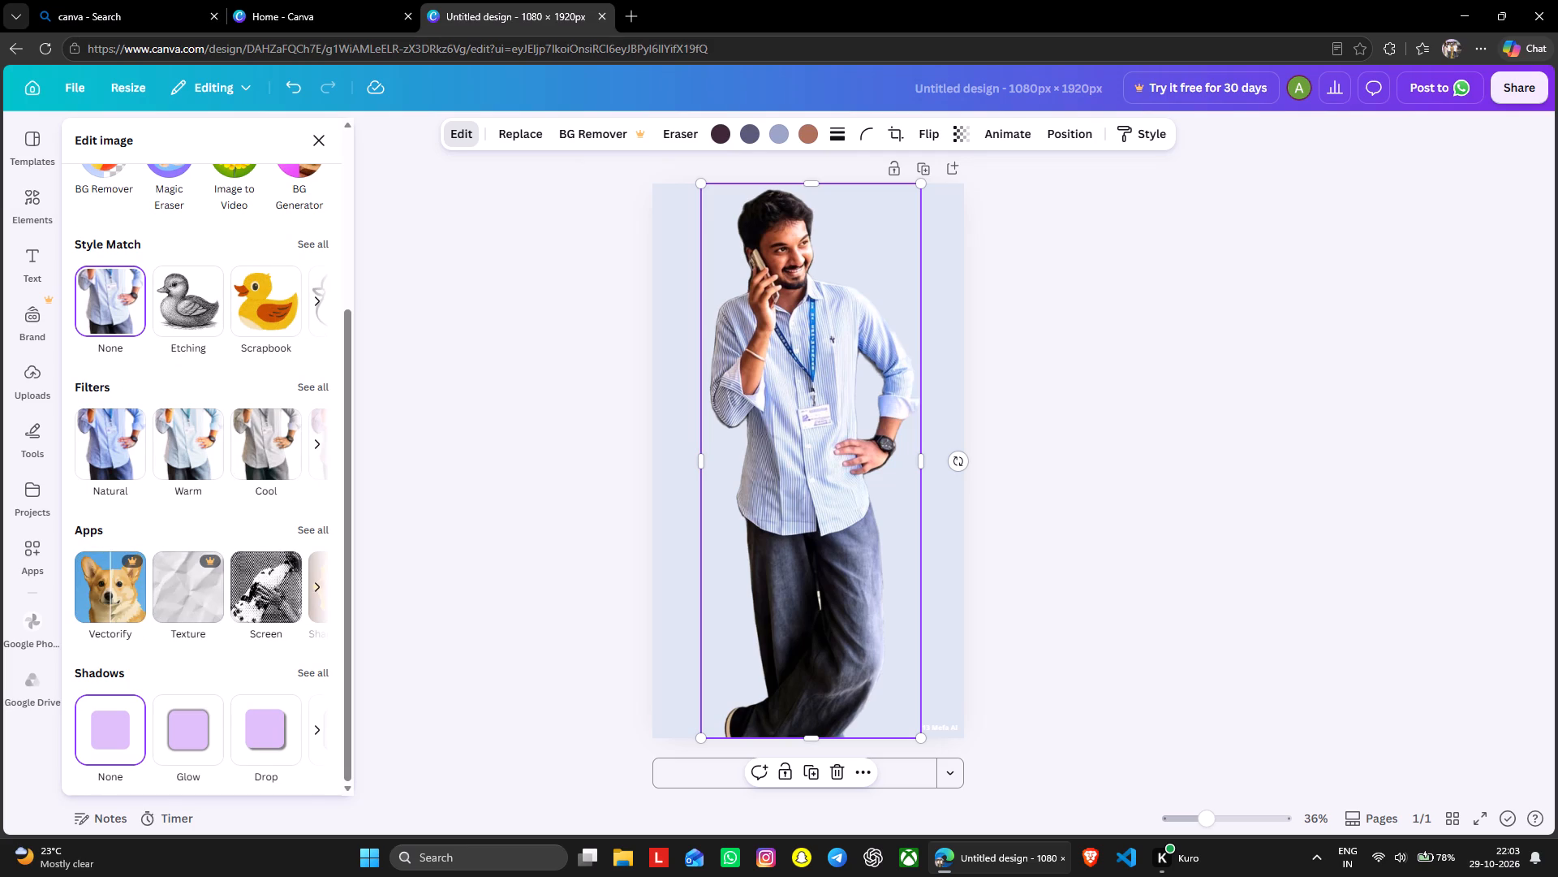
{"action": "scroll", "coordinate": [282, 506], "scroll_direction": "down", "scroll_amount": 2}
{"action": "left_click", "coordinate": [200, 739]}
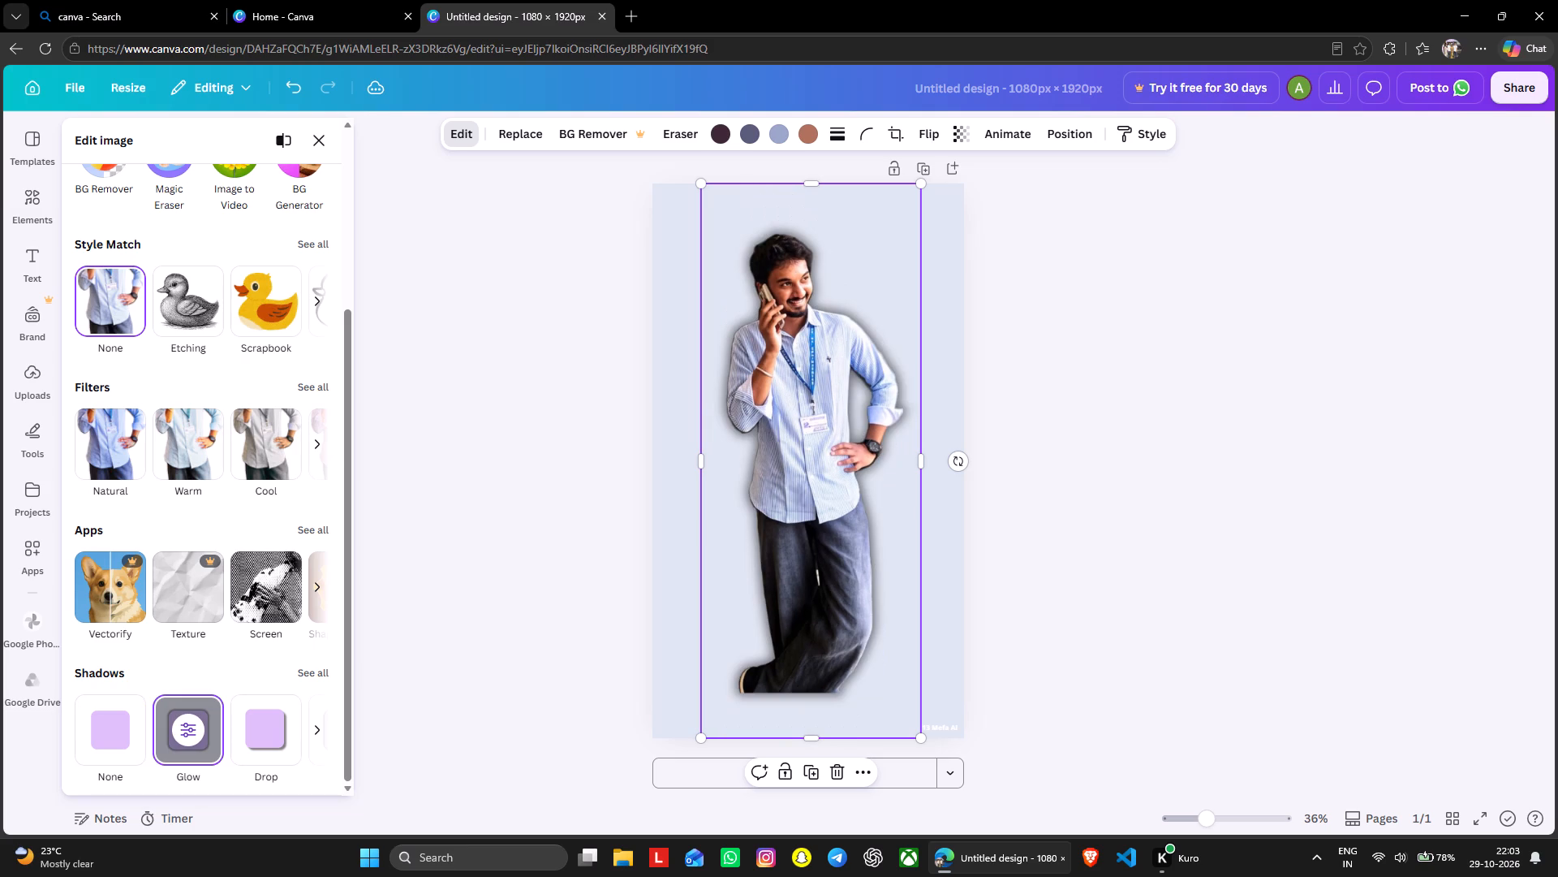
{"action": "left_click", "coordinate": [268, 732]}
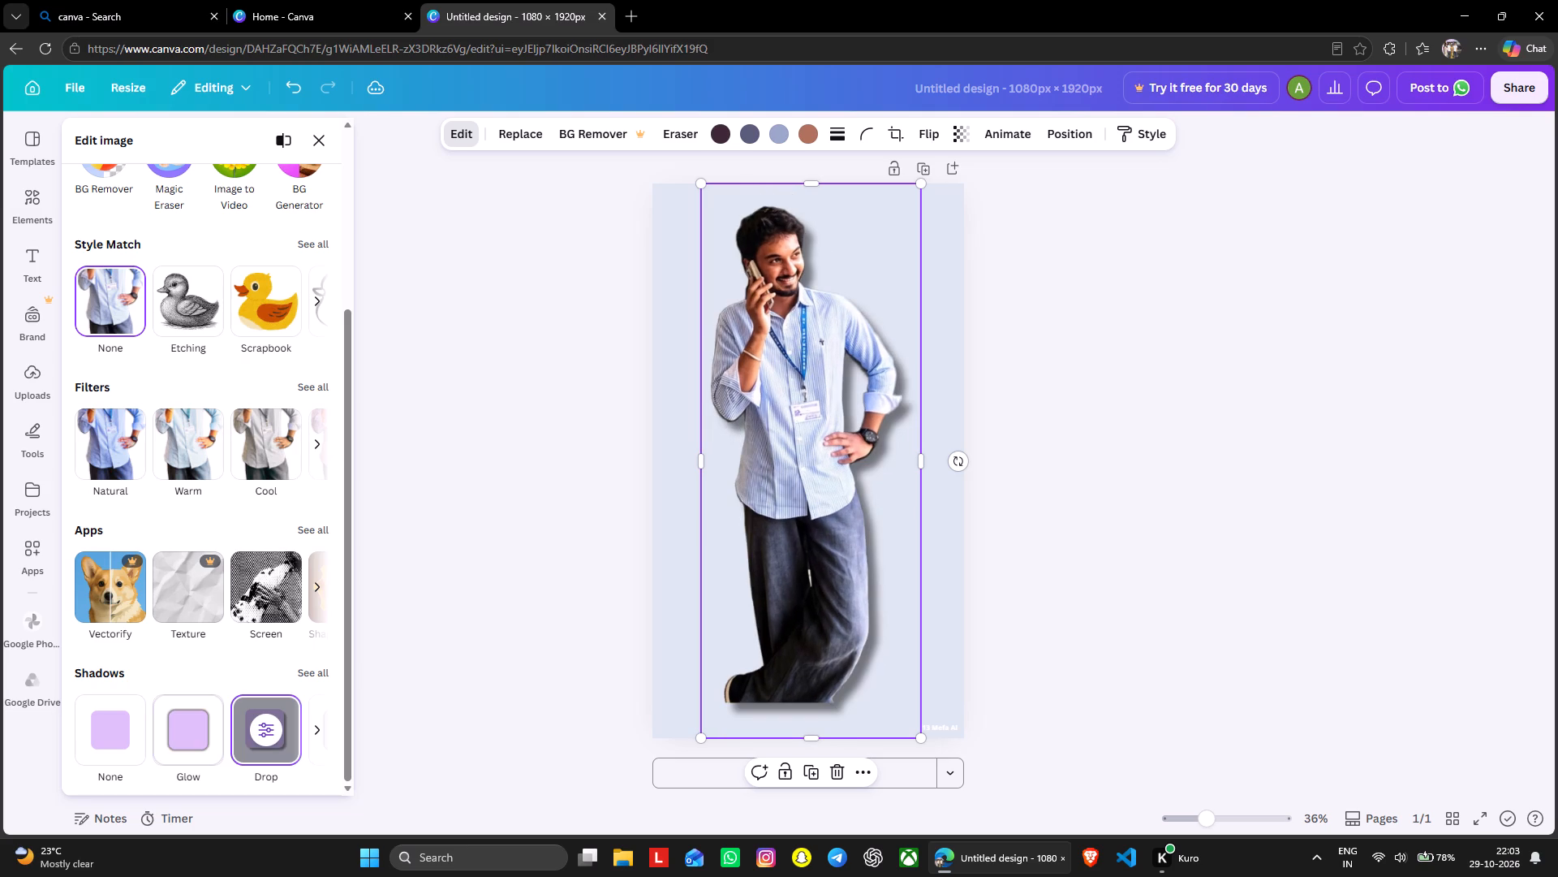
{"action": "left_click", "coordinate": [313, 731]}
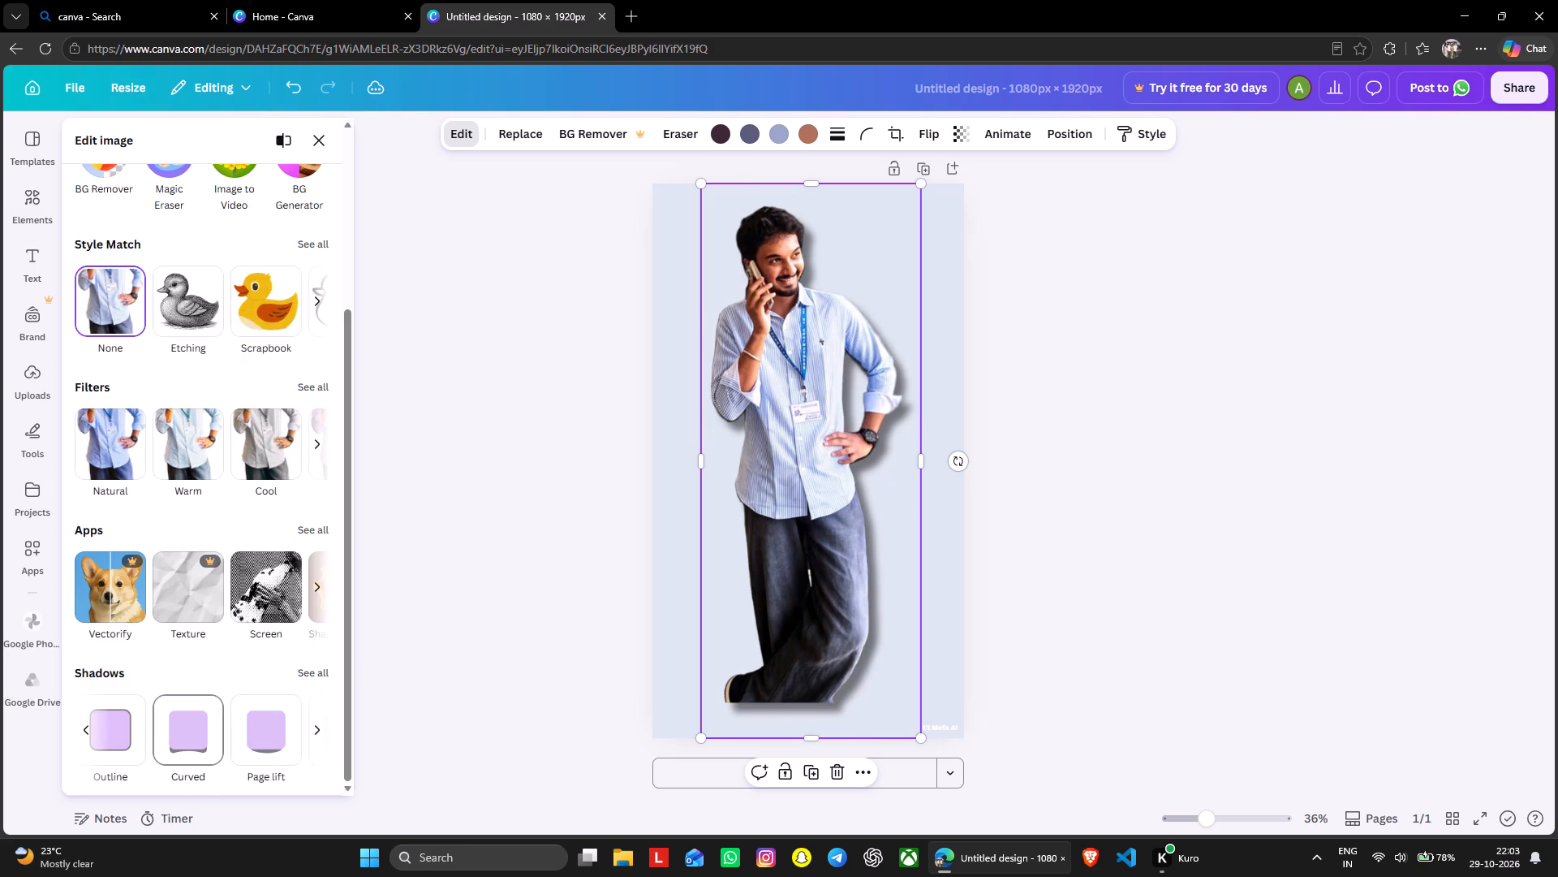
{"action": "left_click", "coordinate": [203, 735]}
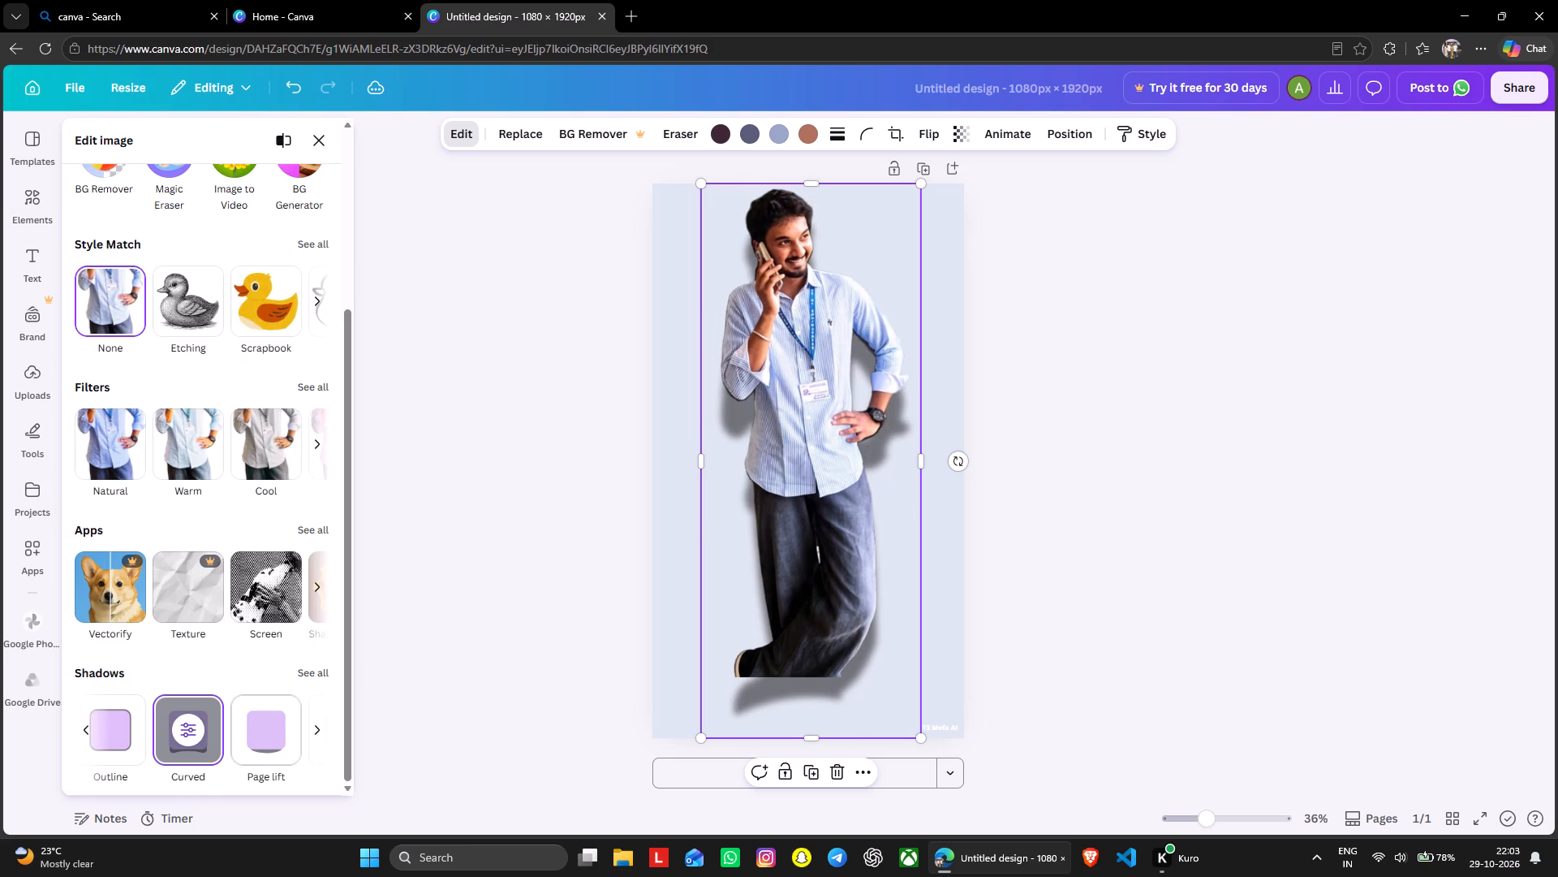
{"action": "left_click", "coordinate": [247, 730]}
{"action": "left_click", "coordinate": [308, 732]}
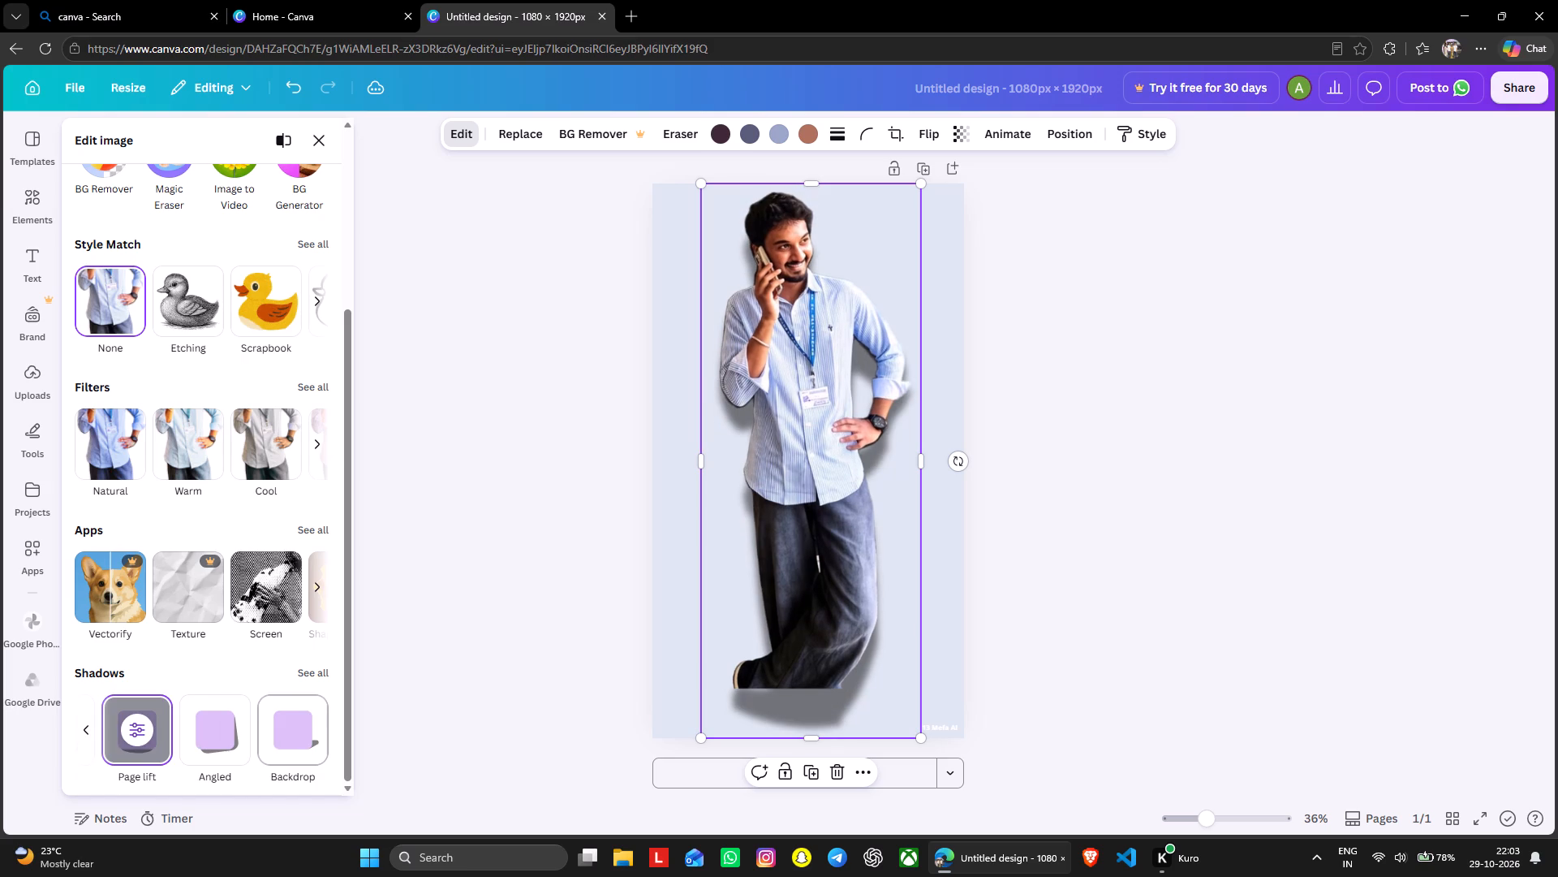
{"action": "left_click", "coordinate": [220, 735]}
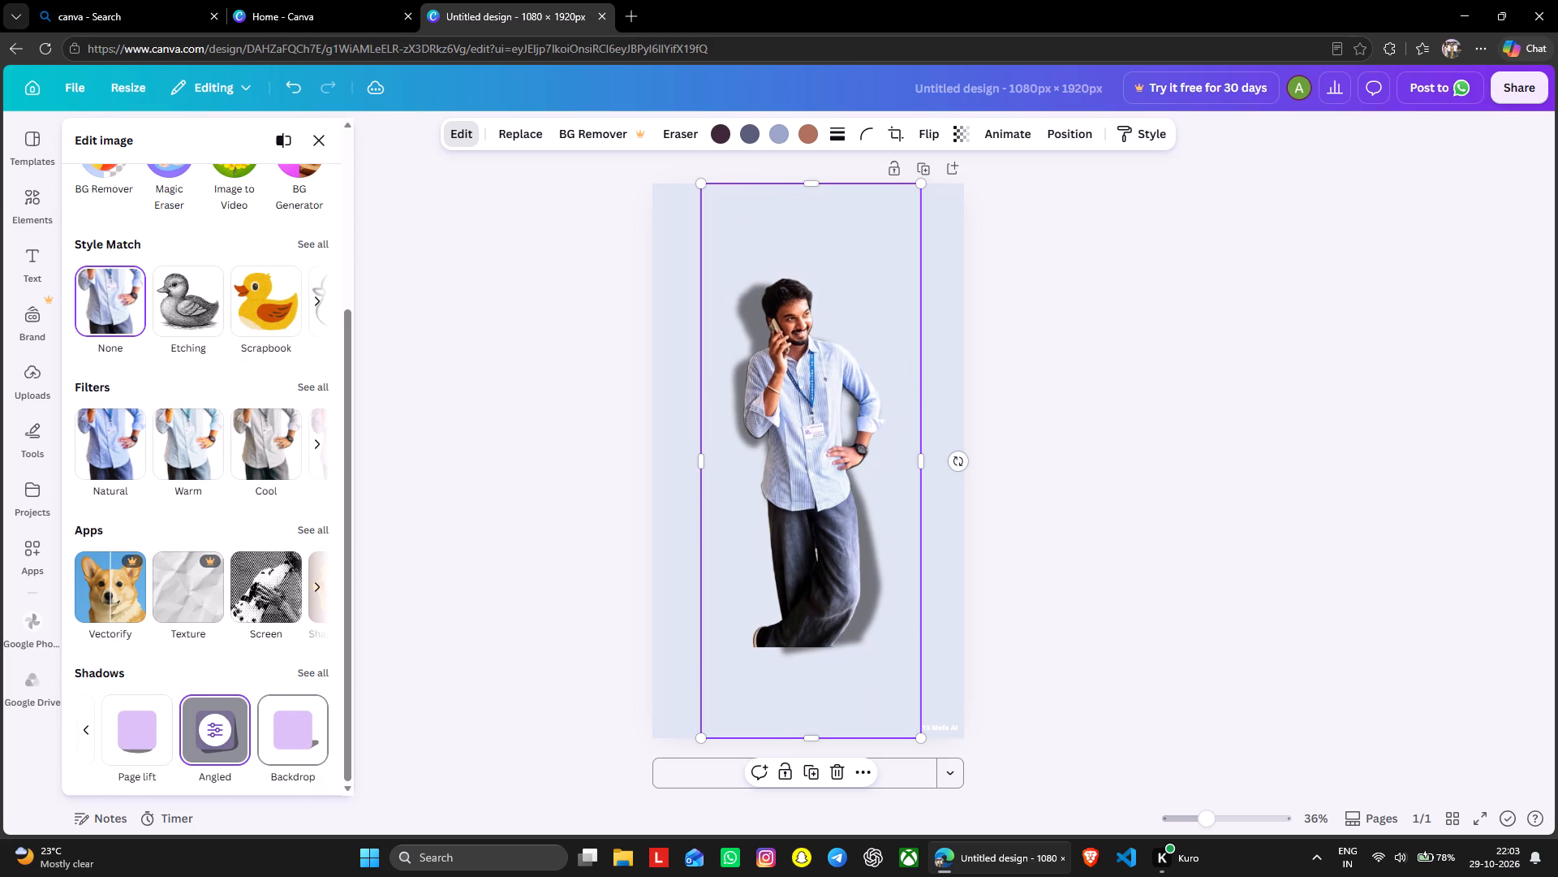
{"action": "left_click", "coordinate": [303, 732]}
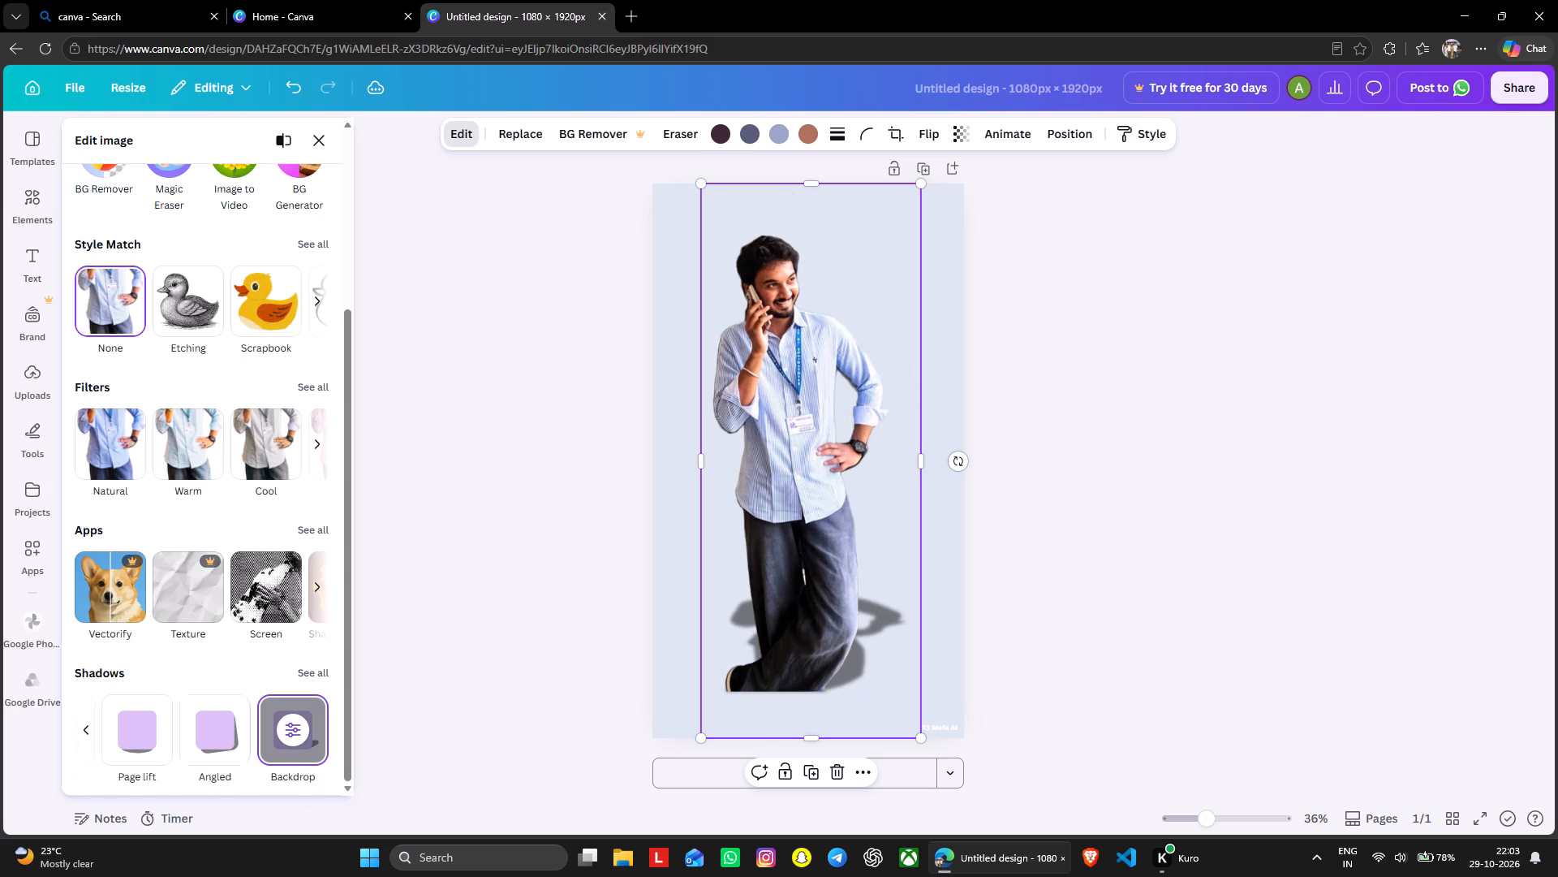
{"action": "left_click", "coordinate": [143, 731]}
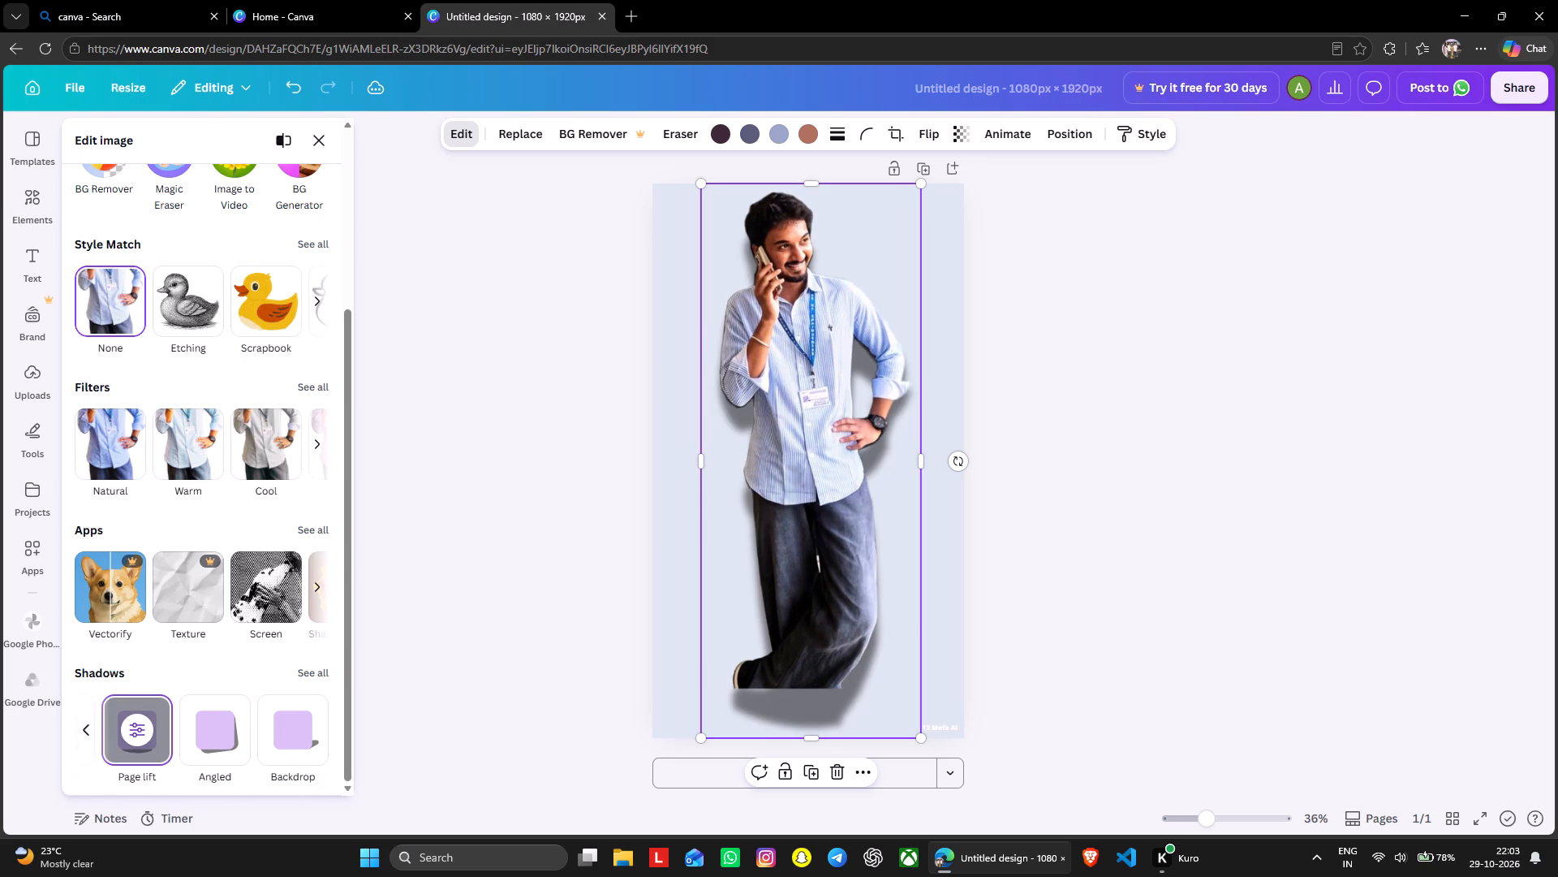
Compare the Glow and Drop shadows again and apply Glow to the man's cutout.
{"action": "double_click", "coordinate": [91, 736]}
{"action": "left_click", "coordinate": [188, 732]}
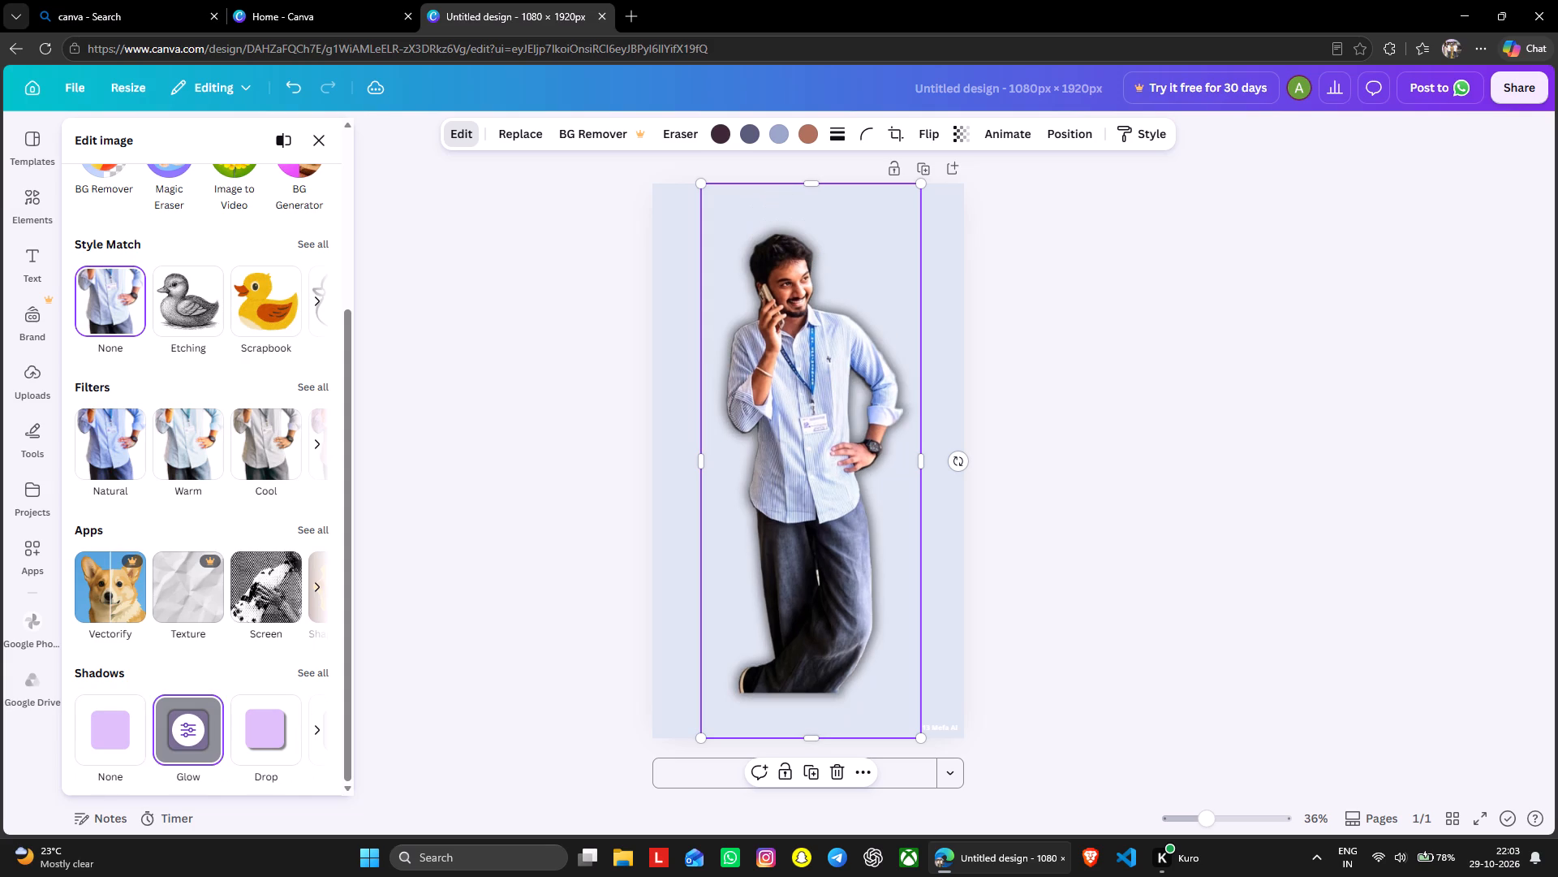
{"action": "left_click", "coordinate": [276, 729]}
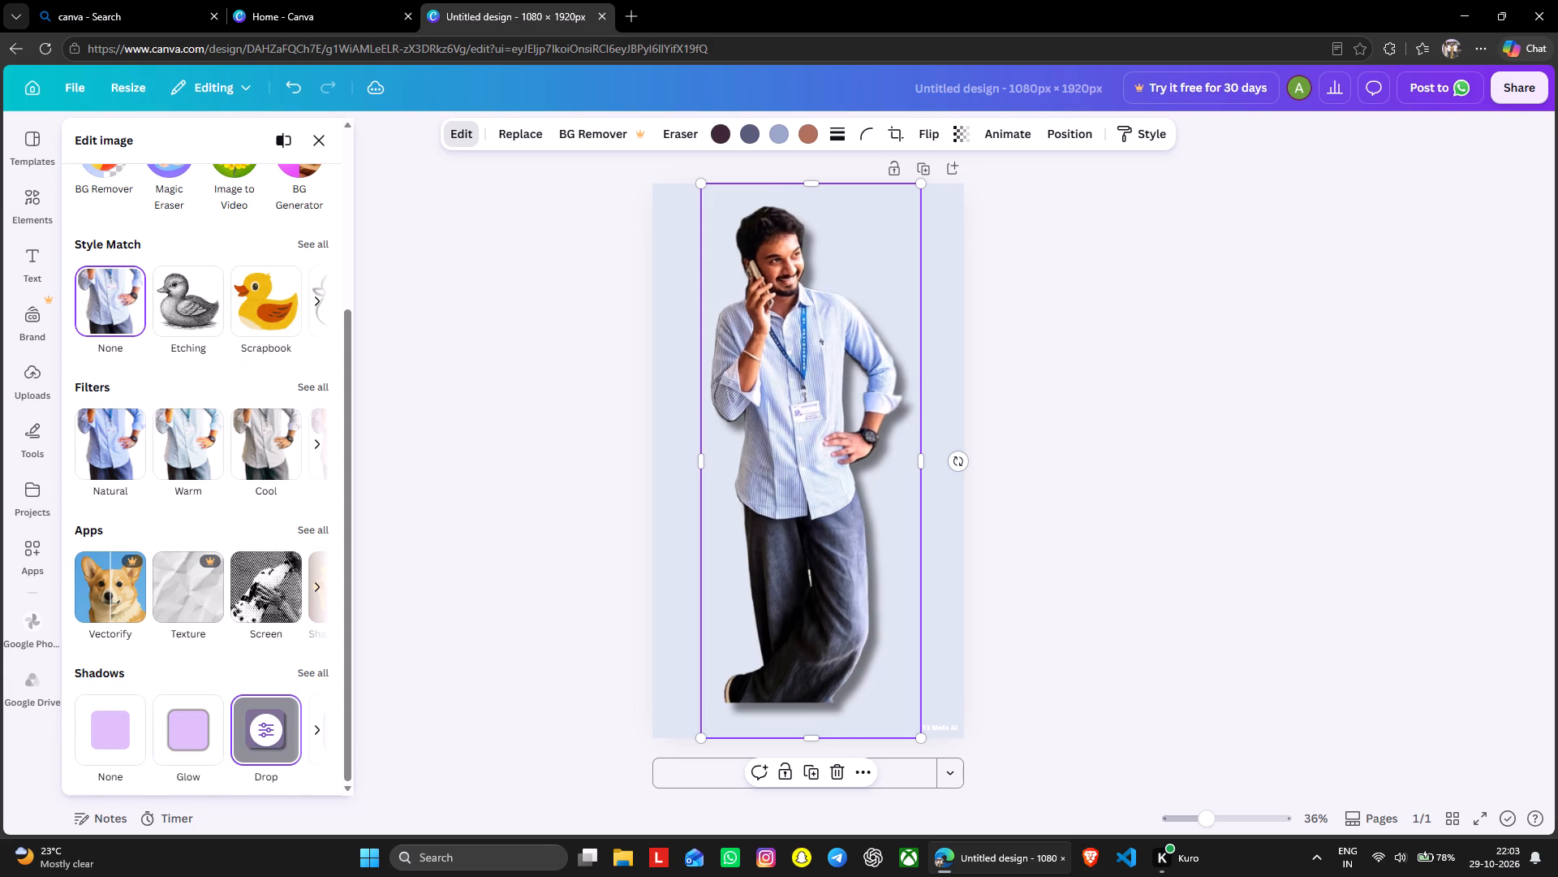
{"action": "left_click", "coordinate": [192, 740]}
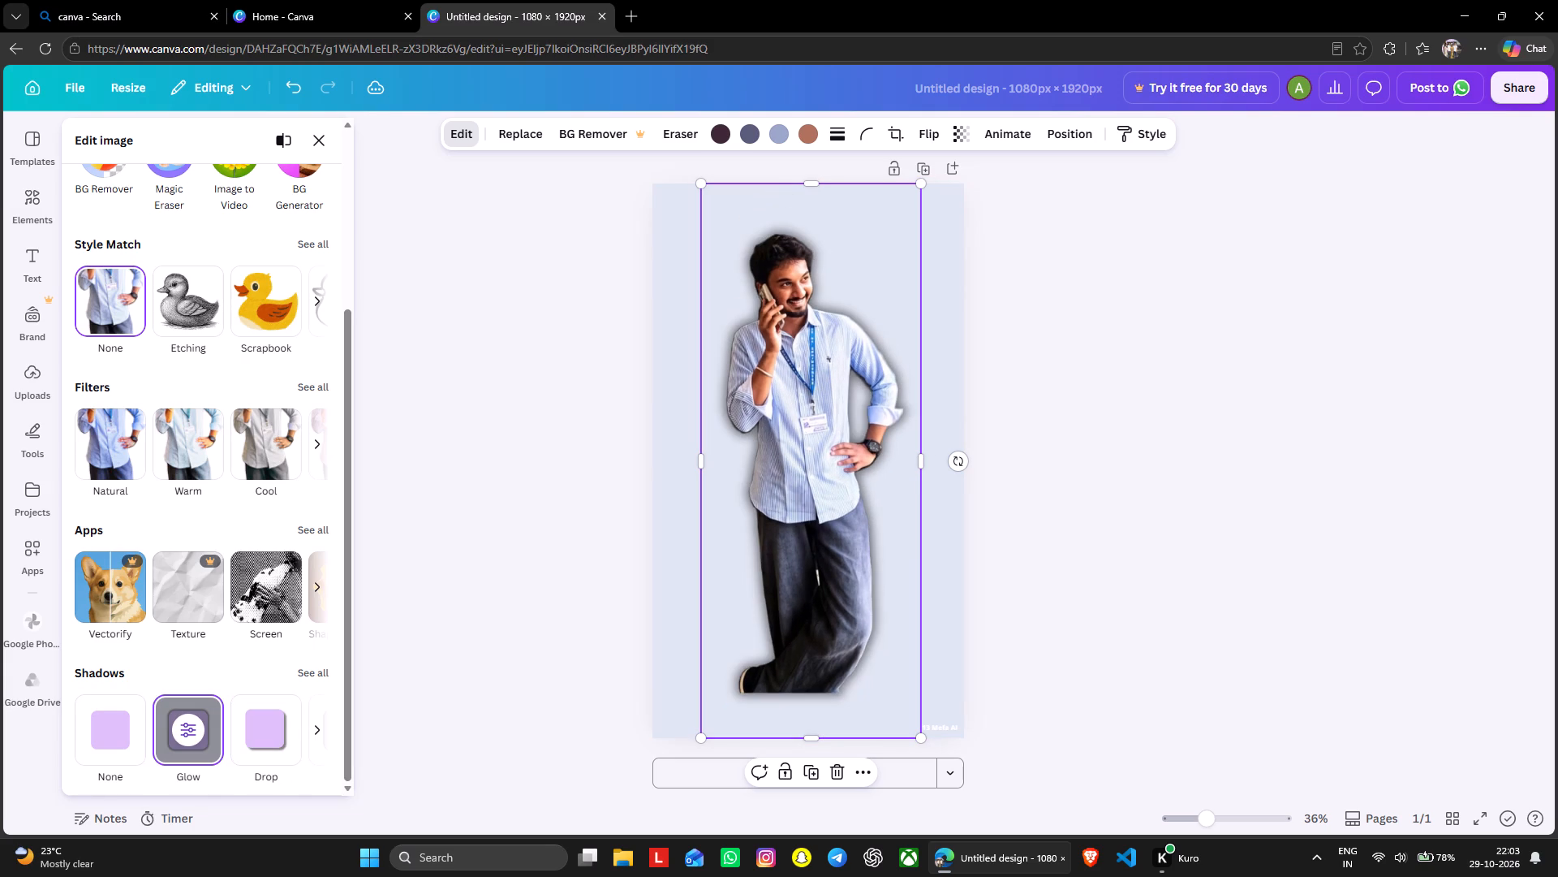
Move the man's cutout toward the page's left side and postpone the system restart.
{"action": "left_click_drag", "start_coordinate": [819, 551], "coordinate": [758, 526]}
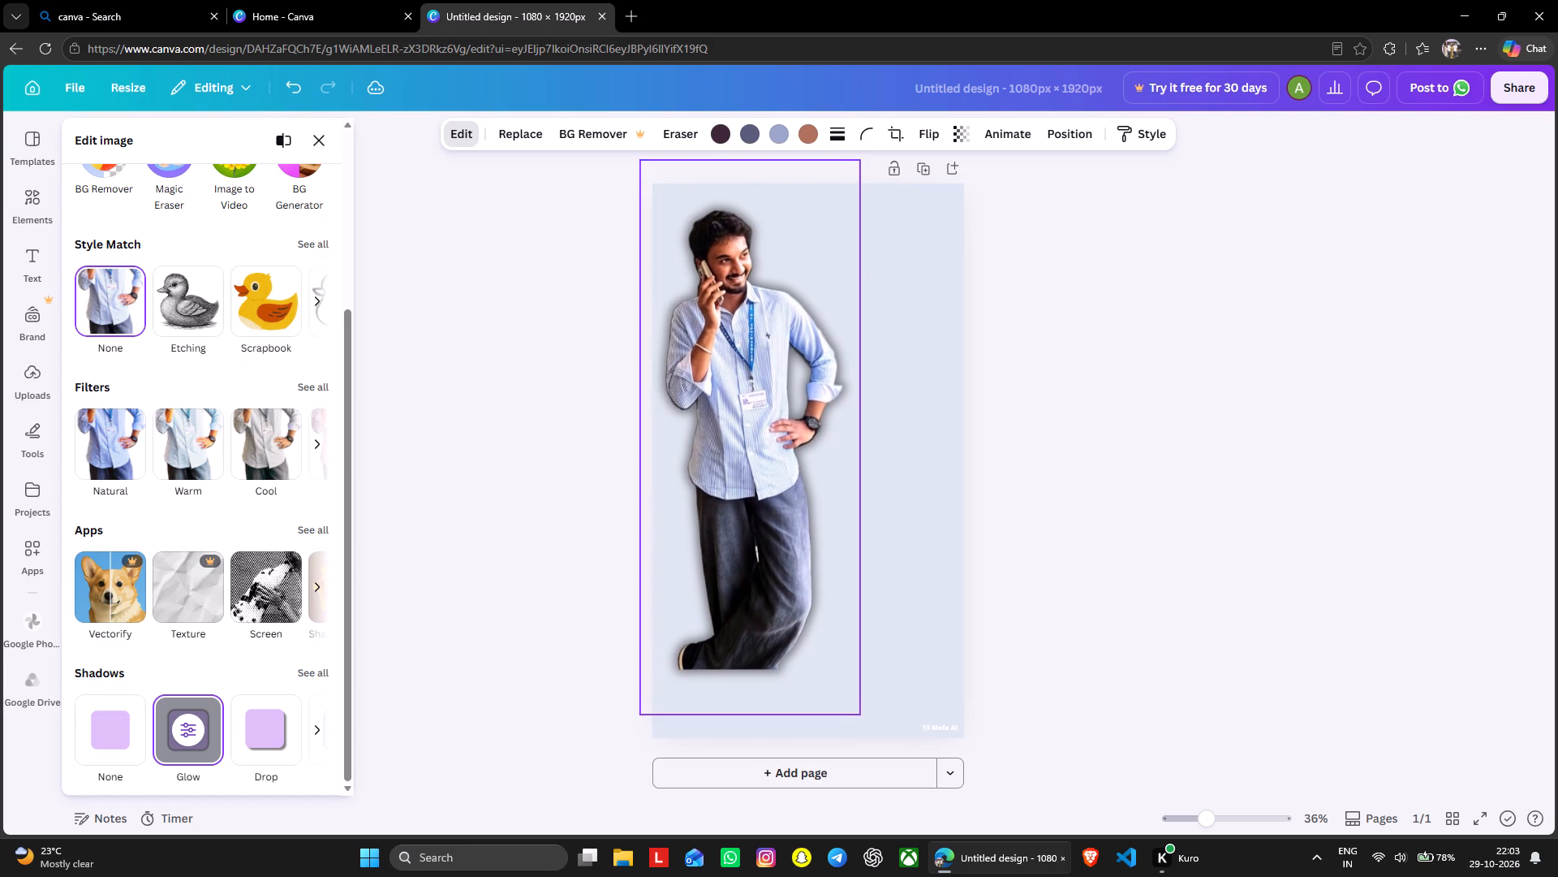
{"action": "left_click_drag", "start_coordinate": [758, 526], "coordinate": [764, 547]}
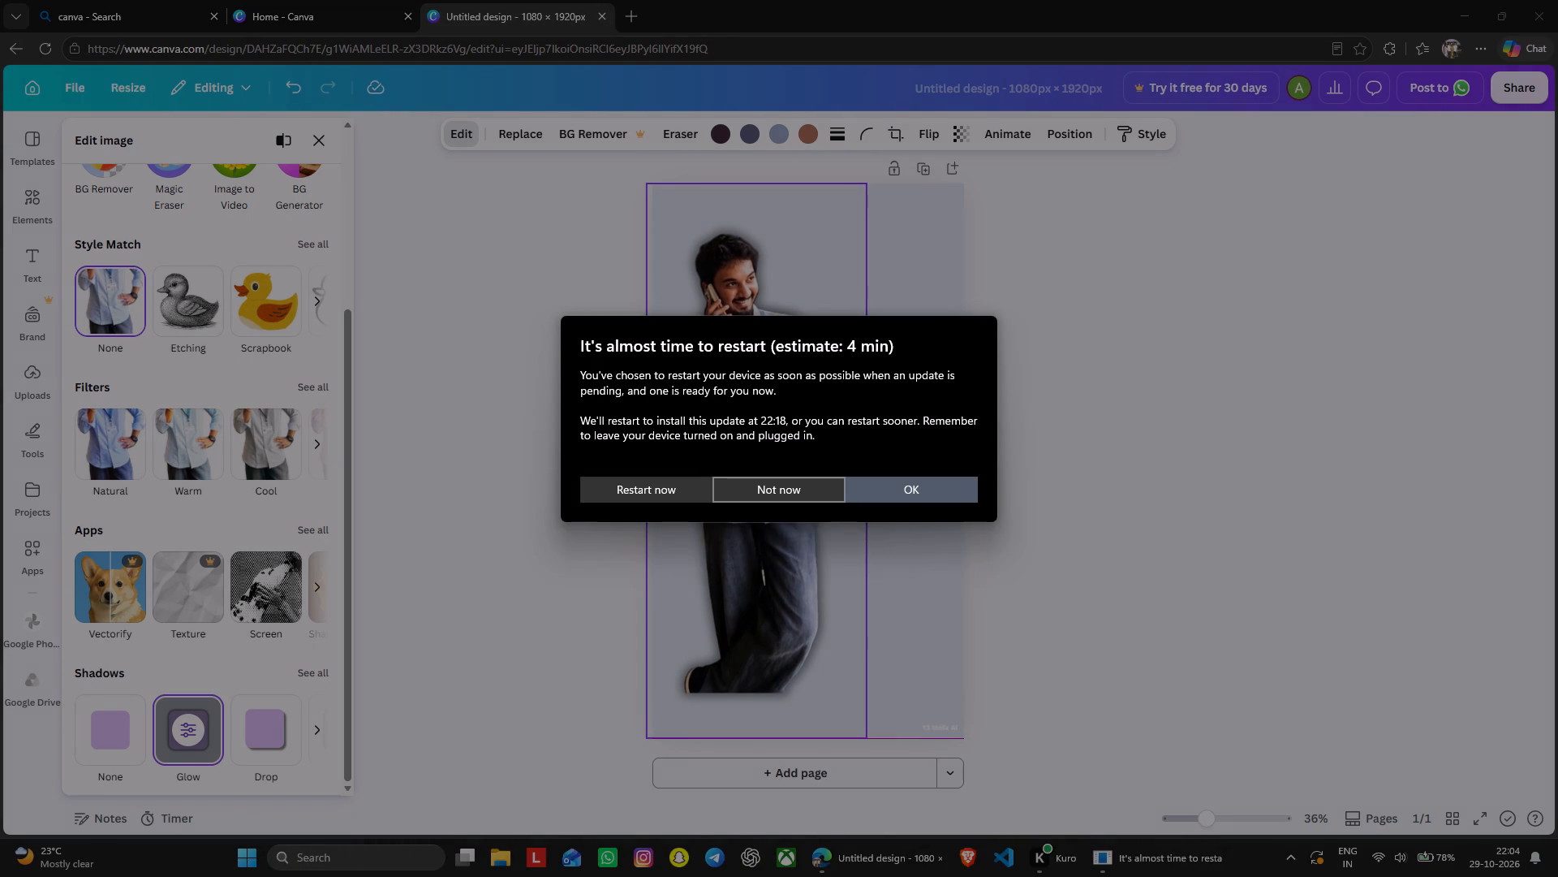
{"action": "left_click", "coordinate": [798, 490]}
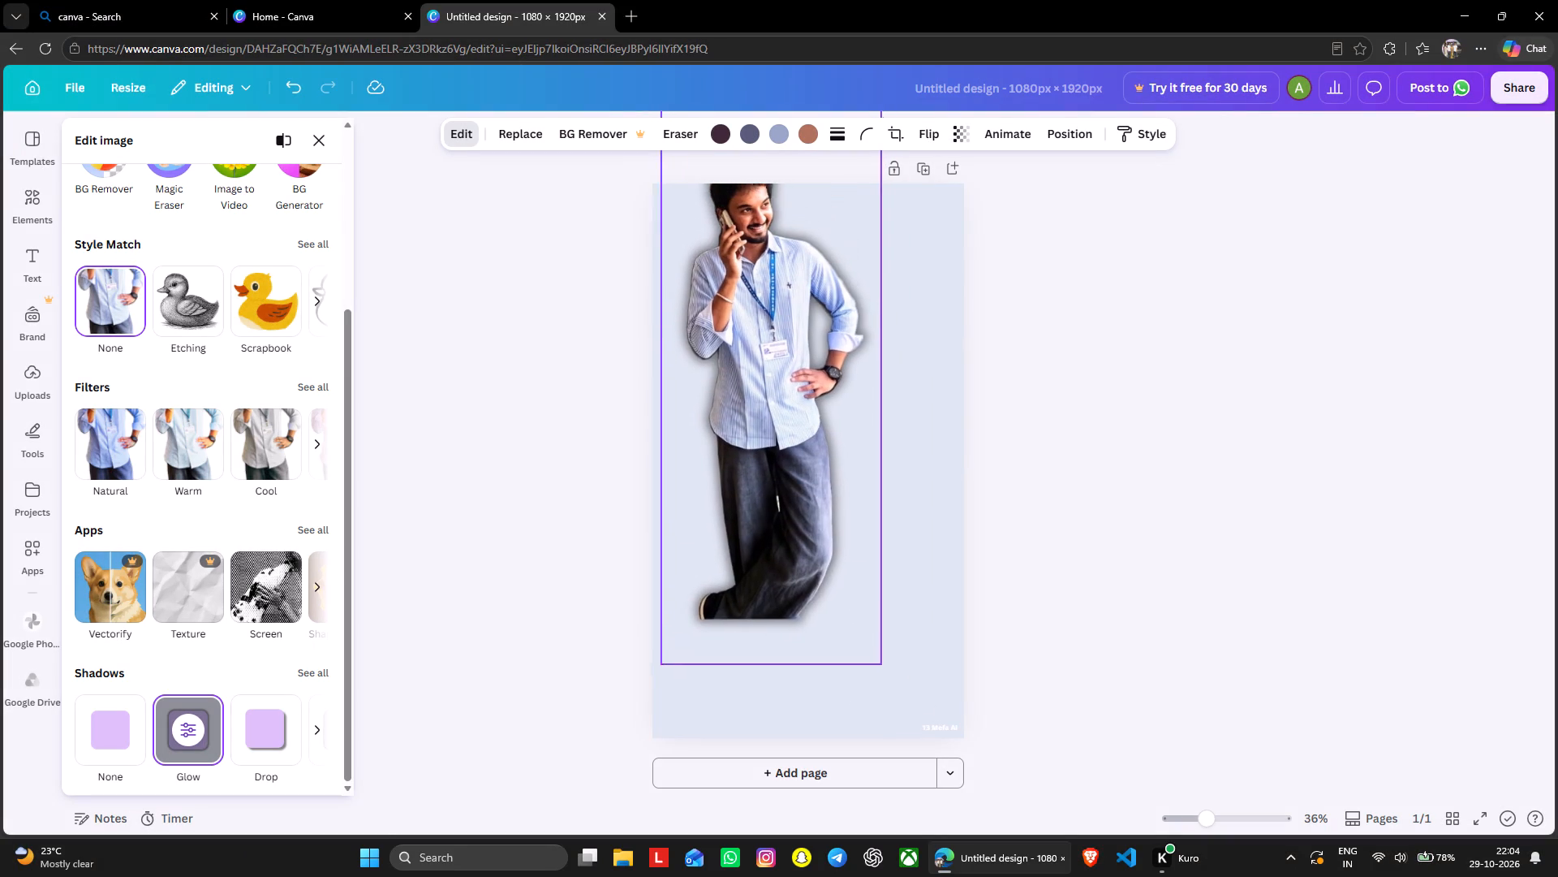
{"action": "left_click", "coordinate": [778, 531]}
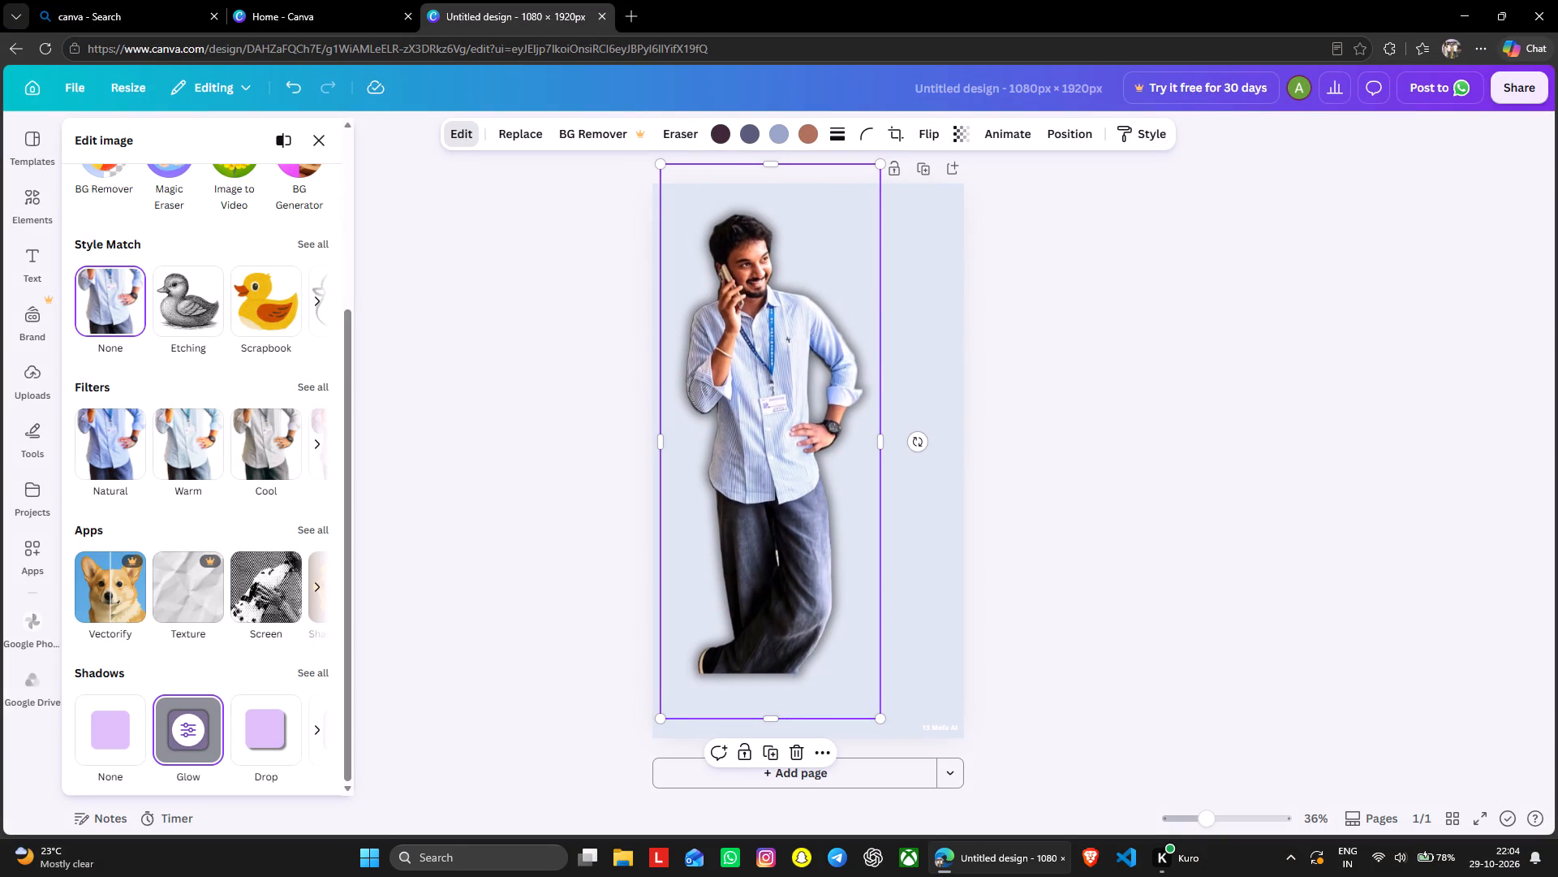
Crop the empty strip above the man's head and enlarge the cutout from the page's top-left corner to full page height.
{"action": "left_click_drag", "start_coordinate": [768, 162], "coordinate": [755, 202]}
{"action": "left_click_drag", "start_coordinate": [759, 305], "coordinate": [753, 297]}
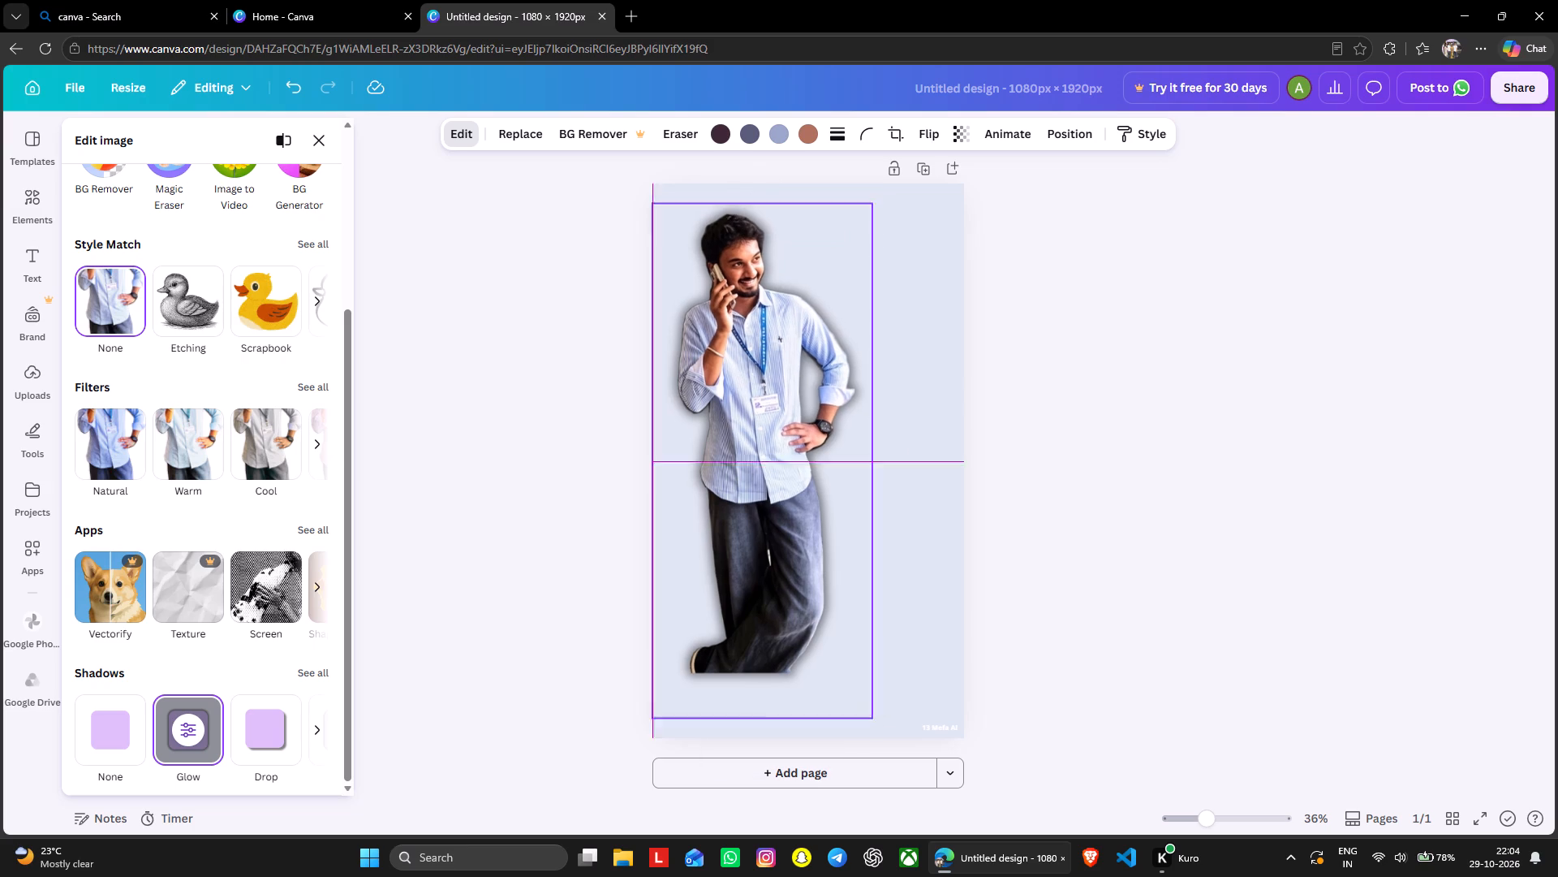
{"action": "left_click_drag", "start_coordinate": [753, 297], "coordinate": [751, 283]}
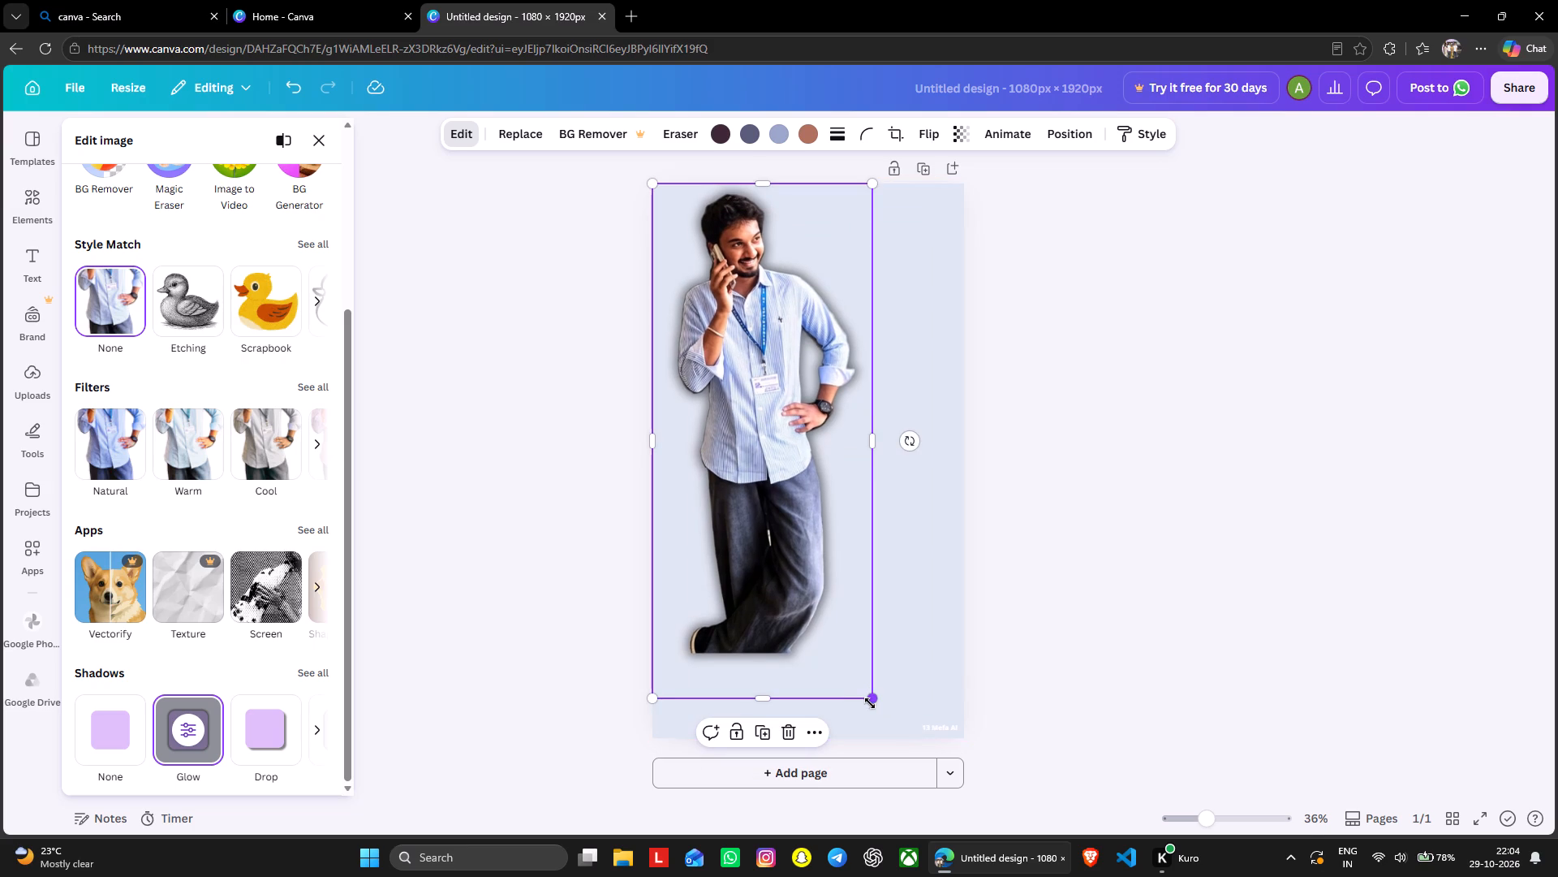
{"action": "left_click_drag", "start_coordinate": [872, 703], "coordinate": [914, 735]}
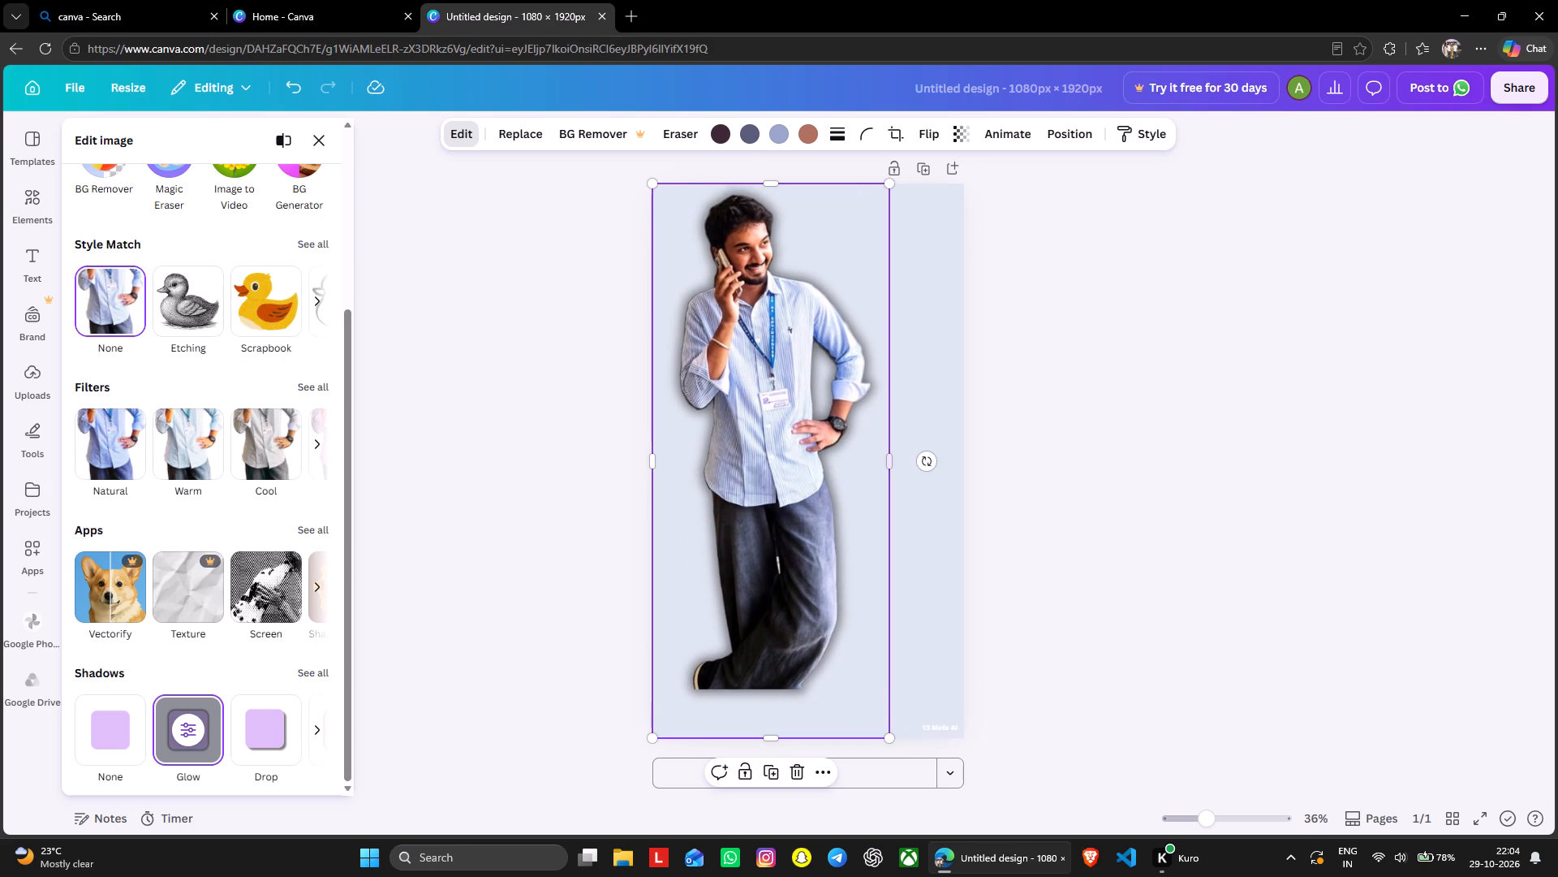
Move the enlarged cutout to the page's horizontal centre, with its frame slightly above the page's top edge.
{"action": "left_click_drag", "start_coordinate": [798, 572], "coordinate": [838, 621]}
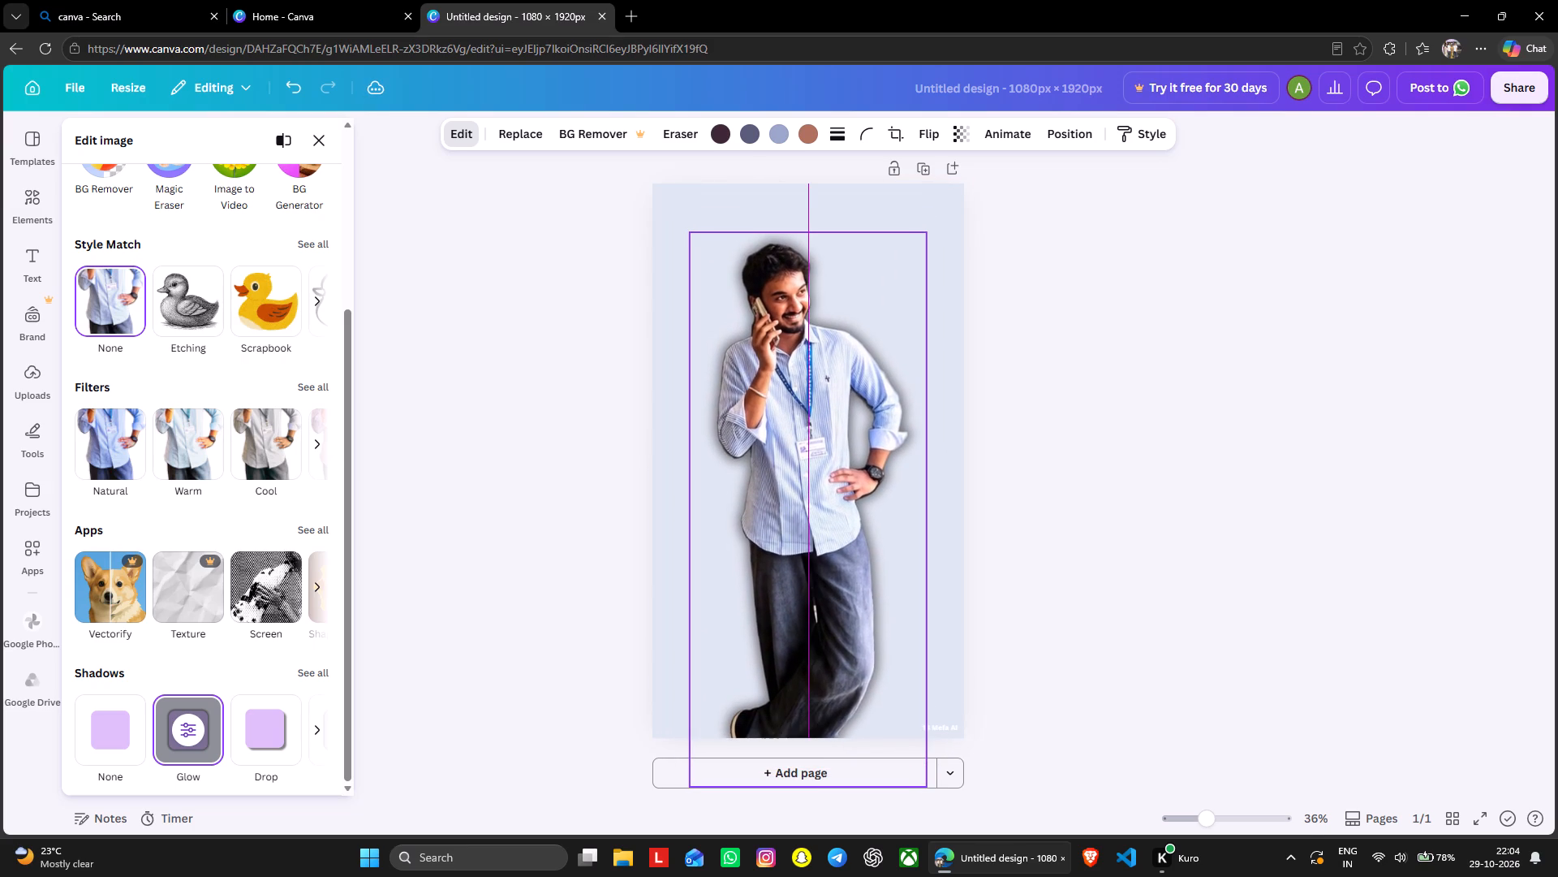
{"action": "left_click_drag", "start_coordinate": [838, 621], "coordinate": [836, 620]}
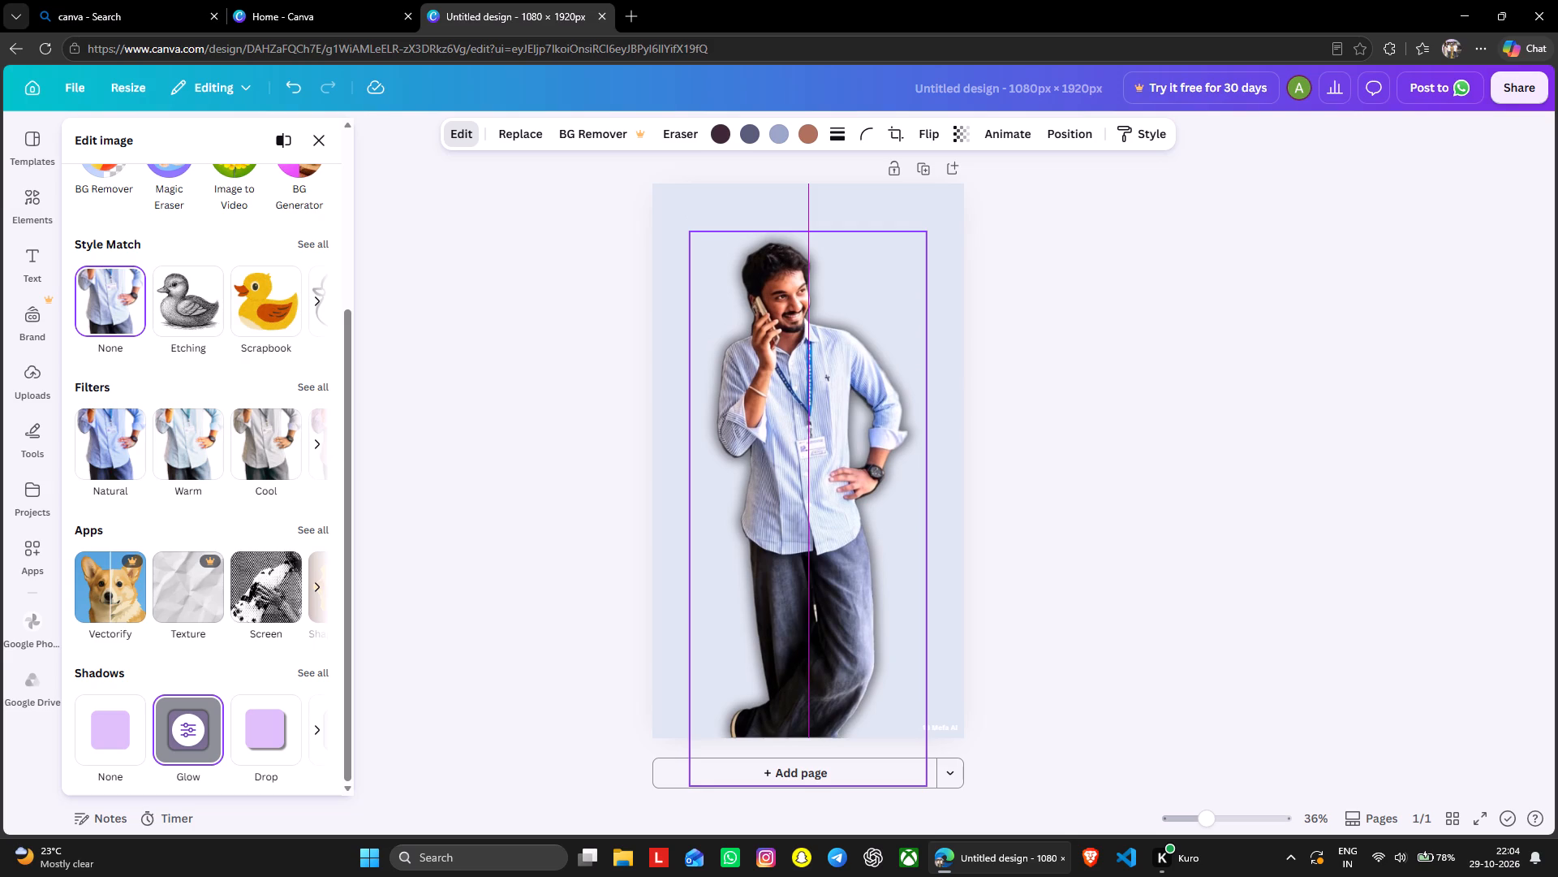
{"action": "left_click_drag", "start_coordinate": [836, 620], "coordinate": [837, 572]}
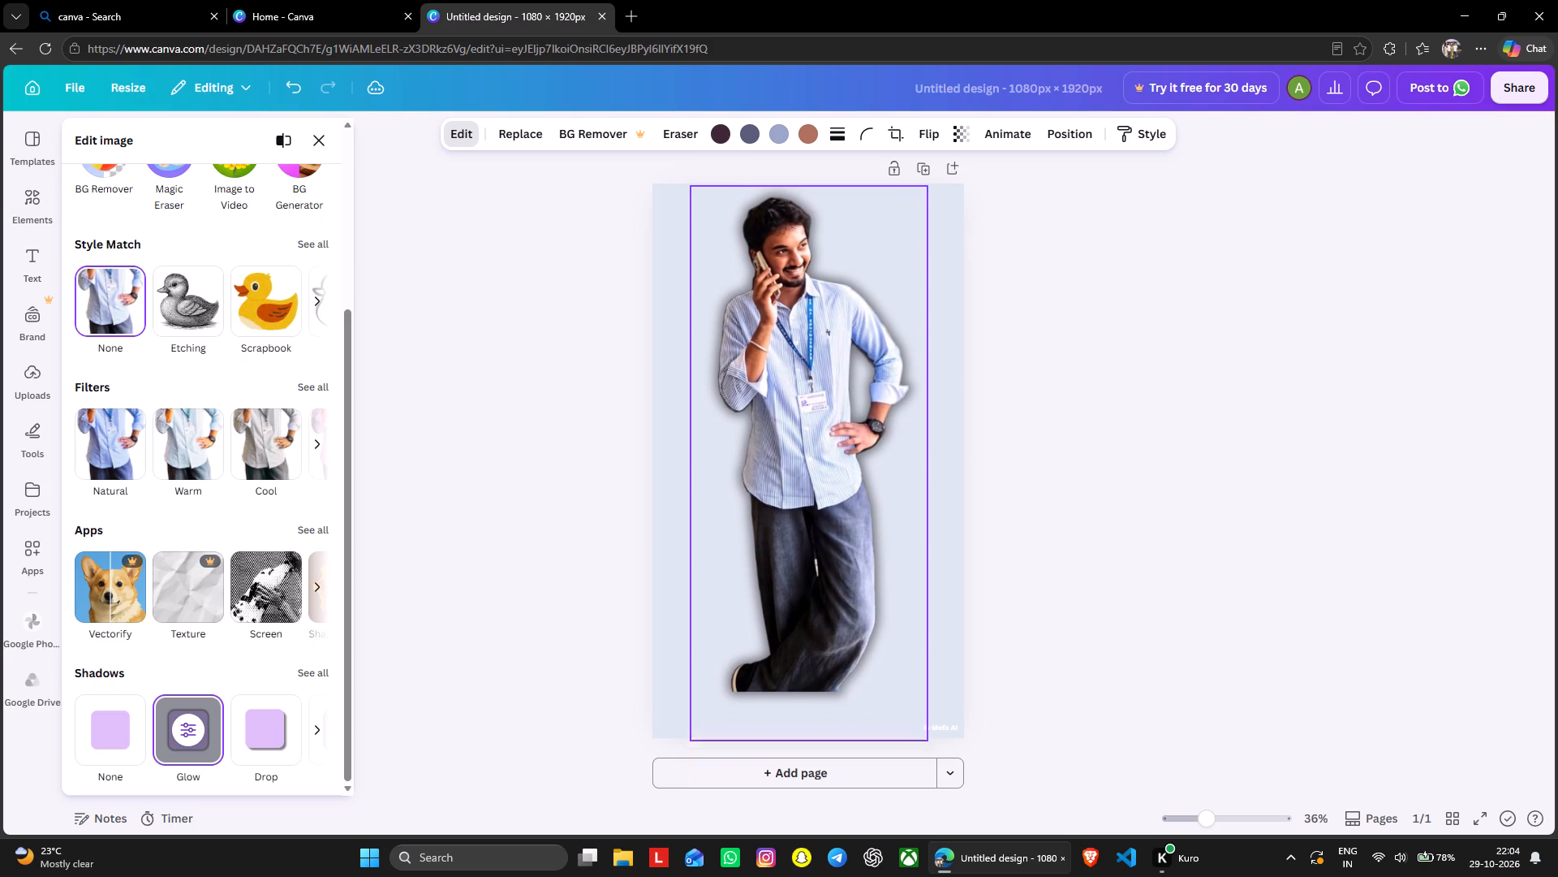
{"action": "left_click_drag", "start_coordinate": [837, 572], "coordinate": [838, 561]}
Crop the empty strip below the man's shoes and move the cutout down to rest on the page's bottom edge.
{"action": "left_click_drag", "start_coordinate": [814, 728], "coordinate": [814, 690]}
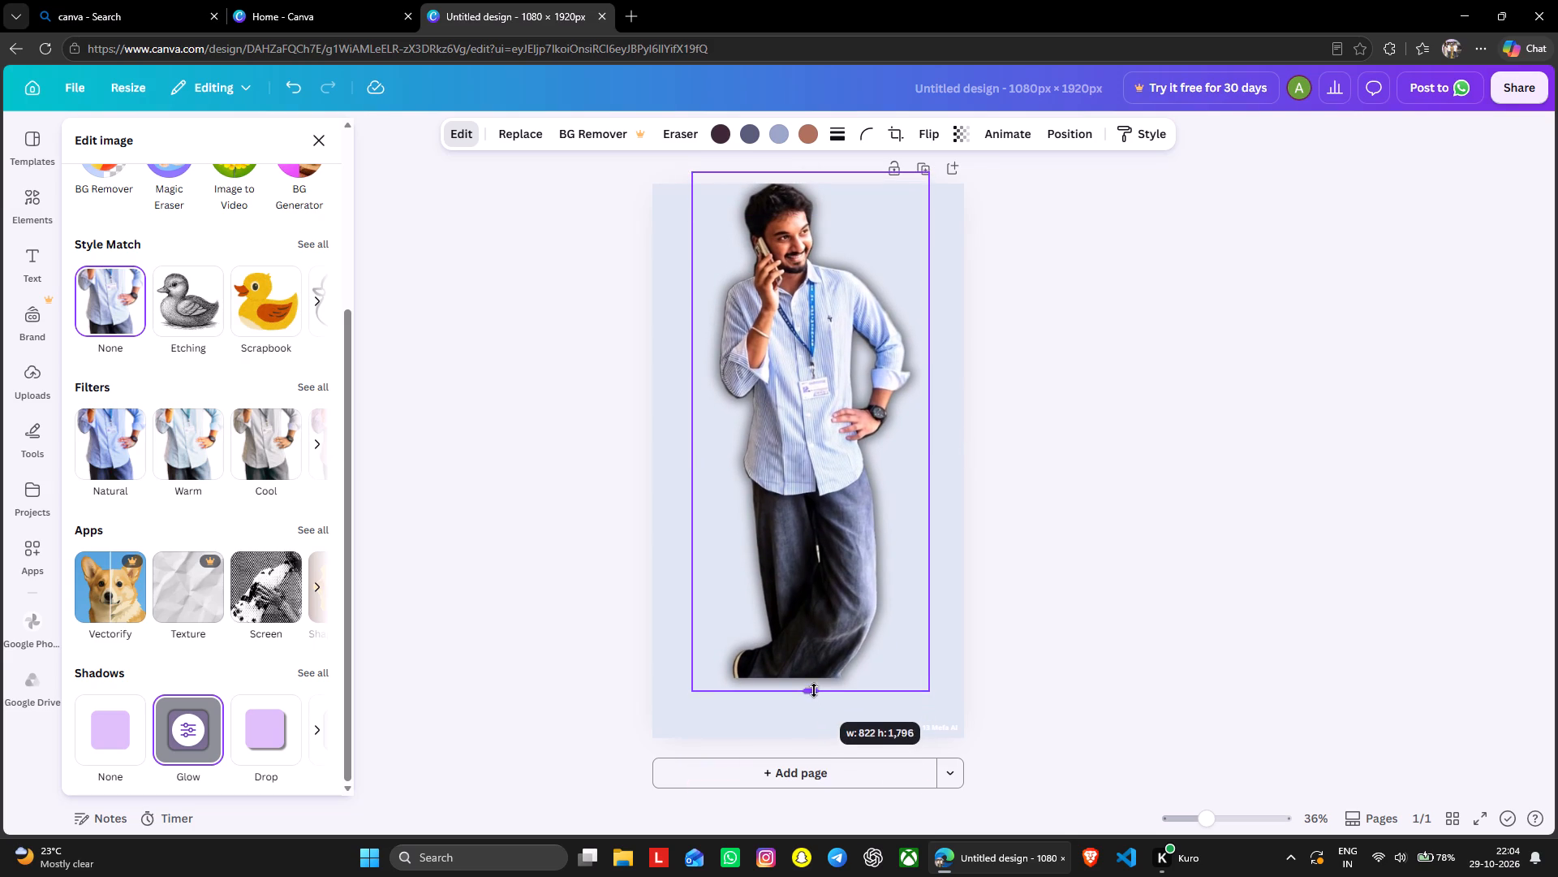
{"action": "left_click_drag", "start_coordinate": [814, 690], "coordinate": [813, 680]}
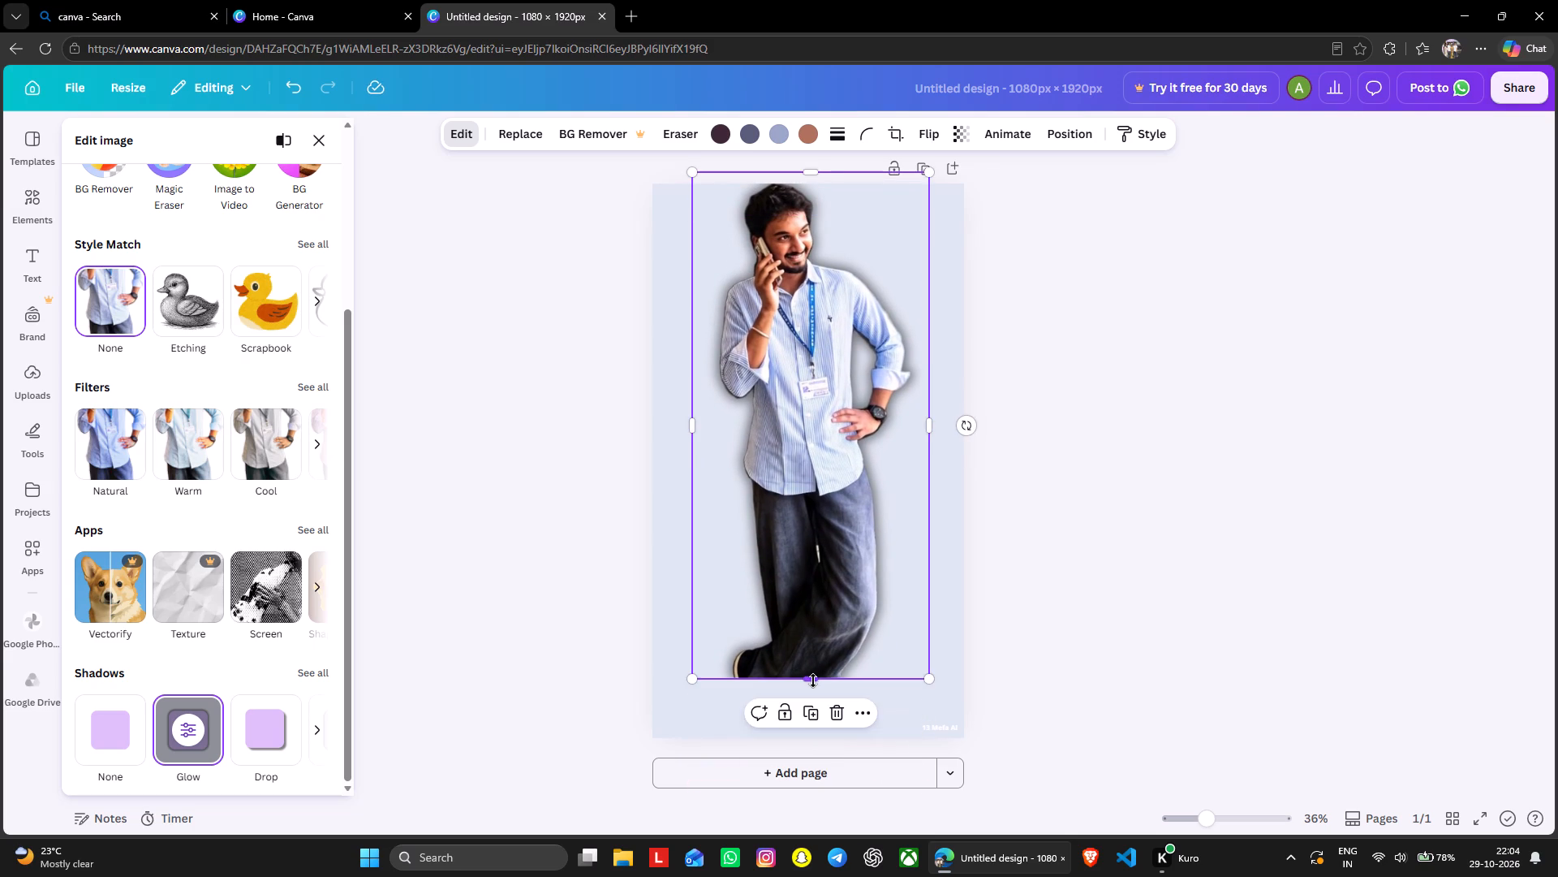
{"action": "left_click_drag", "start_coordinate": [811, 550], "coordinate": [810, 612]}
{"action": "left_click", "coordinate": [921, 296]}
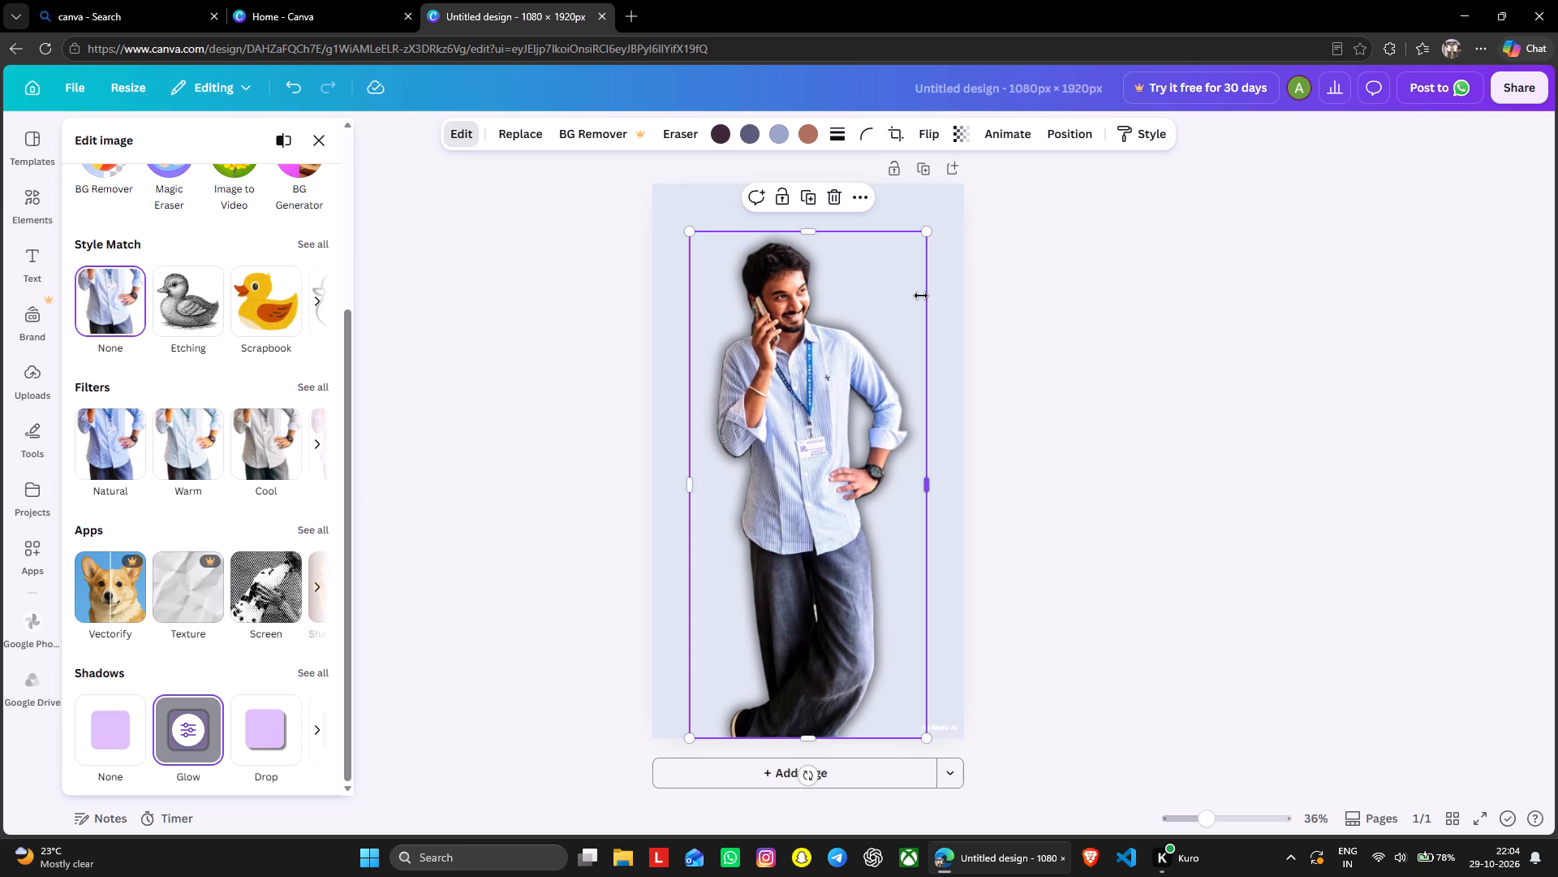
Set the page background to the near-black photo colour.
{"action": "left_click", "coordinate": [942, 306]}
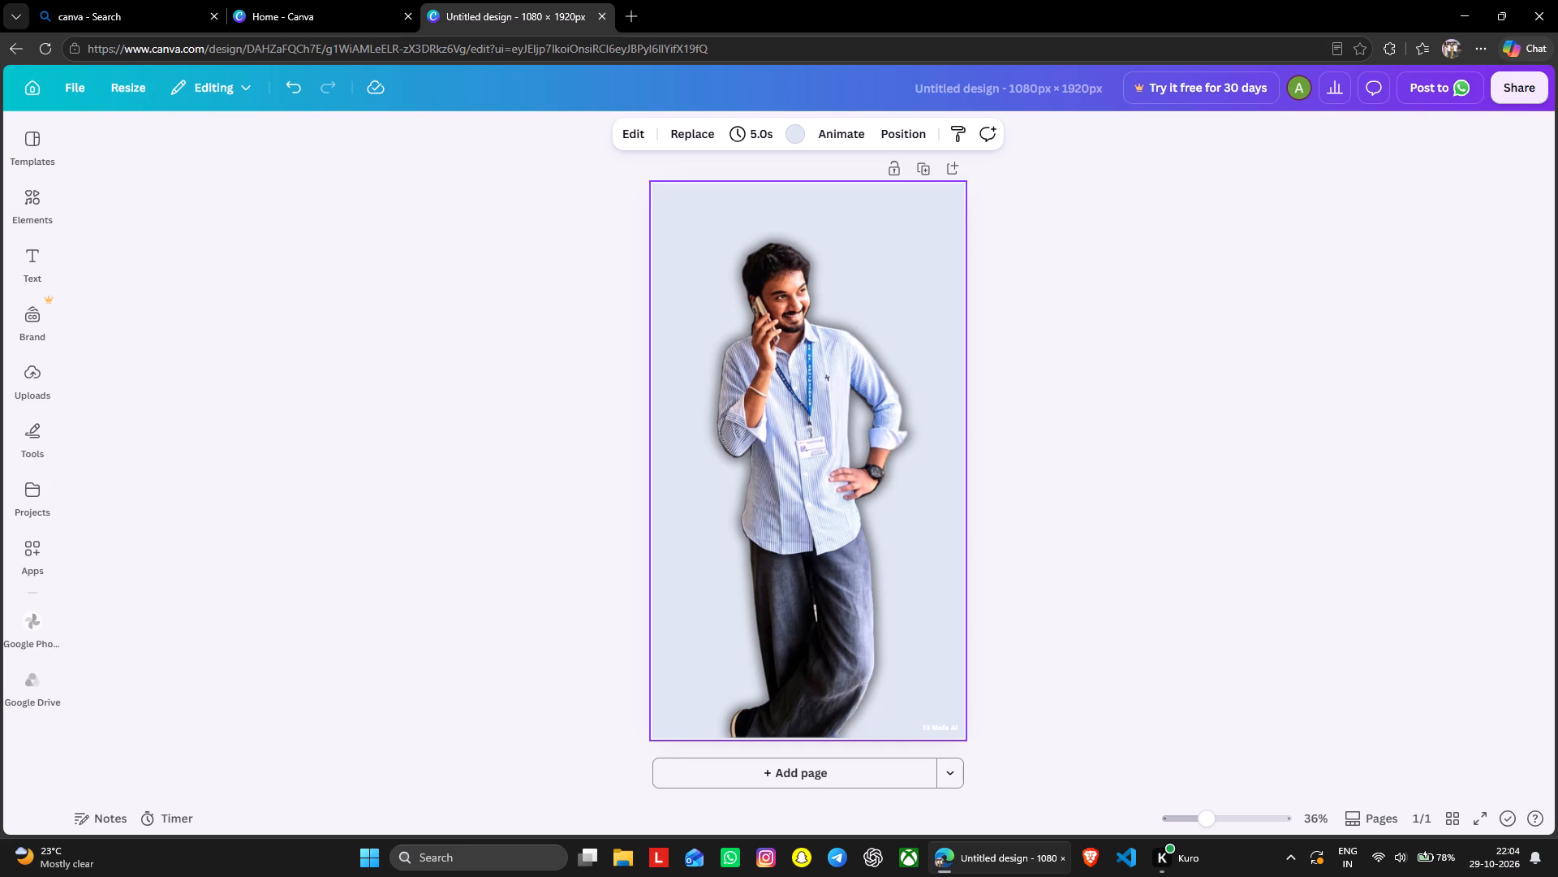
{"action": "left_click", "coordinate": [790, 129]}
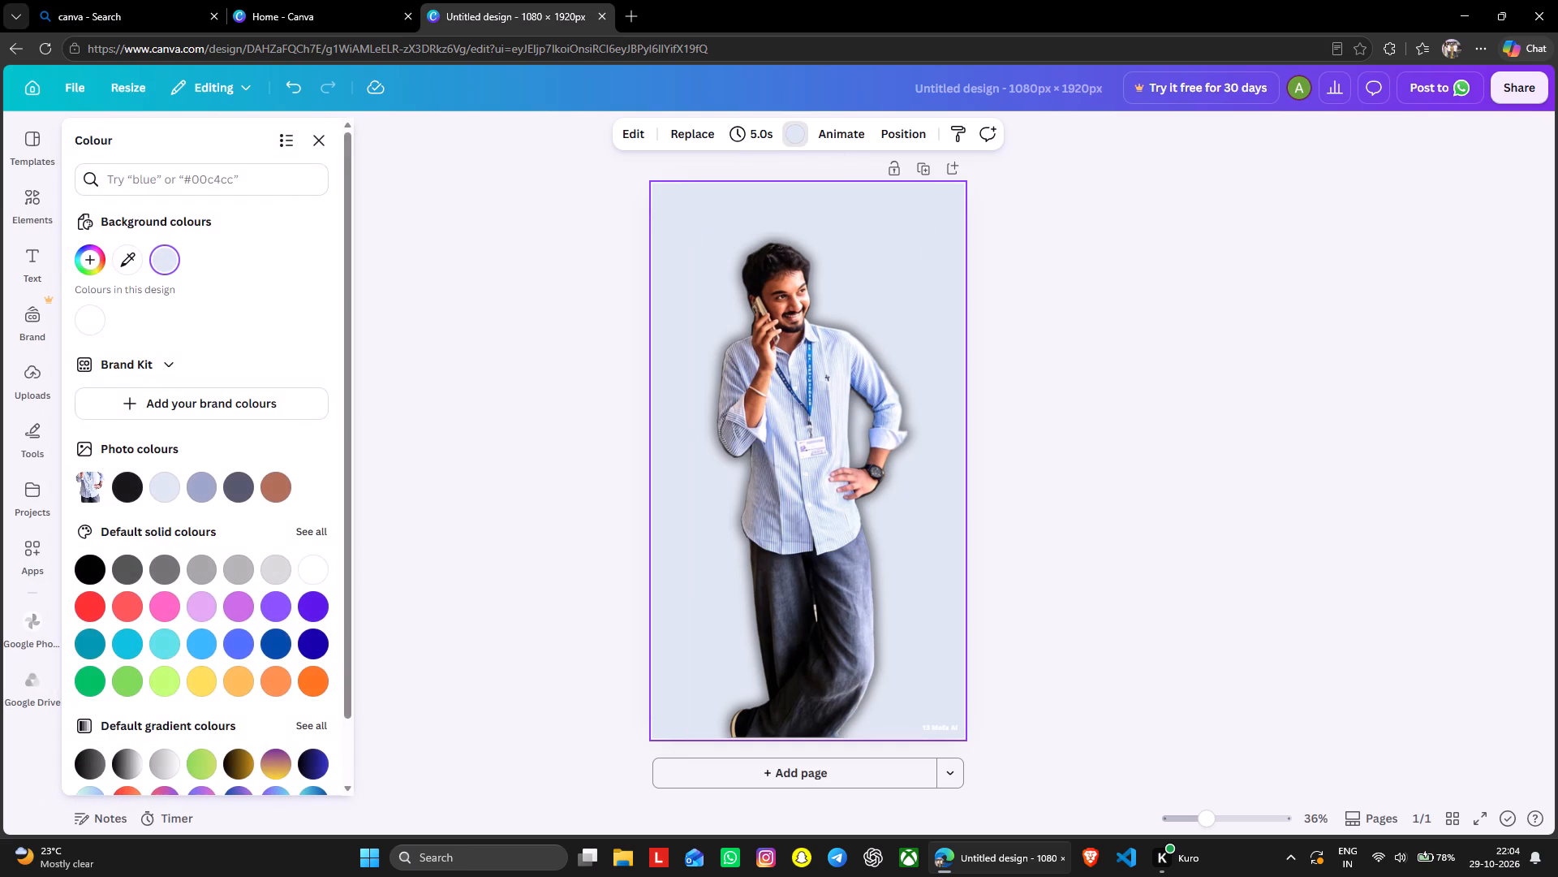
{"action": "left_click", "coordinate": [131, 489]}
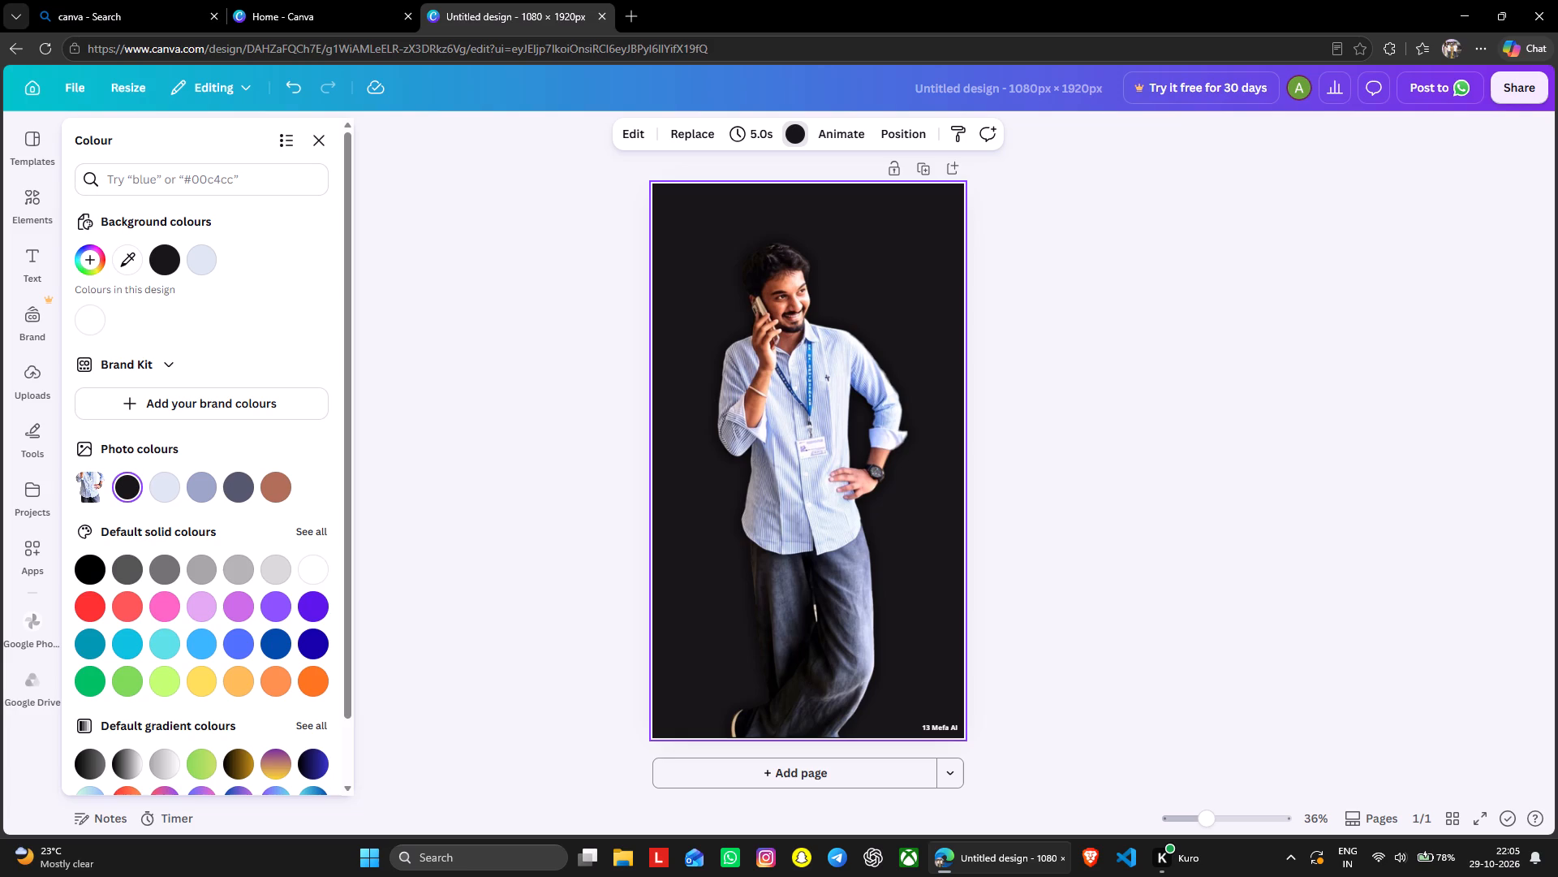
Add a plain text box, widen it and place it over the man's shirt, just below his ID badge.
{"action": "left_click", "coordinate": [20, 257]}
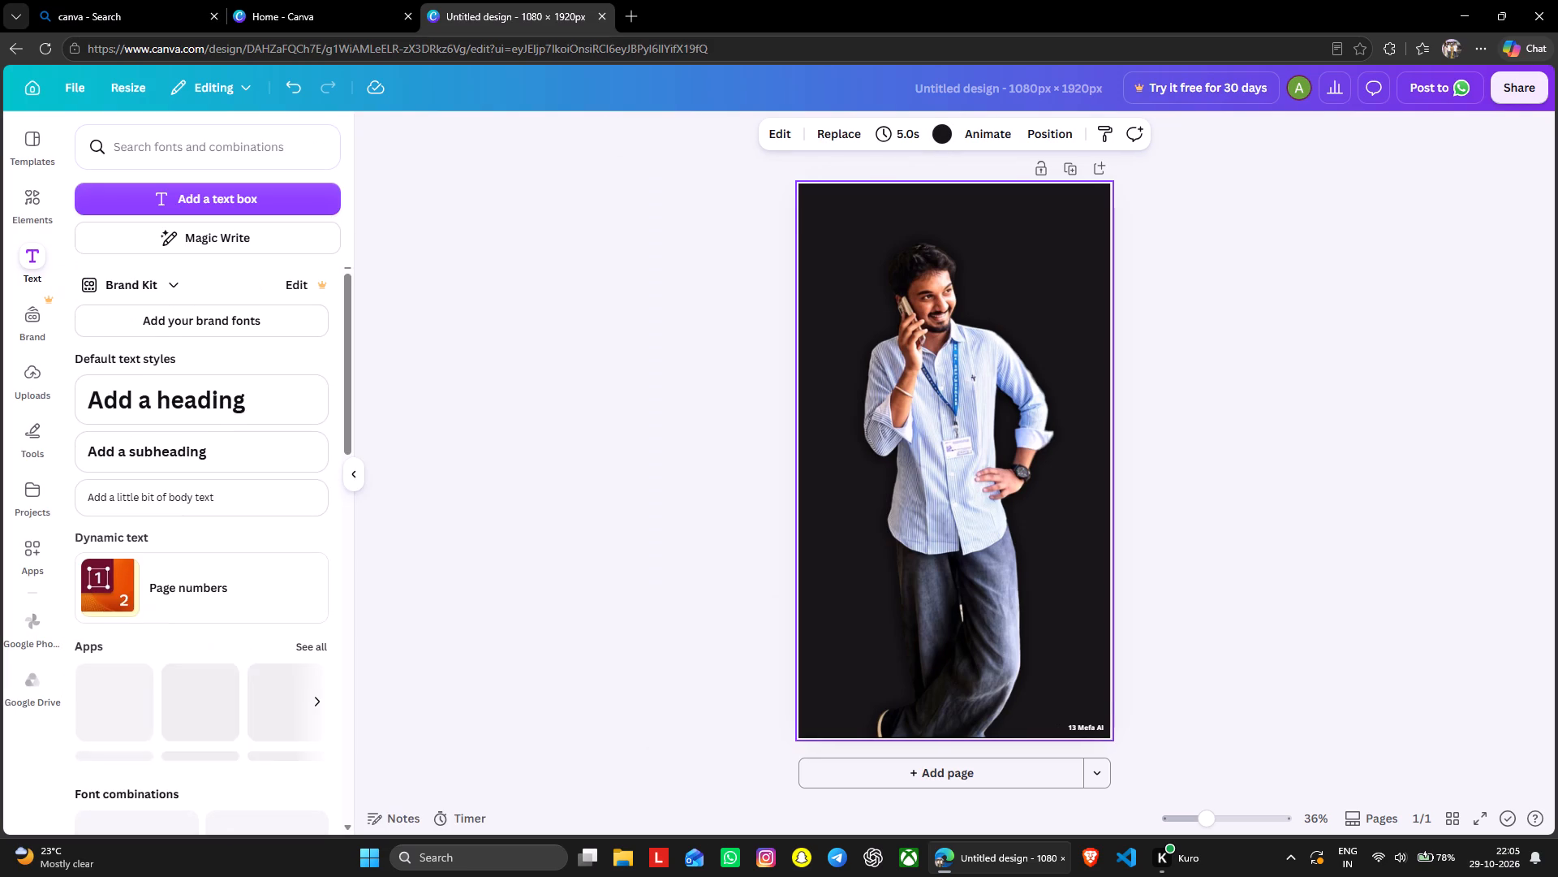
{"action": "left_click", "coordinate": [220, 197]}
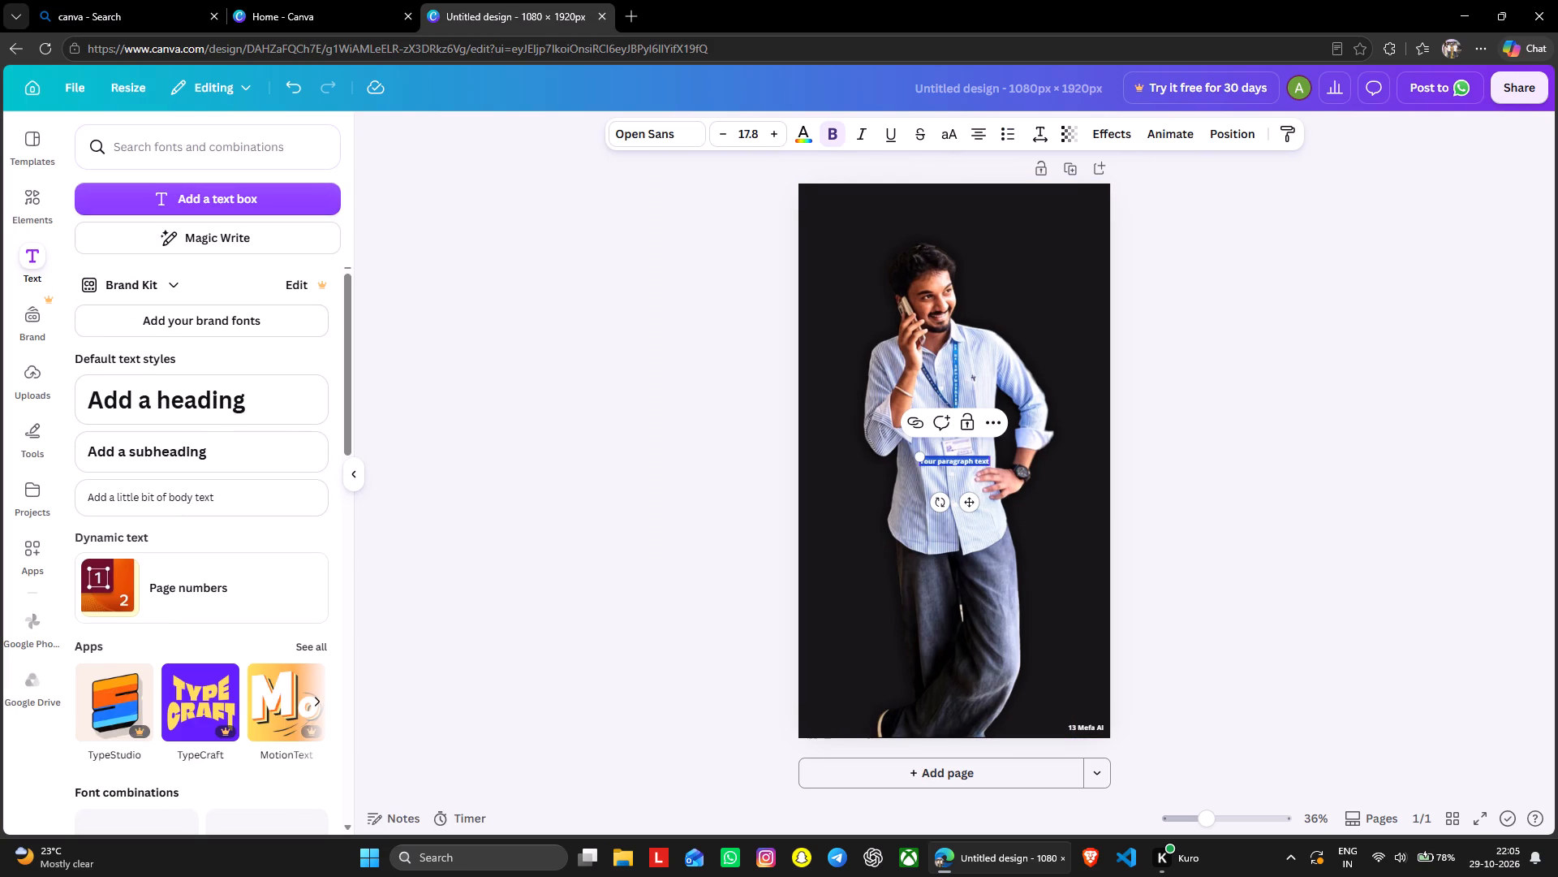
{"action": "left_click_drag", "start_coordinate": [990, 464], "coordinate": [1034, 466]}
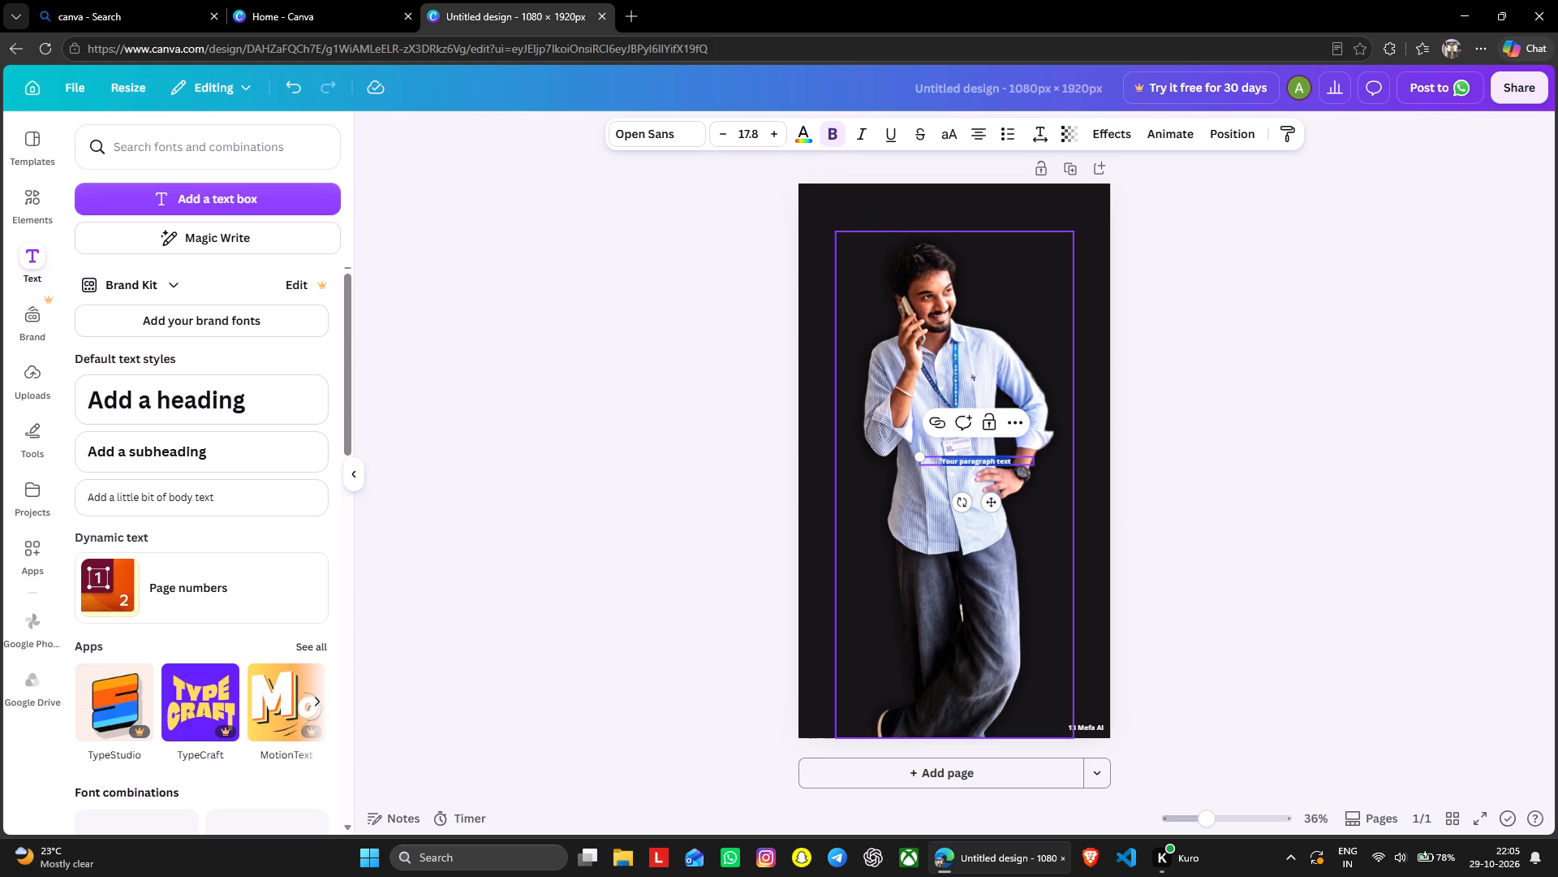
{"action": "left_click_drag", "start_coordinate": [973, 468], "coordinate": [923, 485]}
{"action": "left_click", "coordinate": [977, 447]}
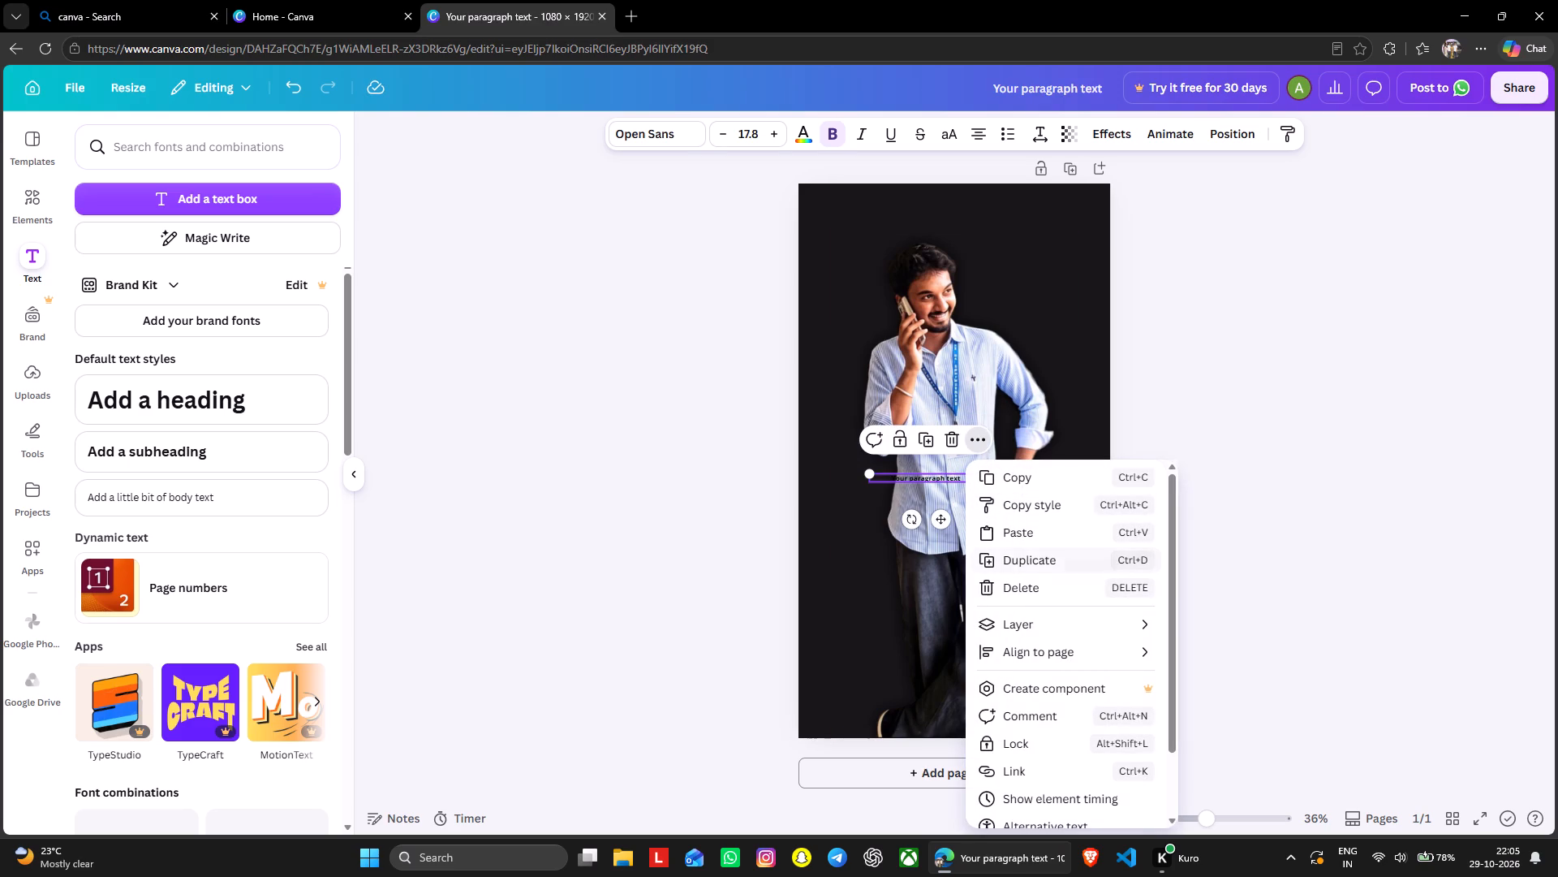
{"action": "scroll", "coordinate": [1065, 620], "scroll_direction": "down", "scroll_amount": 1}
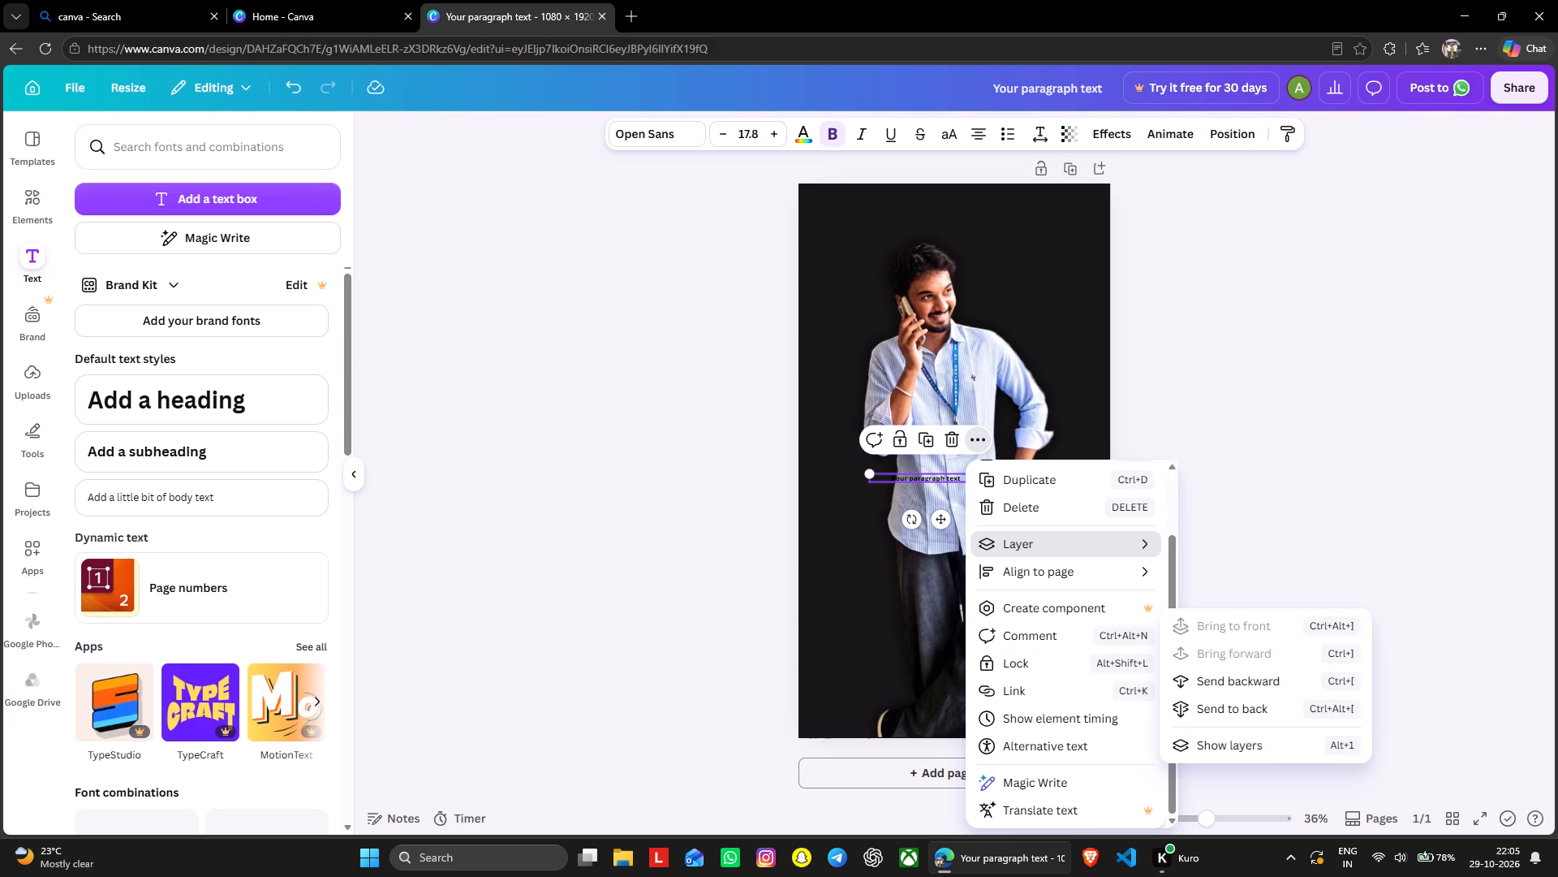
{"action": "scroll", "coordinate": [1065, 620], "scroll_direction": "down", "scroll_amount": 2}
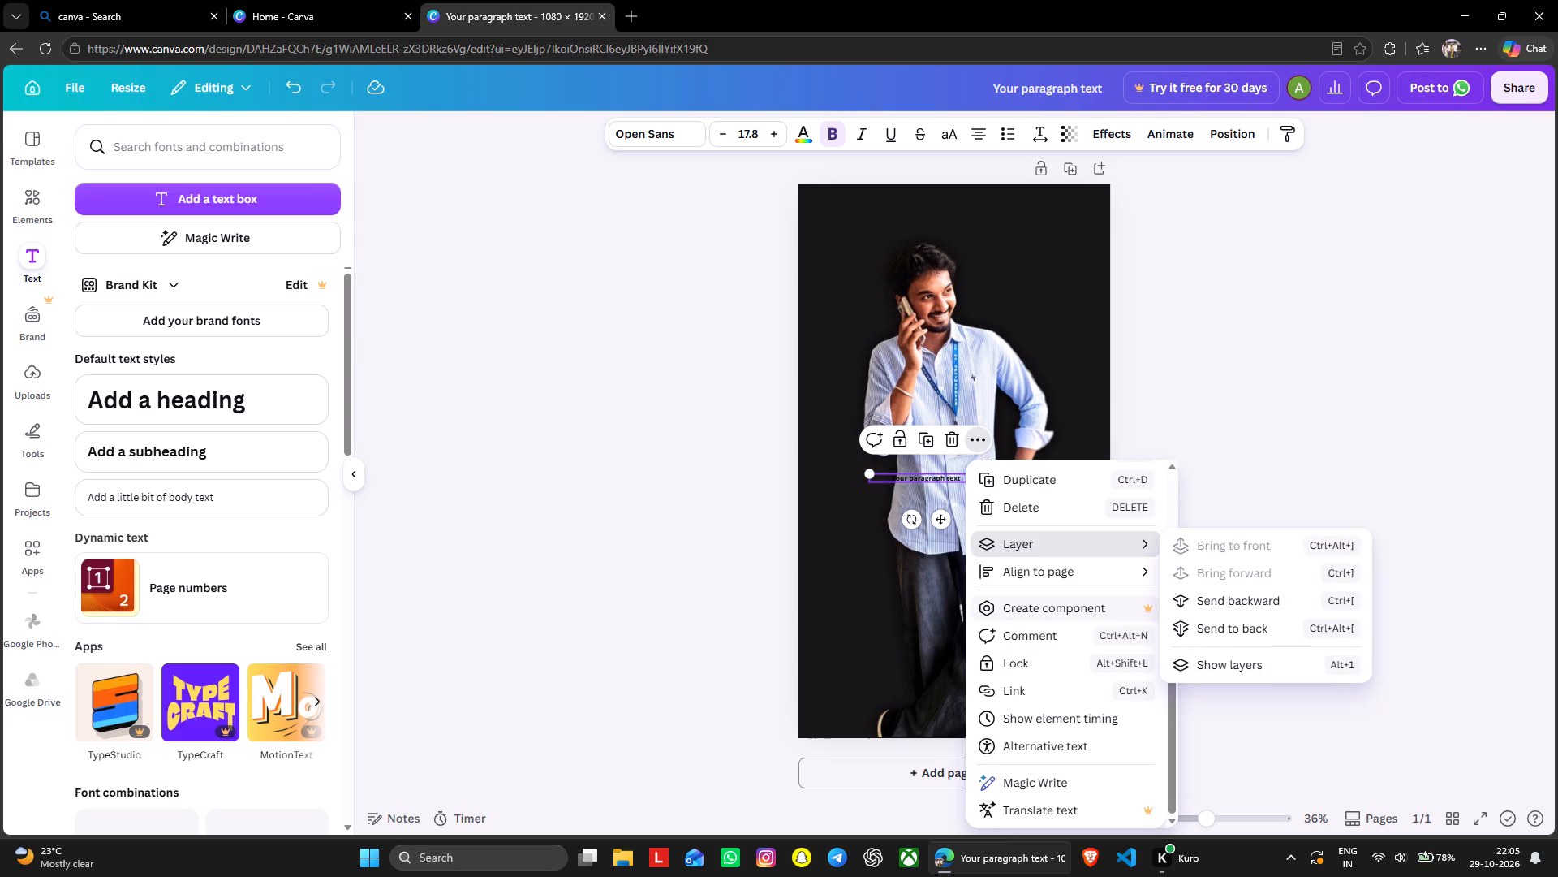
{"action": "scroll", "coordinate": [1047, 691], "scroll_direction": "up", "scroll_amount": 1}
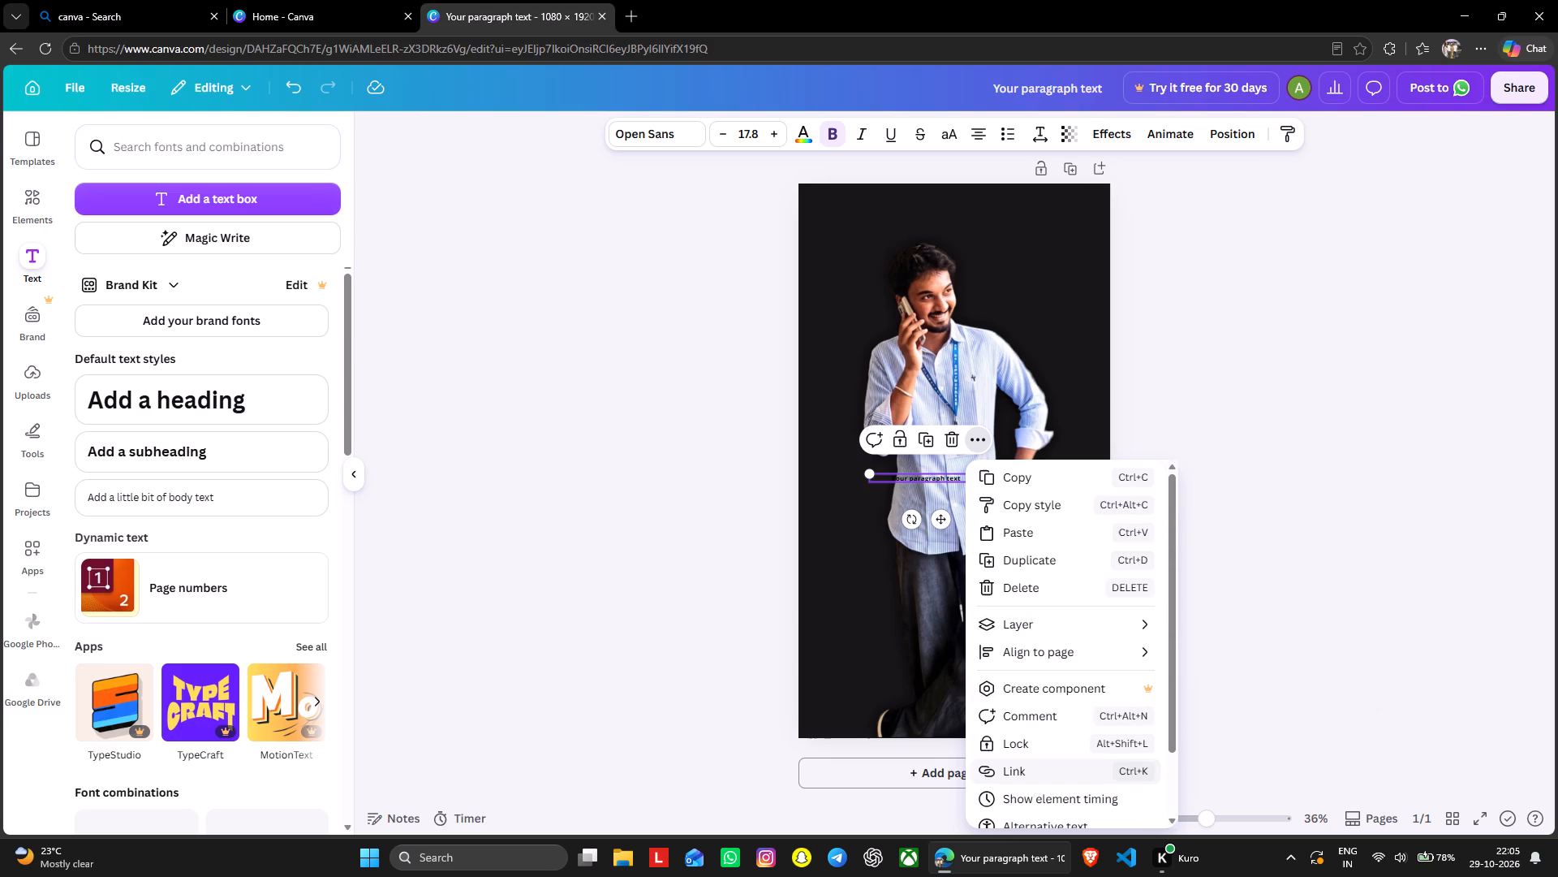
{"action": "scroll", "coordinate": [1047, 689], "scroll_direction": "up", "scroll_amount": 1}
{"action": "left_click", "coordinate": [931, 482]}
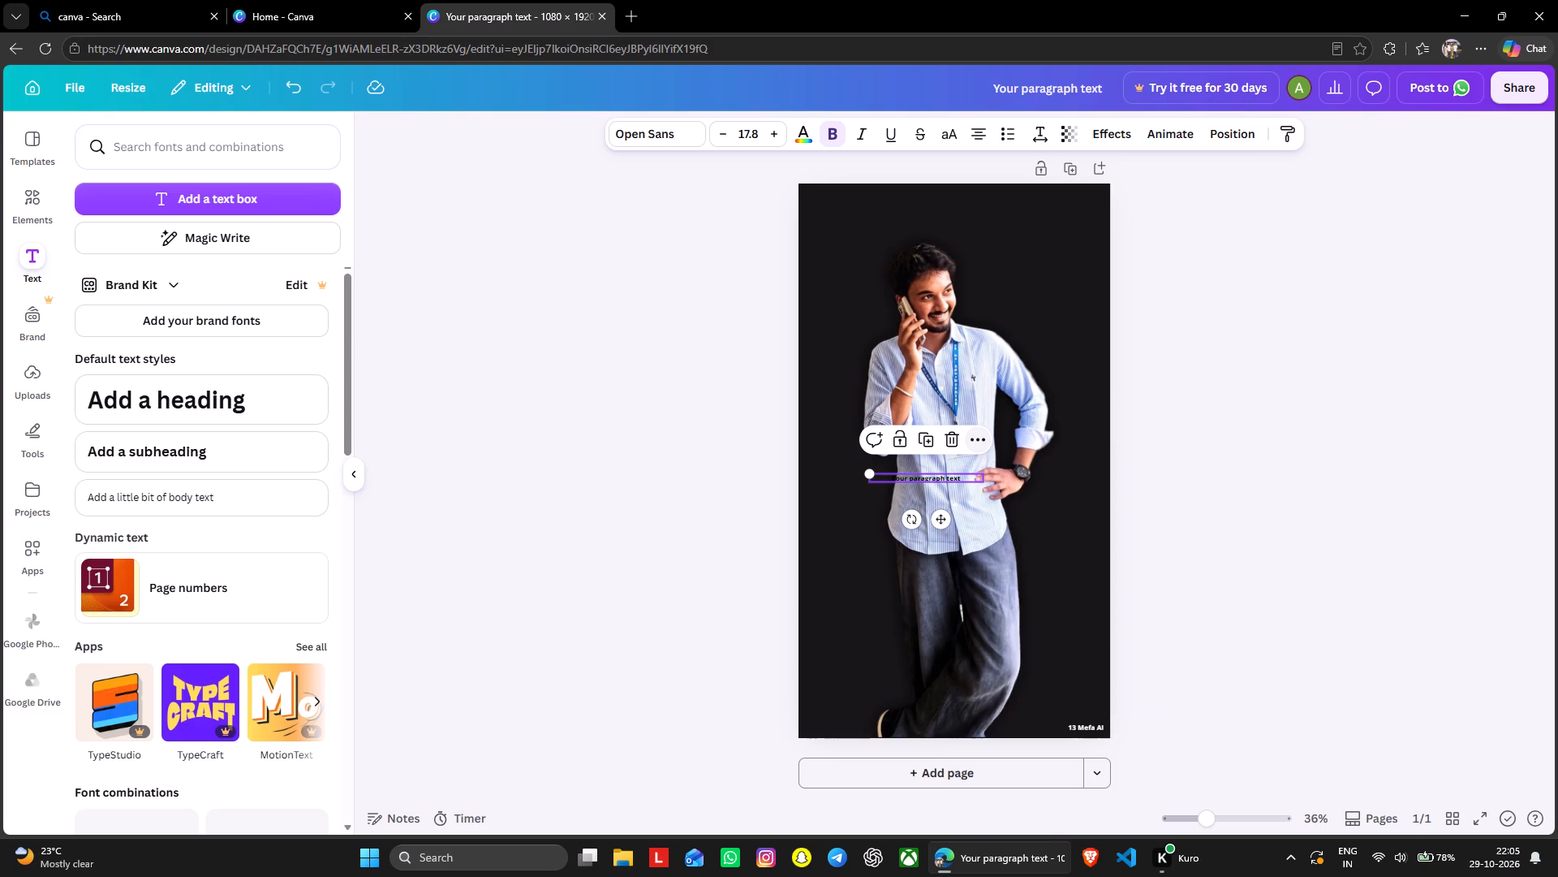
Increase the placeholder text's font size to 32.8 and widen its box so the text fits on one line.
{"action": "left_click", "coordinate": [933, 484]}
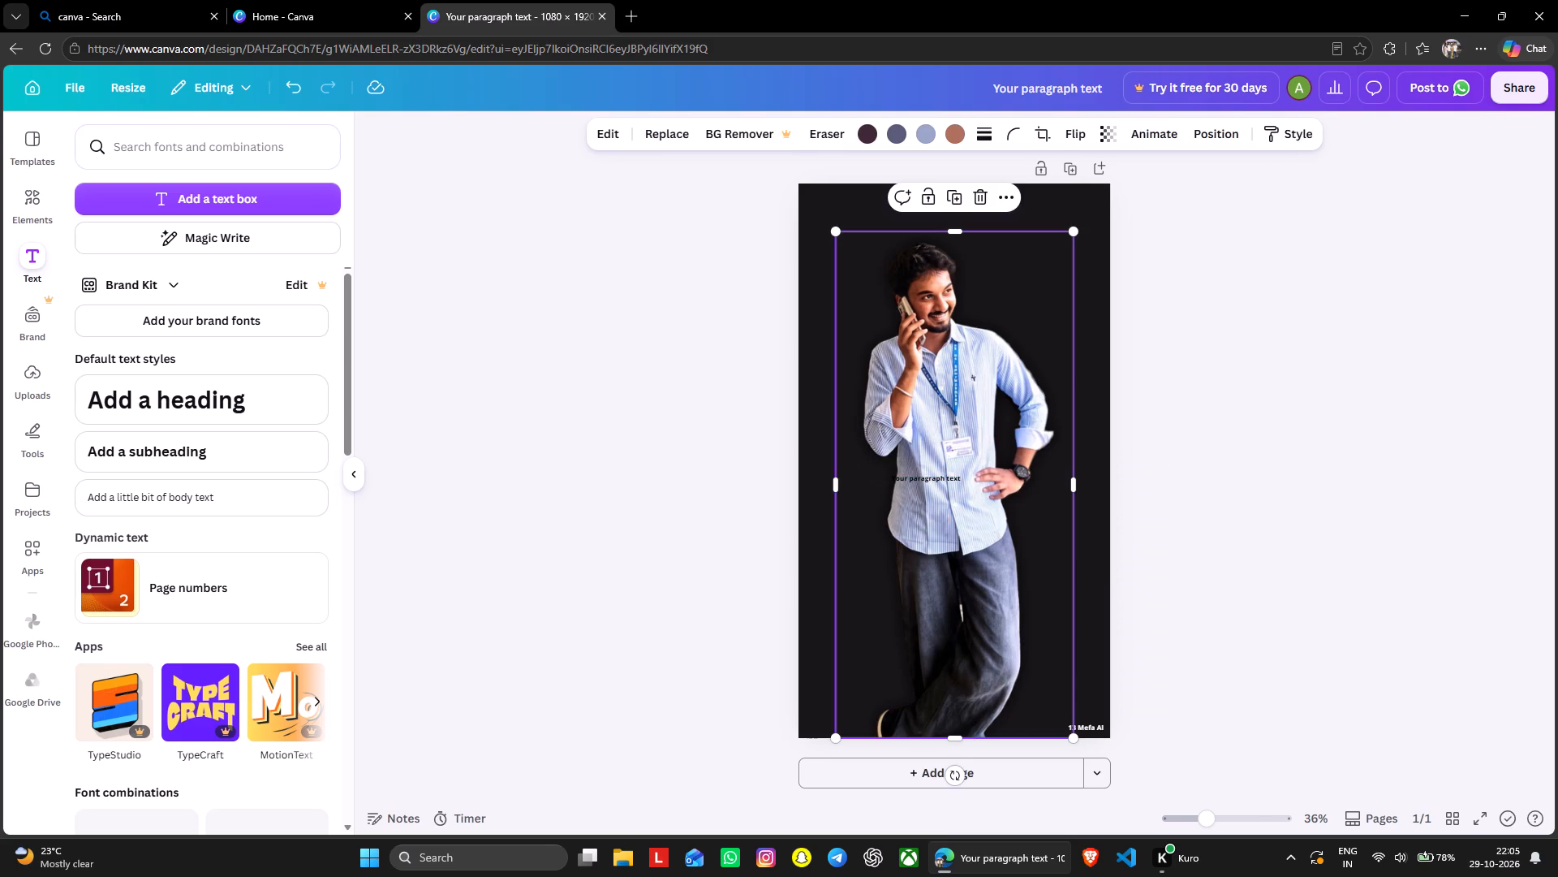
{"action": "left_click", "coordinate": [936, 482]}
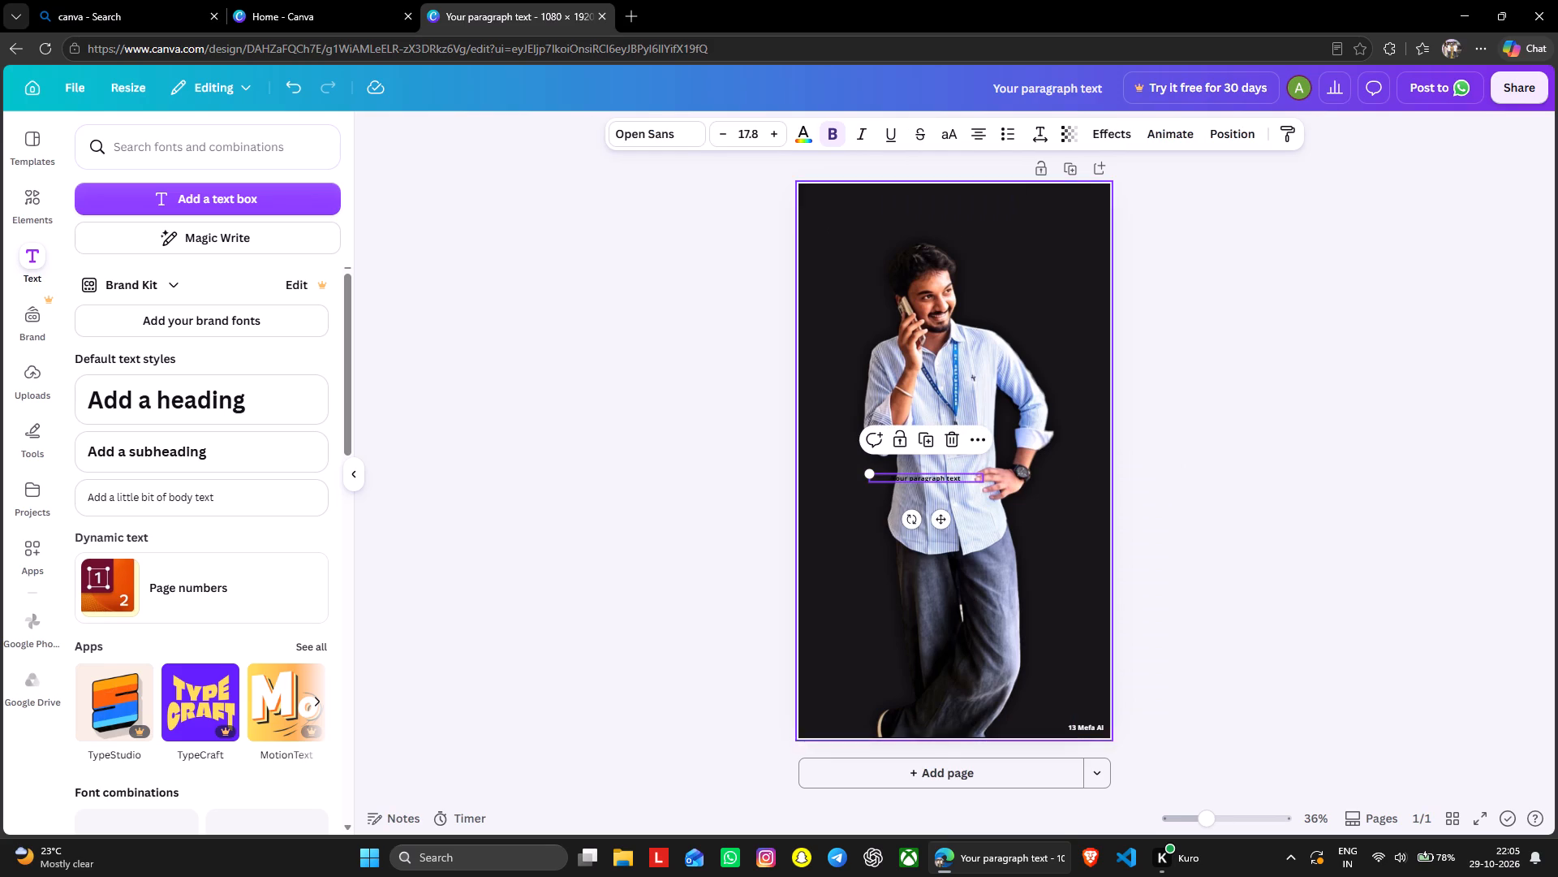
{"action": "triple_click", "coordinate": [771, 136]}
{"action": "double_click", "coordinate": [771, 136]}
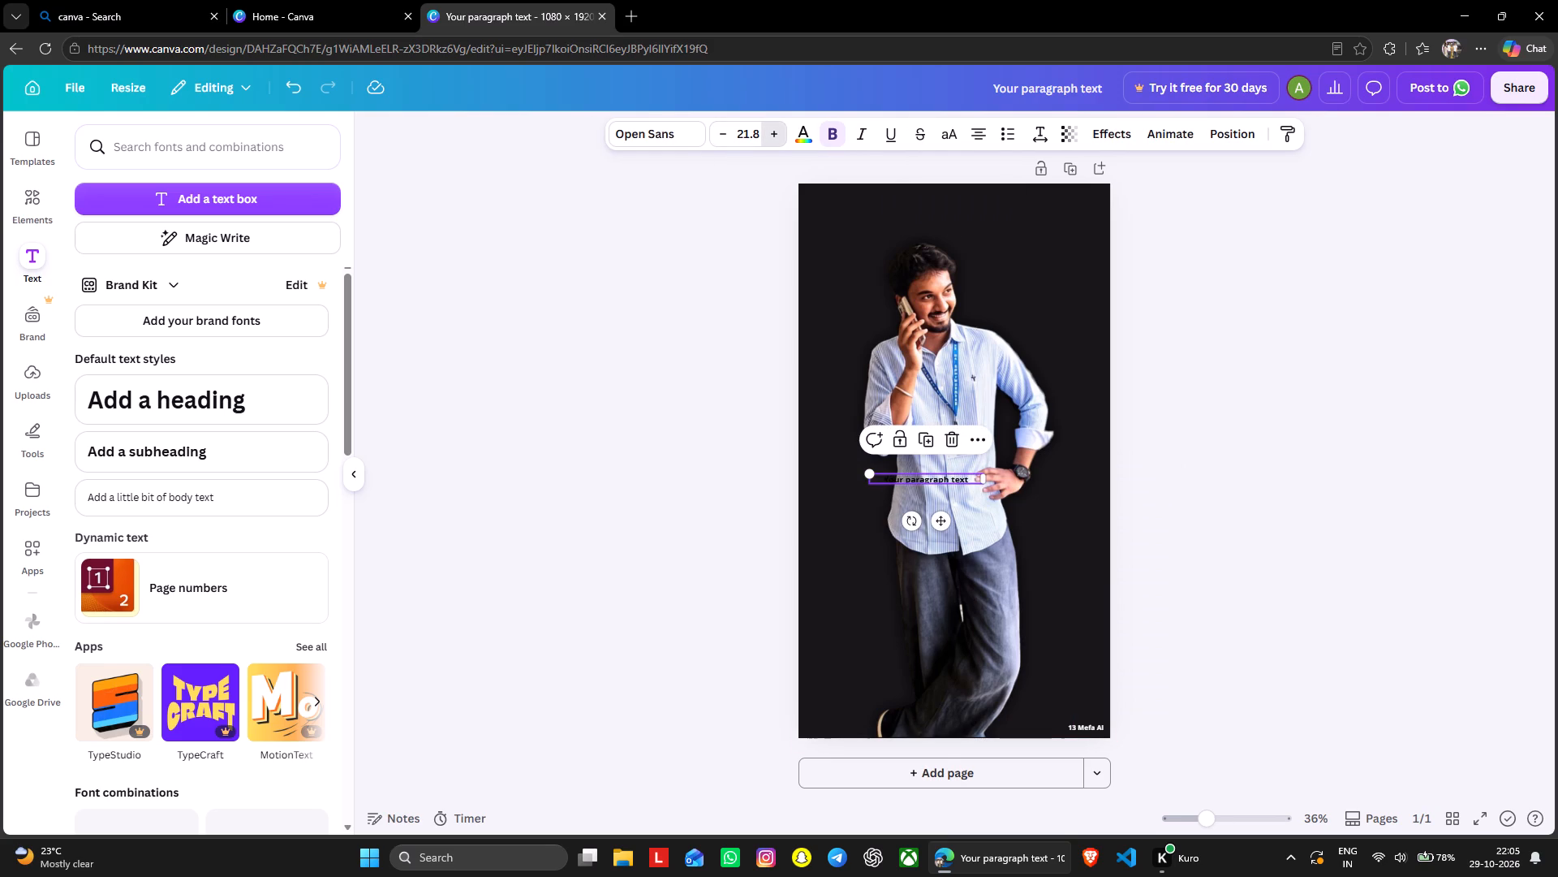
{"action": "left_click", "coordinate": [979, 490]}
{"action": "left_click_drag", "start_coordinate": [984, 491], "coordinate": [1001, 494]}
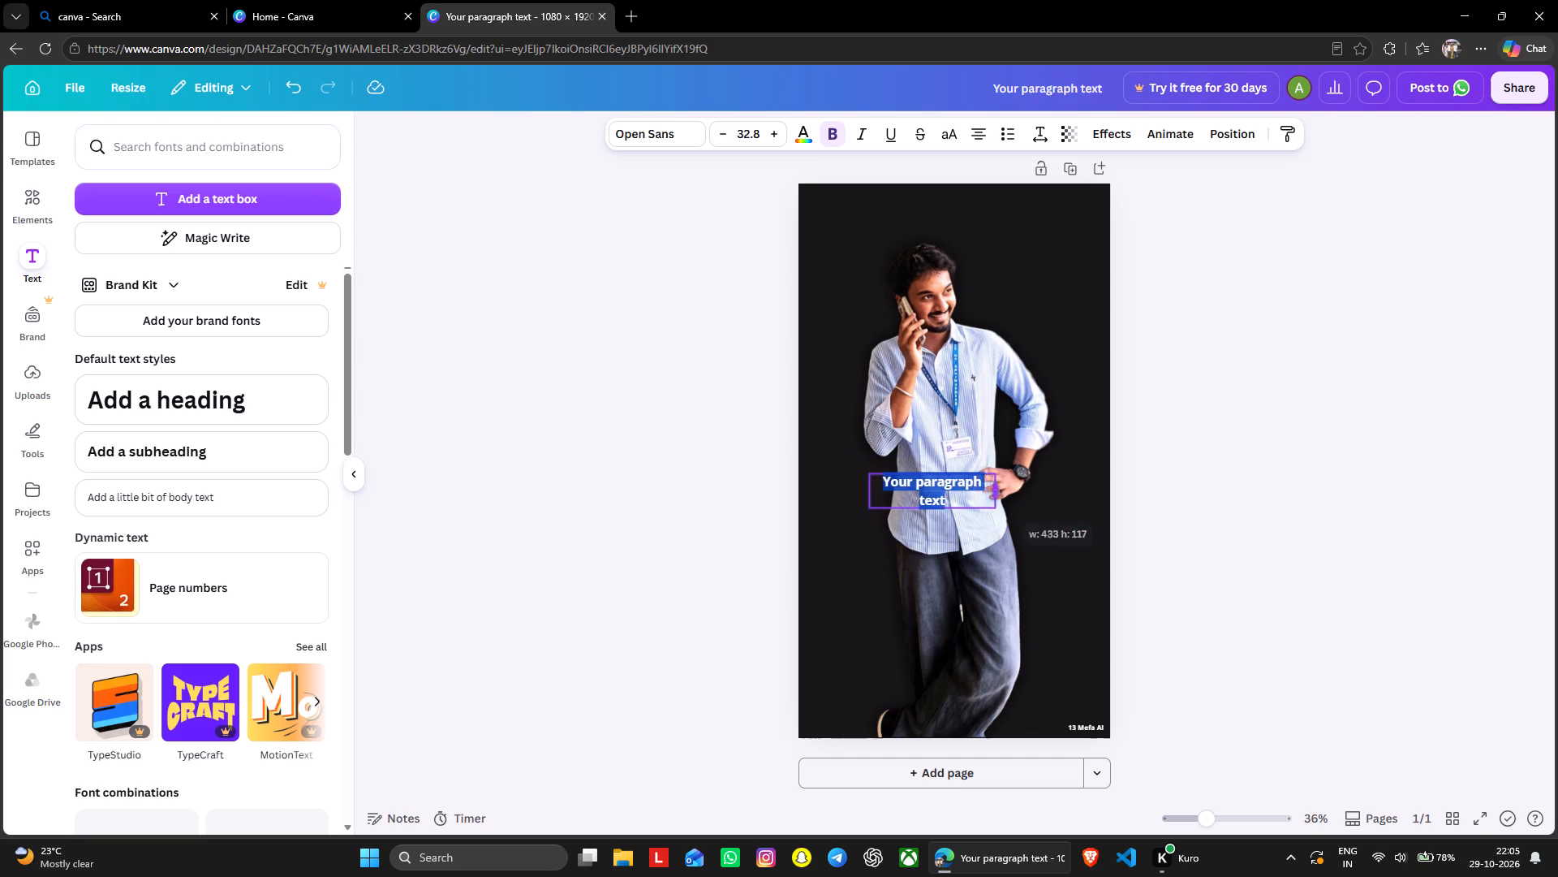
{"action": "left_click_drag", "start_coordinate": [1001, 494], "coordinate": [1023, 493]}
{"action": "left_click", "coordinate": [959, 493]}
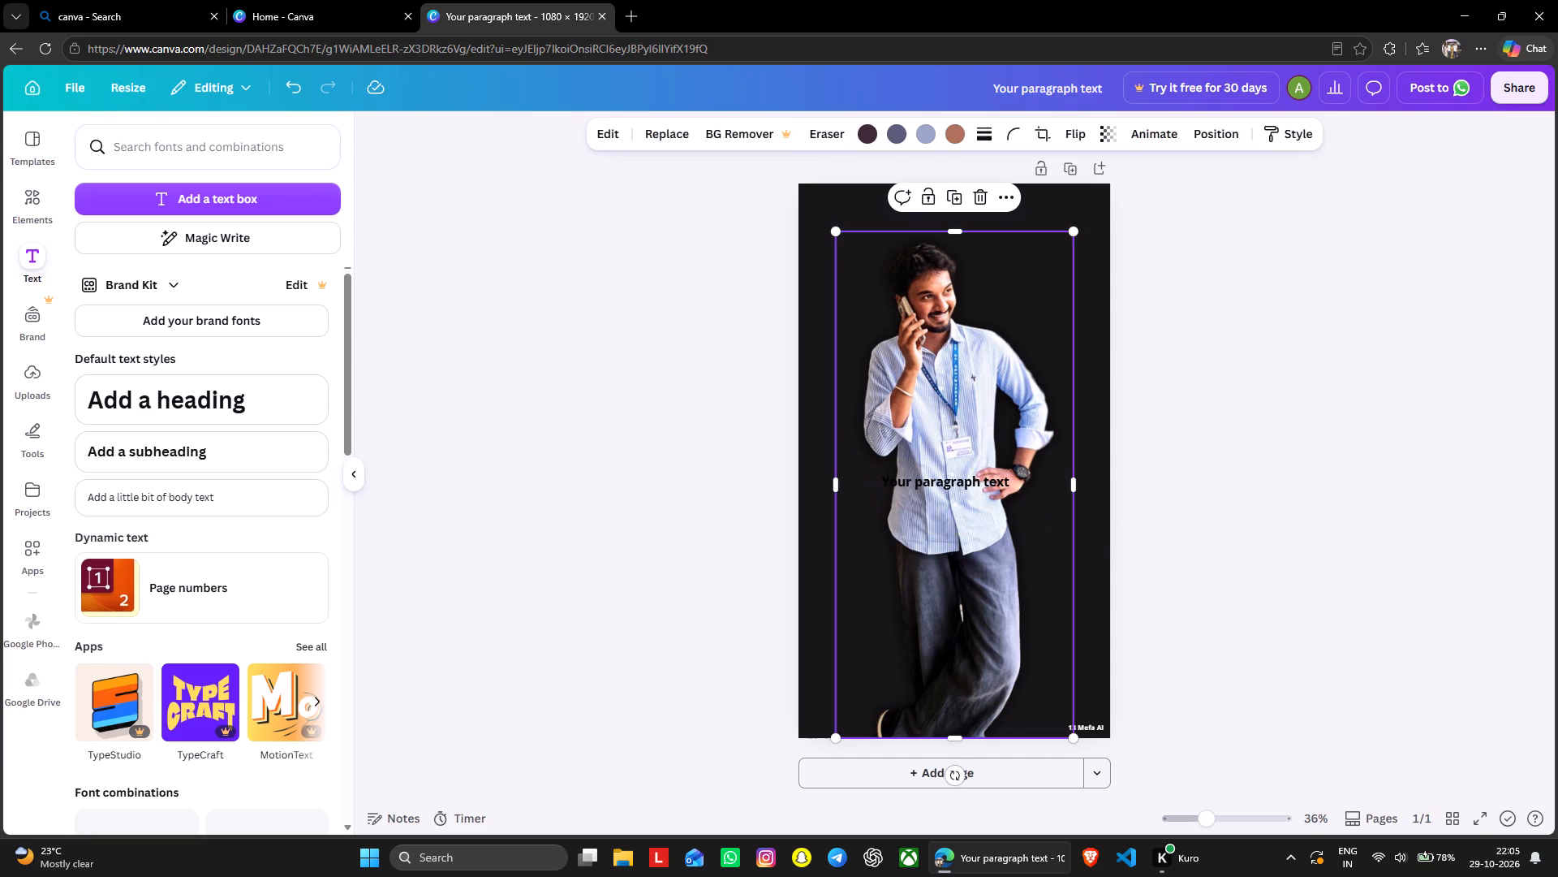
Enlarge the placeholder text to font size 46 and move it up to the page's horizontal centre, level with the man's ID badge.
{"action": "left_click", "coordinate": [953, 482]}
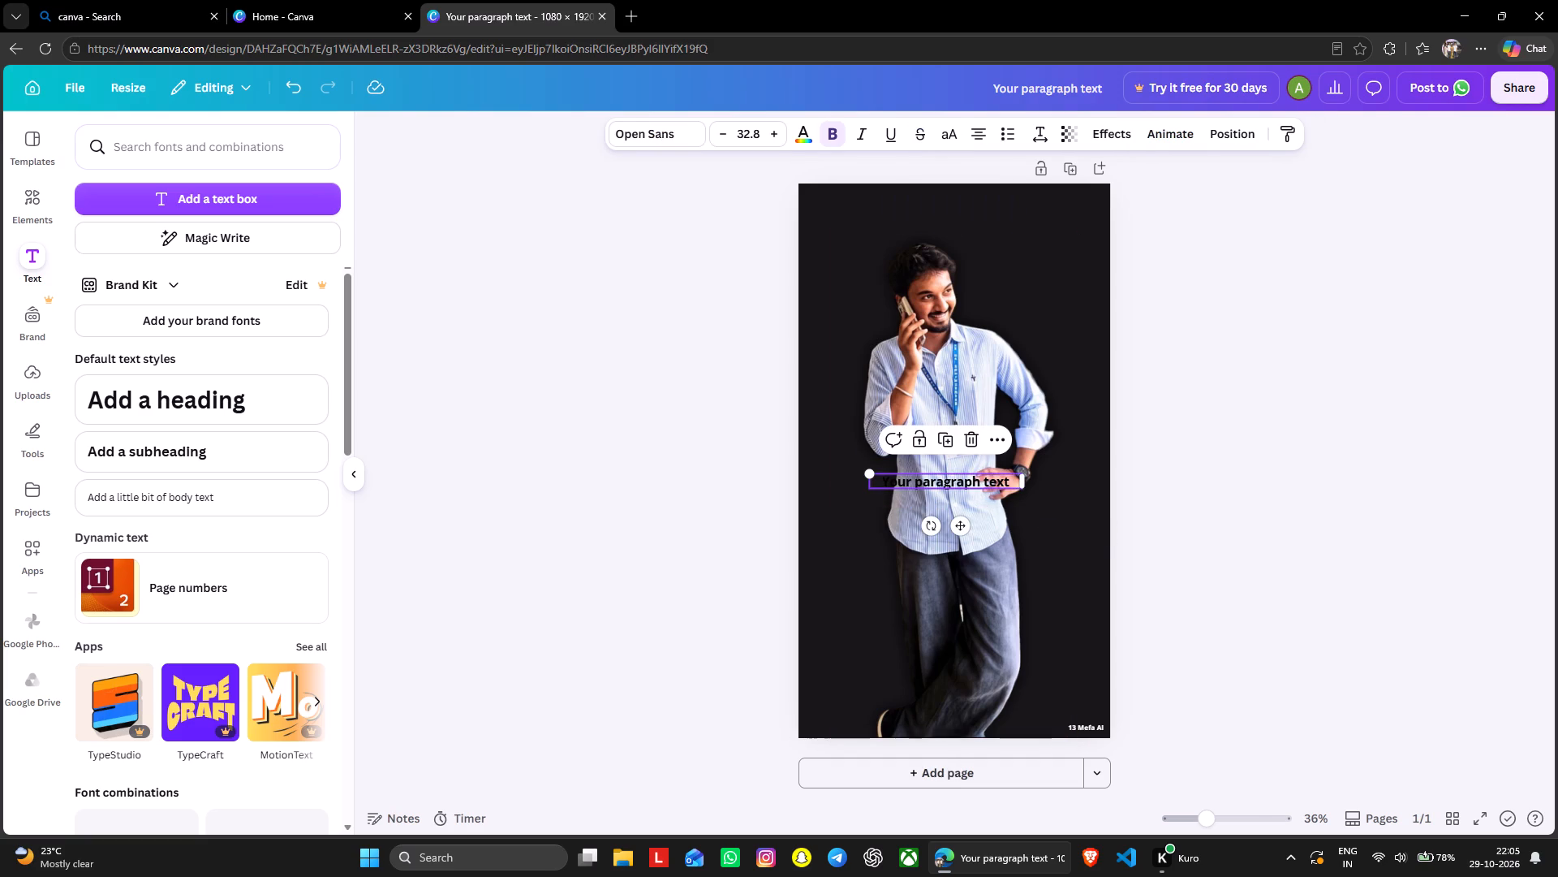
{"action": "left_click_drag", "start_coordinate": [872, 474], "coordinate": [855, 425]}
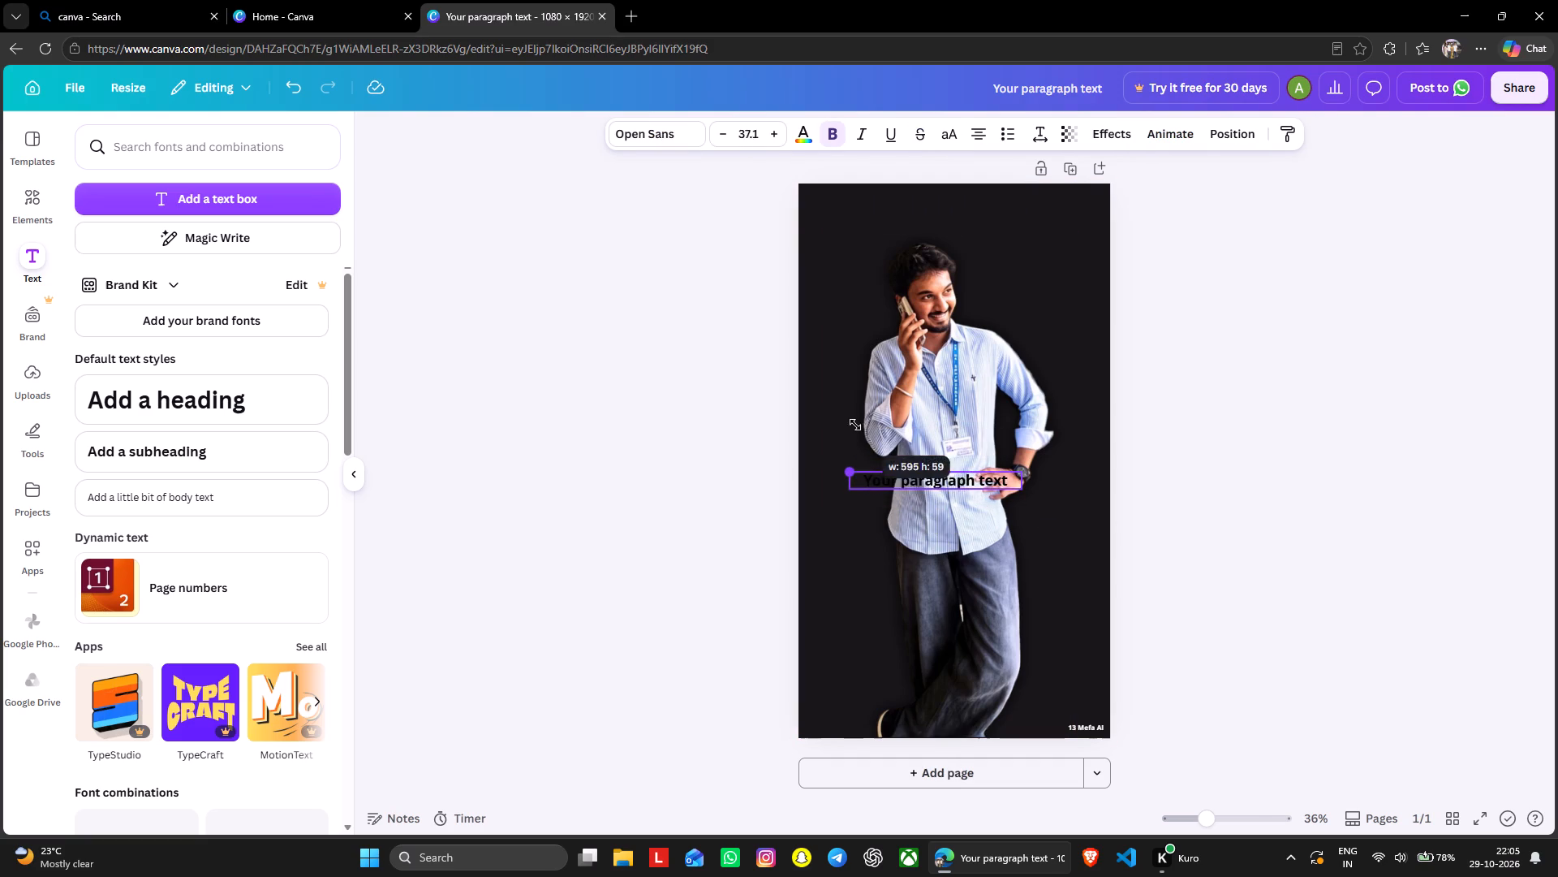
{"action": "left_click_drag", "start_coordinate": [855, 425], "coordinate": [816, 406]}
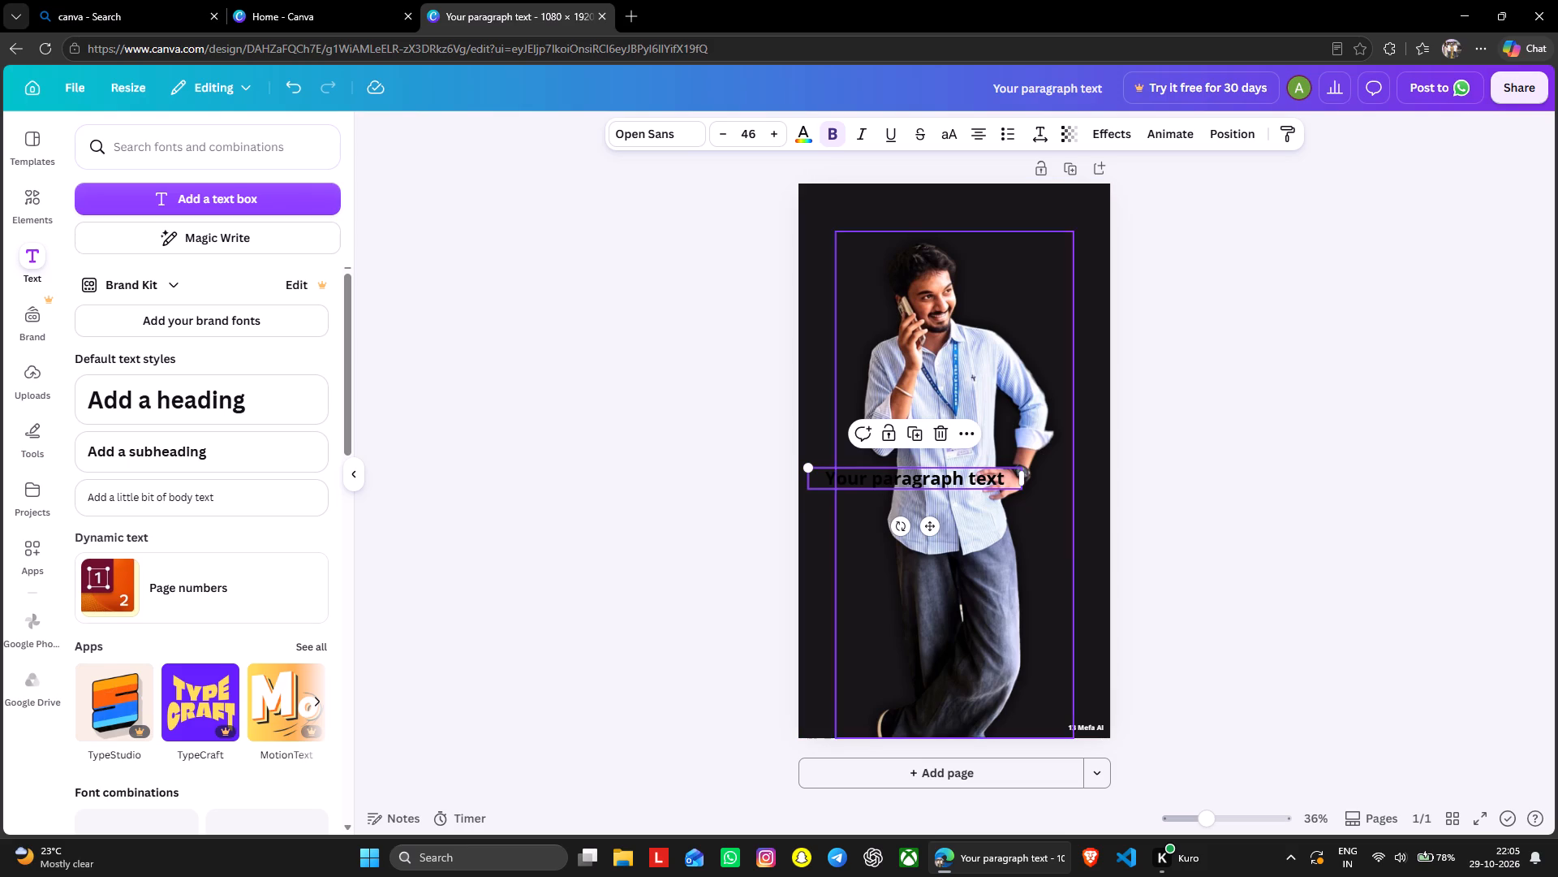
{"action": "left_click_drag", "start_coordinate": [958, 475], "coordinate": [989, 434]}
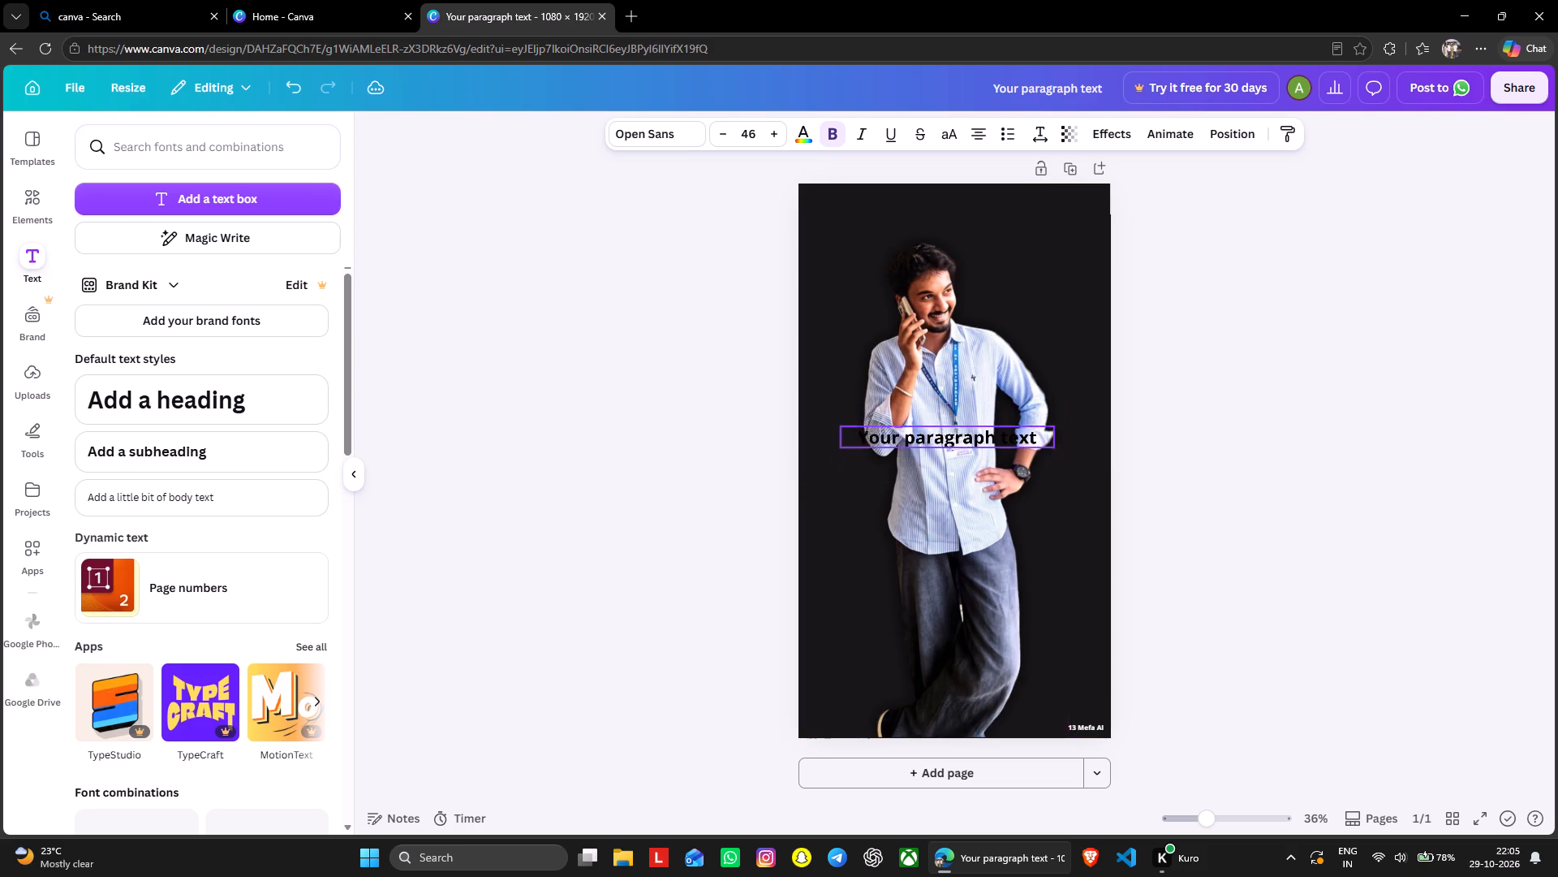
{"action": "left_click_drag", "start_coordinate": [989, 434], "coordinate": [995, 437]}
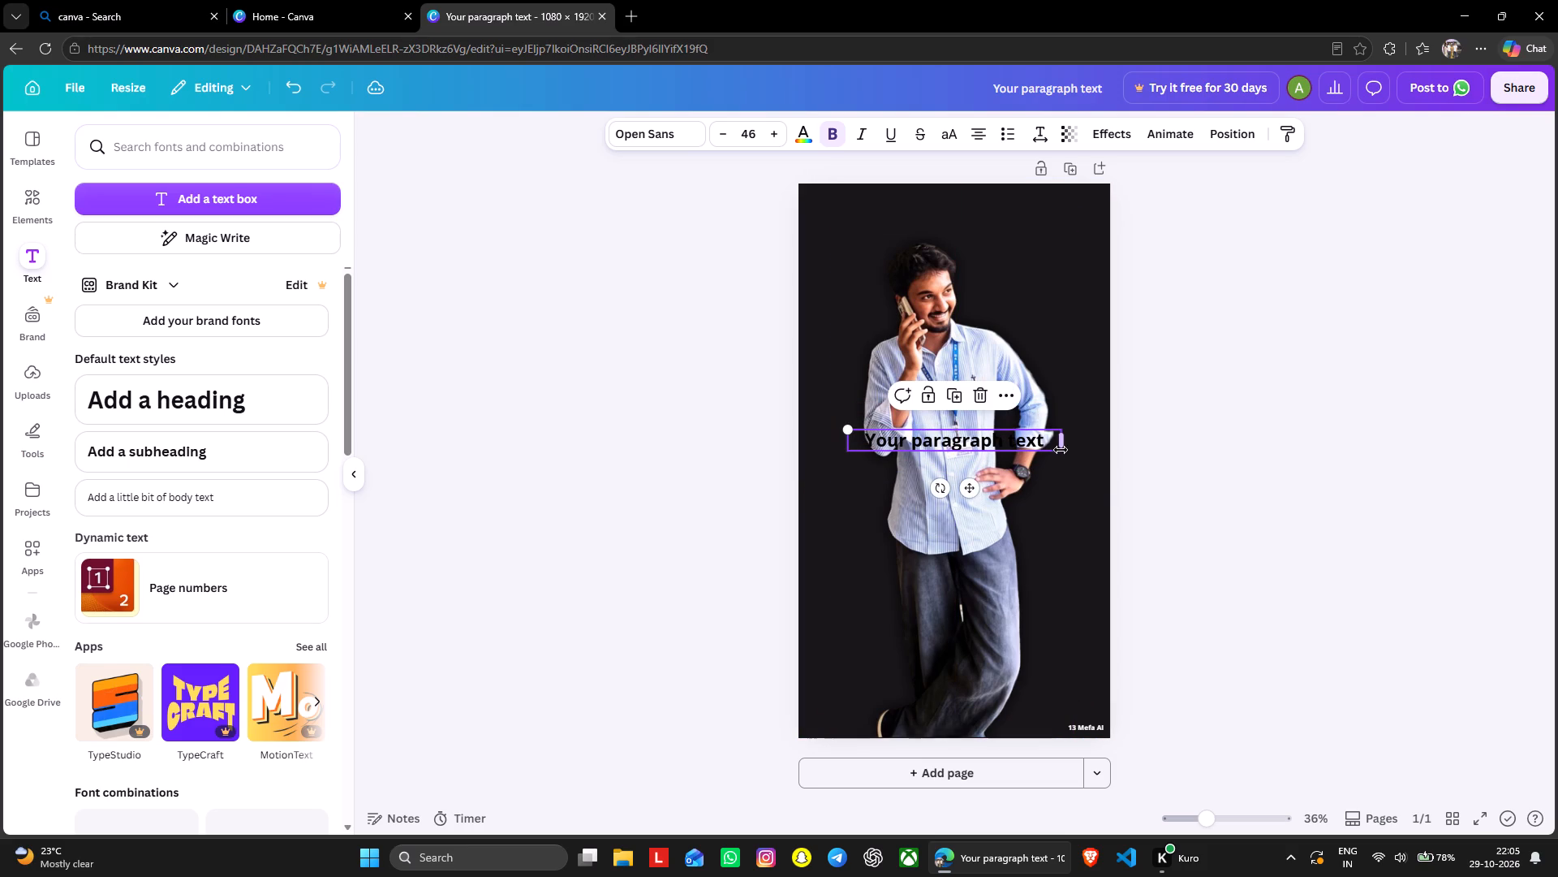
Narrow the text box so the placeholder wraps onto two lines, and scale the text up to font size 63.
{"action": "left_click_drag", "start_coordinate": [1061, 444], "coordinate": [1064, 455]}
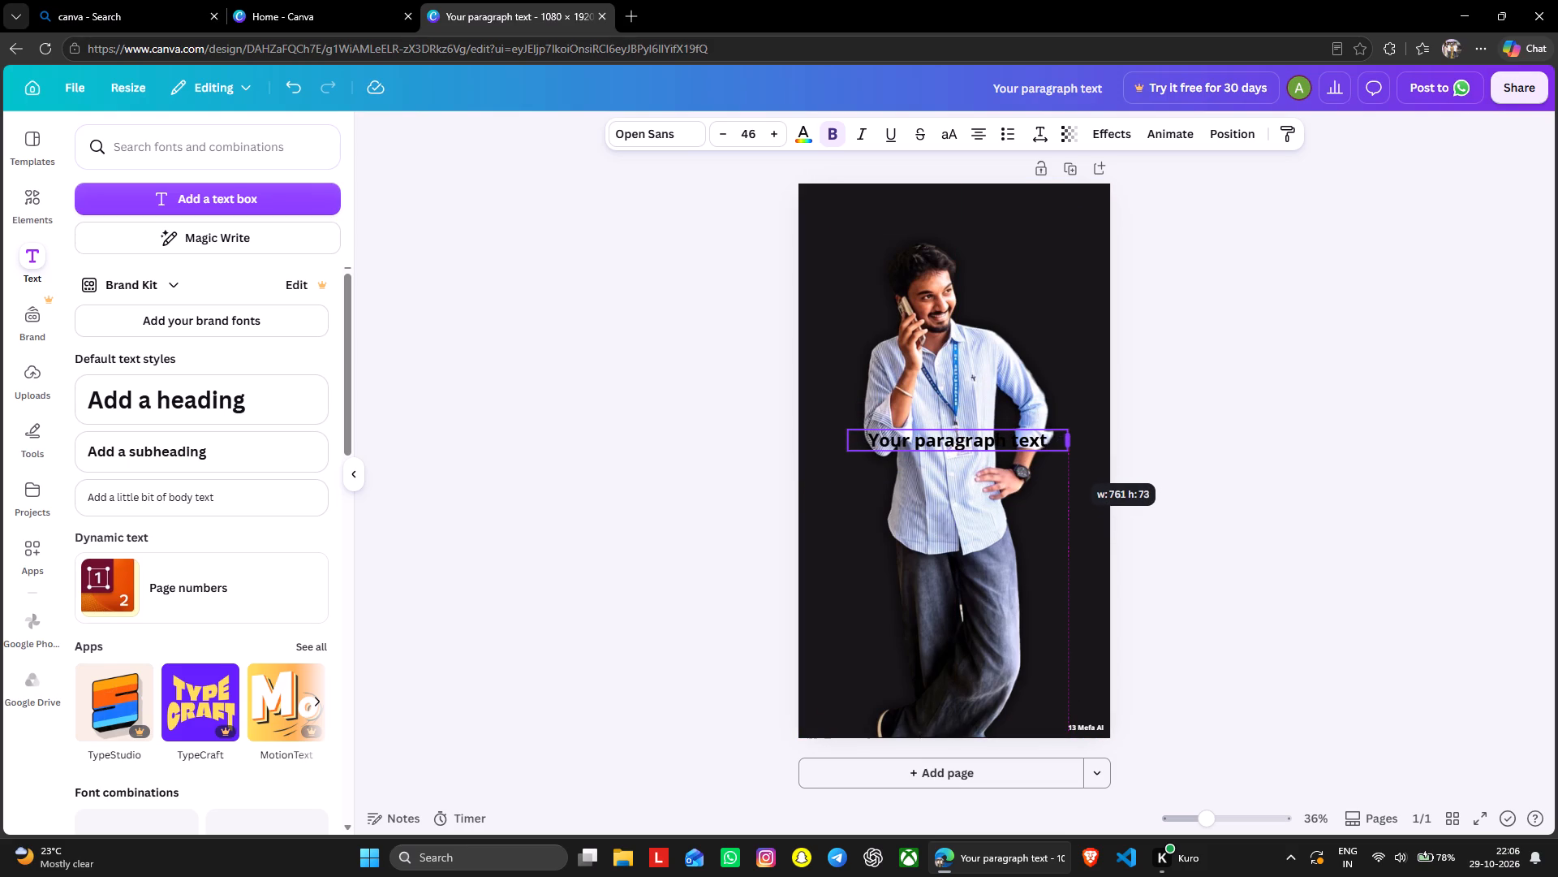
{"action": "left_click_drag", "start_coordinate": [1064, 455], "coordinate": [983, 484]}
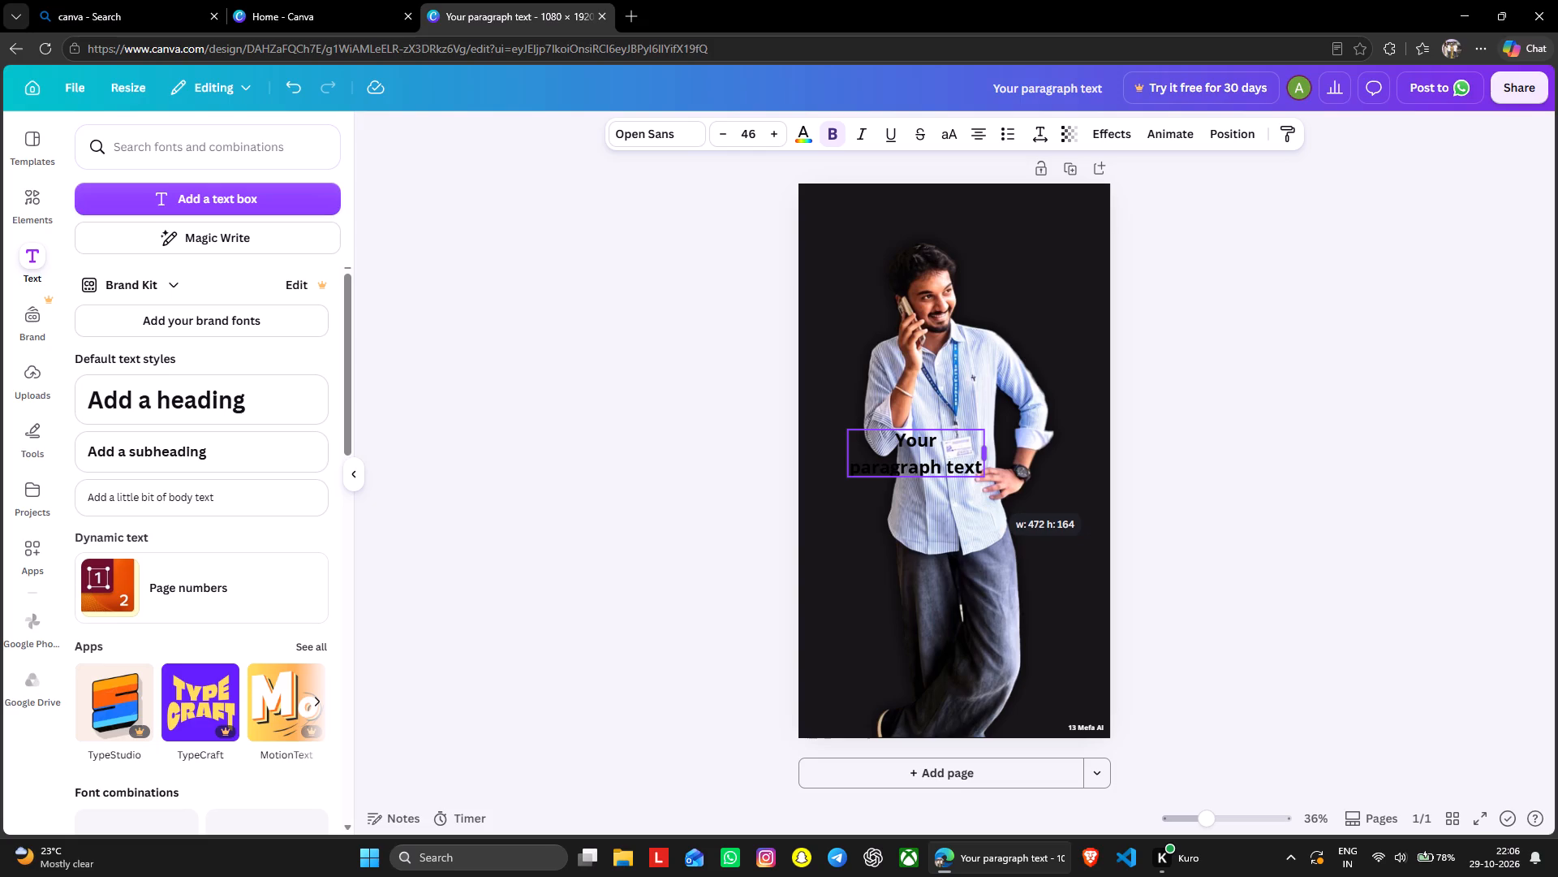
{"action": "left_click_drag", "start_coordinate": [983, 484], "coordinate": [1001, 483]}
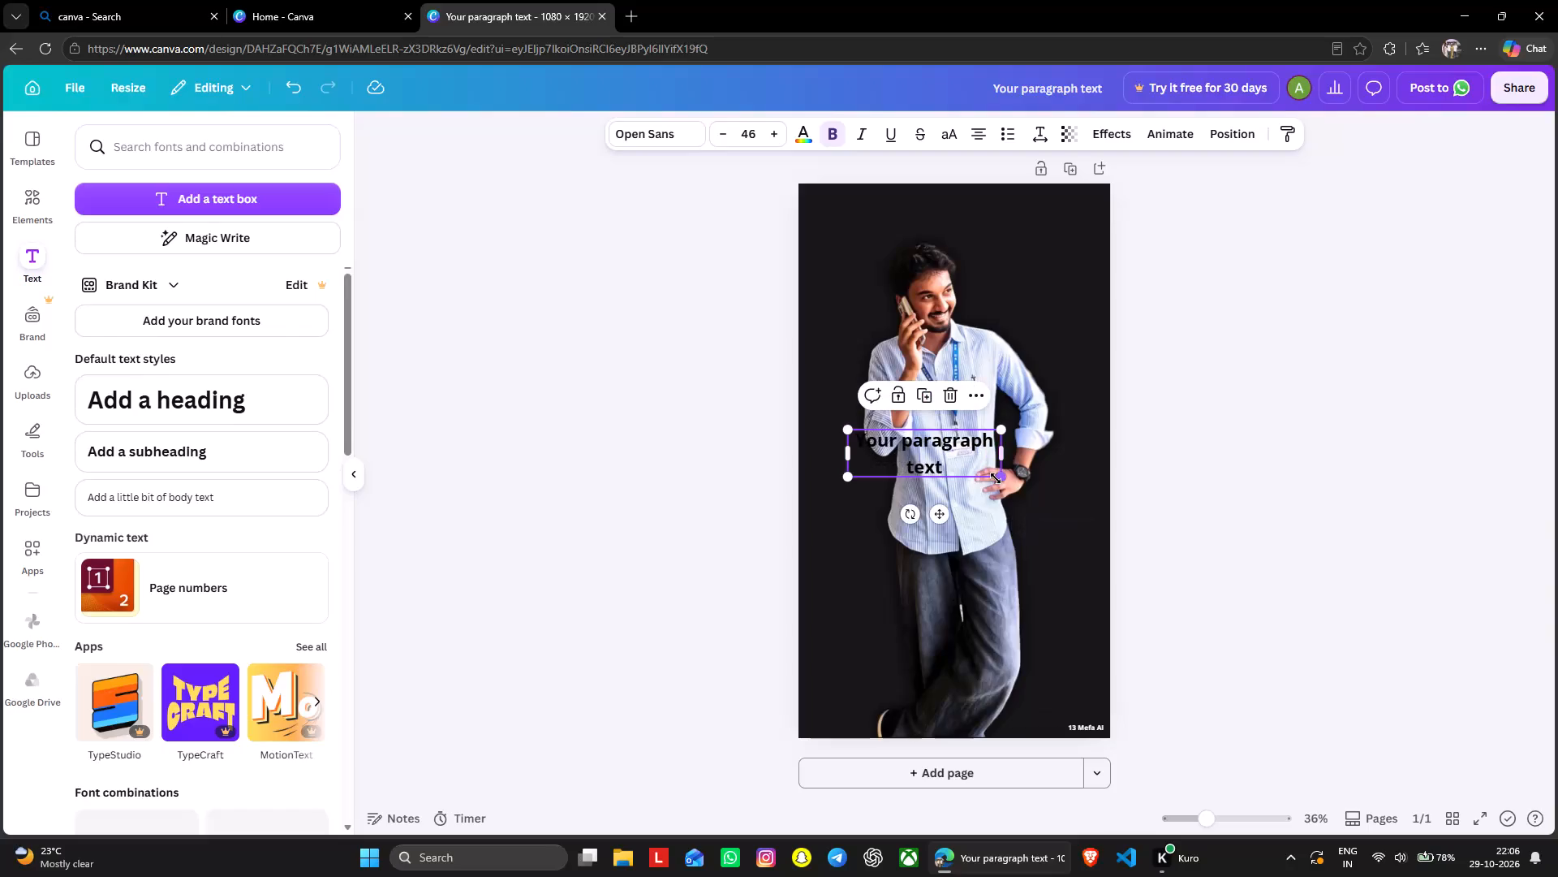
{"action": "left_click_drag", "start_coordinate": [996, 478], "coordinate": [1050, 506]}
Set the placeholder text's colour to white.
{"action": "left_click", "coordinate": [999, 469]}
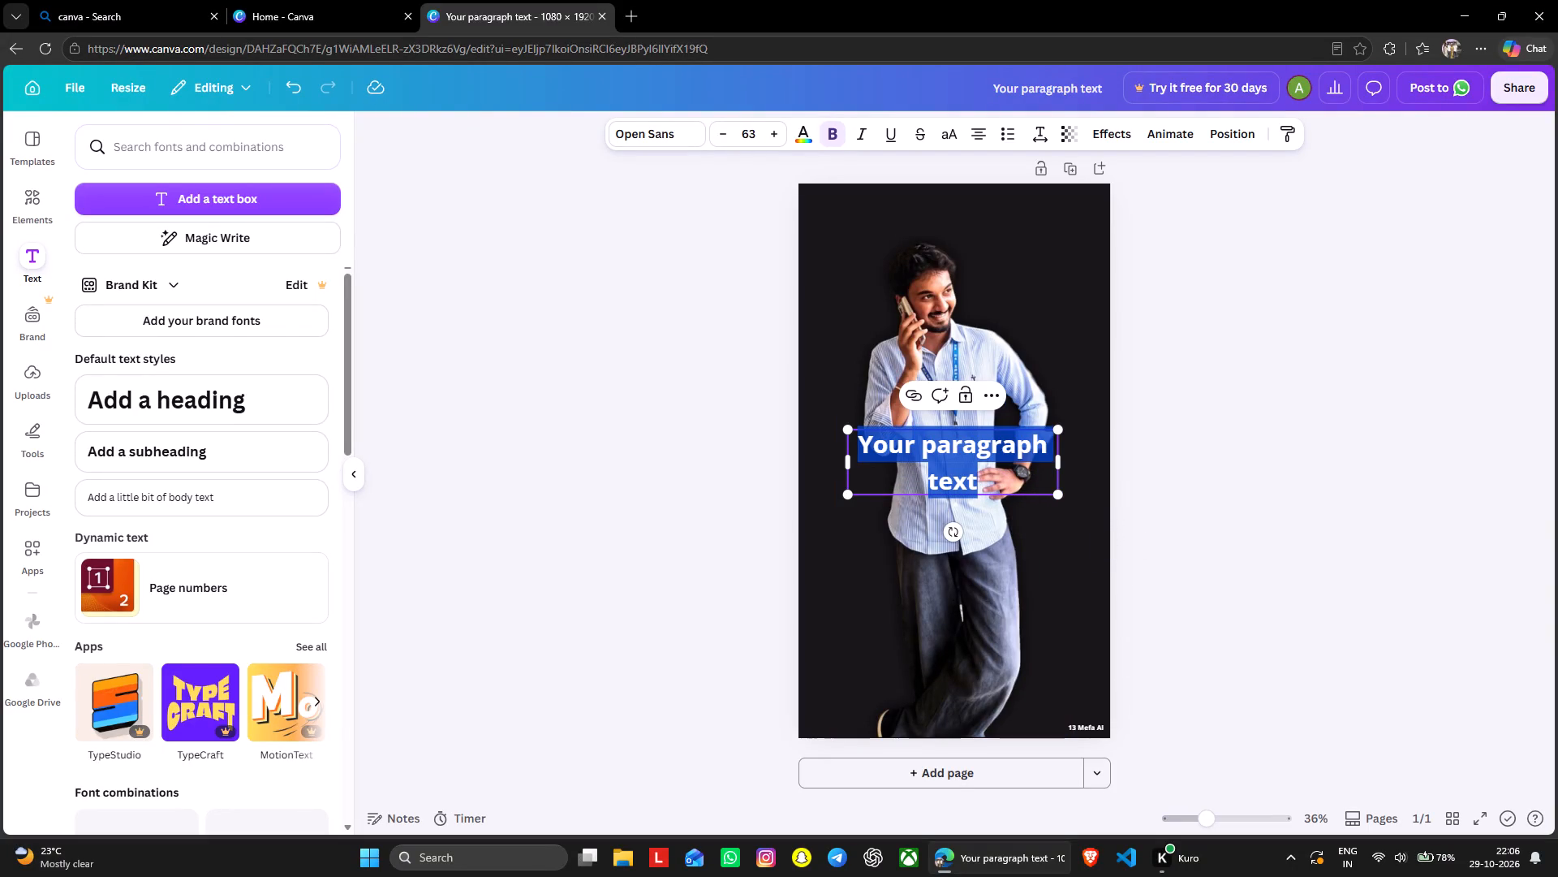
{"action": "left_click", "coordinate": [811, 125]}
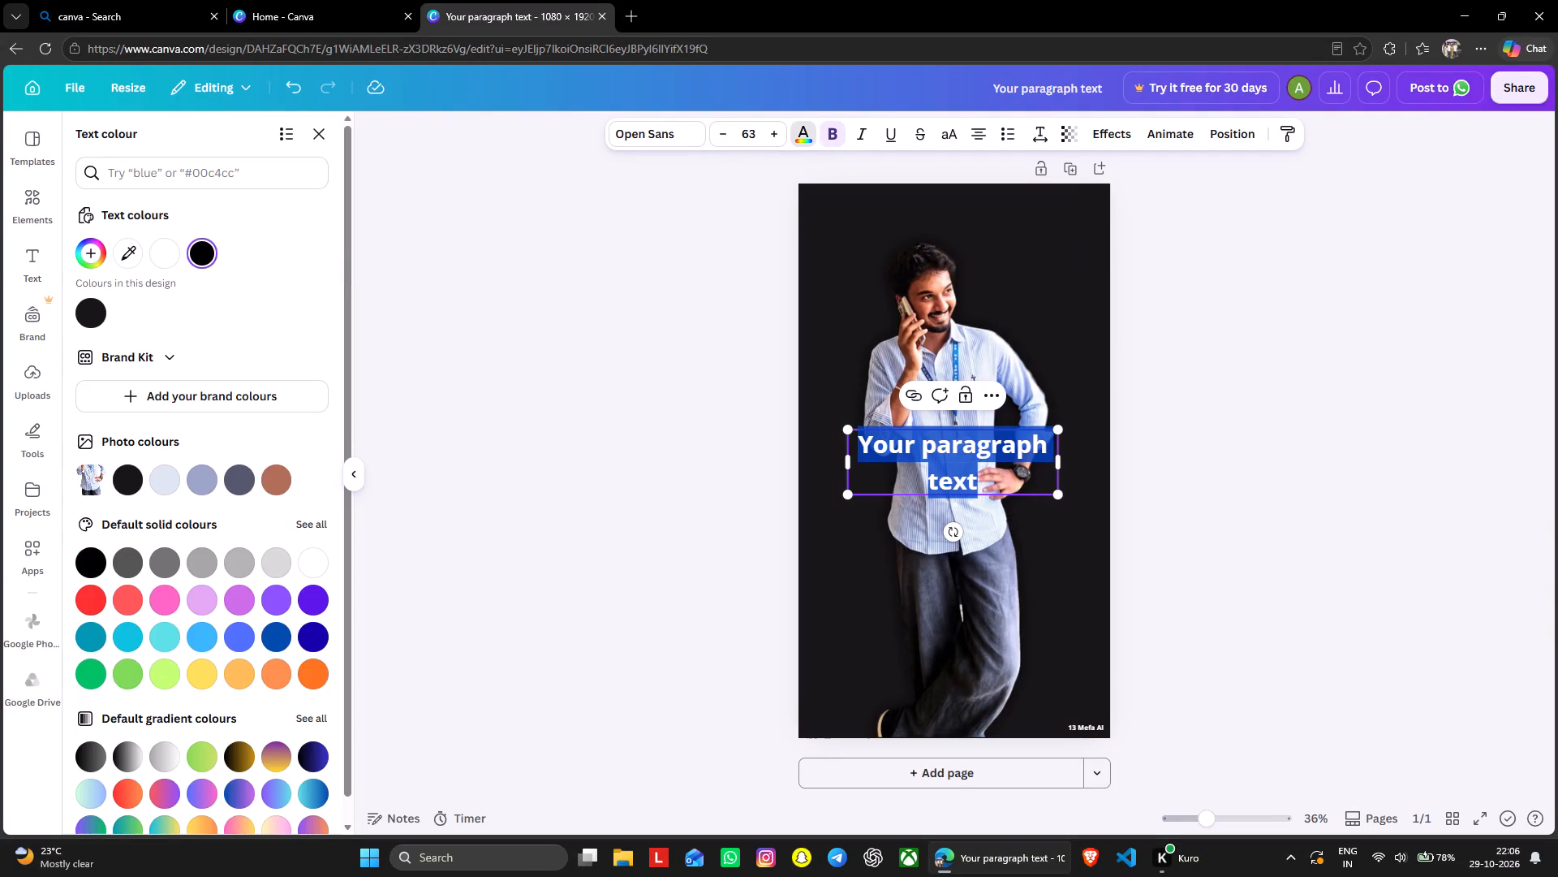
{"action": "left_click", "coordinate": [304, 565]}
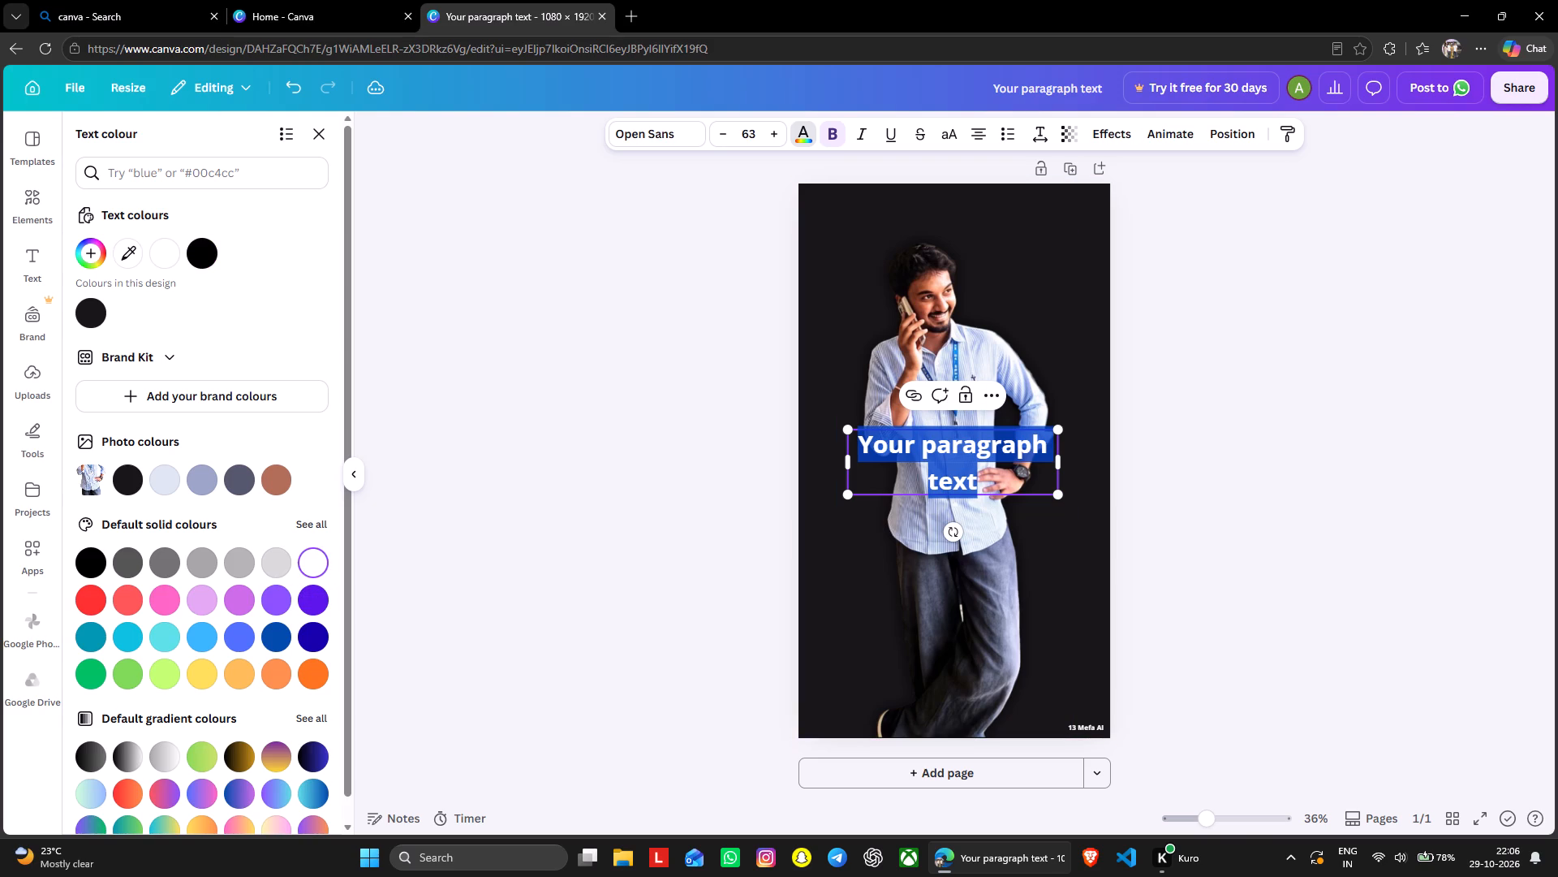
Search the web in a new browser tab for "any word for a standing boy photo".
{"action": "left_click", "coordinate": [626, 19]}
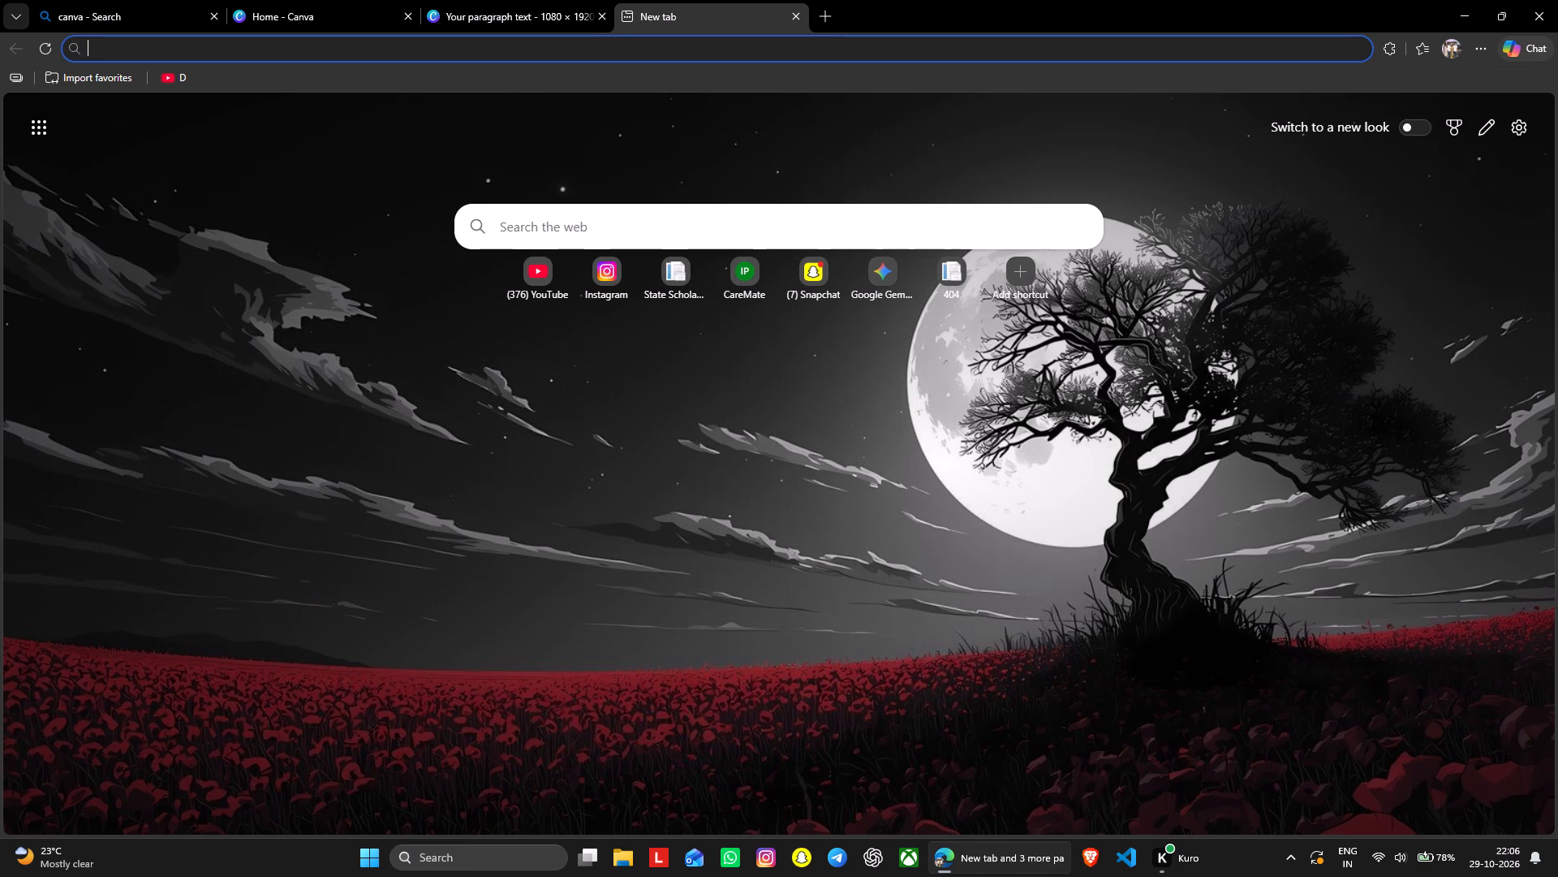
{"action": "type", "text": "any word for a"}
{"action": "key", "text": "space"}
{"action": "type", "text": "standing boy photo"}
{"action": "key", "text": "Return"}
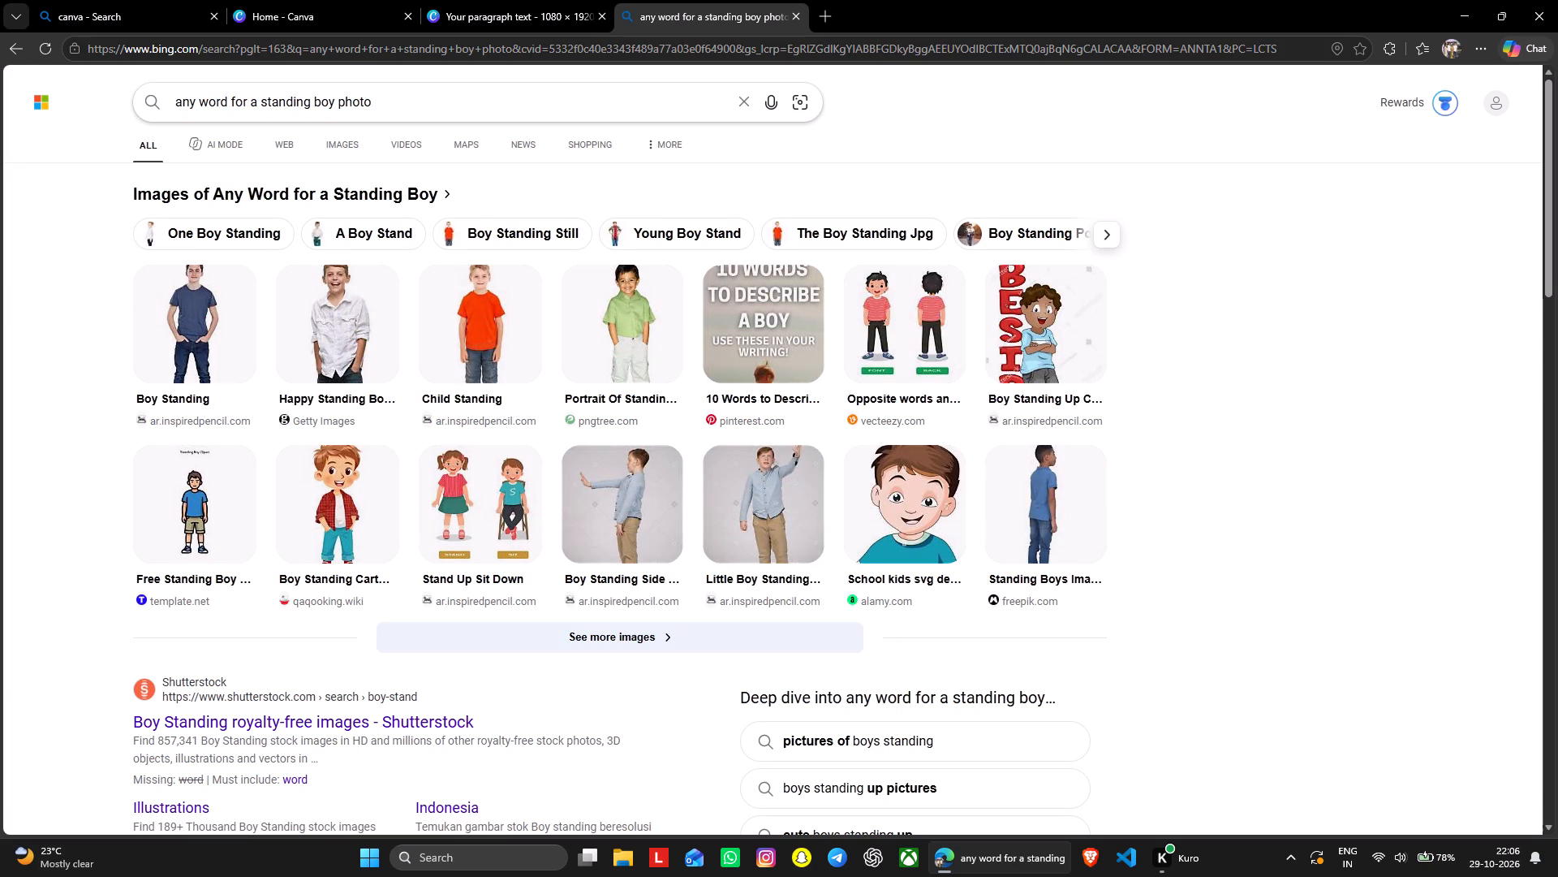
Refine the web search to "a word for a standing male photo" and look through the results.
{"action": "left_click", "coordinate": [196, 106]}
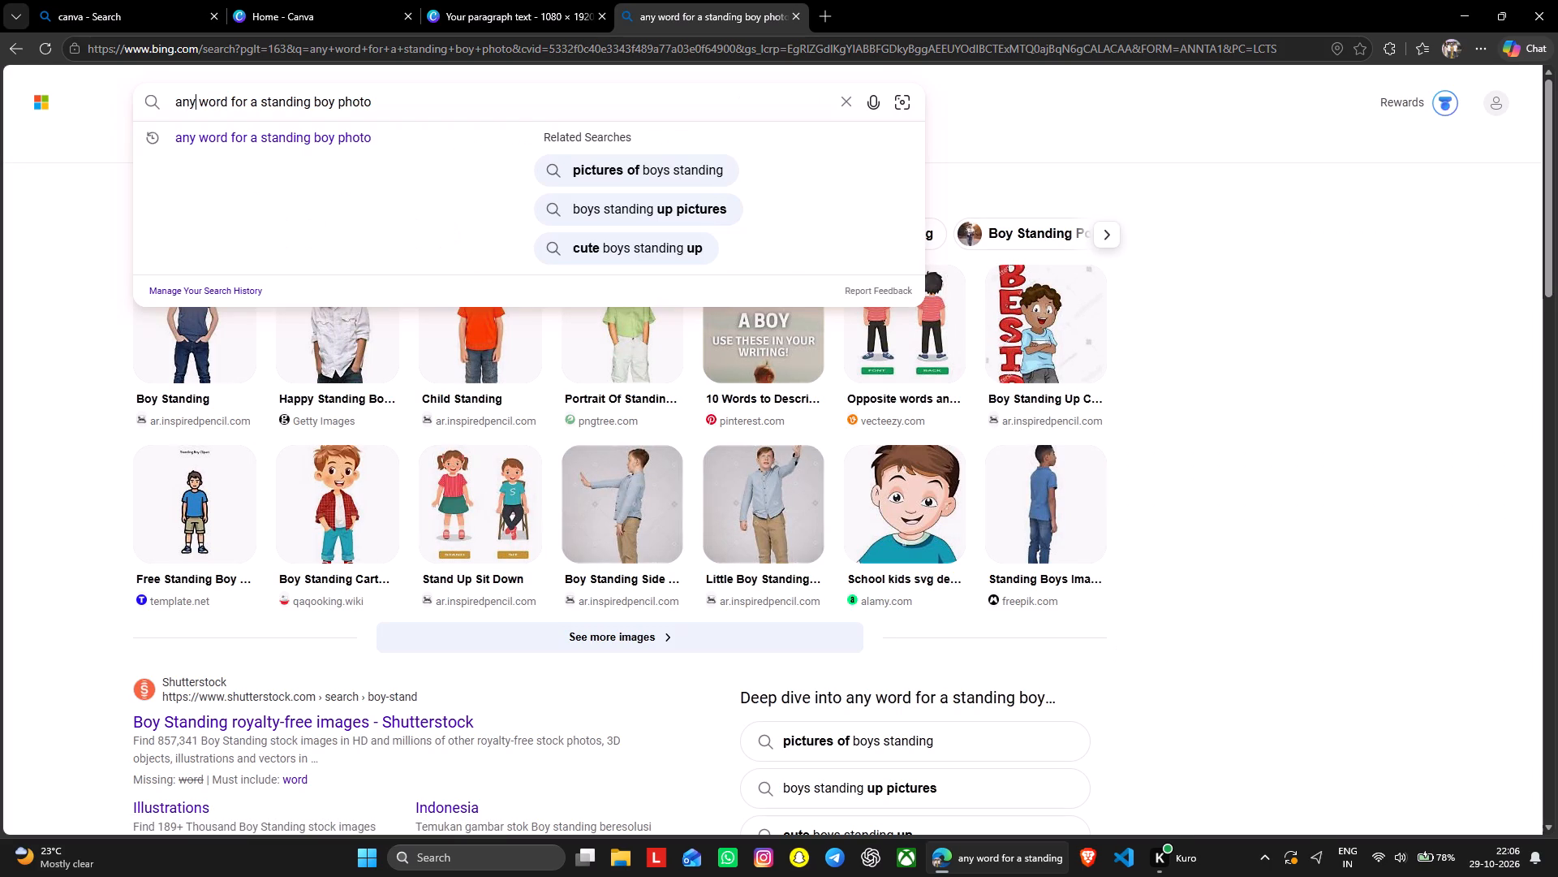
{"action": "key", "text": "BackSpace"}
{"action": "key", "text": "BackSpace"}
{"action": "key", "text": "BackSpace"}
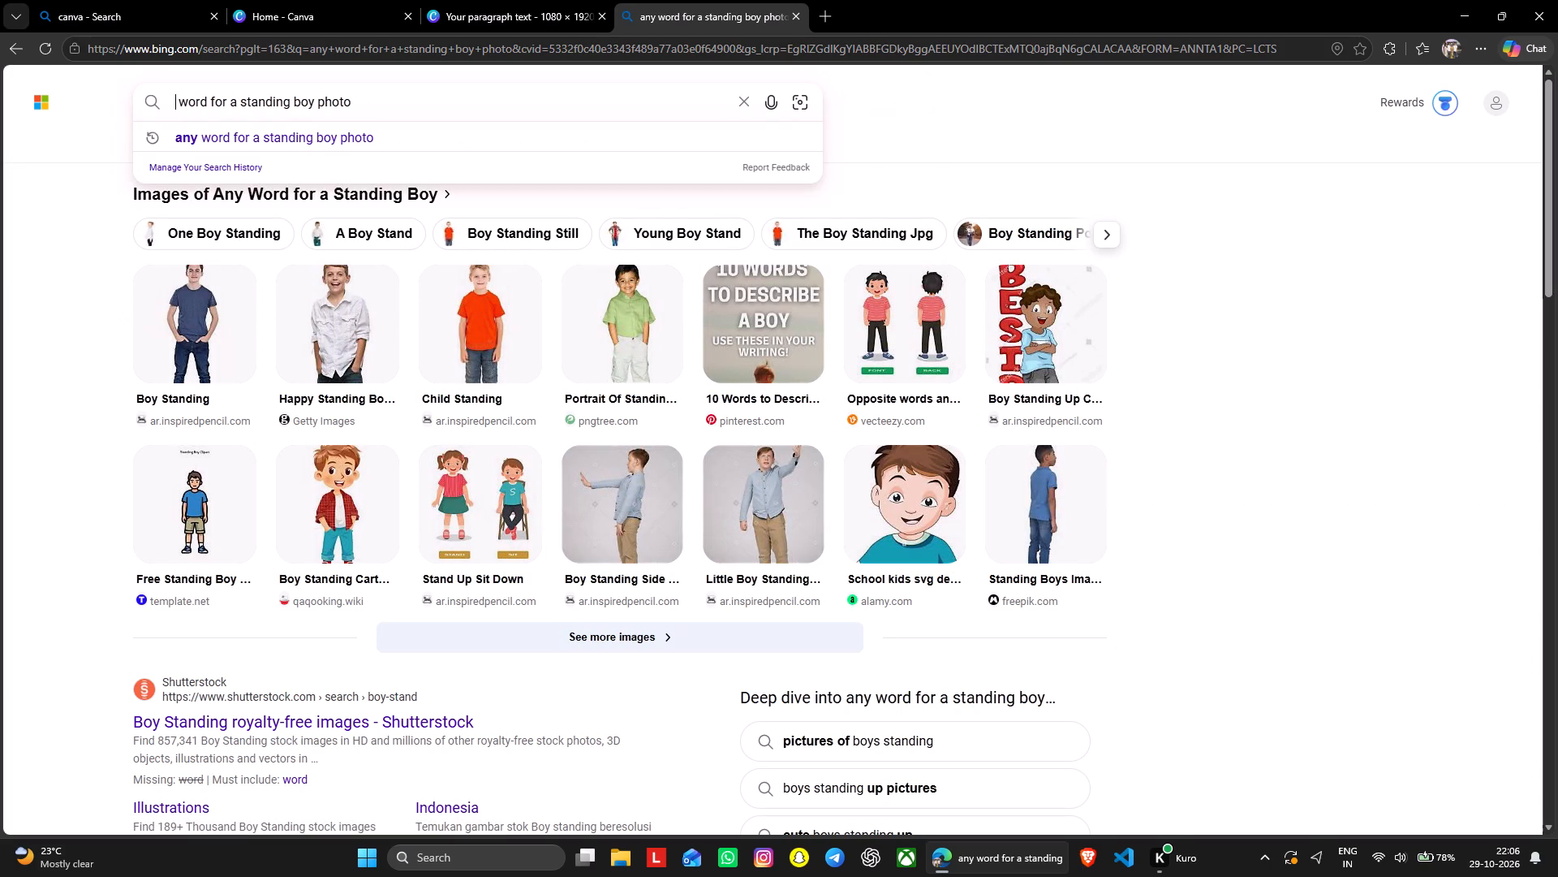
{"action": "key", "text": "a"}
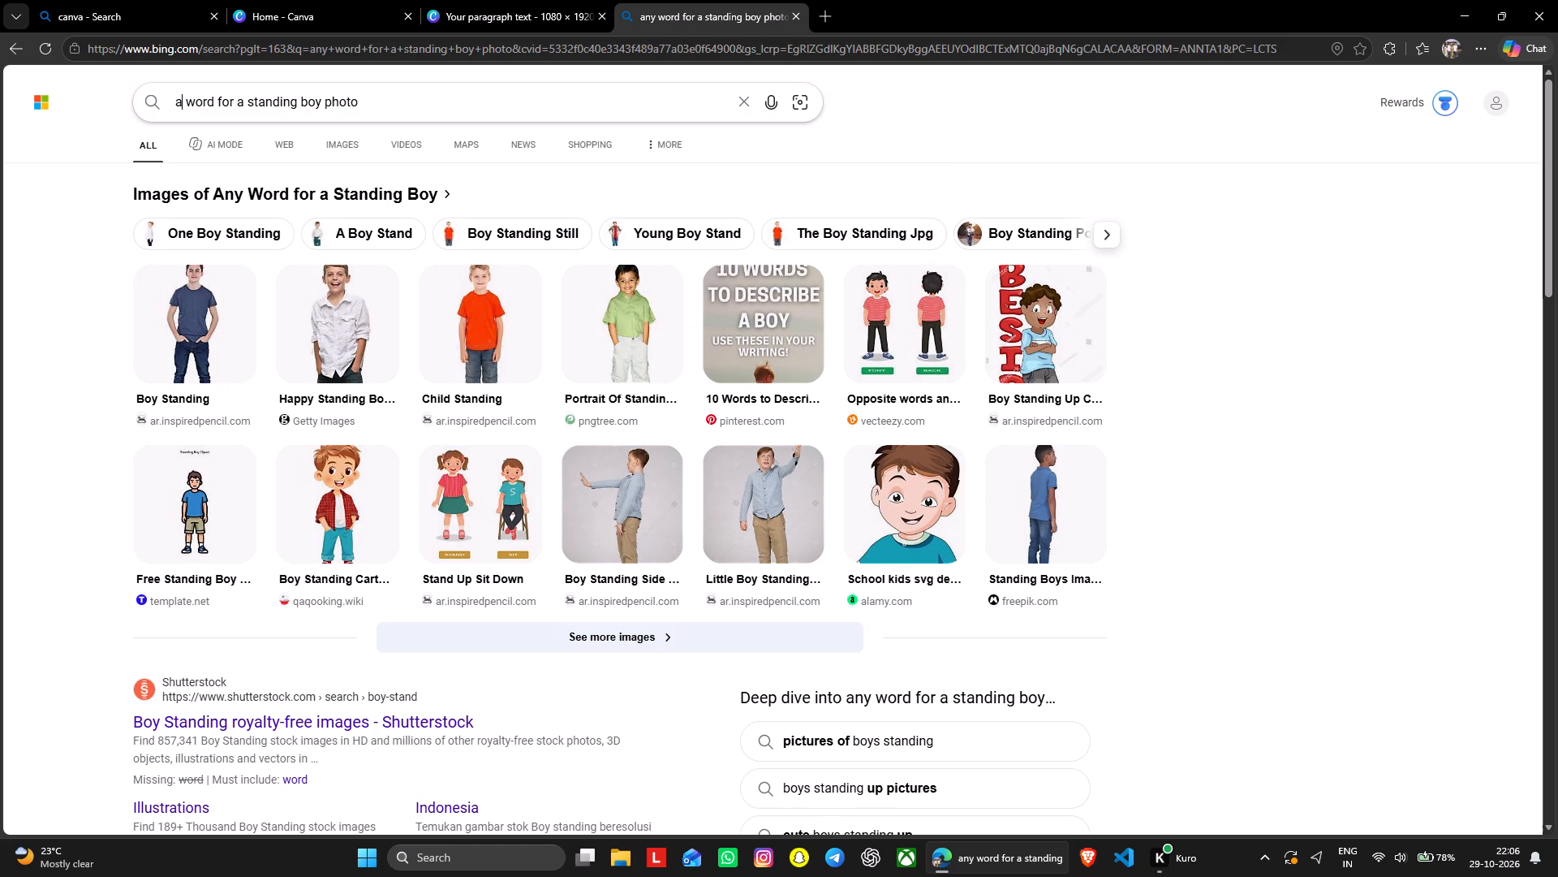
{"action": "left_click", "coordinate": [322, 103]}
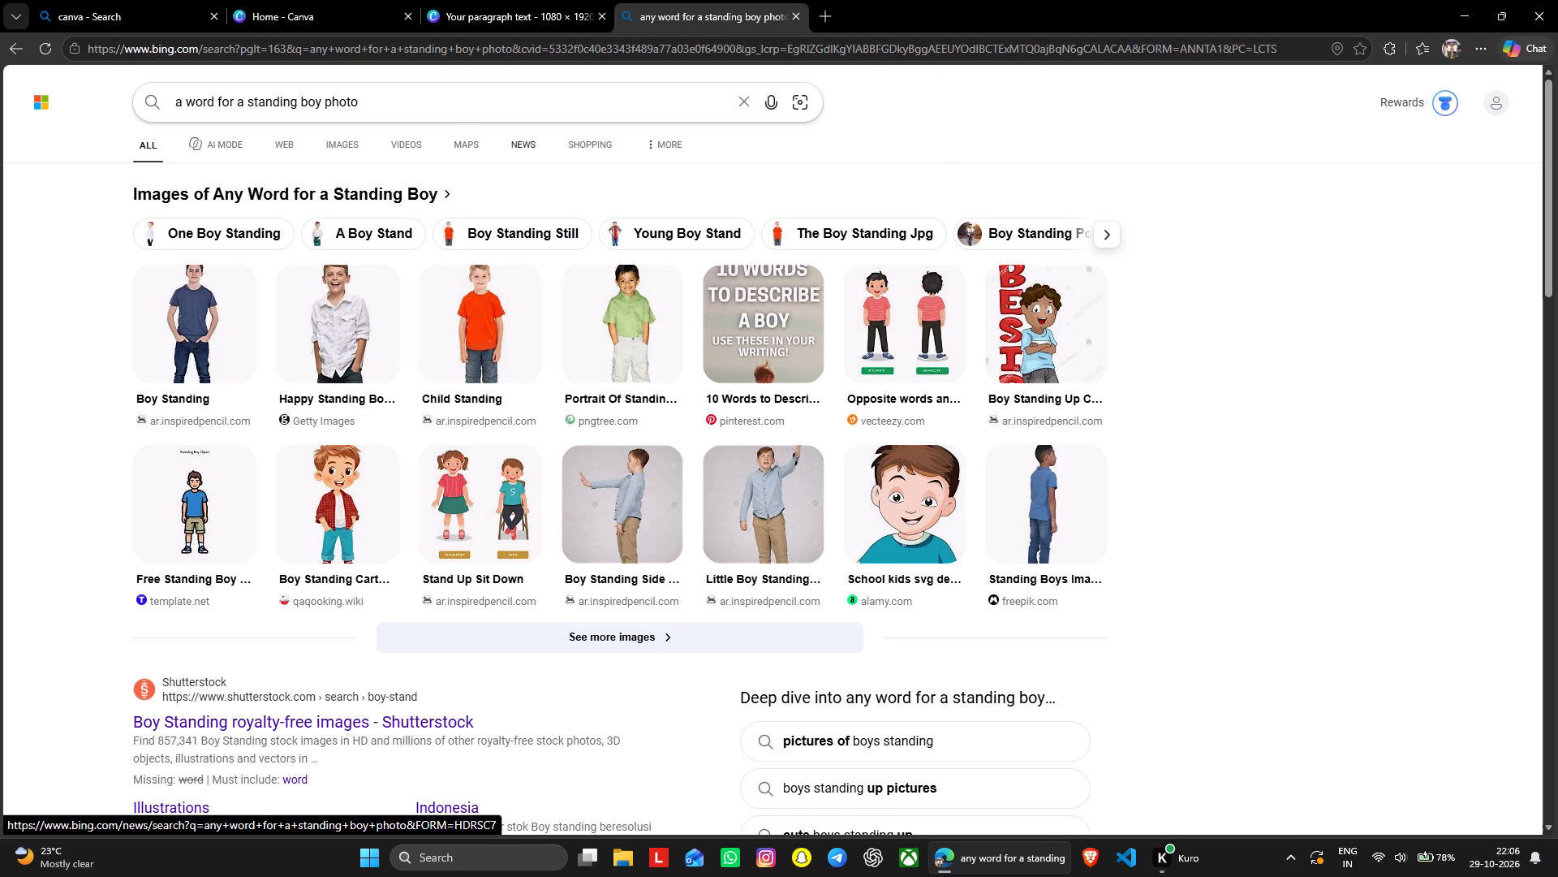
{"action": "key", "text": "BackSpace"}
{"action": "key", "text": "BackSpace"}
{"action": "key", "text": "BackSpace"}
{"action": "type", "text": "mal"}
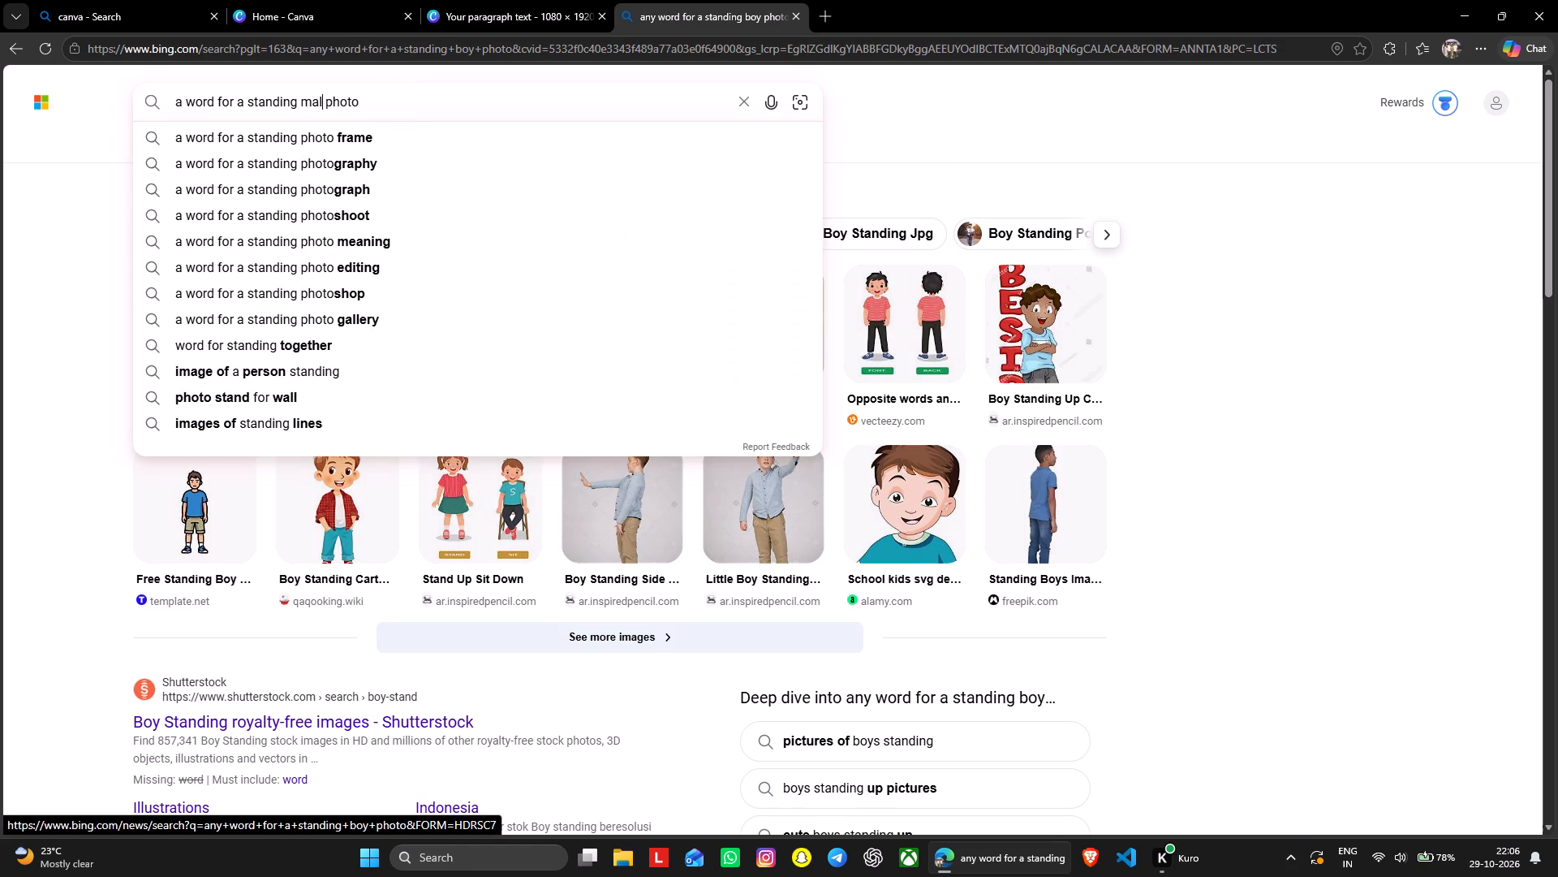
{"action": "key", "text": "e"}
{"action": "key", "text": "Delete"}
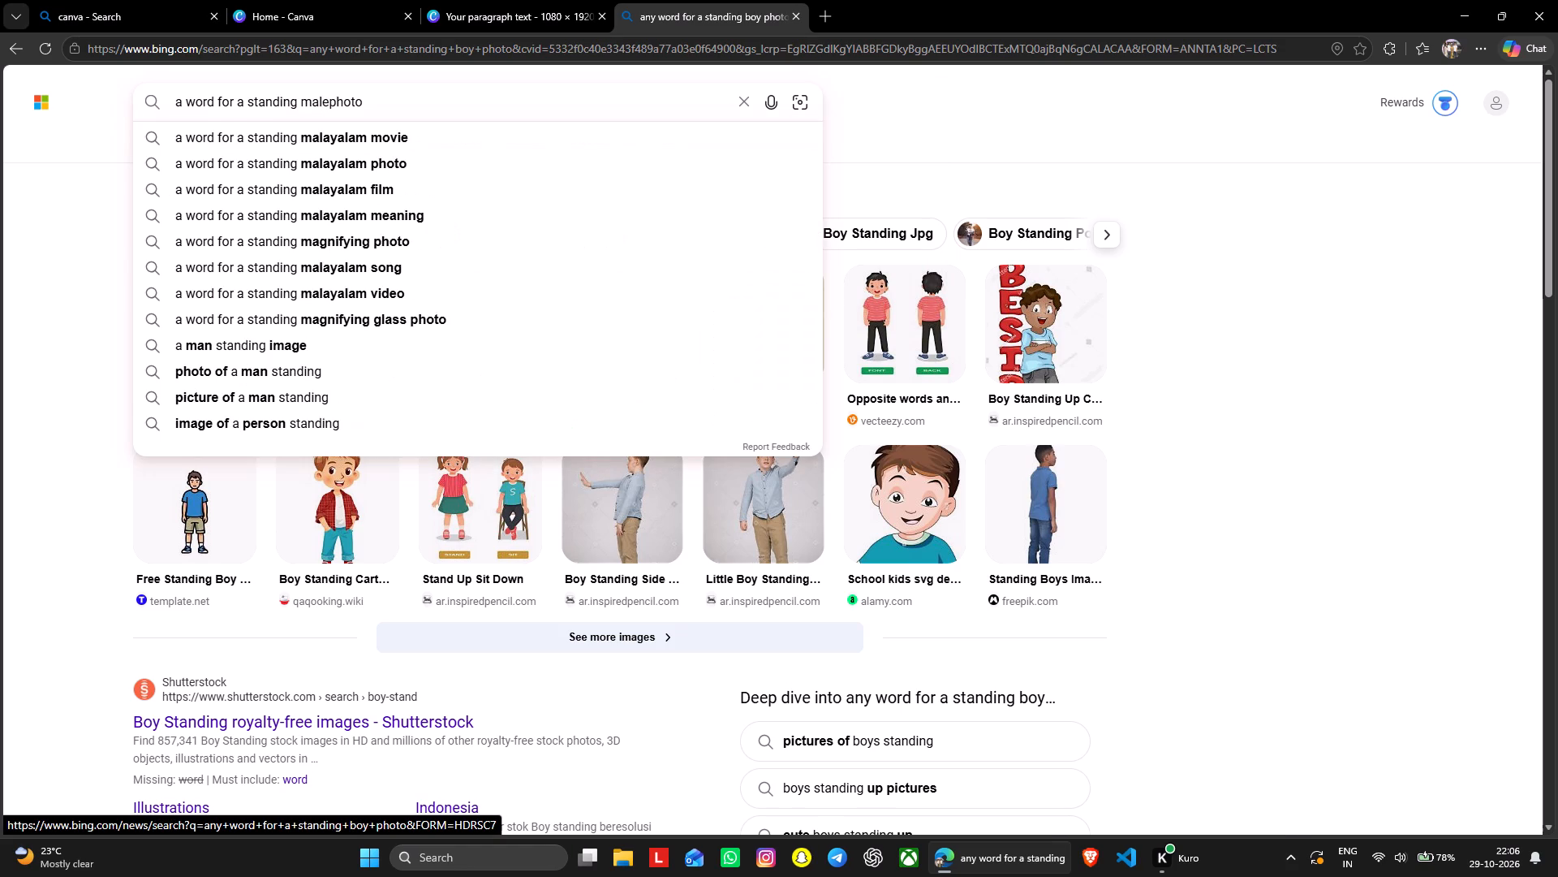
{"action": "key", "text": "space"}
{"action": "key", "text": "Return"}
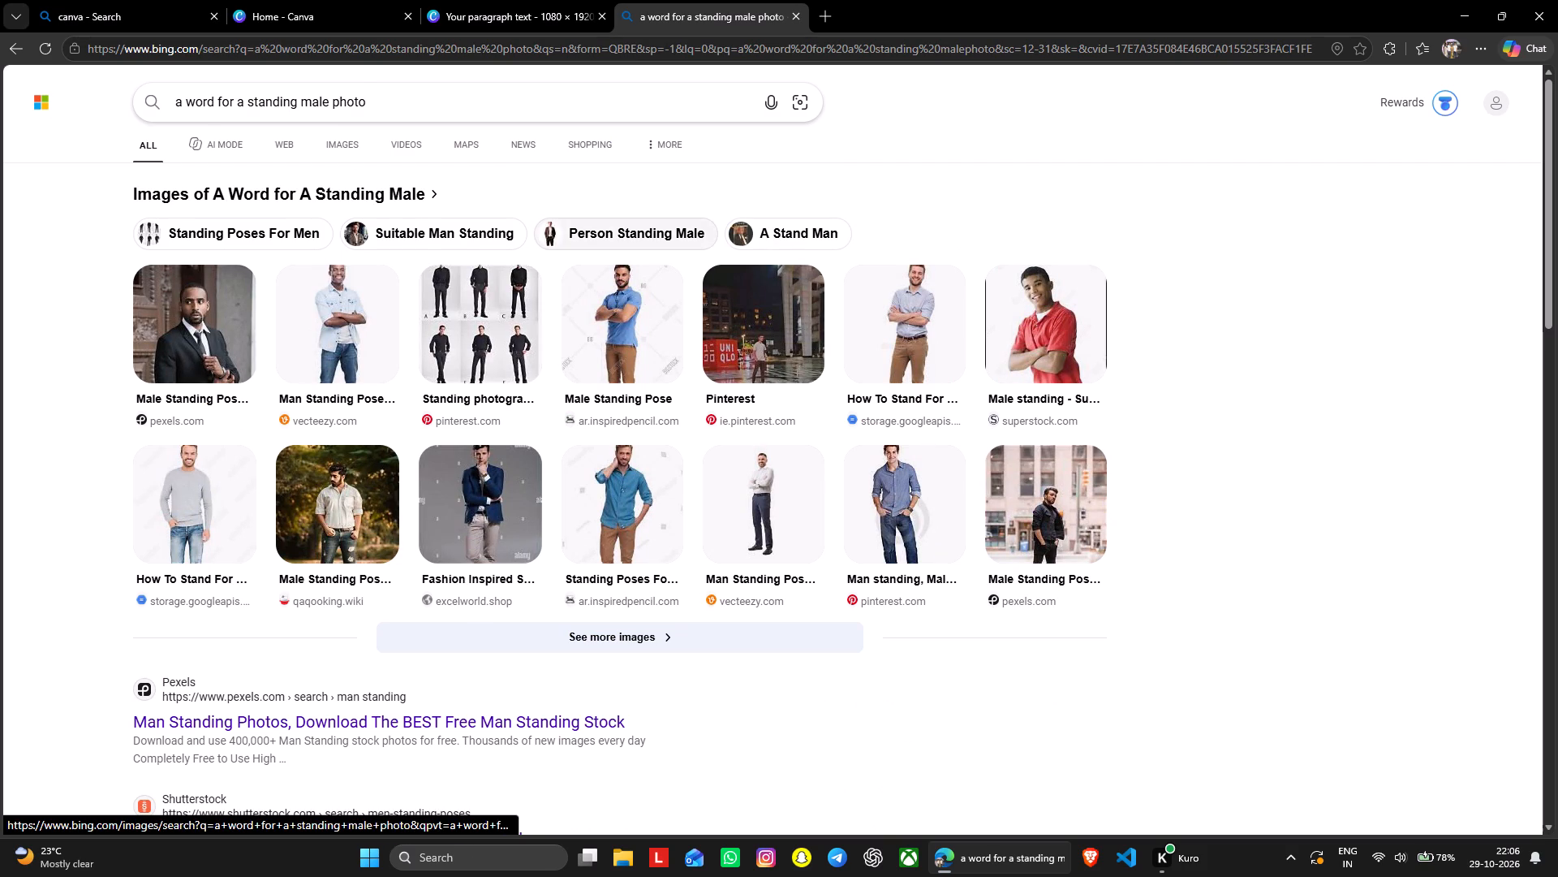
{"action": "scroll", "coordinate": [681, 249], "scroll_direction": "down", "scroll_amount": 1}
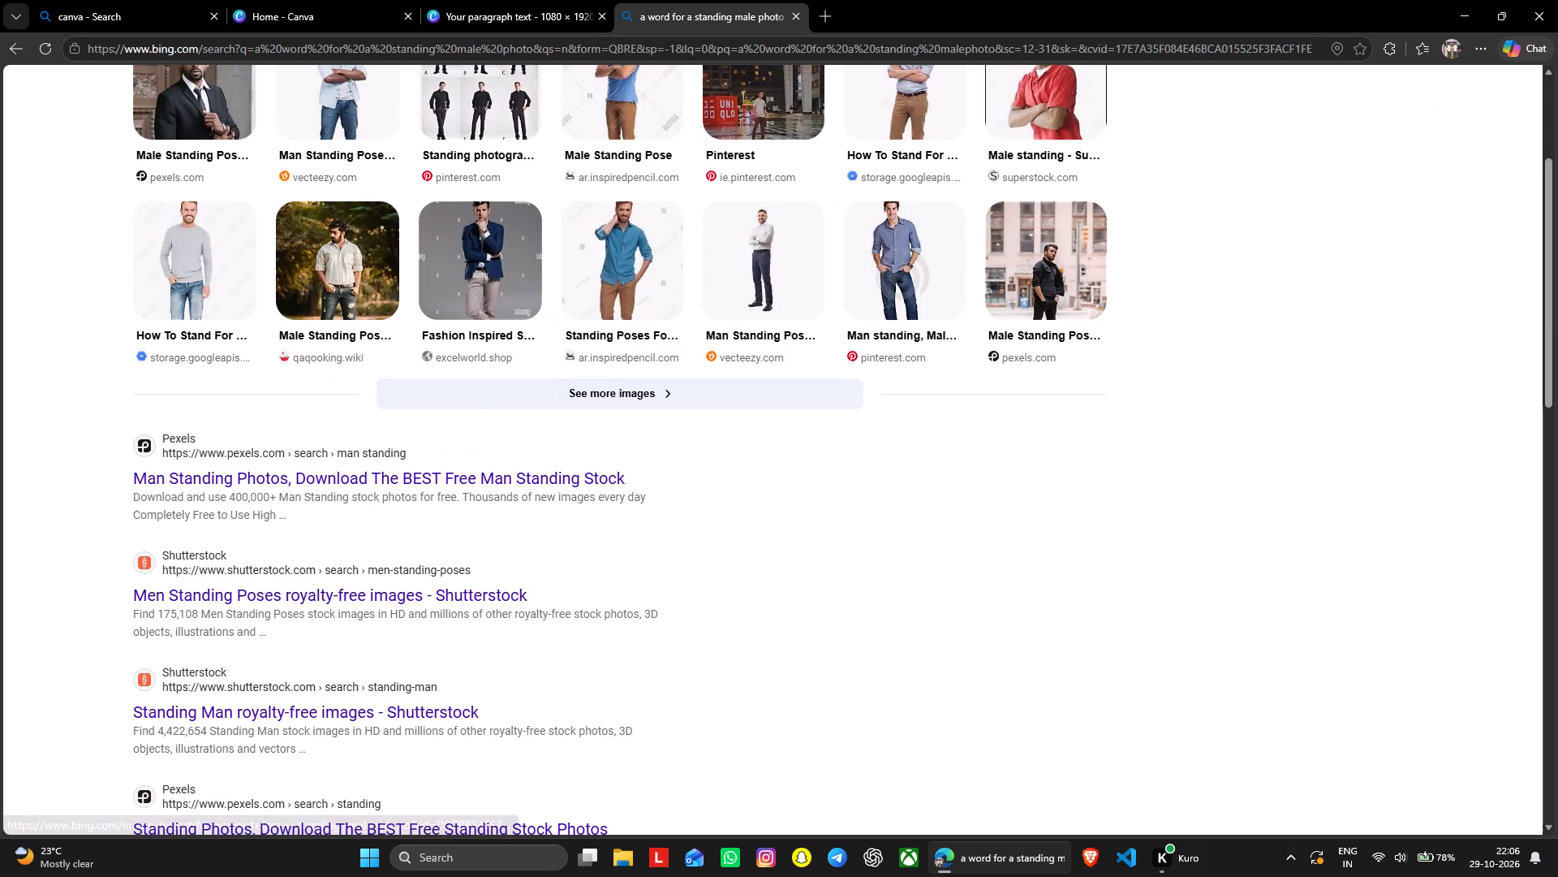
{"action": "scroll", "coordinate": [764, 484], "scroll_direction": "down", "scroll_amount": 4}
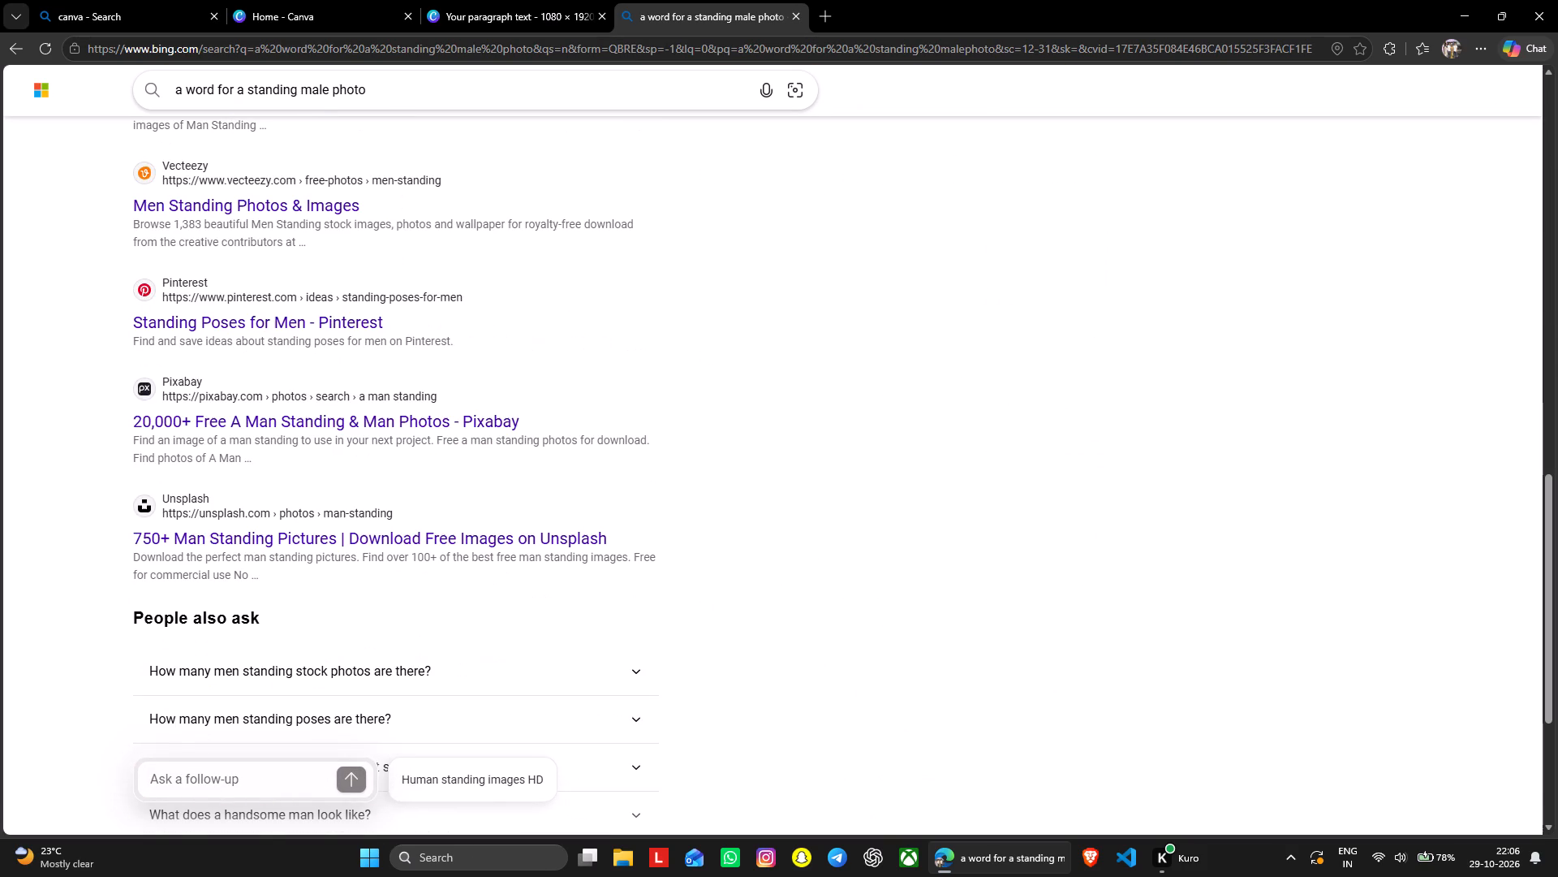
Switch to image results and refine the search to a "word" for a standing male photo, with word in quotation marks.
{"action": "scroll", "coordinate": [764, 484], "scroll_direction": "up", "scroll_amount": 8}
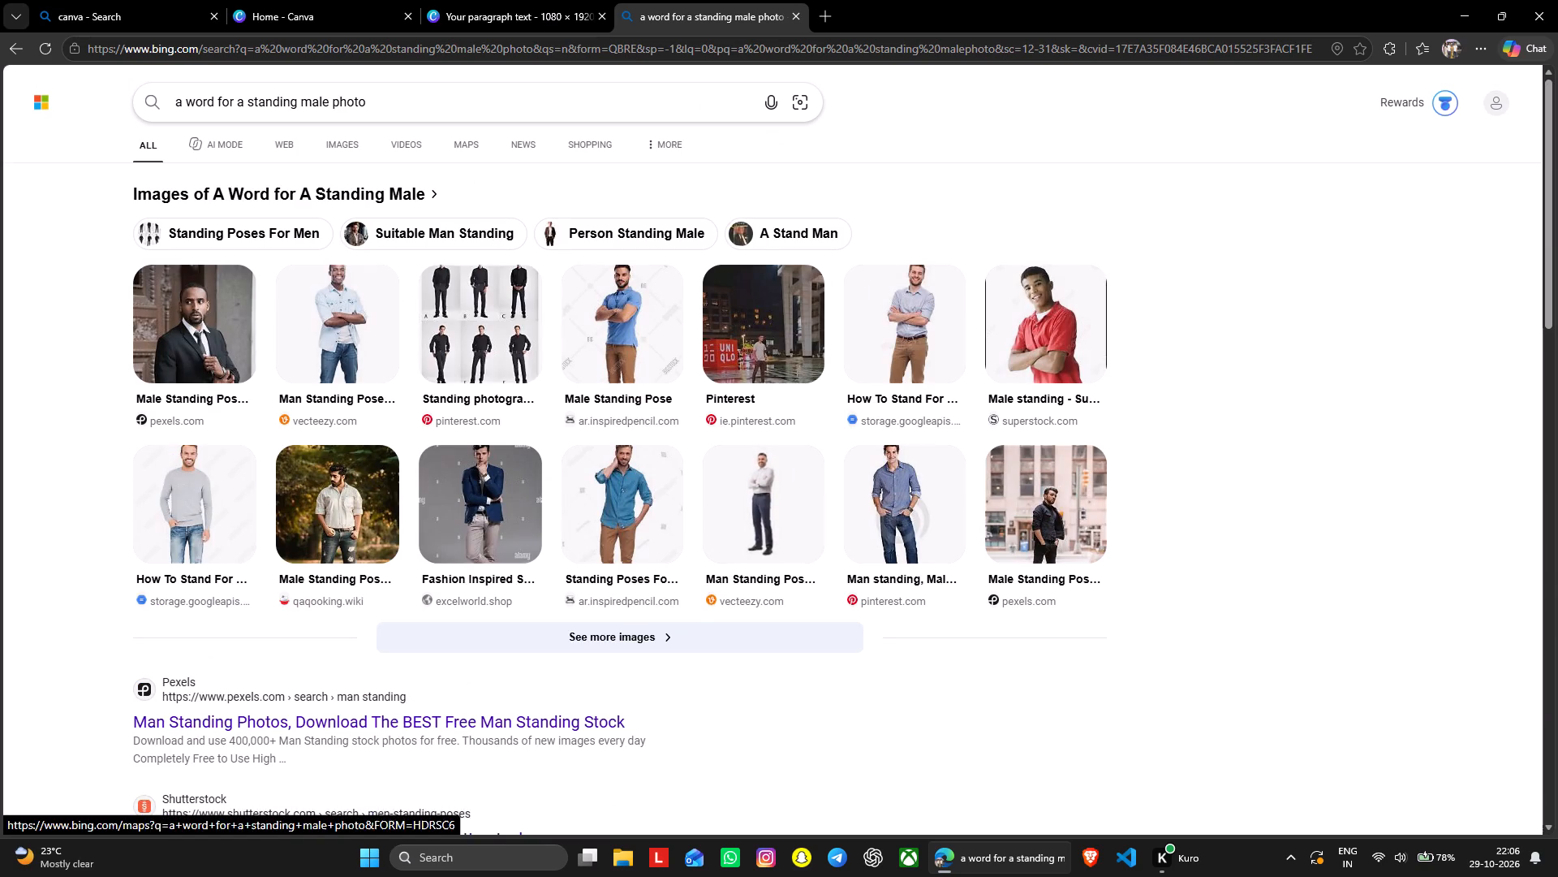
{"action": "left_click", "coordinate": [339, 141]}
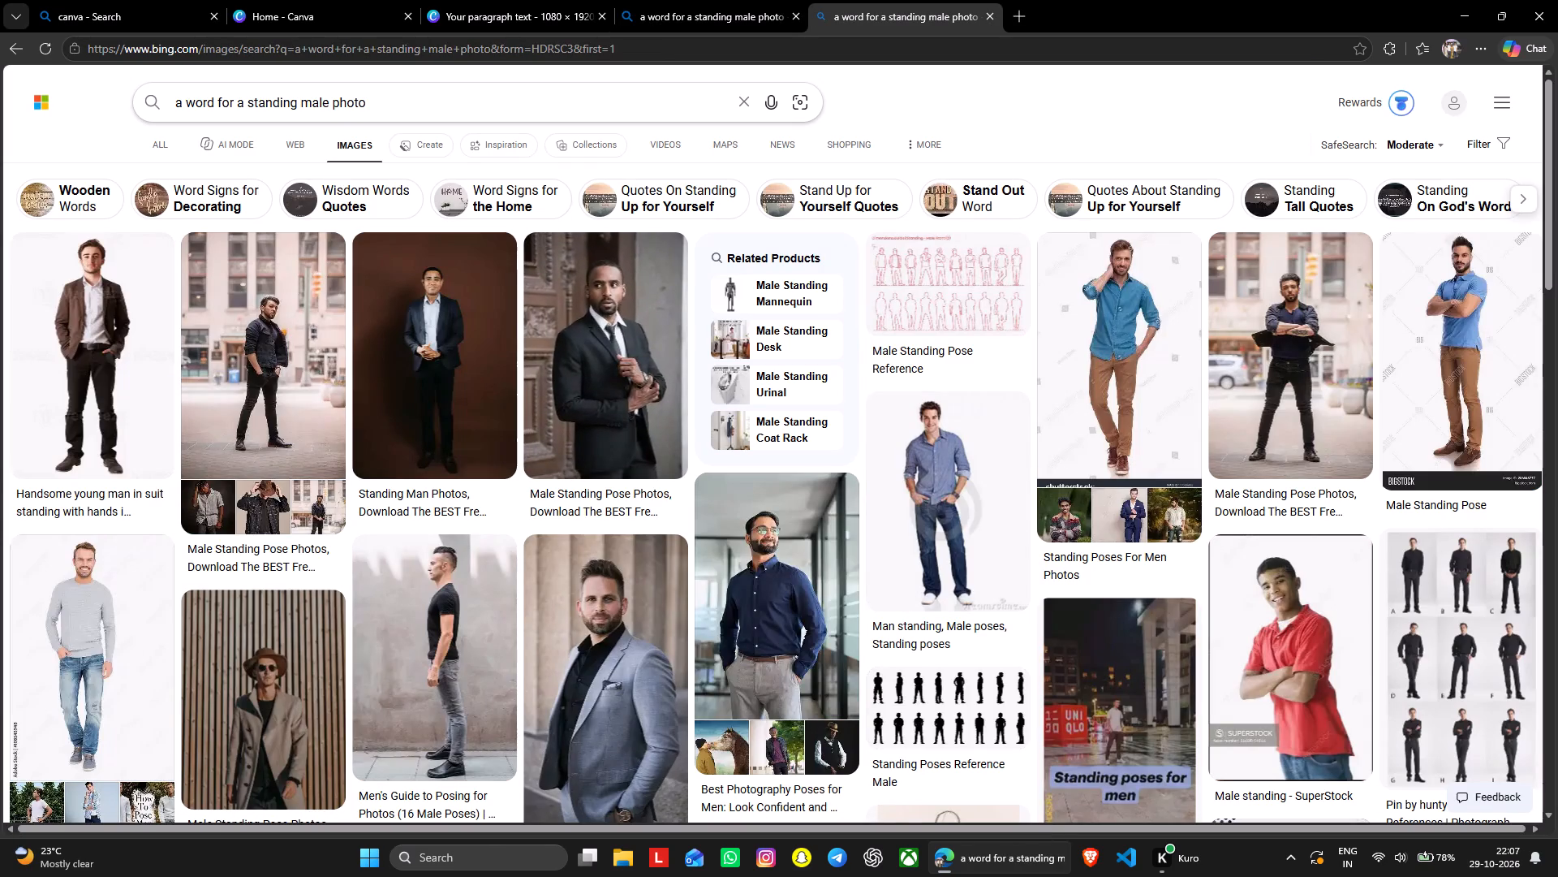
{"action": "left_click", "coordinate": [214, 104]}
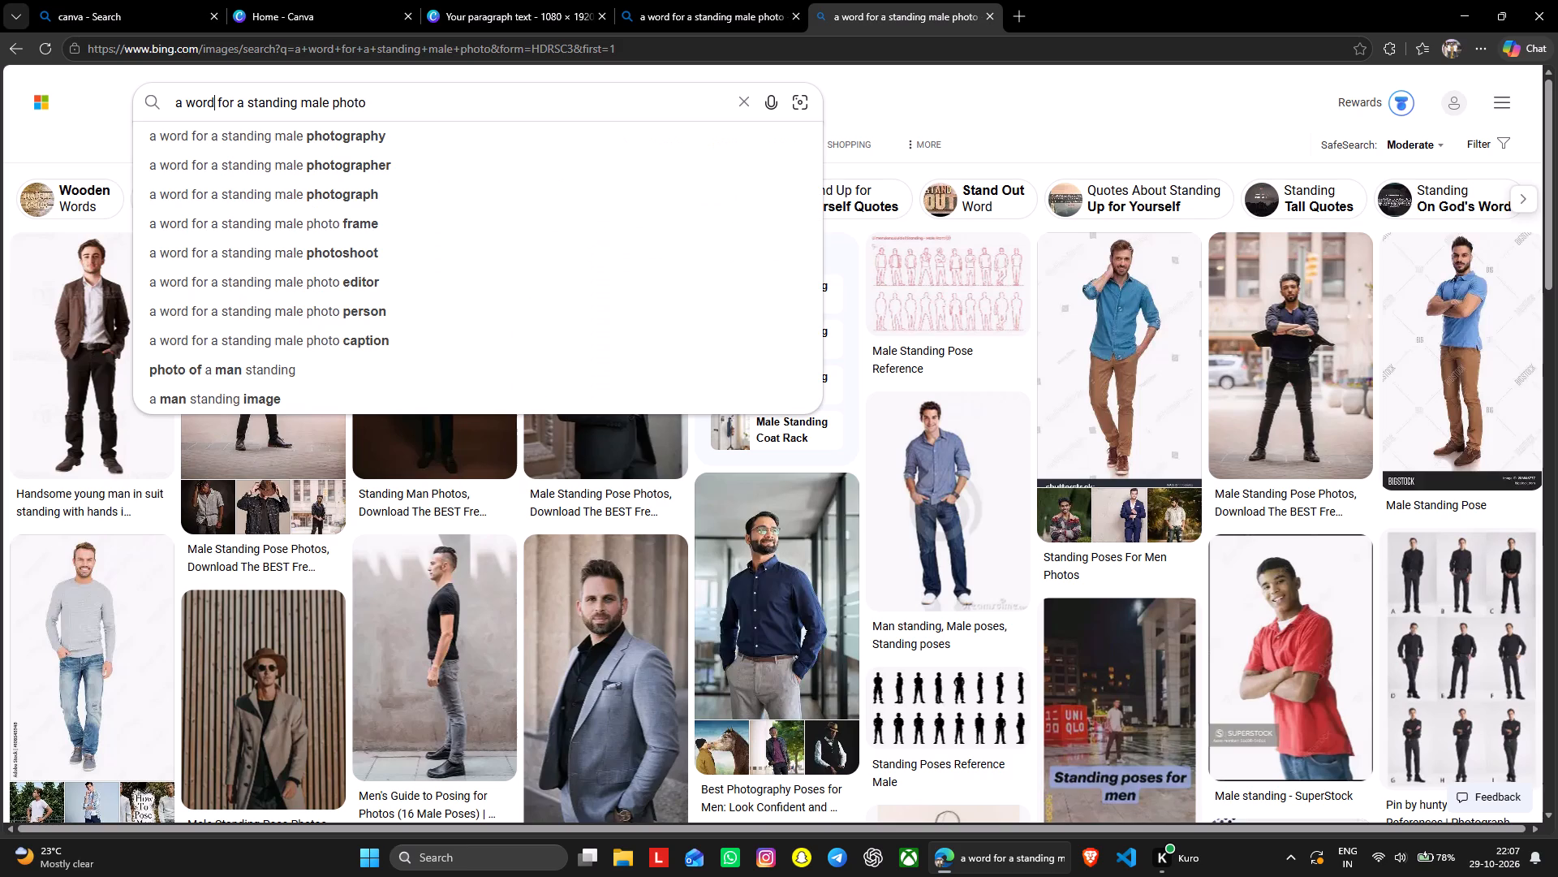
{"action": "key", "text": "shift+quotedbl"}
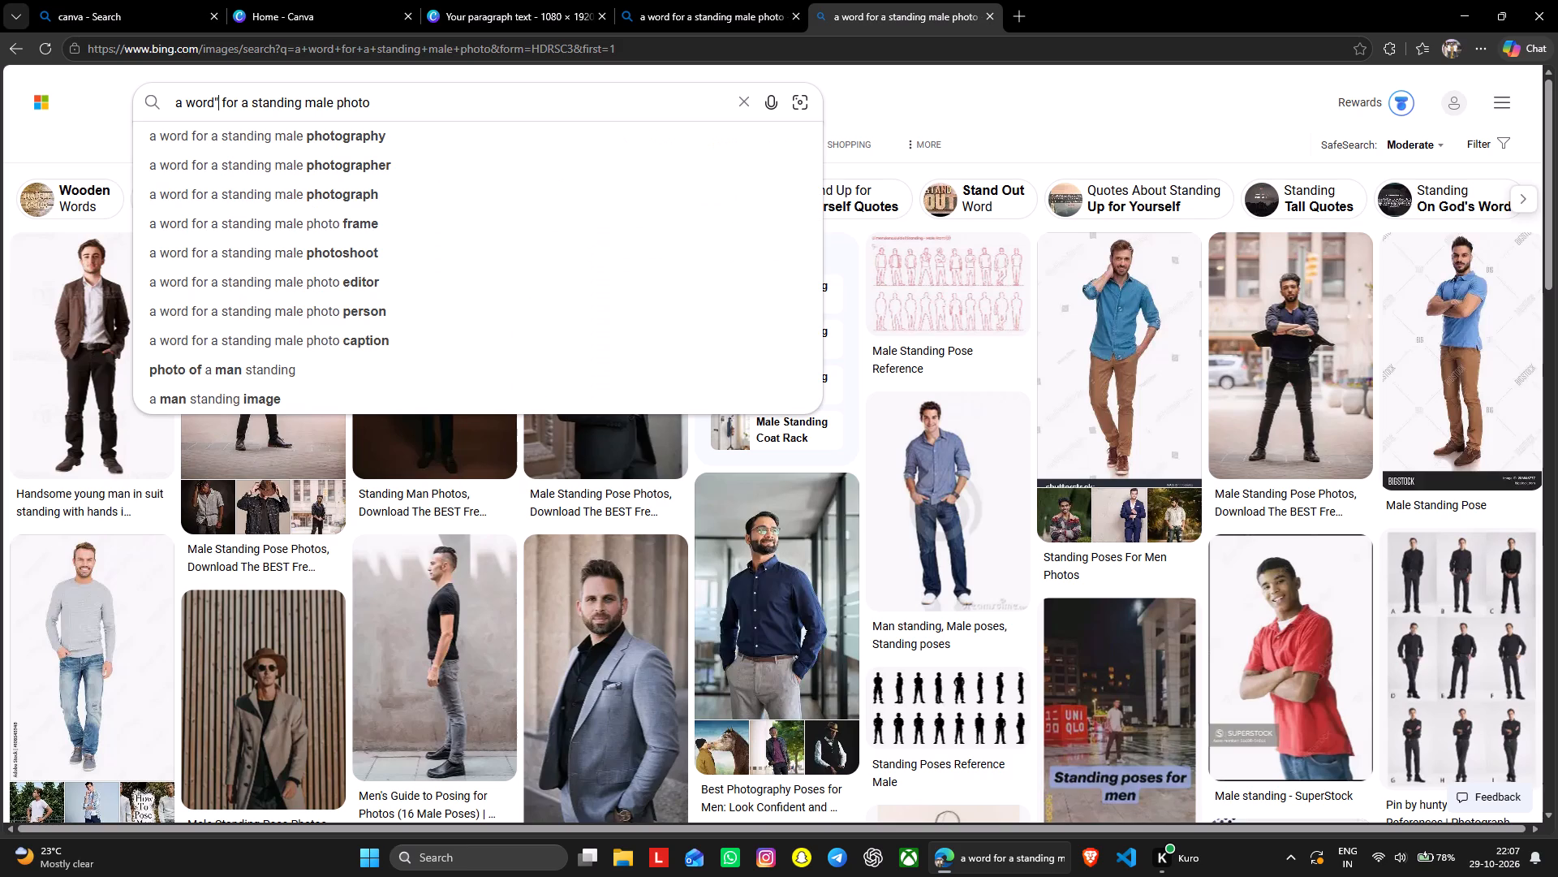
{"action": "key", "text": "Left"}
{"action": "key", "text": "Left"}
{"action": "key", "text": "Left"}
{"action": "key", "text": "Left"}
{"action": "key", "text": "Left"}
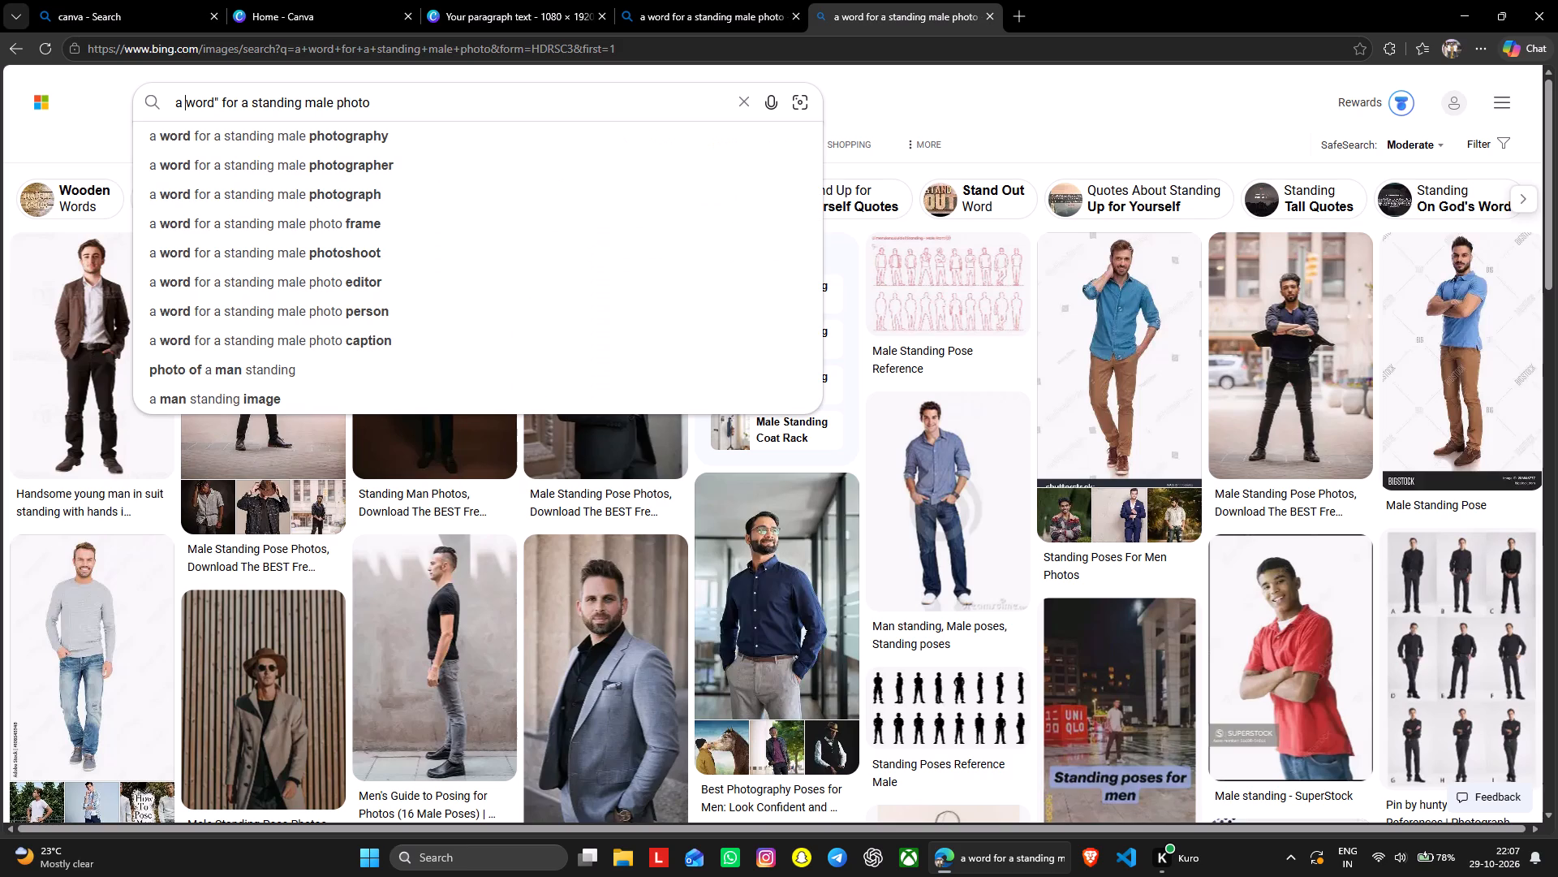
{"action": "key", "text": "shift+quotedbl"}
{"action": "key", "text": "Return"}
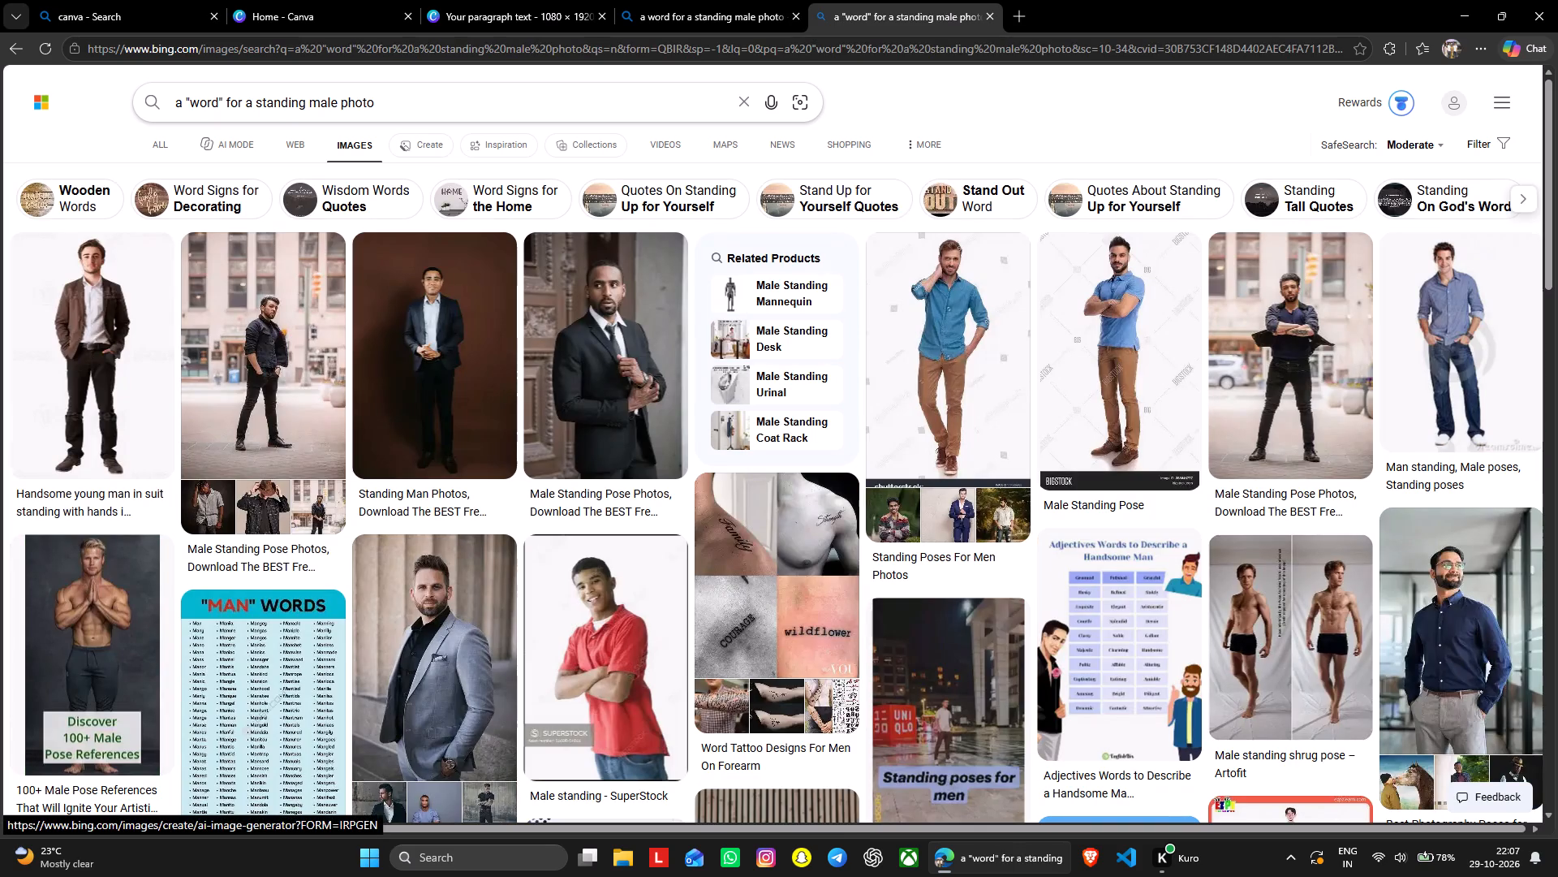
Open the suggested "Wooden Words" image search and look through its results for wording ideas.
{"action": "left_click", "coordinate": [62, 188]}
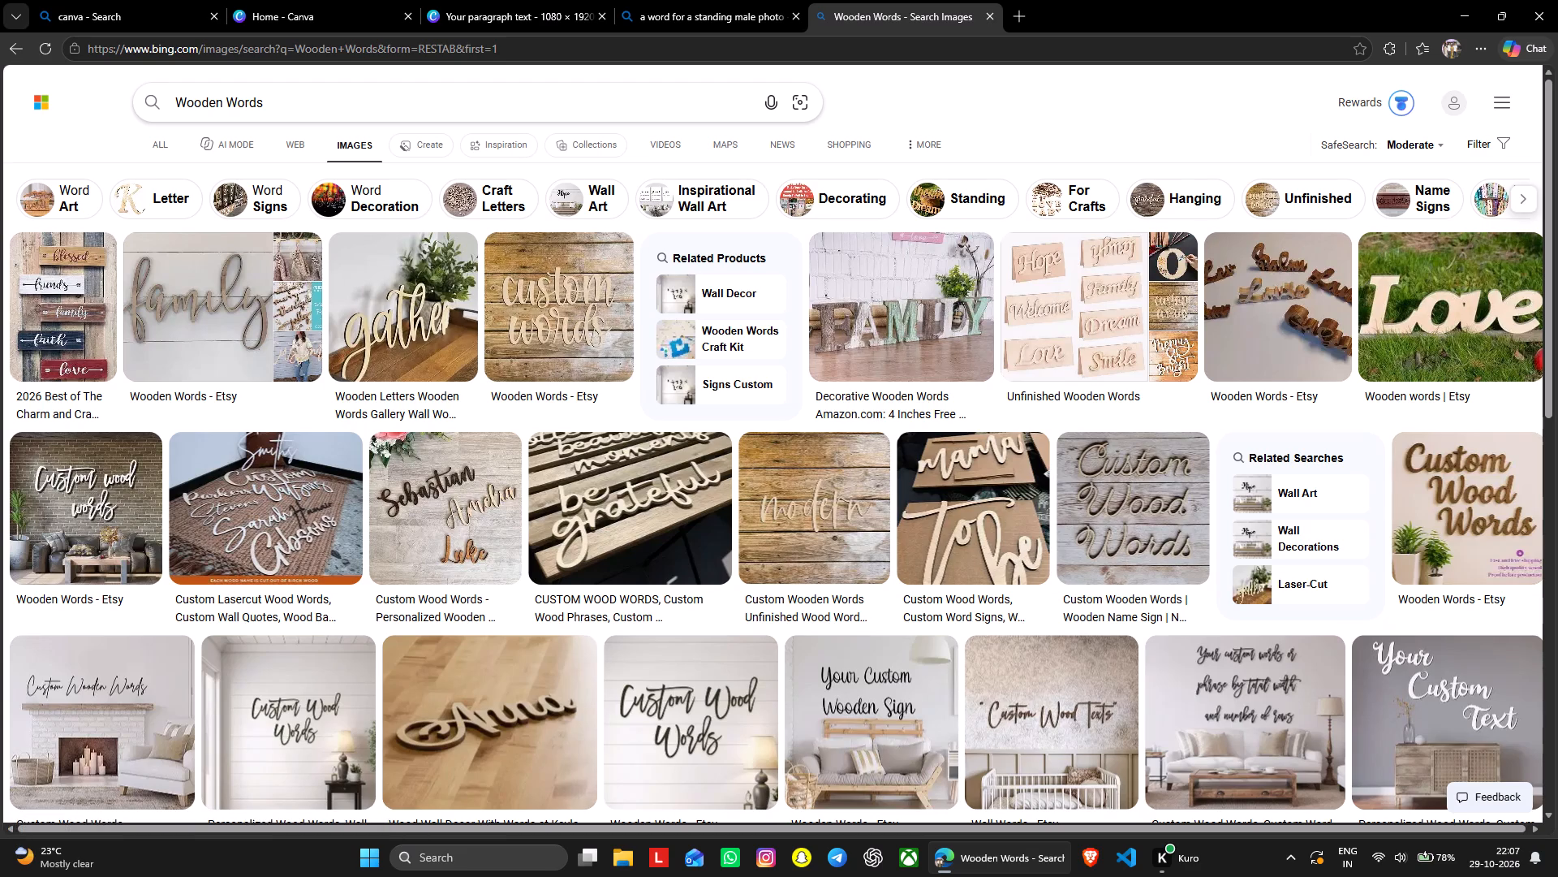
{"action": "scroll", "coordinate": [945, 184], "scroll_direction": "down", "scroll_amount": 2}
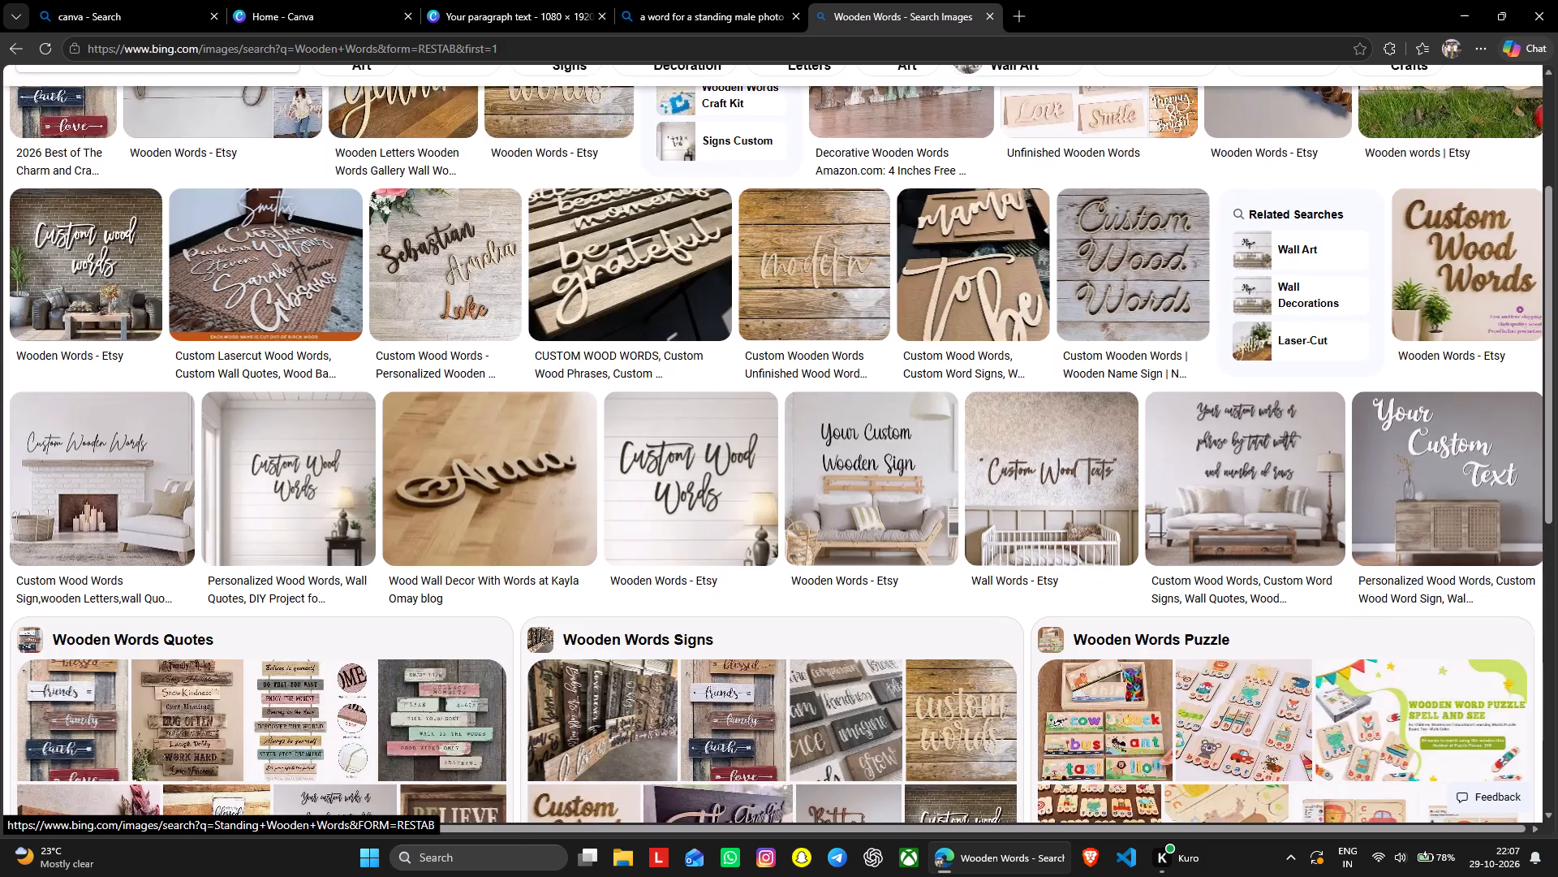
{"action": "scroll", "coordinate": [945, 184], "scroll_direction": "down", "scroll_amount": 1}
{"action": "scroll", "coordinate": [930, 253], "scroll_direction": "down", "scroll_amount": 4}
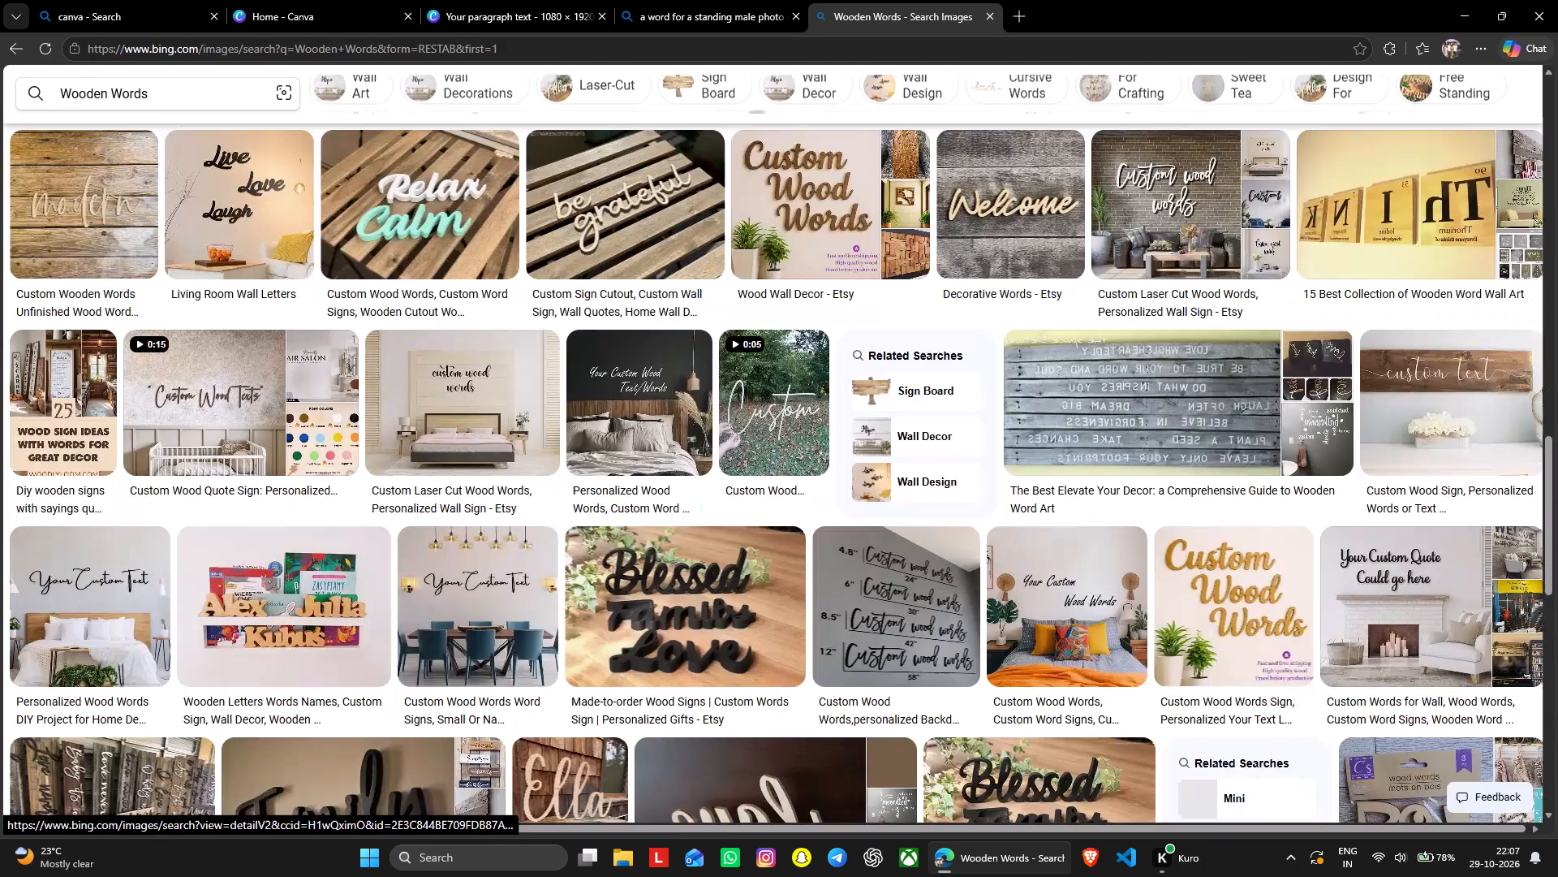
{"action": "scroll", "coordinate": [930, 253], "scroll_direction": "down", "scroll_amount": 2}
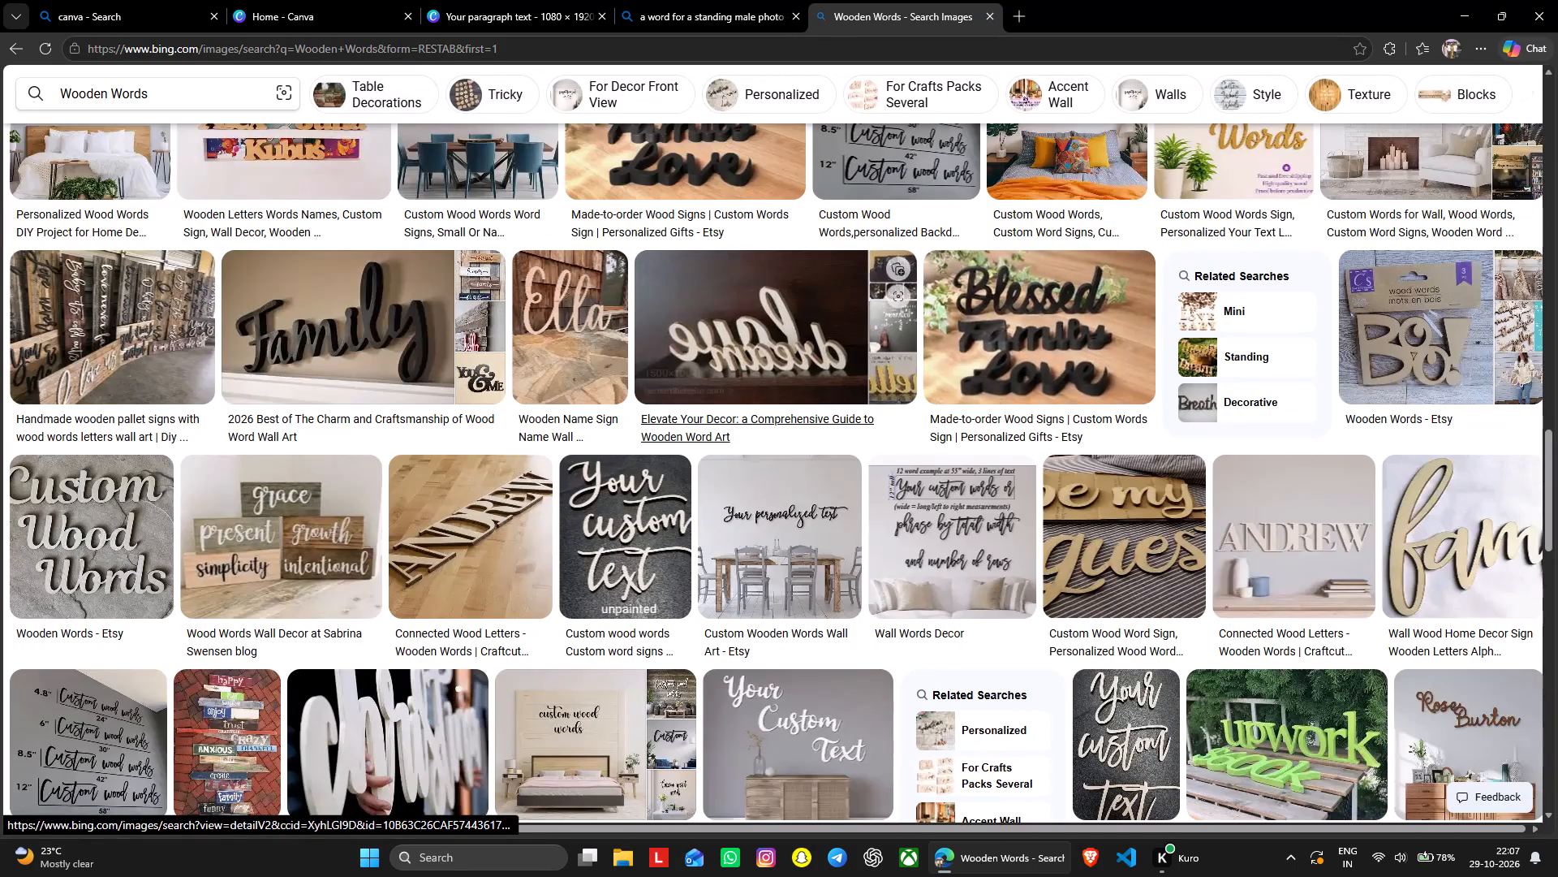
{"action": "scroll", "coordinate": [799, 325], "scroll_direction": "down", "scroll_amount": 2}
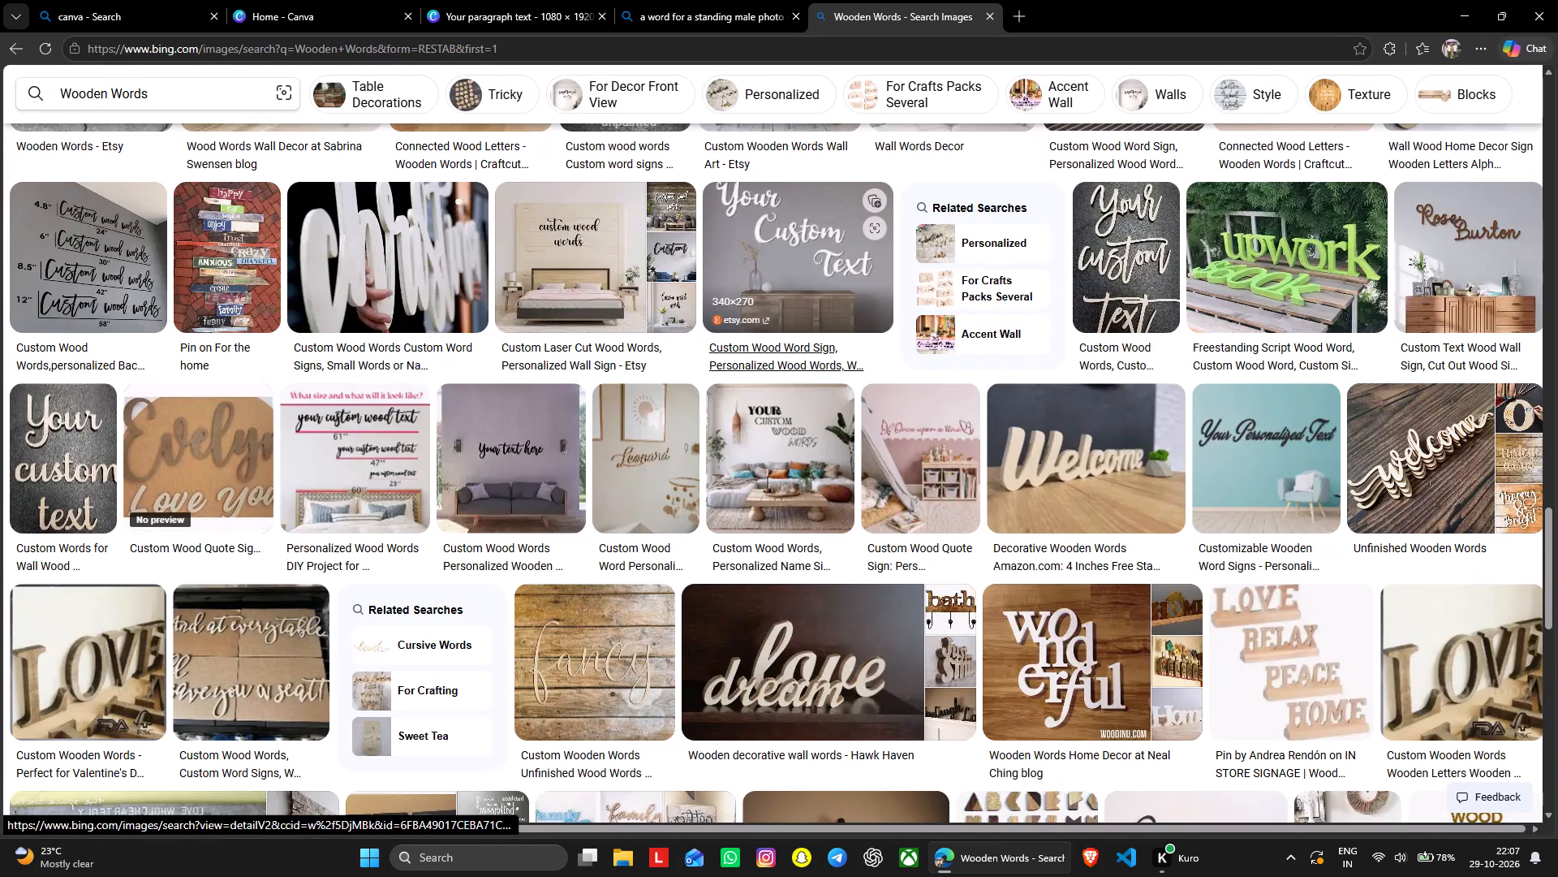
{"action": "scroll", "coordinate": [799, 325], "scroll_direction": "down", "scroll_amount": 5}
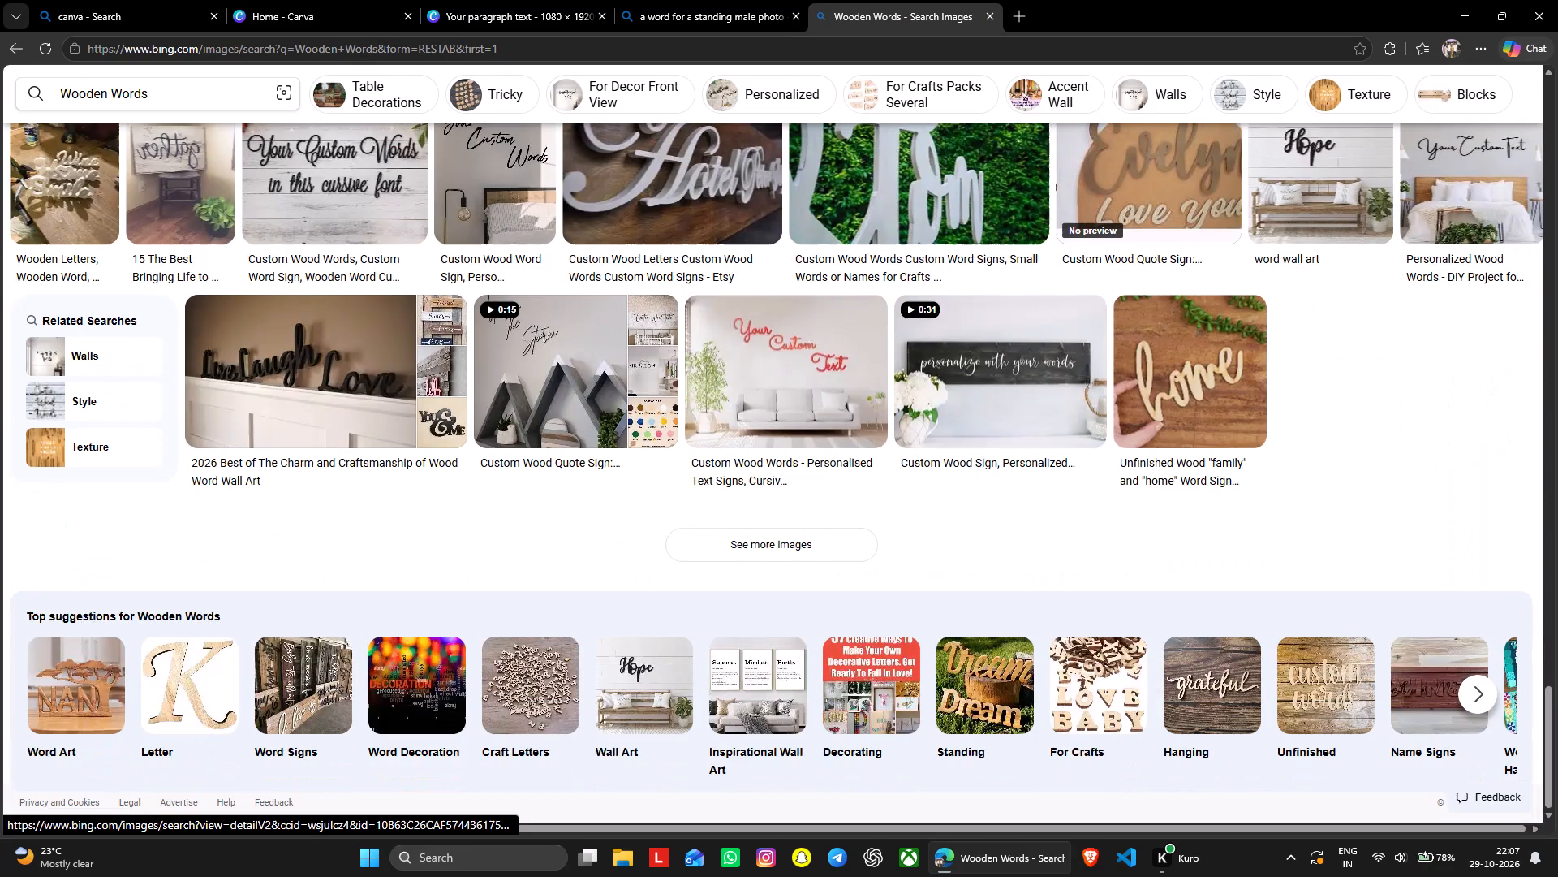
{"action": "scroll", "coordinate": [845, 551], "scroll_direction": "up", "scroll_amount": 12}
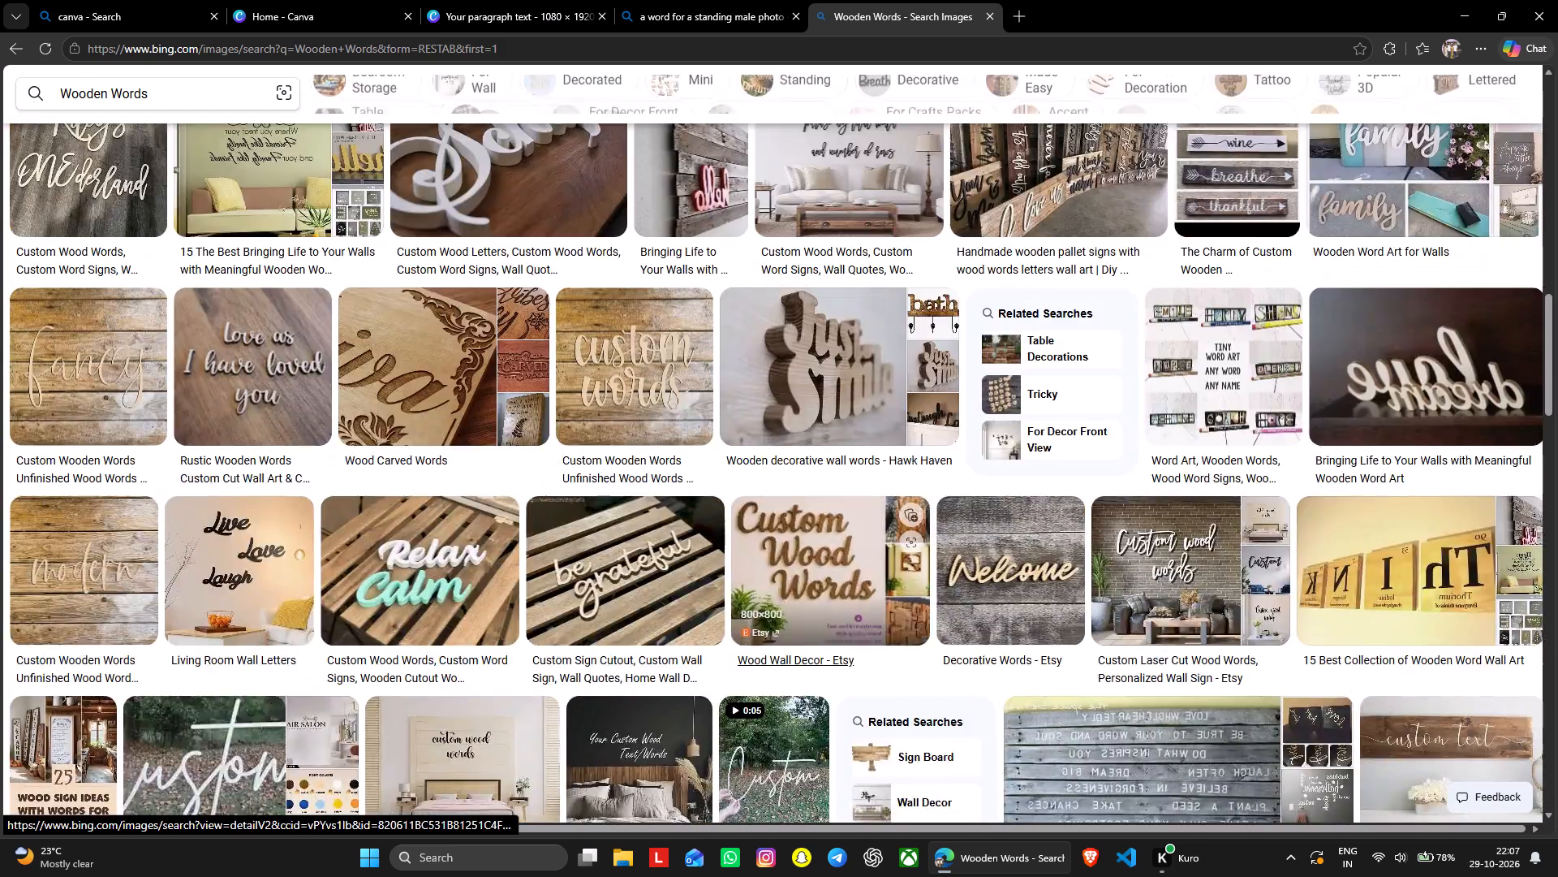
{"action": "scroll", "coordinate": [845, 551], "scroll_direction": "up", "scroll_amount": 11}
Clear the image search query and close both word-search tabs to return to the Canva design.
{"action": "left_click_drag", "start_coordinate": [411, 106], "coordinate": [407, 106]}
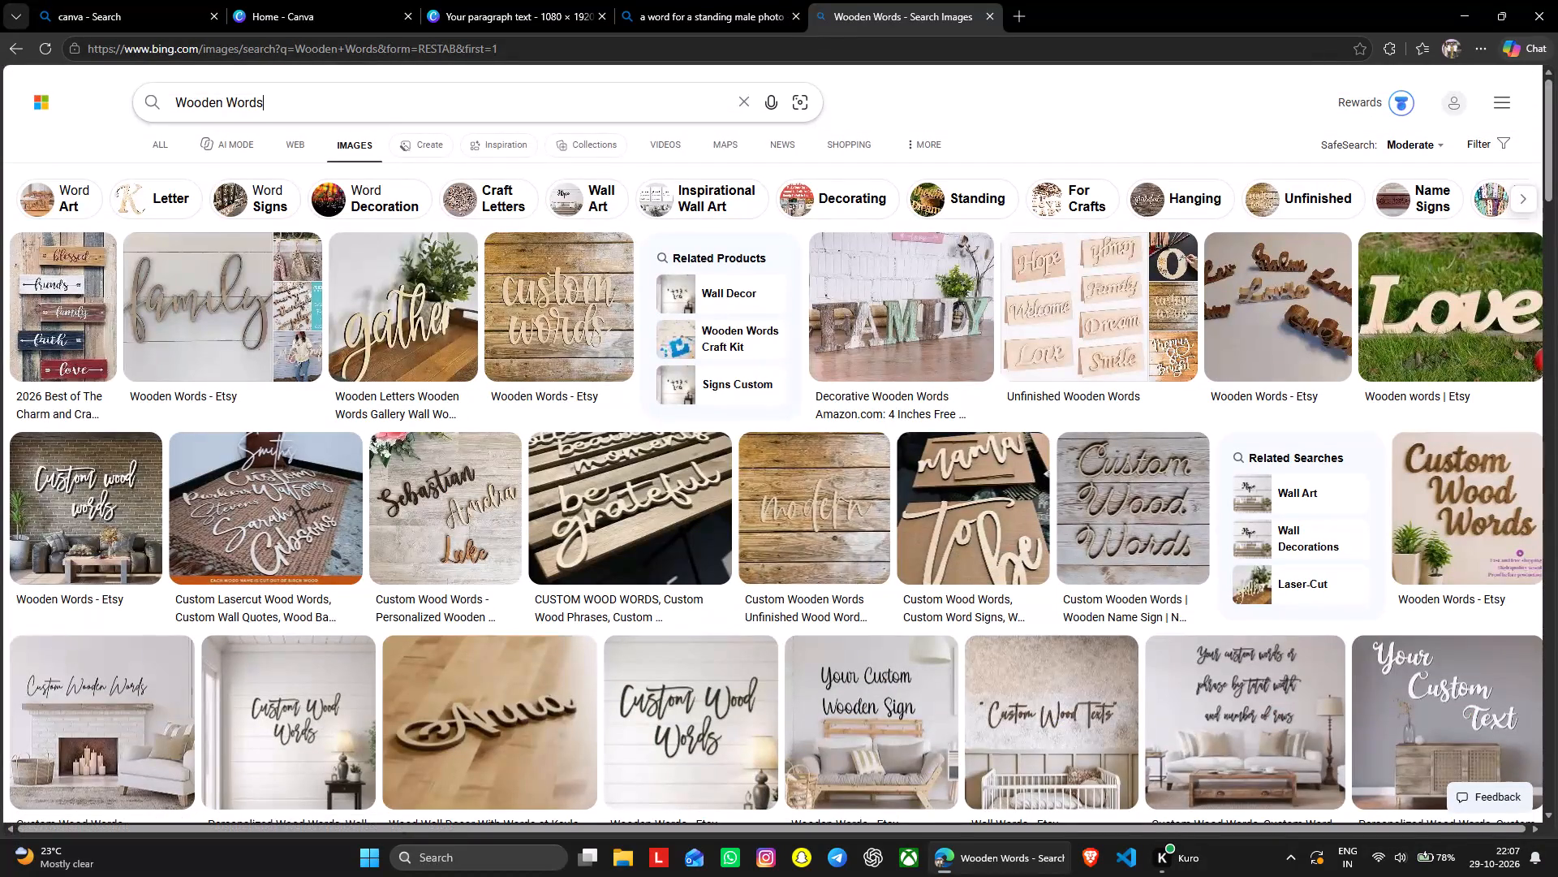
{"action": "left_click_drag", "start_coordinate": [407, 106], "coordinate": [159, 108]}
{"action": "left_click", "coordinate": [747, 109]}
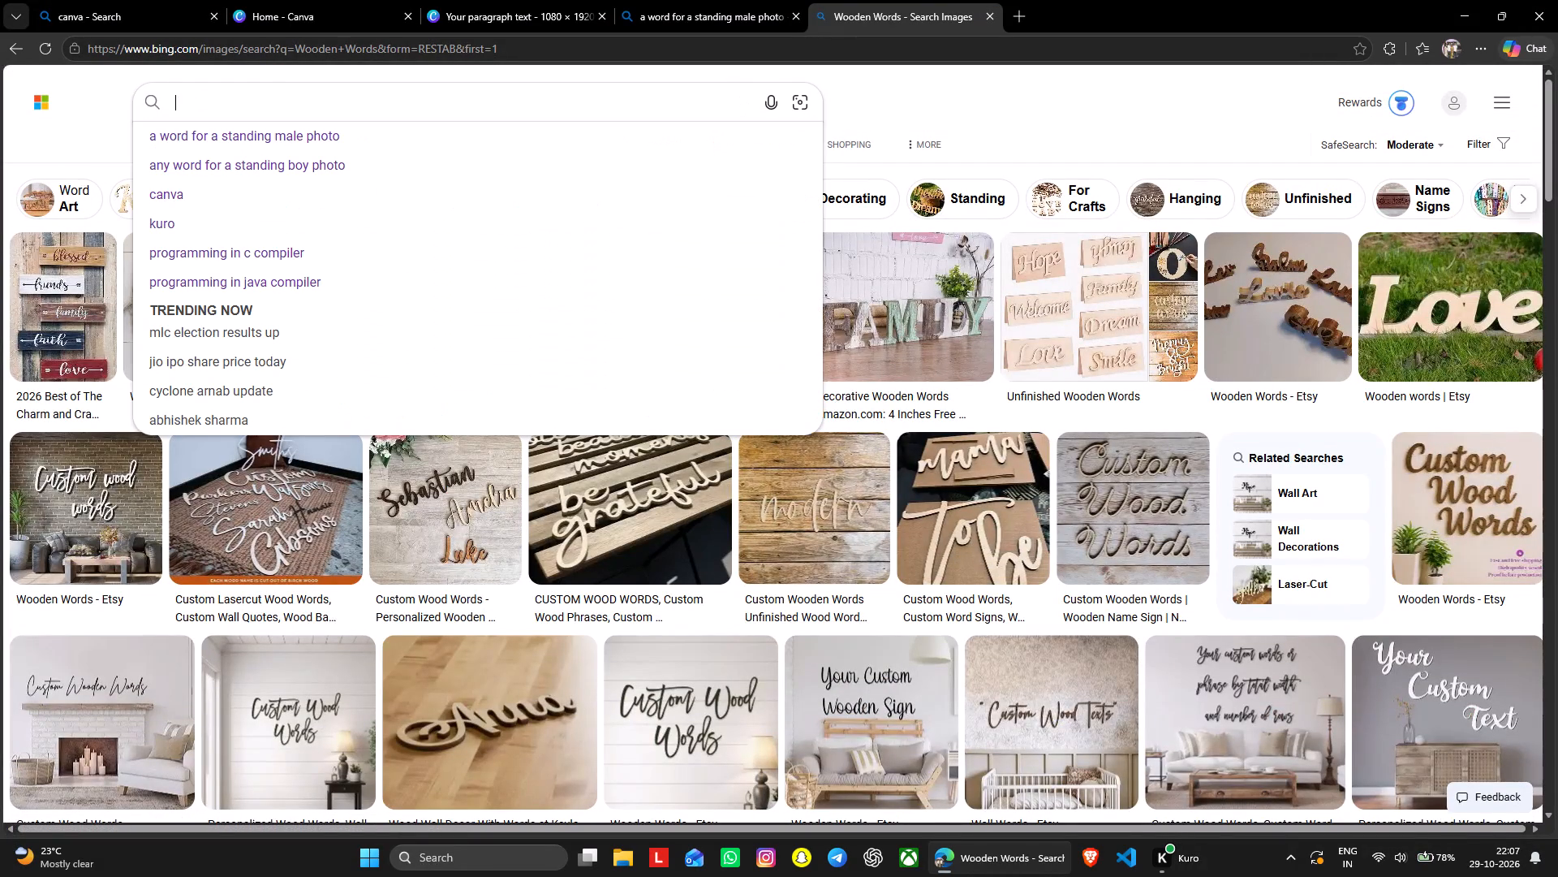
{"action": "left_click", "coordinate": [987, 21]}
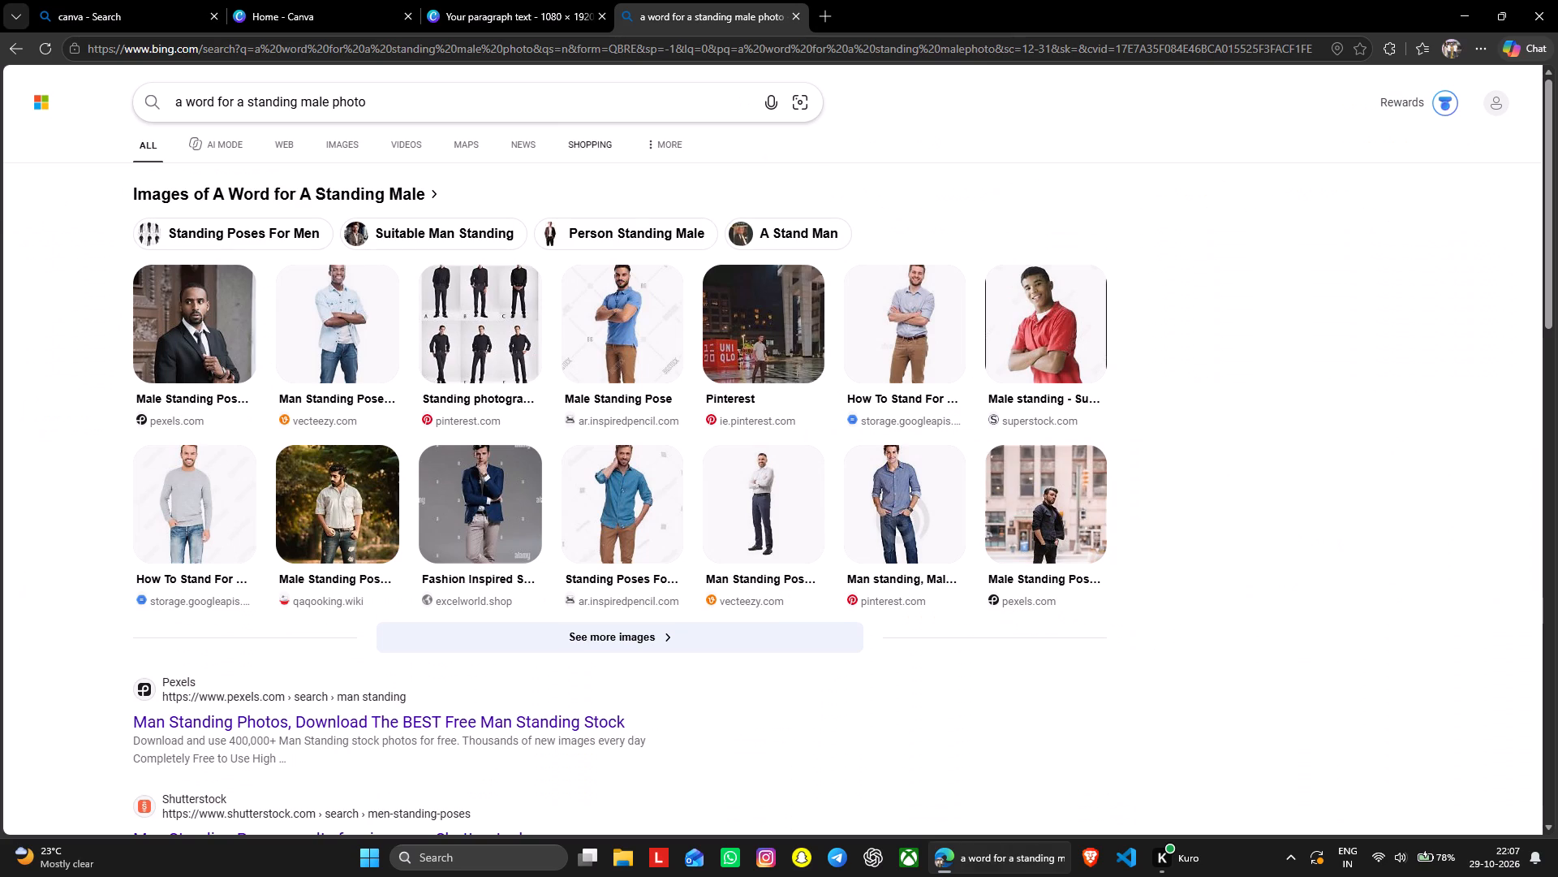
{"action": "left_click", "coordinate": [794, 16]}
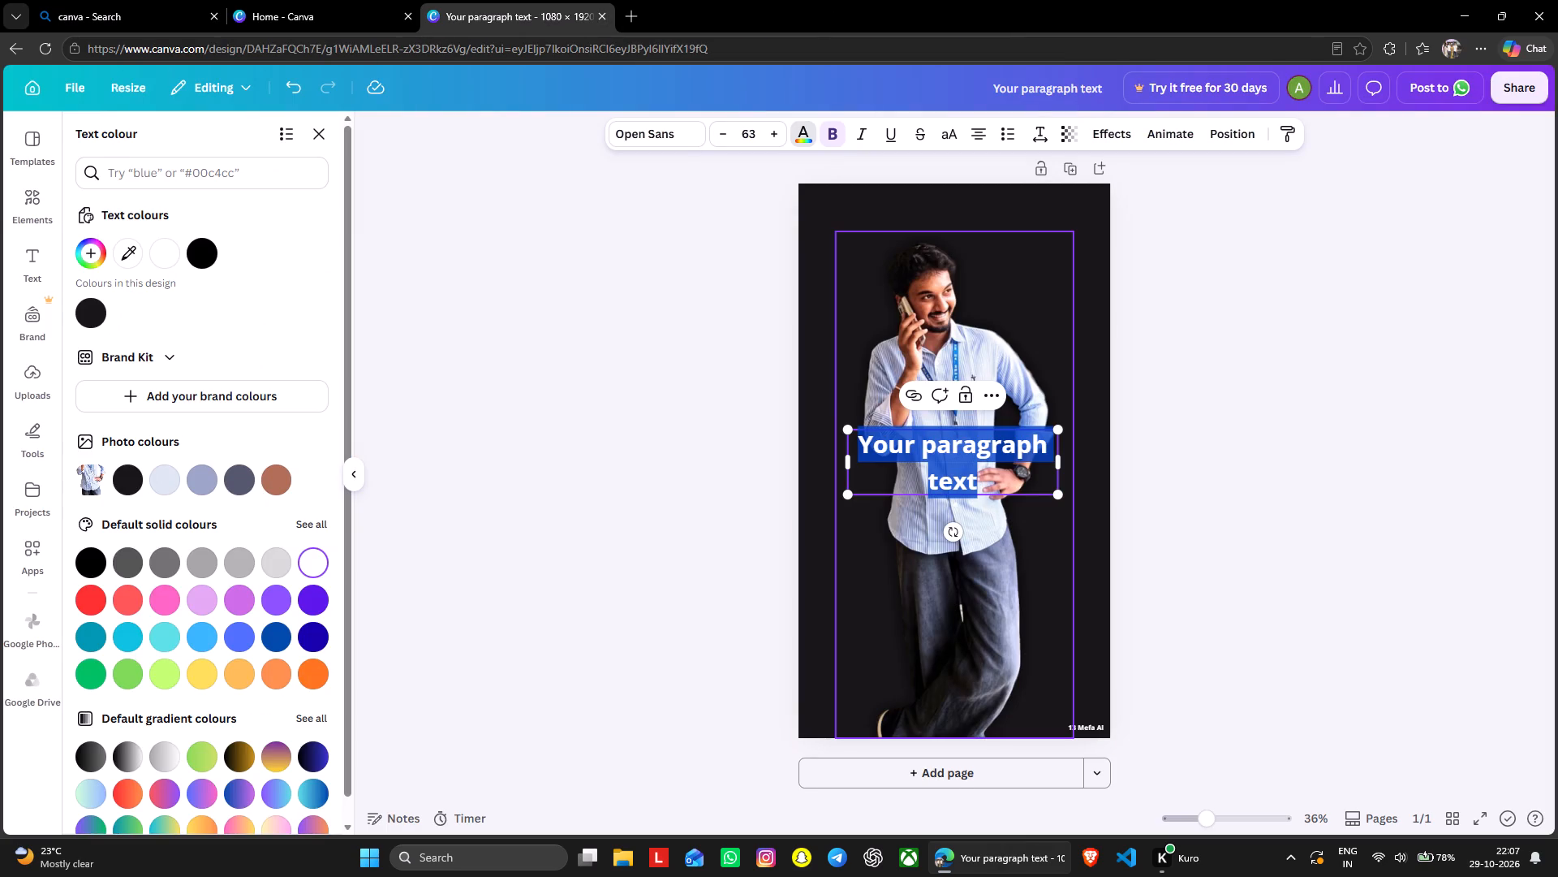
Try the Myst and Aero filters on the man's photo, and settle on the Fresco filter at intensity 32.
{"action": "left_click", "coordinate": [939, 330]}
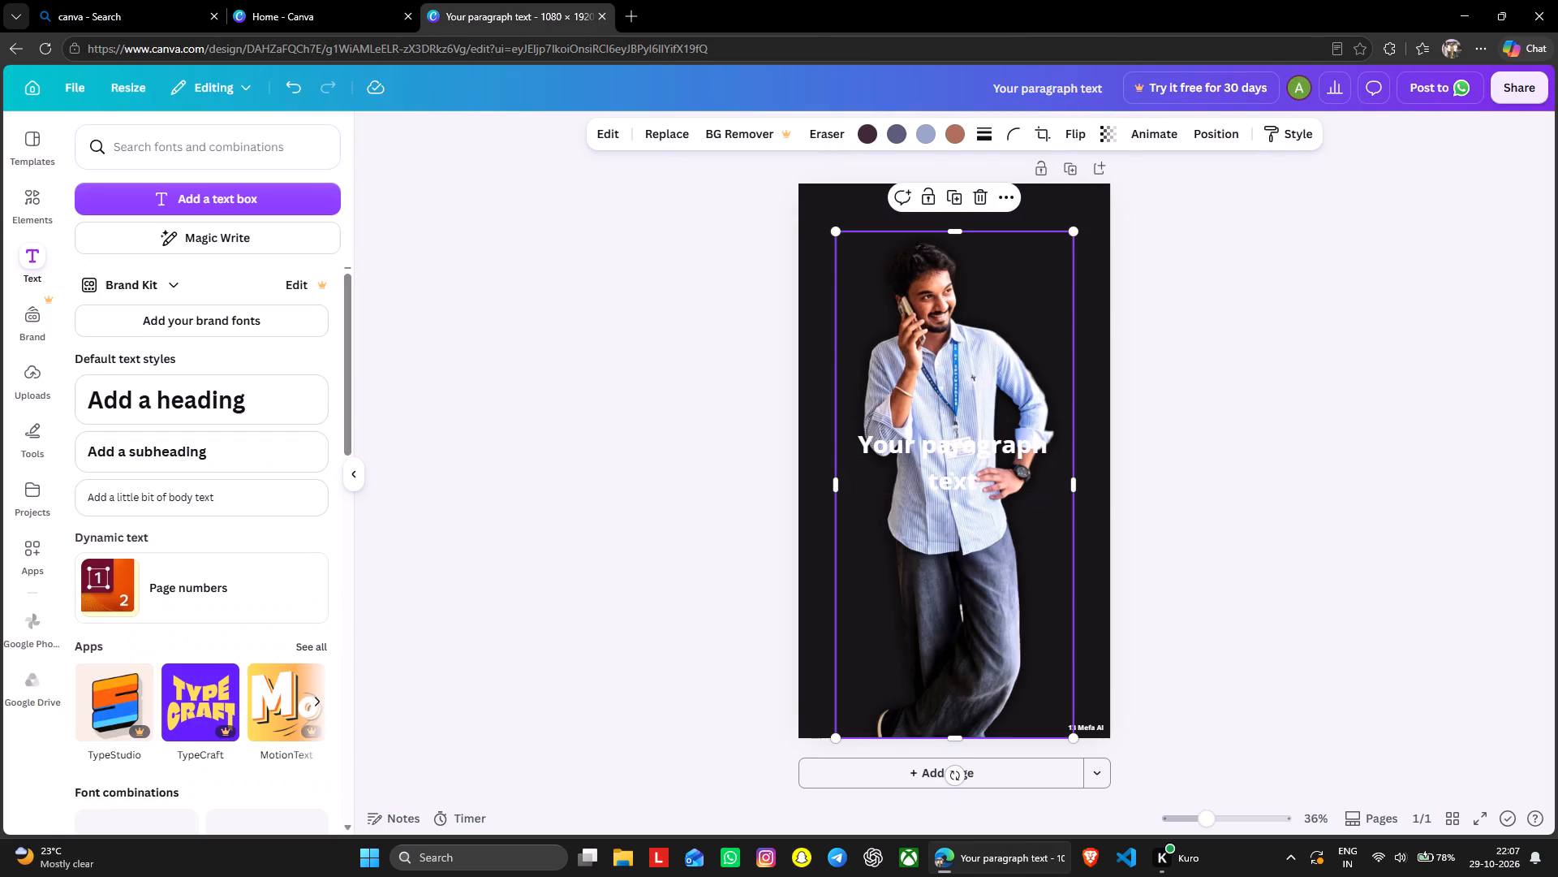
{"action": "left_click", "coordinate": [613, 138]}
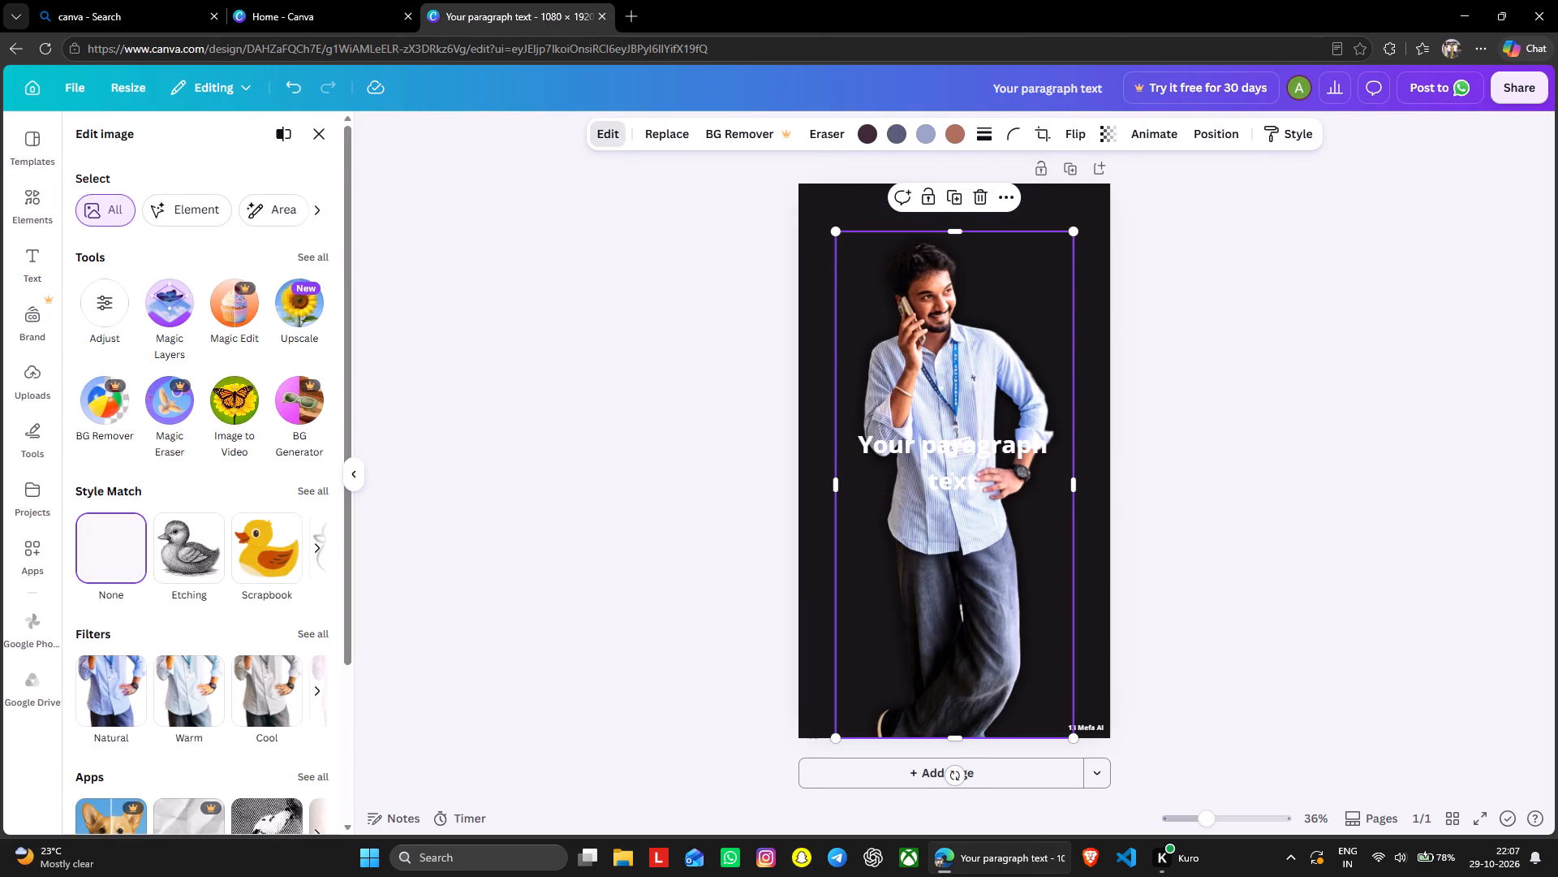
{"action": "left_click", "coordinate": [315, 630]}
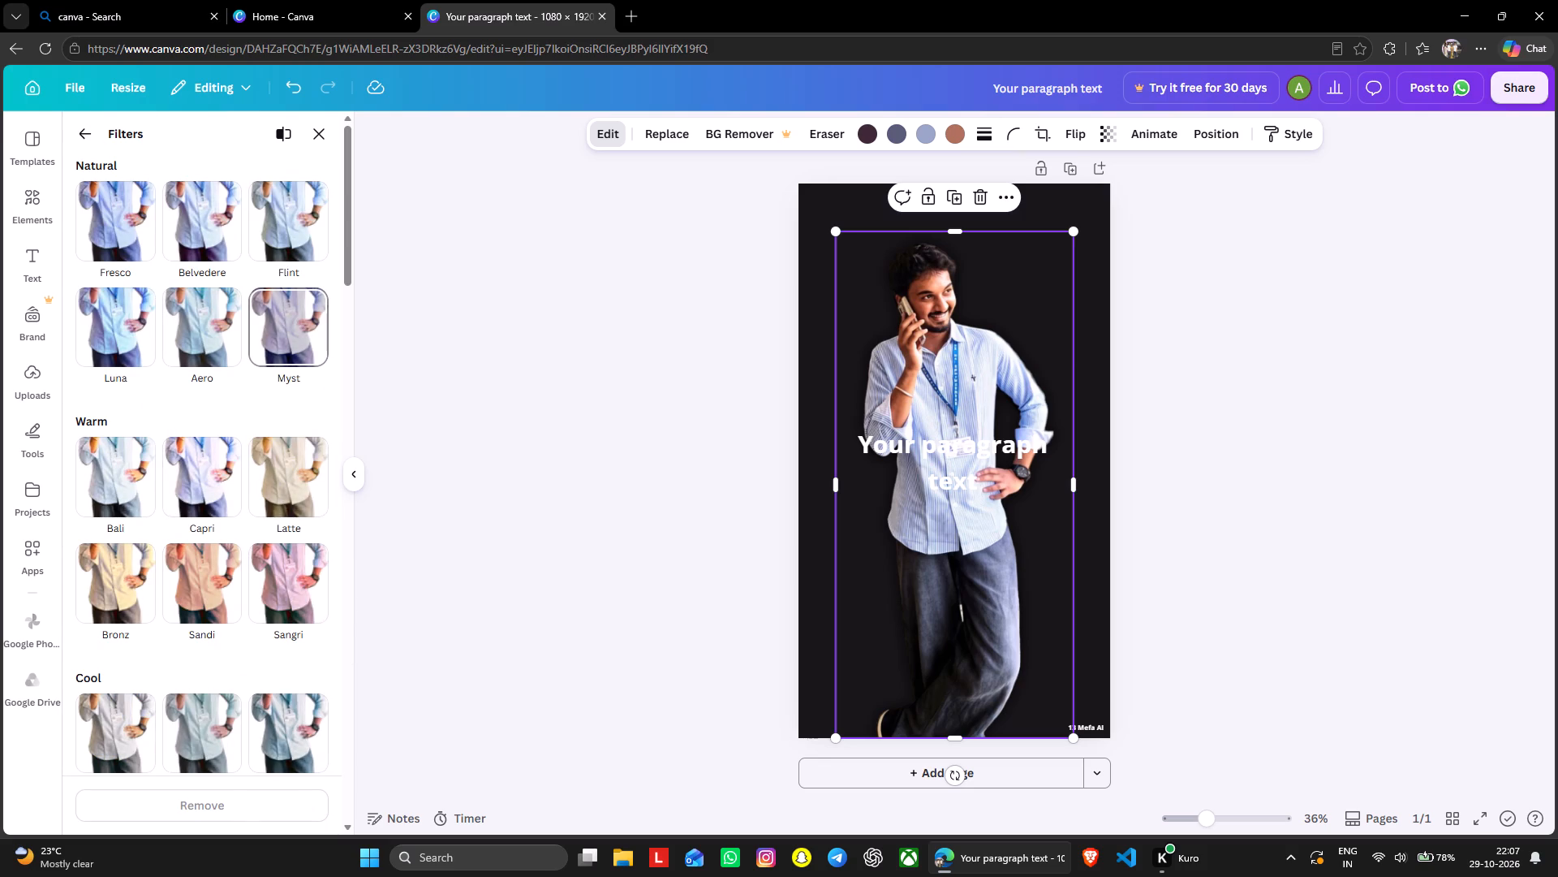
{"action": "left_click", "coordinate": [286, 335]}
{"action": "left_click", "coordinate": [192, 333]}
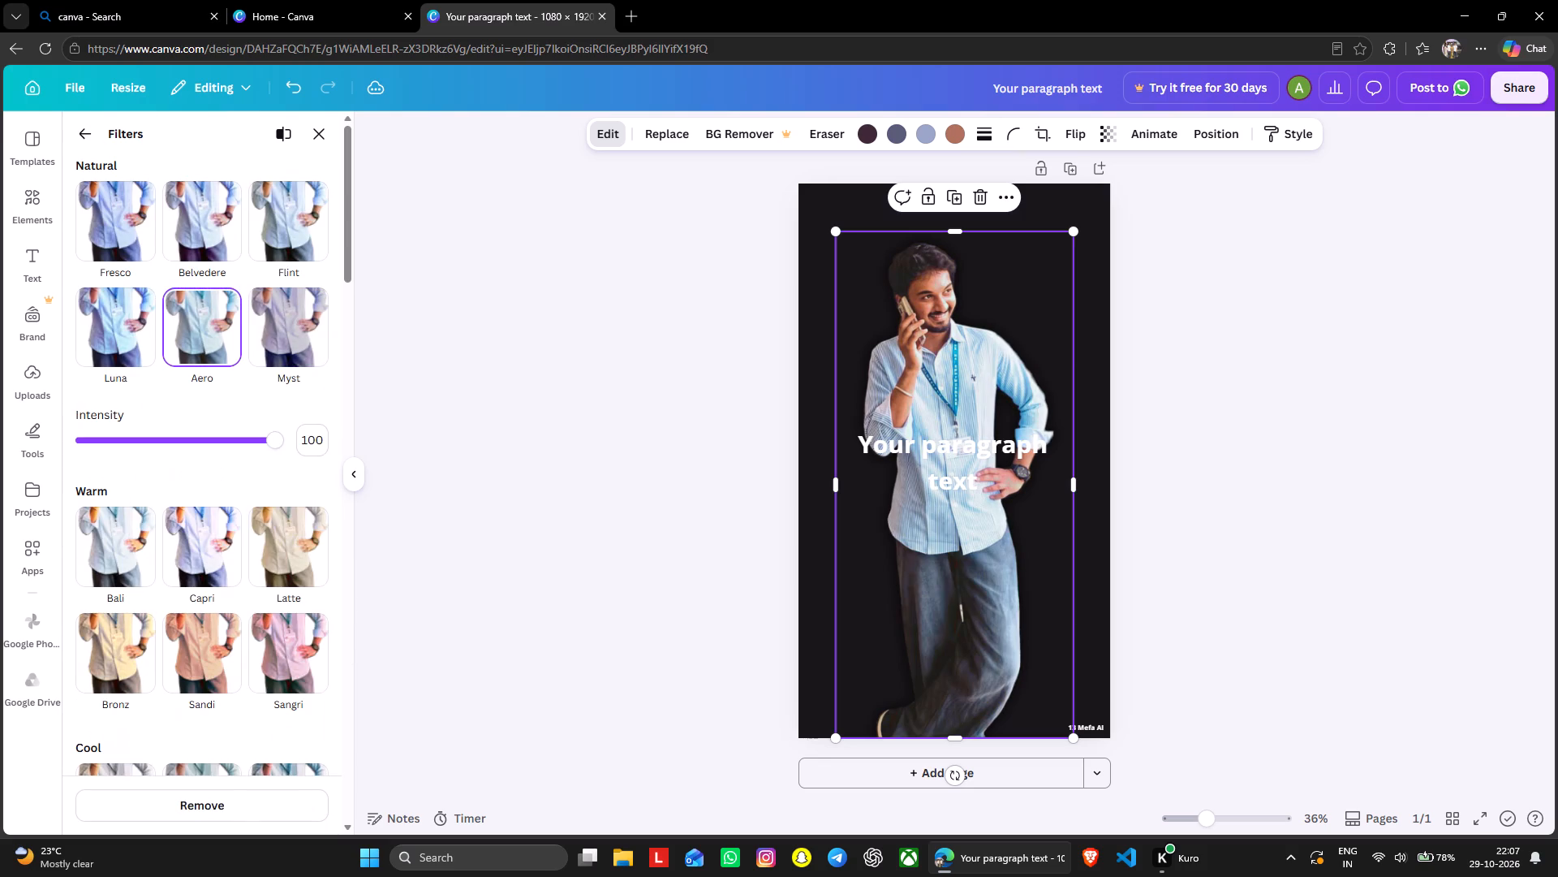
{"action": "left_click", "coordinate": [122, 240]}
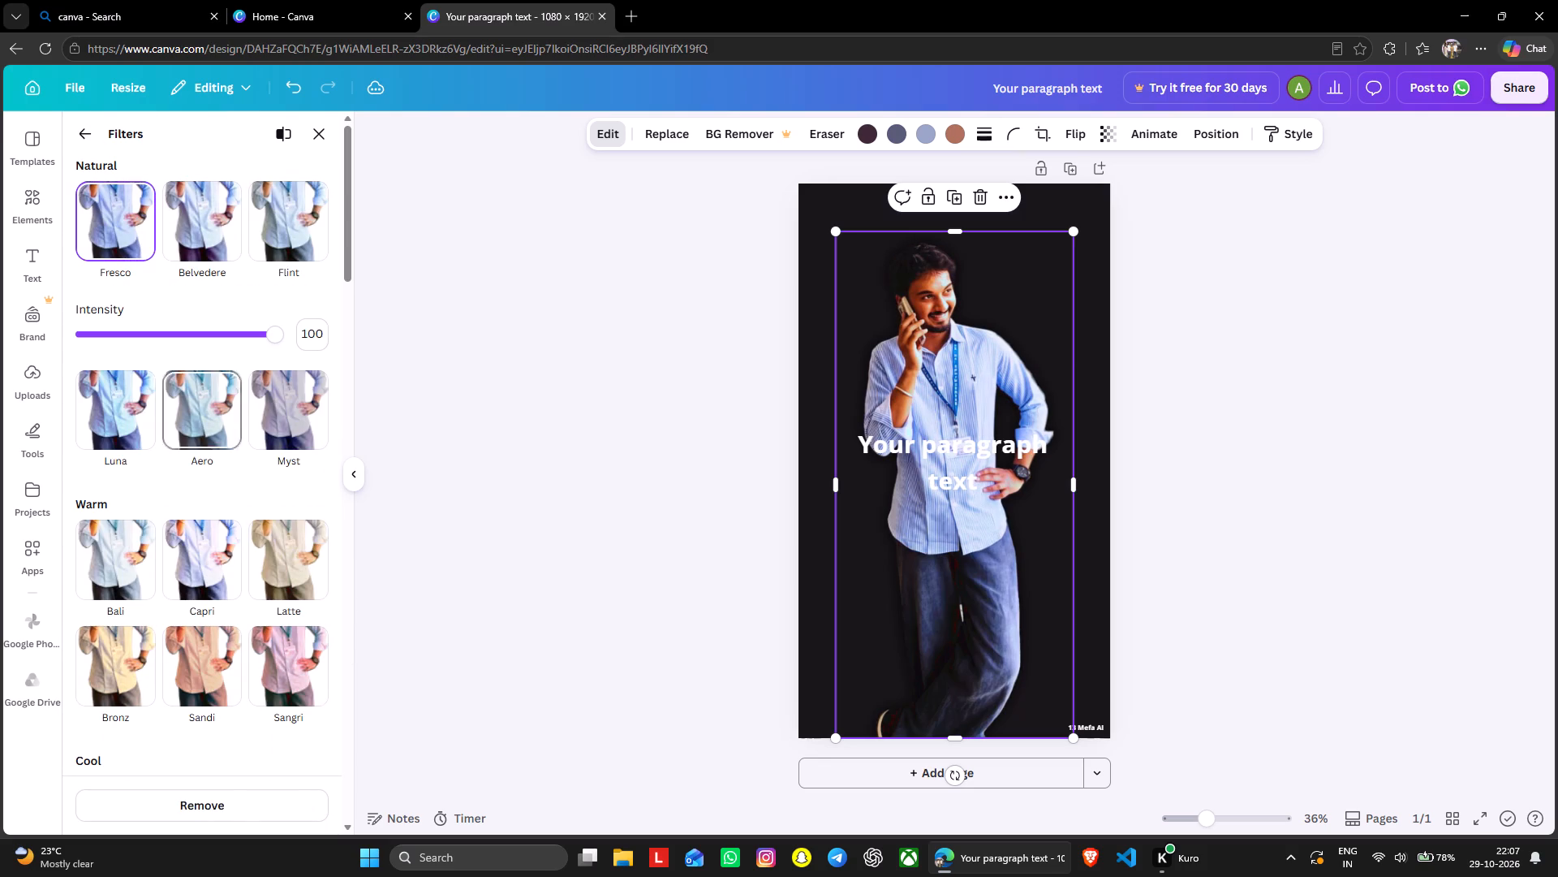
{"action": "left_click_drag", "start_coordinate": [277, 339], "coordinate": [248, 347]}
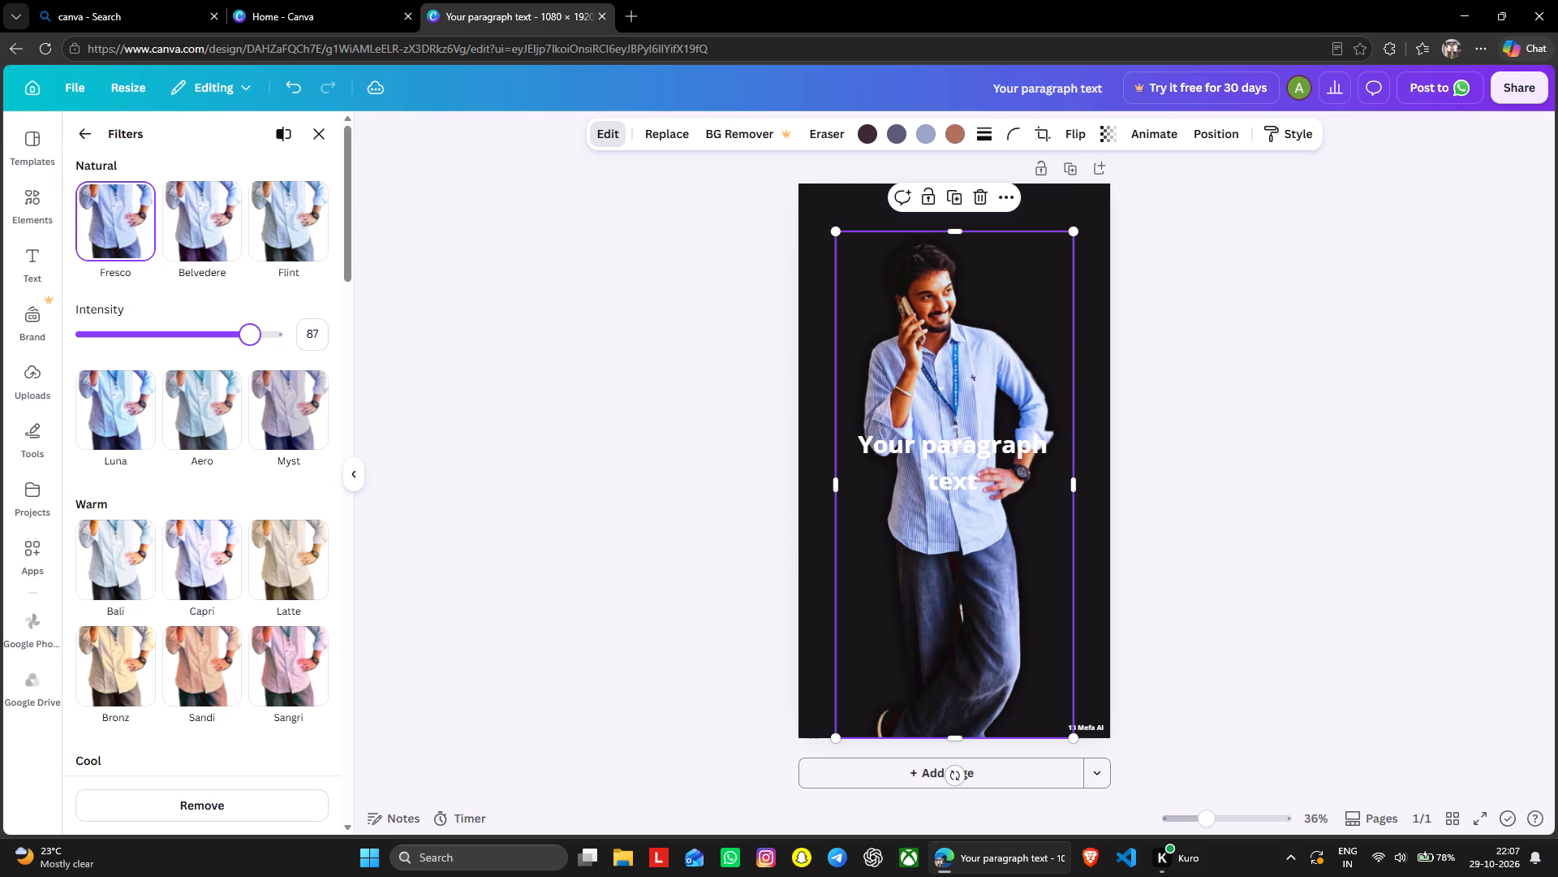
{"action": "left_click_drag", "start_coordinate": [248, 347], "coordinate": [146, 413]}
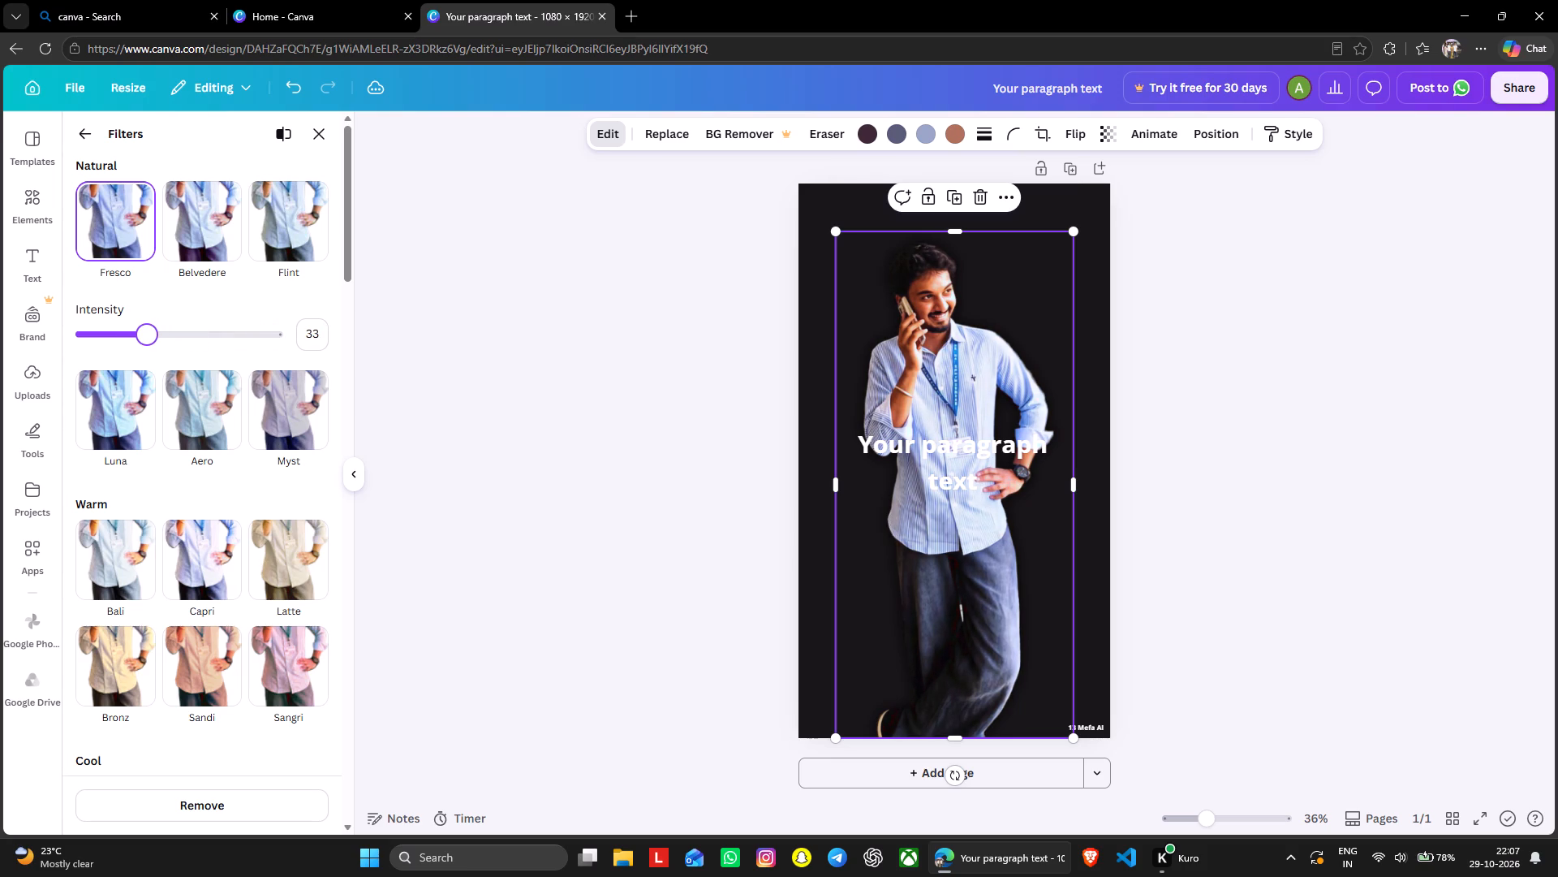
{"action": "left_click_drag", "start_coordinate": [146, 413], "coordinate": [144, 414]}
Look through the Cool and Vivid filters for the man's photo.
{"action": "scroll", "coordinate": [196, 458], "scroll_direction": "down", "scroll_amount": 2}
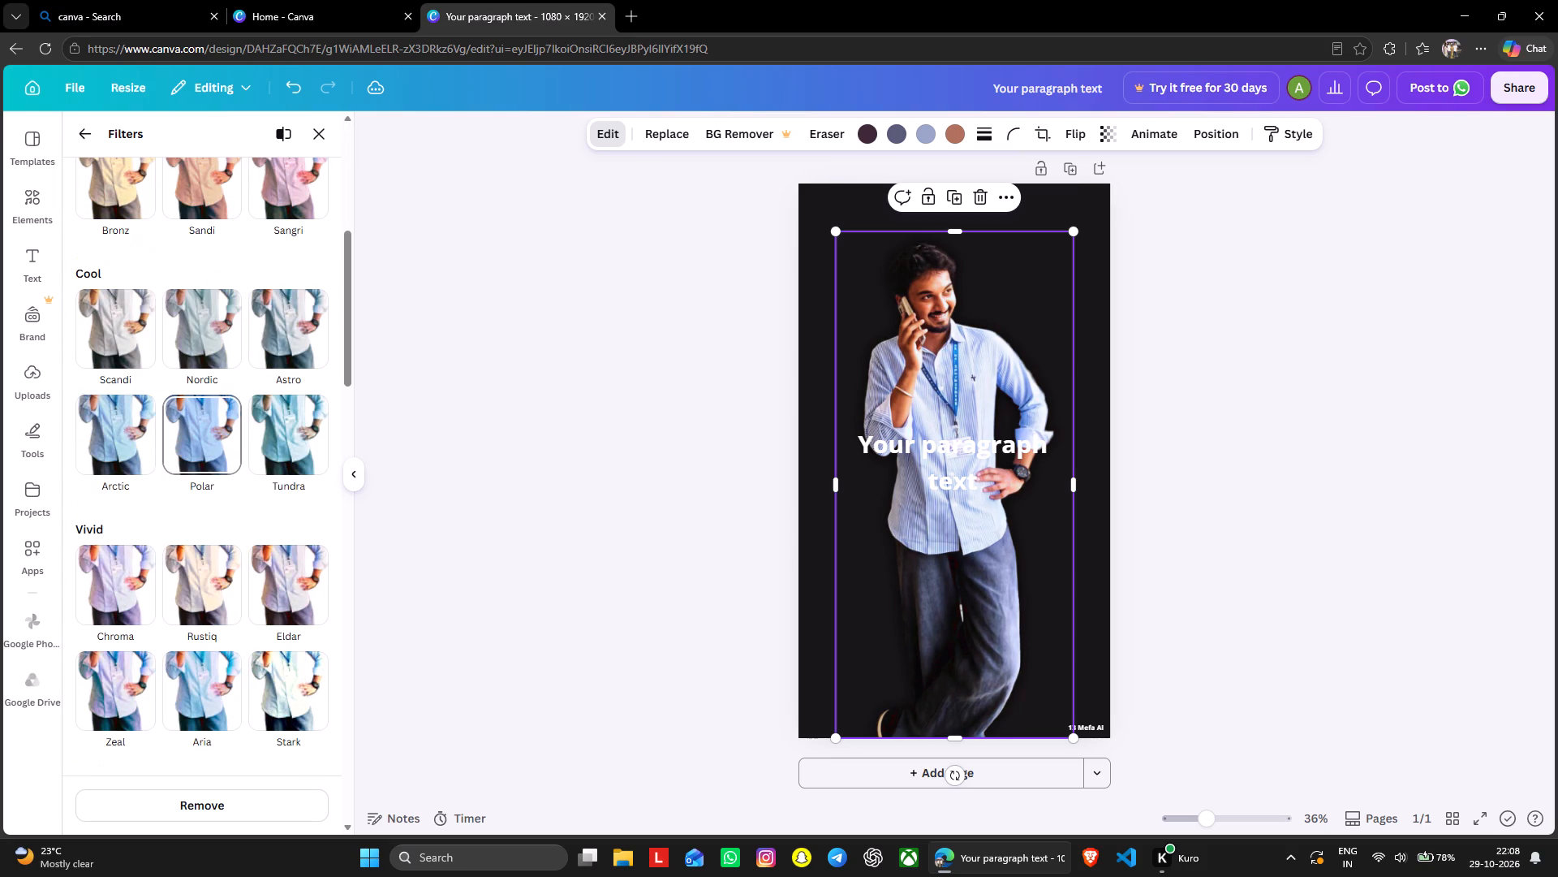
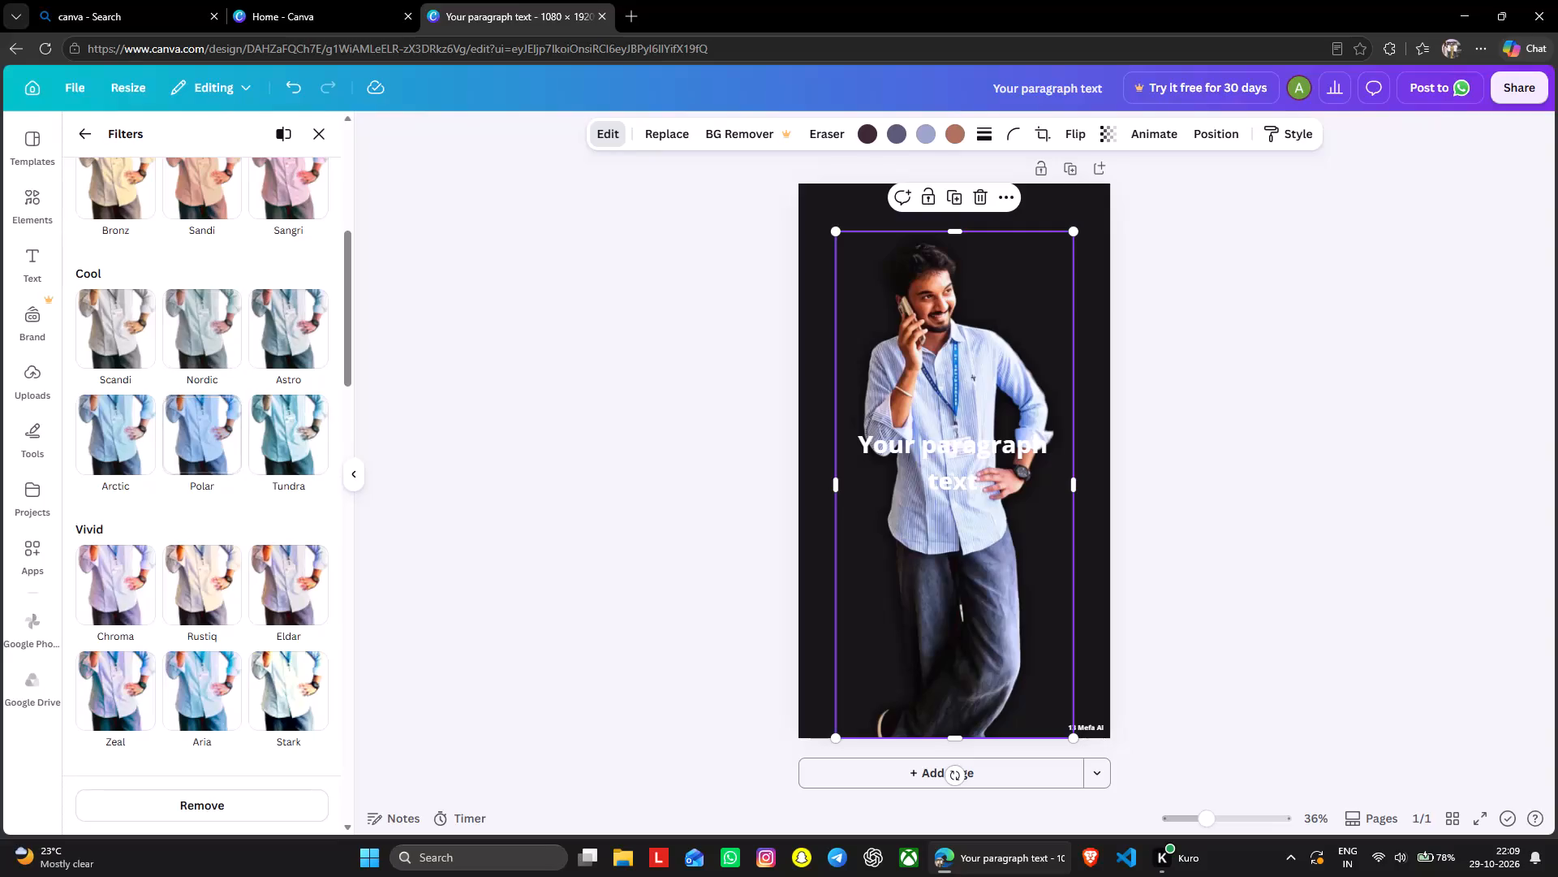
Replace the placeholder paragraph text over the man's photo with "untold".
{"action": "left_click", "coordinate": [898, 456]}
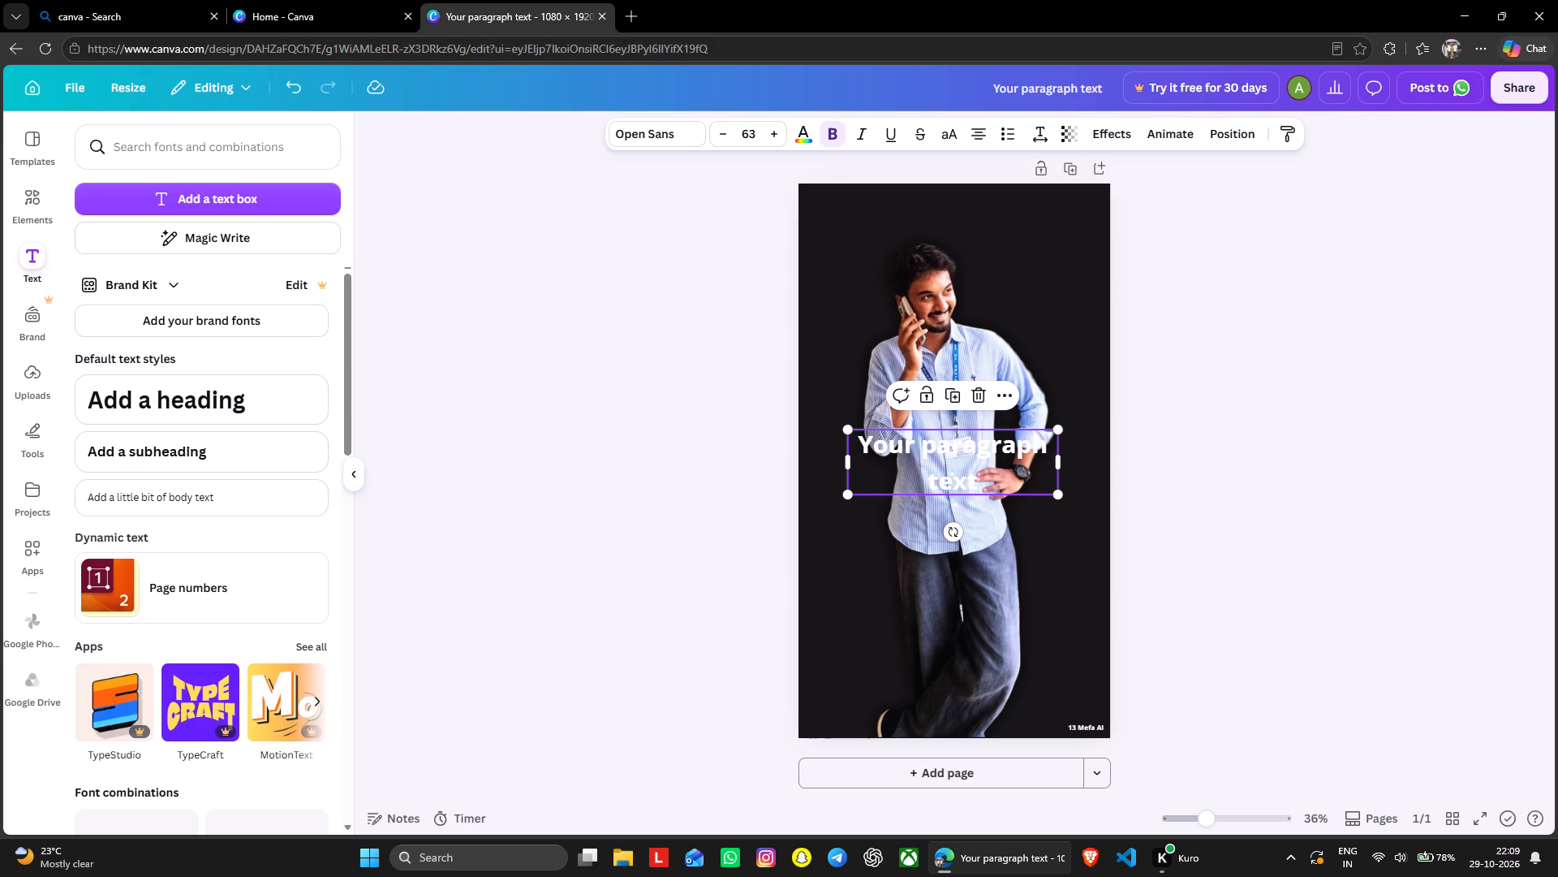
{"action": "left_click", "coordinate": [945, 455]}
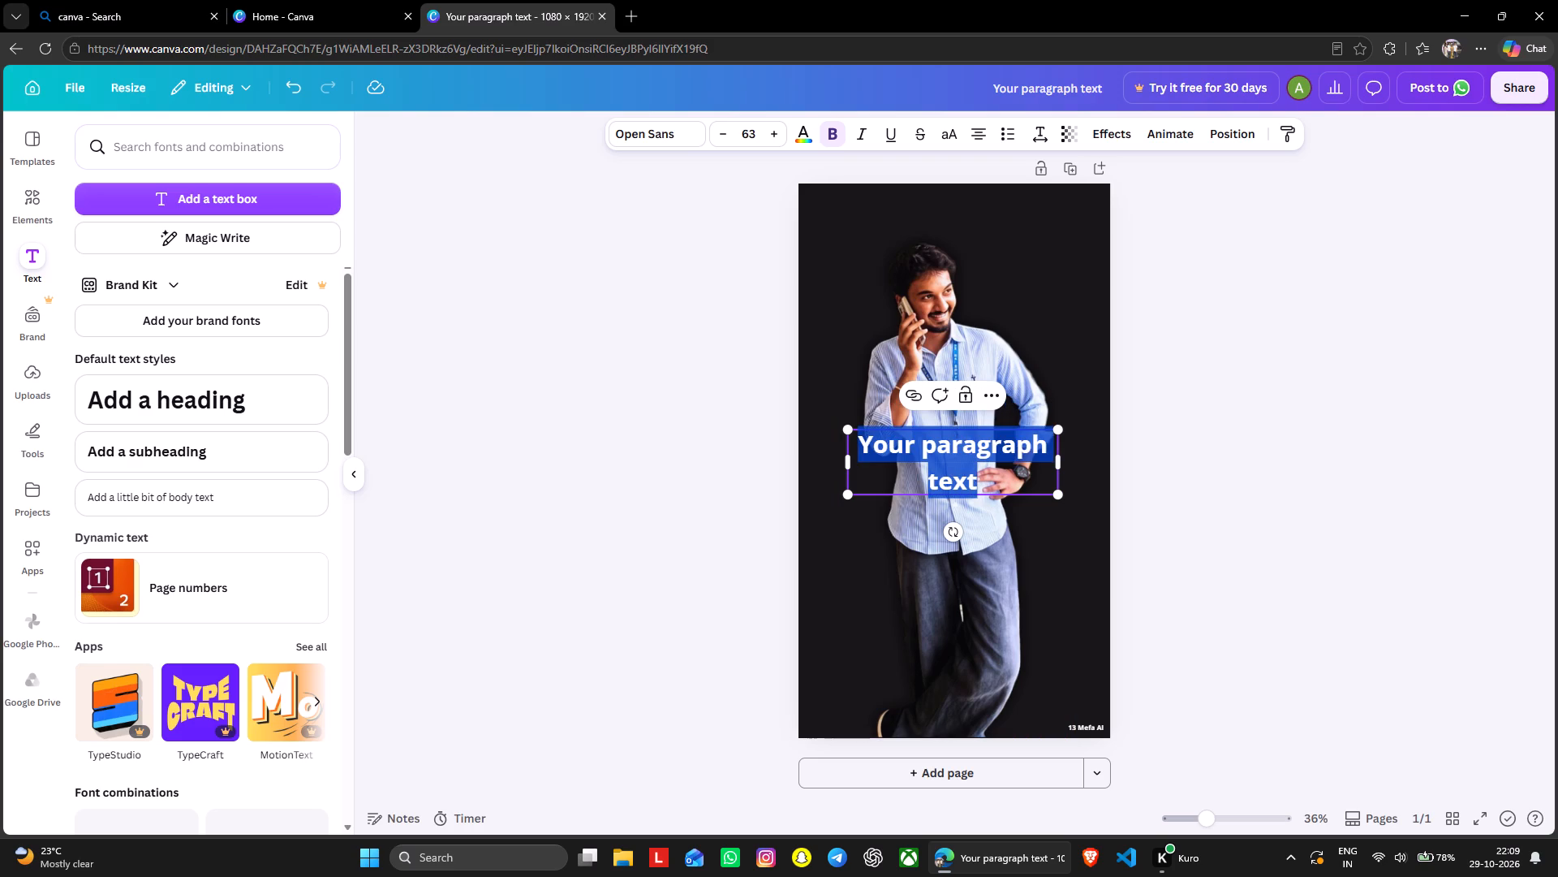
{"action": "type", "text": "untold"}
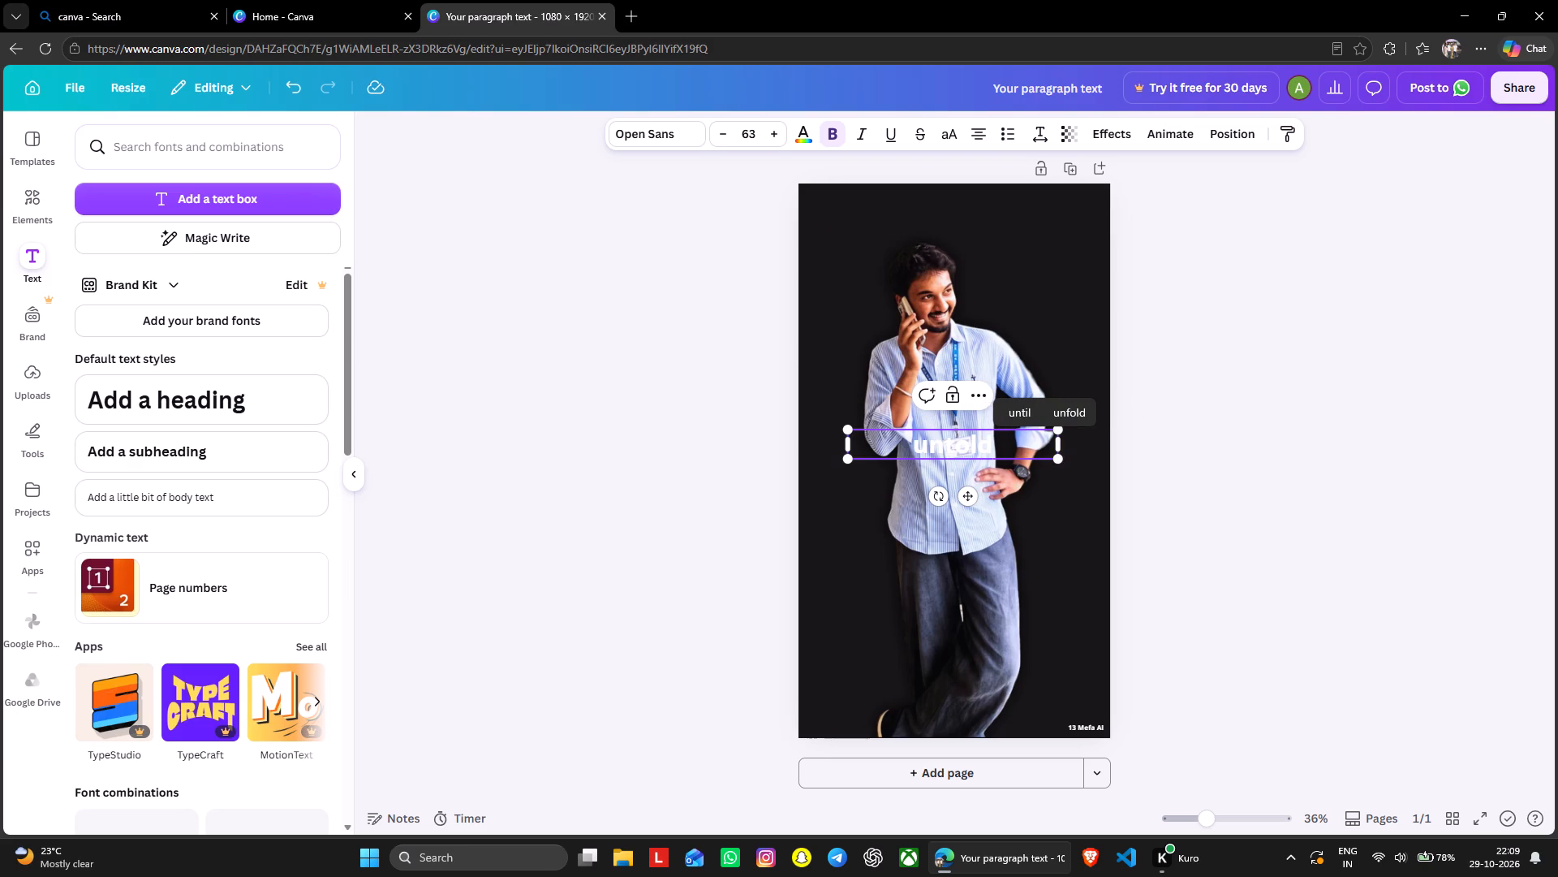
Enlarge the "untold" text to about size 165 and move it up across the man's chest.
{"action": "left_click_drag", "start_coordinate": [1058, 445], "coordinate": [953, 452]}
{"action": "left_click_drag", "start_coordinate": [953, 459], "coordinate": [1004, 491]}
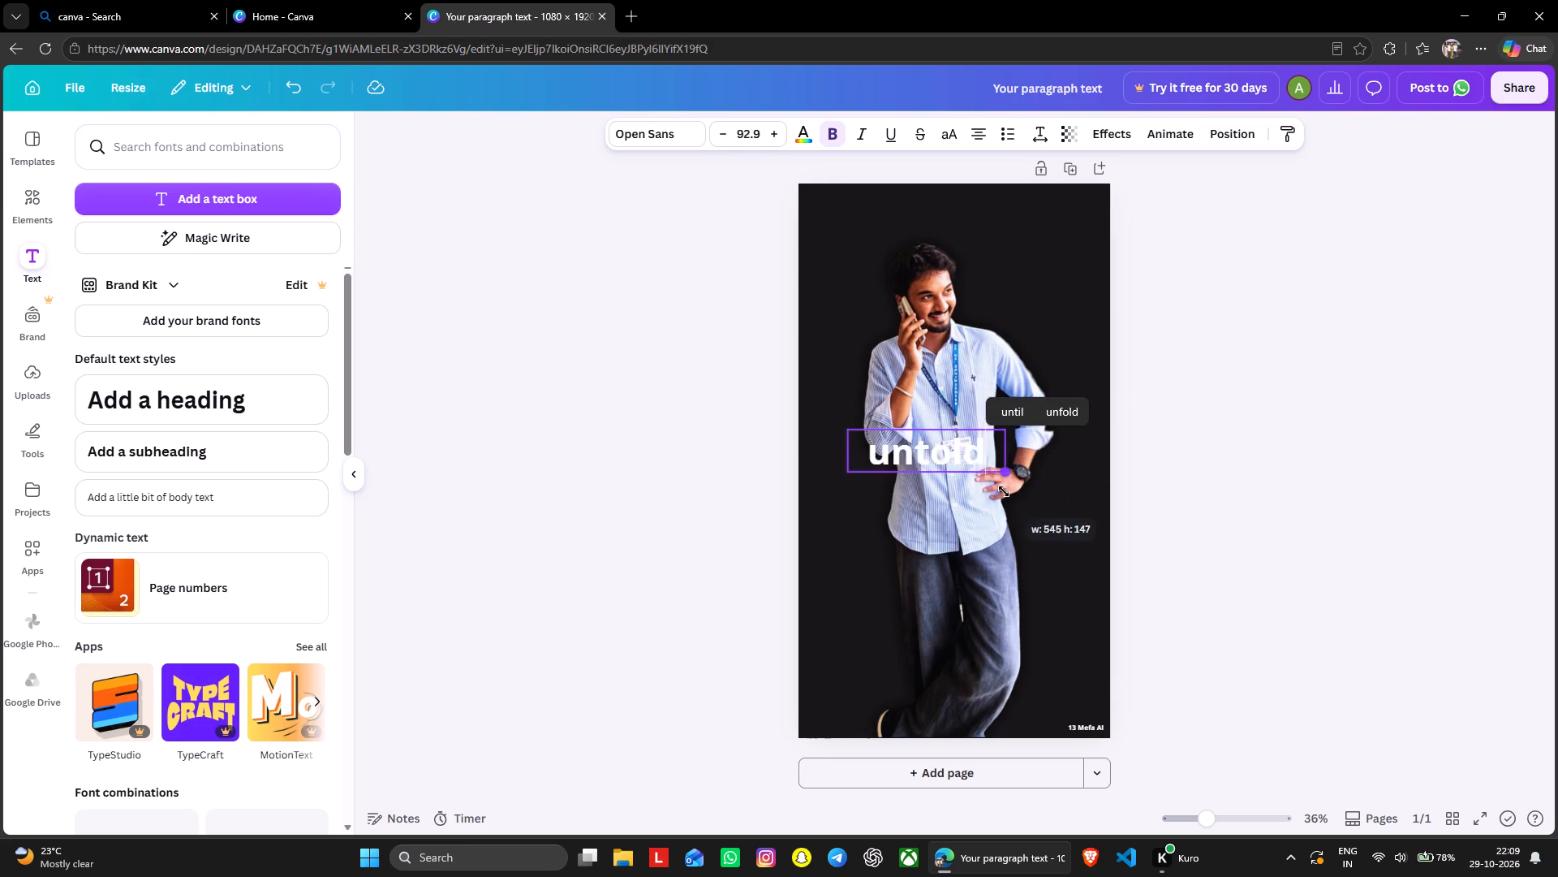
{"action": "left_click_drag", "start_coordinate": [1004, 491], "coordinate": [1065, 526]}
{"action": "left_click_drag", "start_coordinate": [971, 464], "coordinate": [970, 441]}
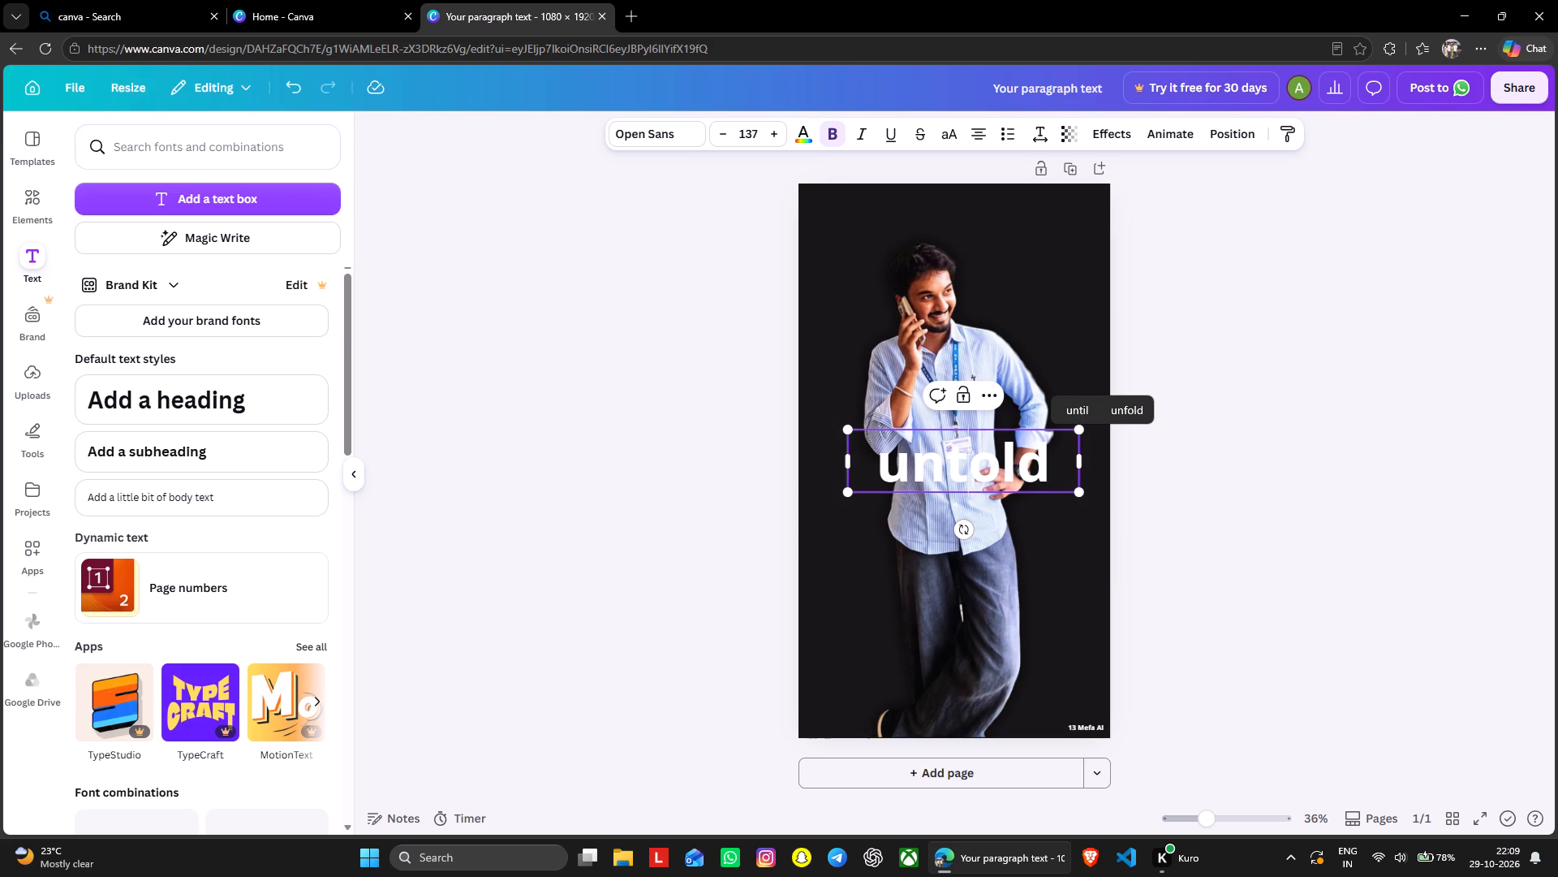
{"action": "left_click_drag", "start_coordinate": [970, 441], "coordinate": [969, 422]}
{"action": "left_click_drag", "start_coordinate": [984, 430], "coordinate": [972, 368]}
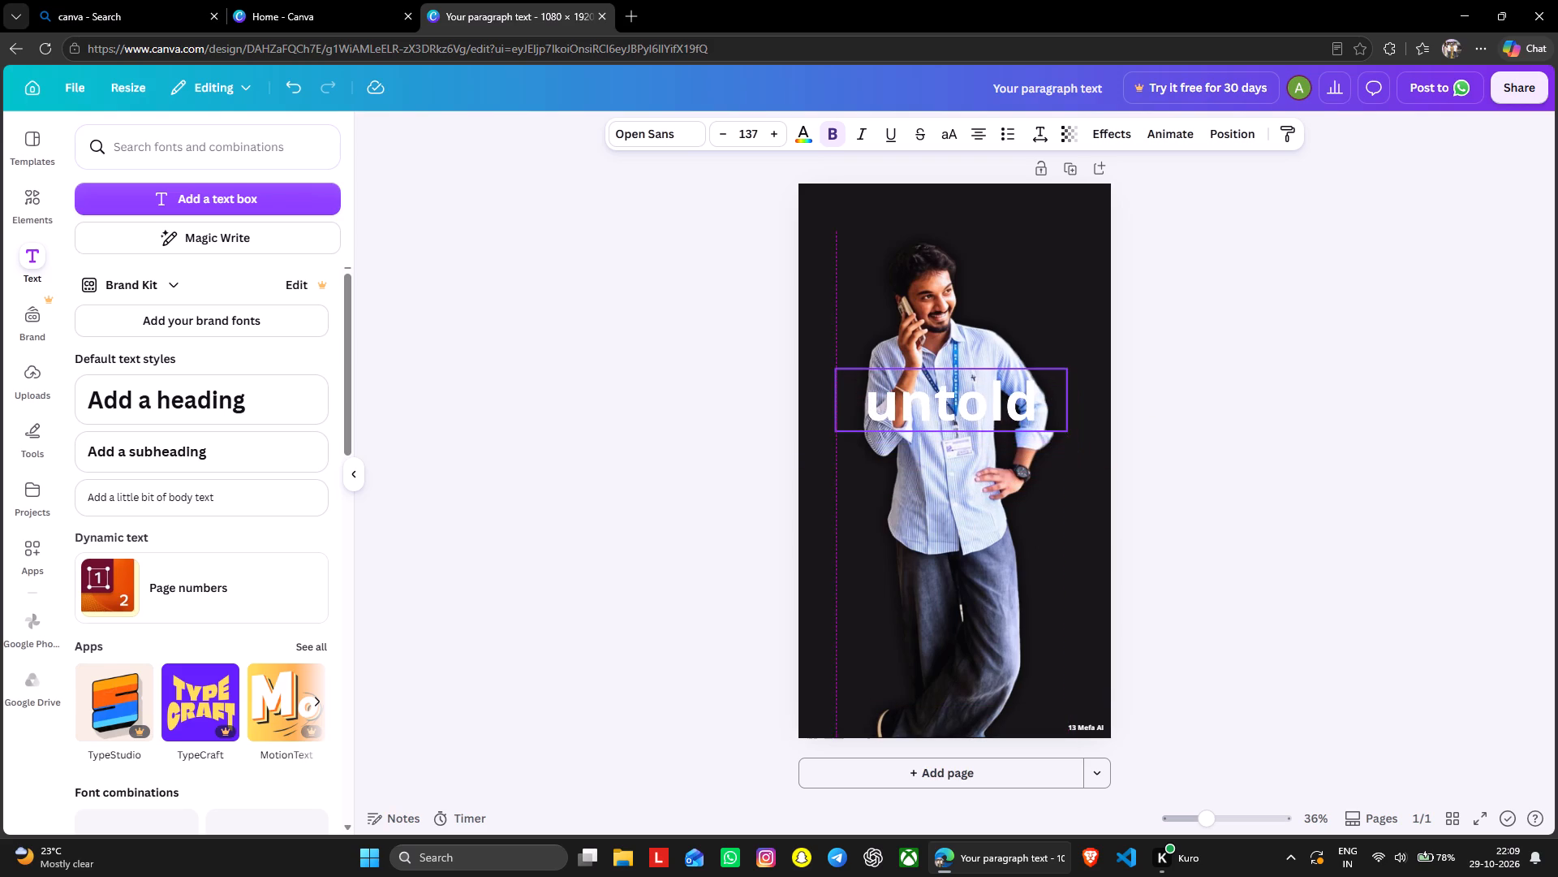
{"action": "left_click_drag", "start_coordinate": [972, 368], "coordinate": [972, 367]}
{"action": "left_click_drag", "start_coordinate": [1065, 427], "coordinate": [1089, 450]}
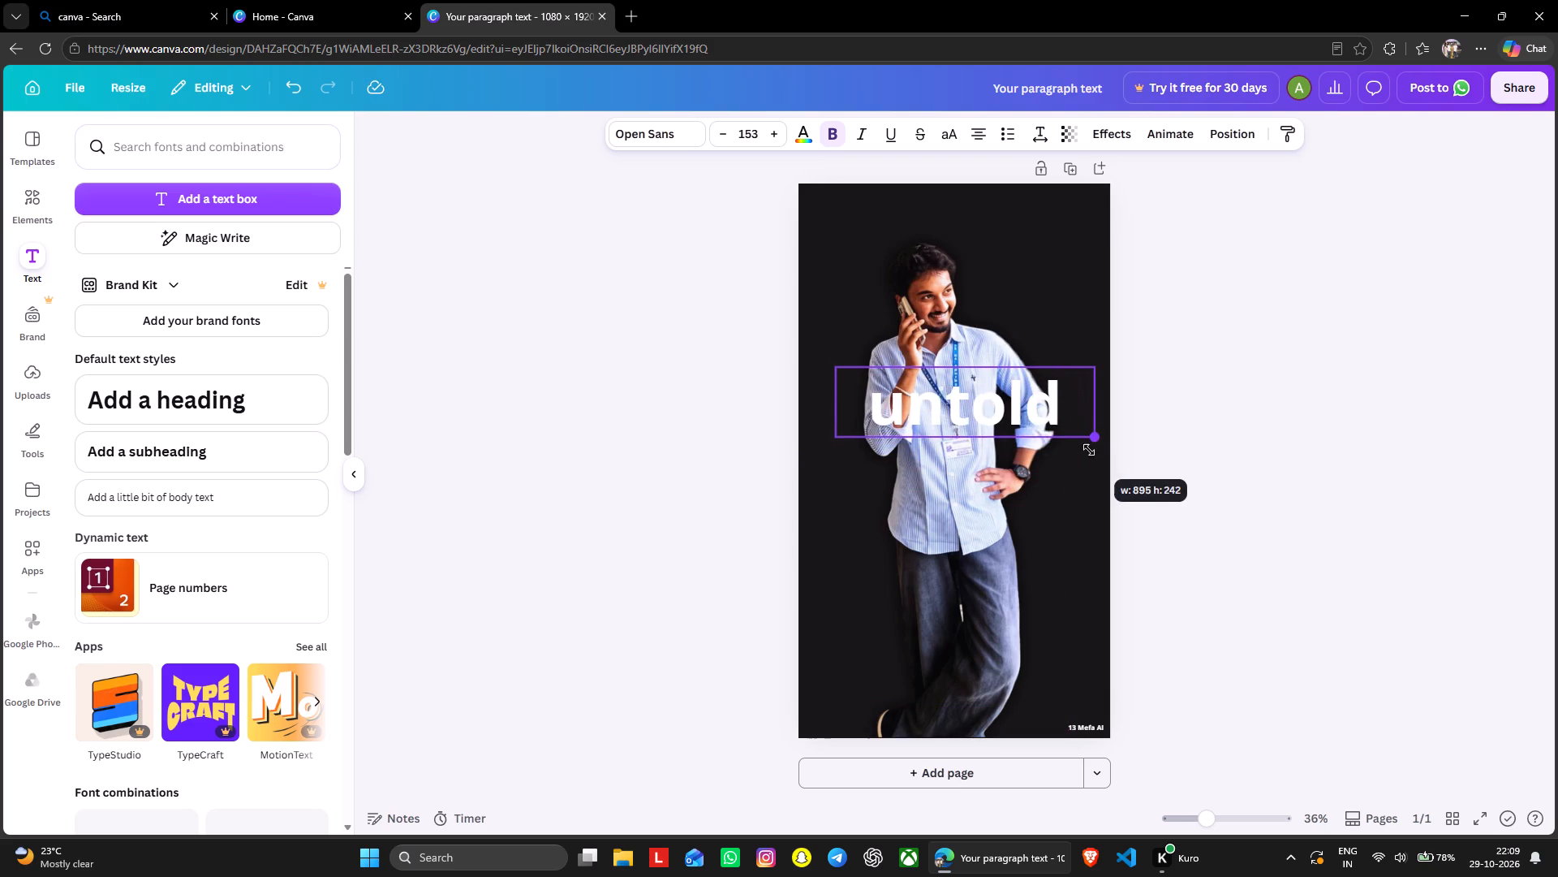
{"action": "left_click_drag", "start_coordinate": [1089, 450], "coordinate": [1107, 467]}
Narrow the "untold" text box, shift it back over the man's chest, and scale the text up to about size 179.
{"action": "left_click", "coordinate": [837, 407]}
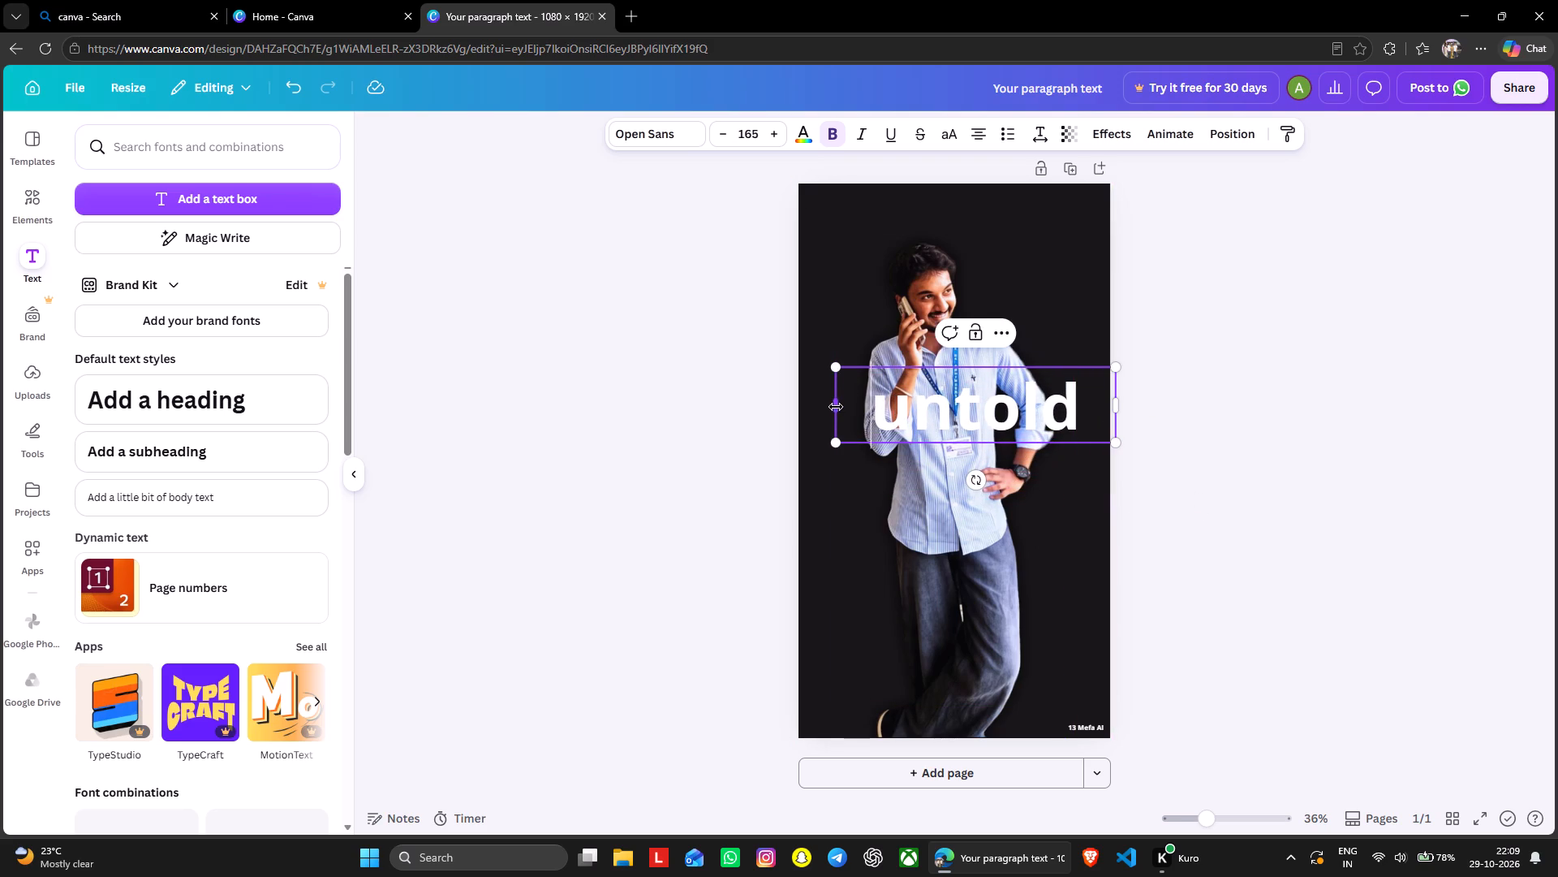
{"action": "left_click_drag", "start_coordinate": [836, 407], "coordinate": [879, 407]}
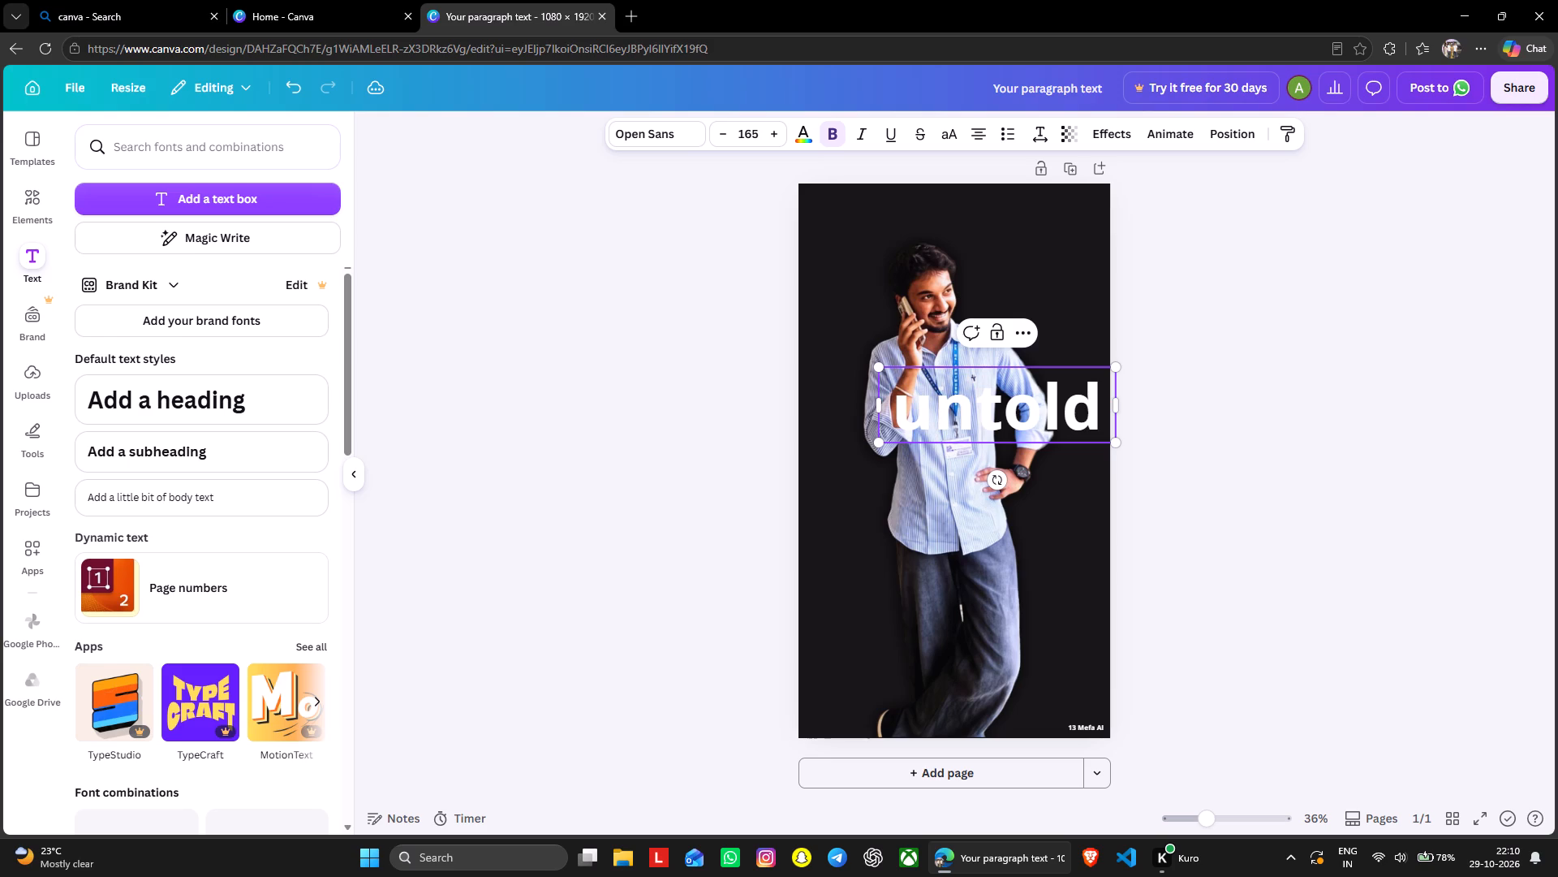
{"action": "left_click_drag", "start_coordinate": [999, 363], "coordinate": [954, 363]}
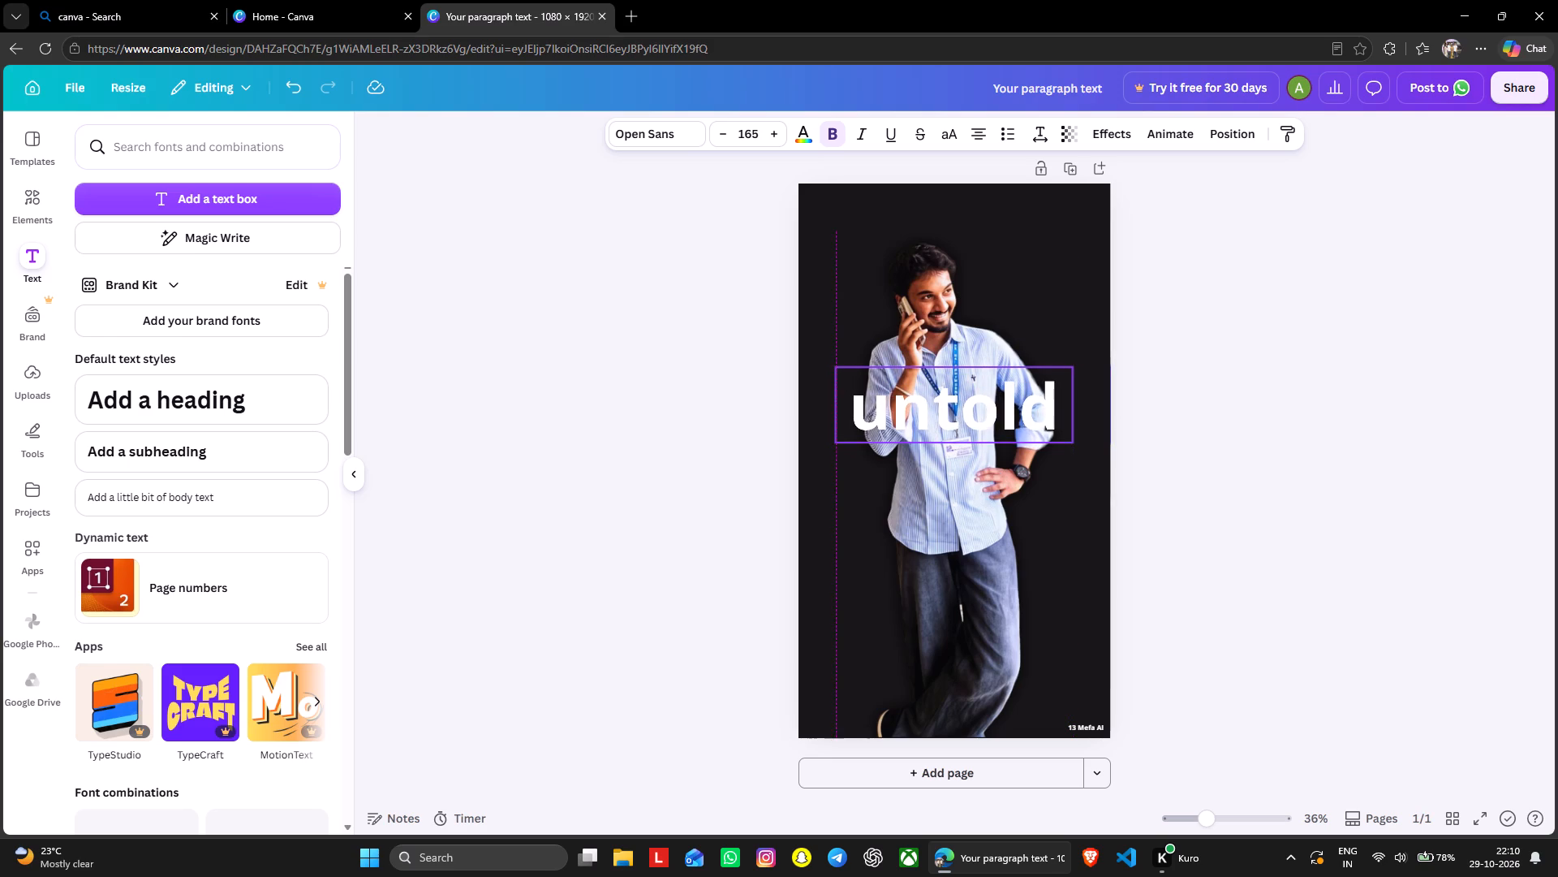
{"action": "left_click_drag", "start_coordinate": [954, 363], "coordinate": [953, 356]}
{"action": "left_click_drag", "start_coordinate": [1071, 434], "coordinate": [1082, 444]}
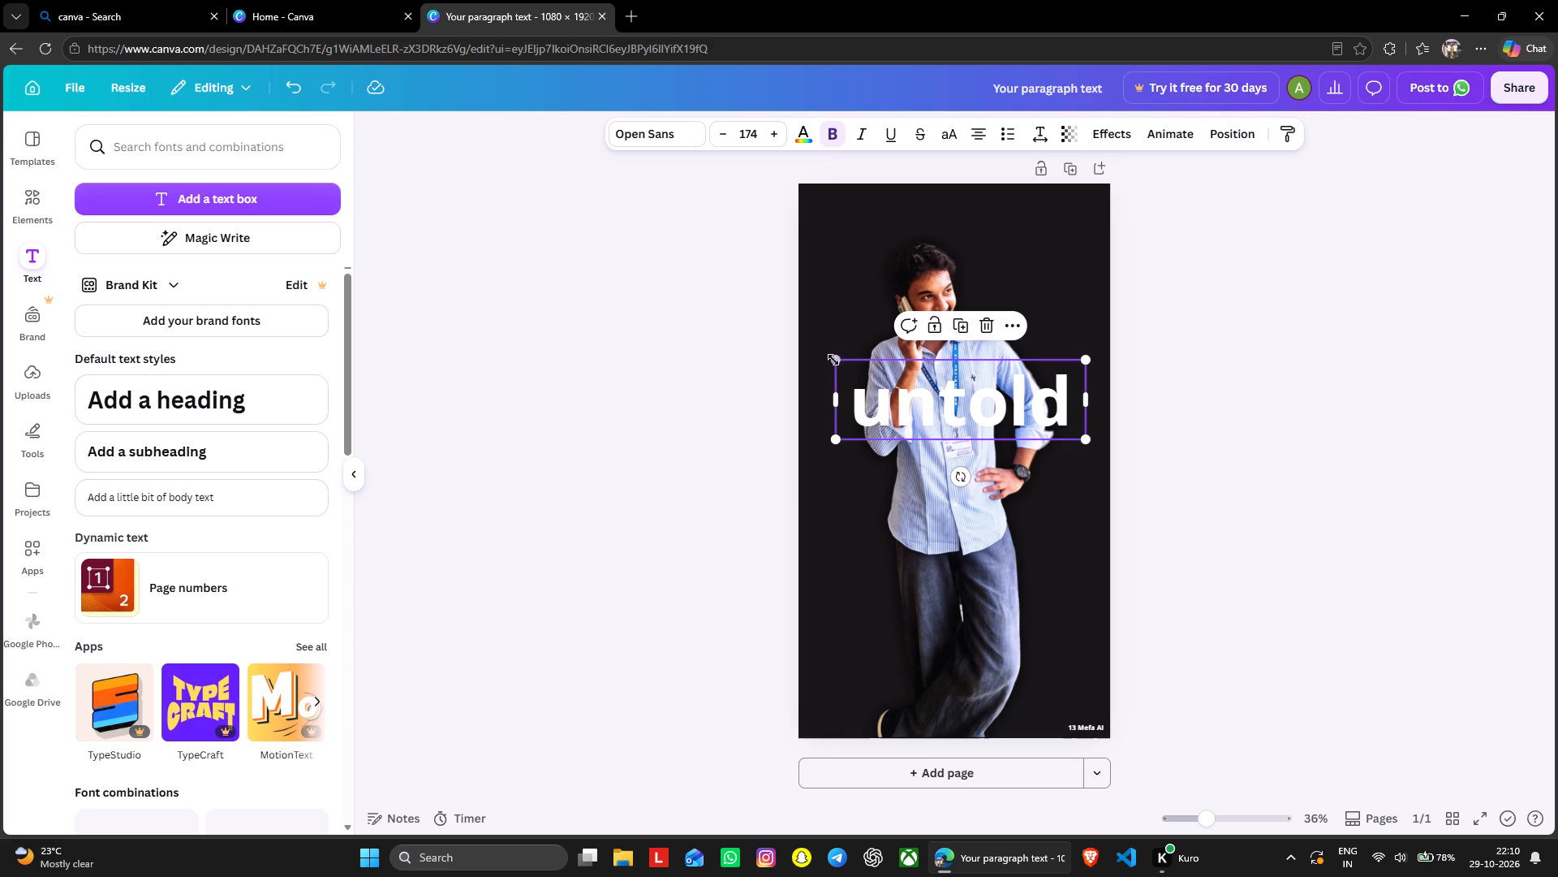
{"action": "left_click", "coordinate": [833, 361]}
Set the "untold" text in uppercase and widen its box to about 1,057 so the word fits on one line.
{"action": "double_click", "coordinate": [925, 420]}
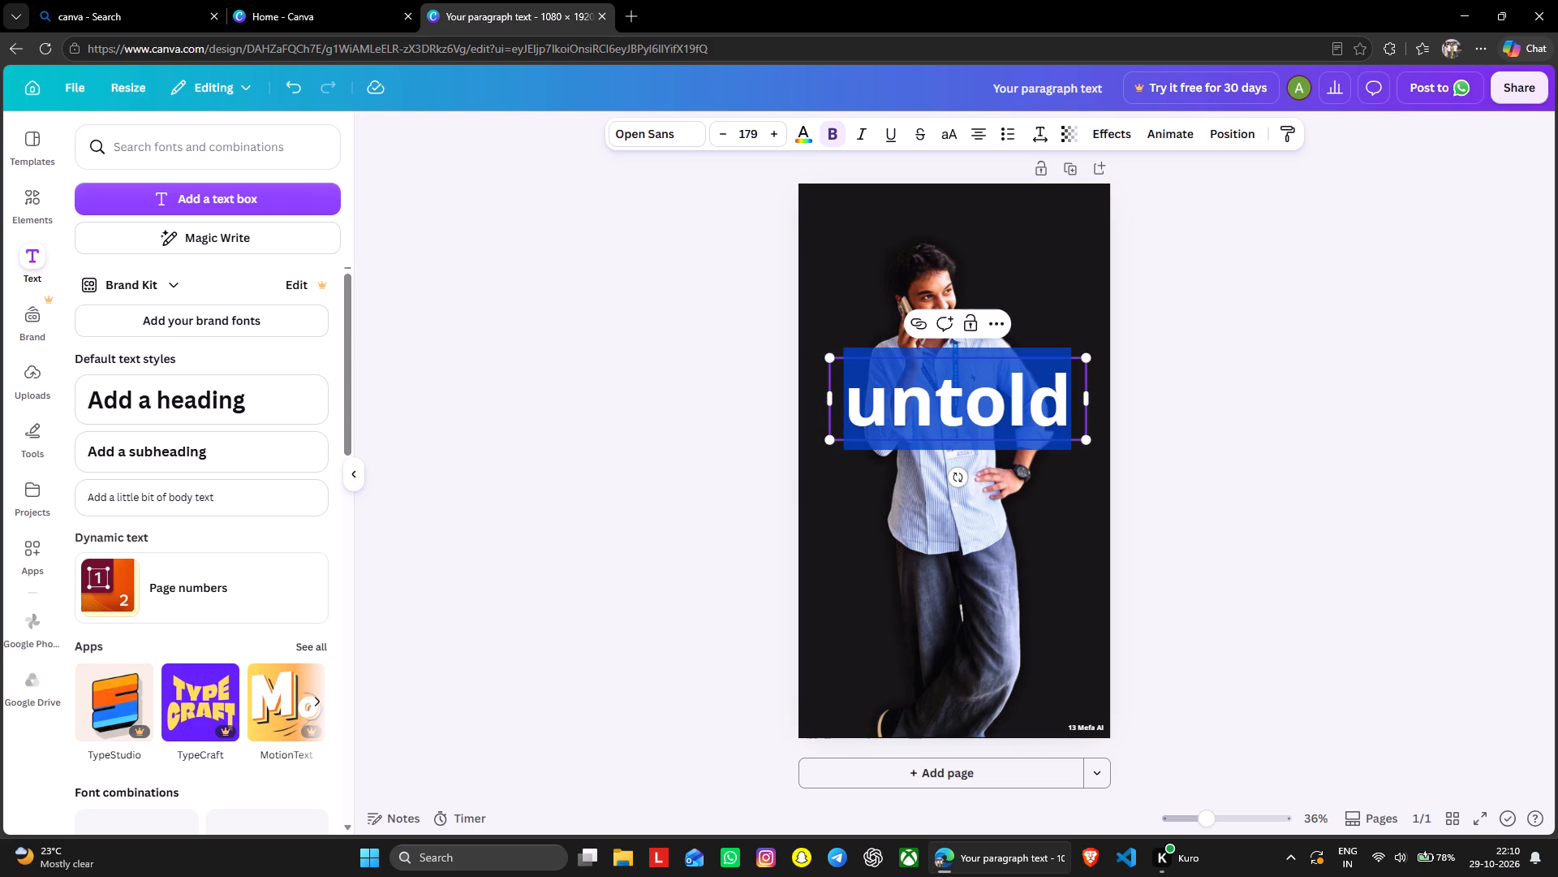
{"action": "left_click", "coordinate": [952, 137]}
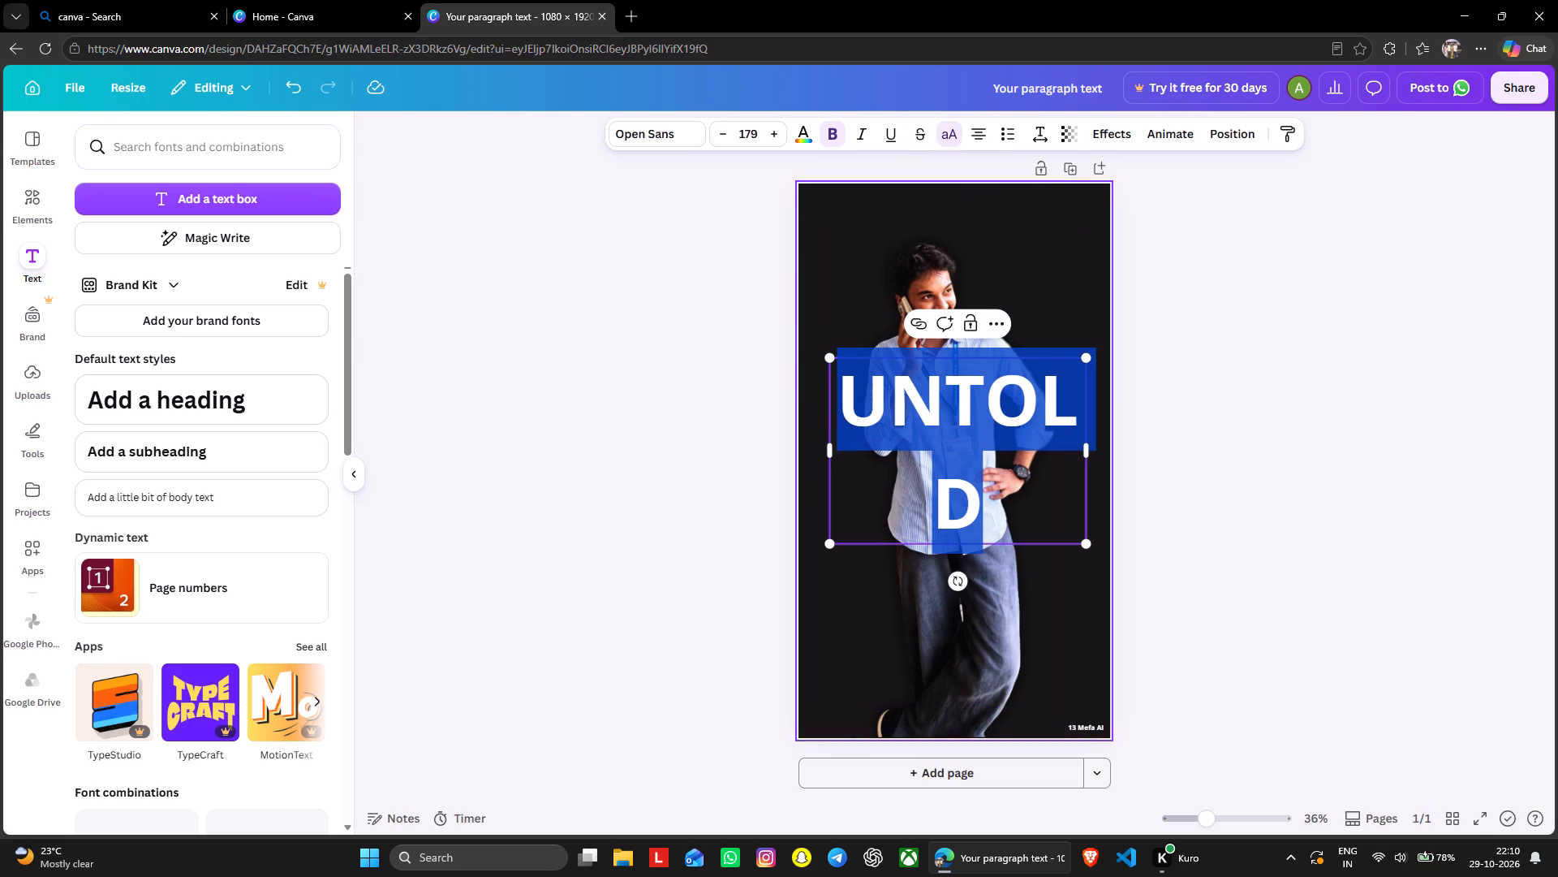
{"action": "left_click_drag", "start_coordinate": [1090, 461], "coordinate": [1100, 461]}
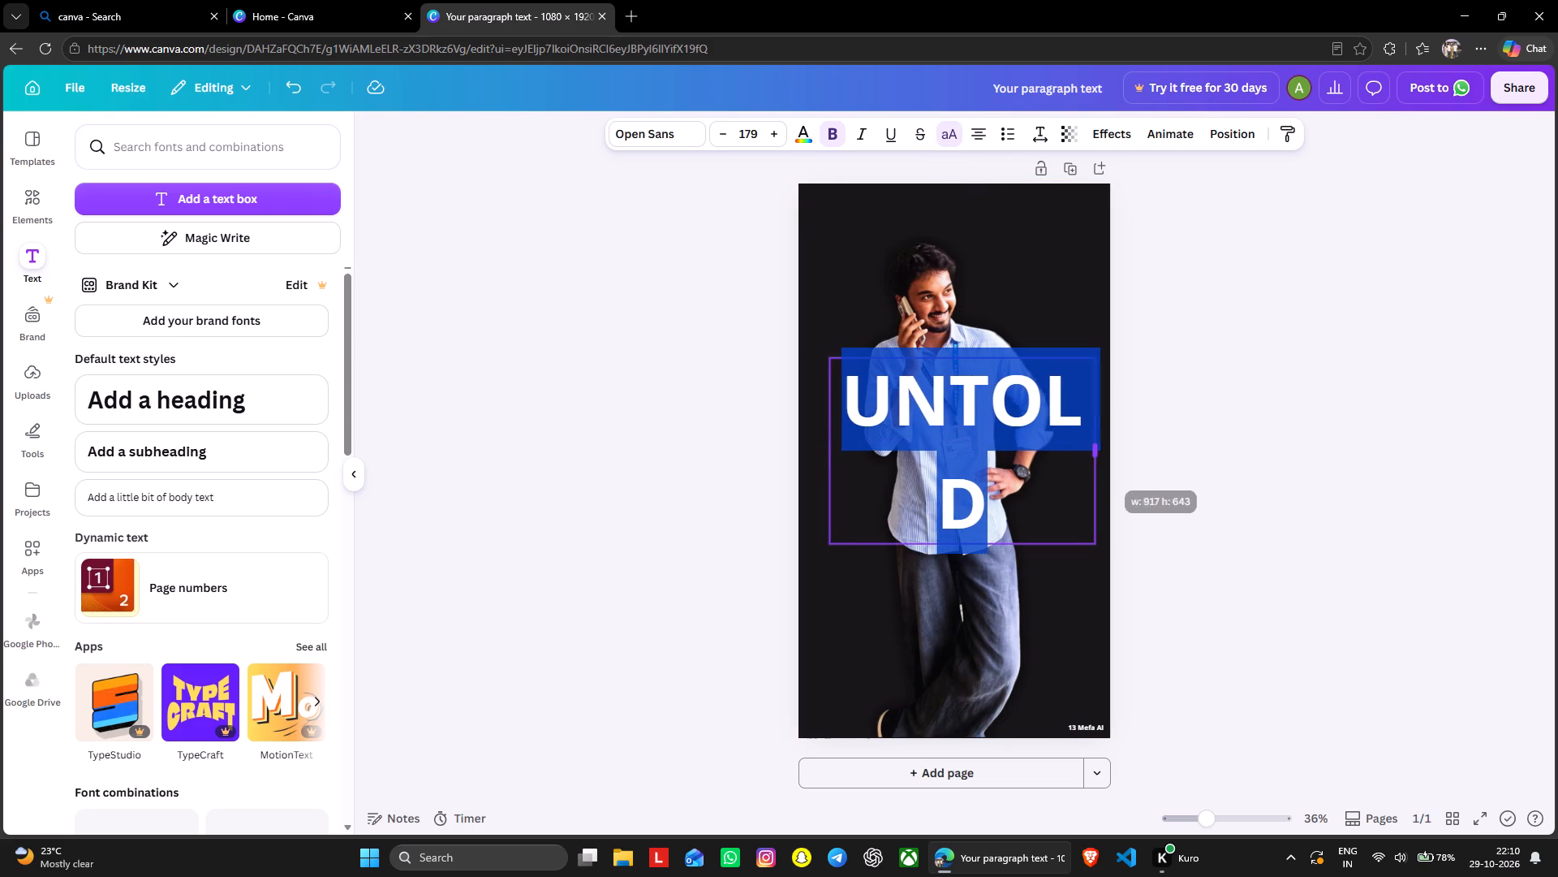
{"action": "left_click_drag", "start_coordinate": [1100, 461], "coordinate": [1108, 461]}
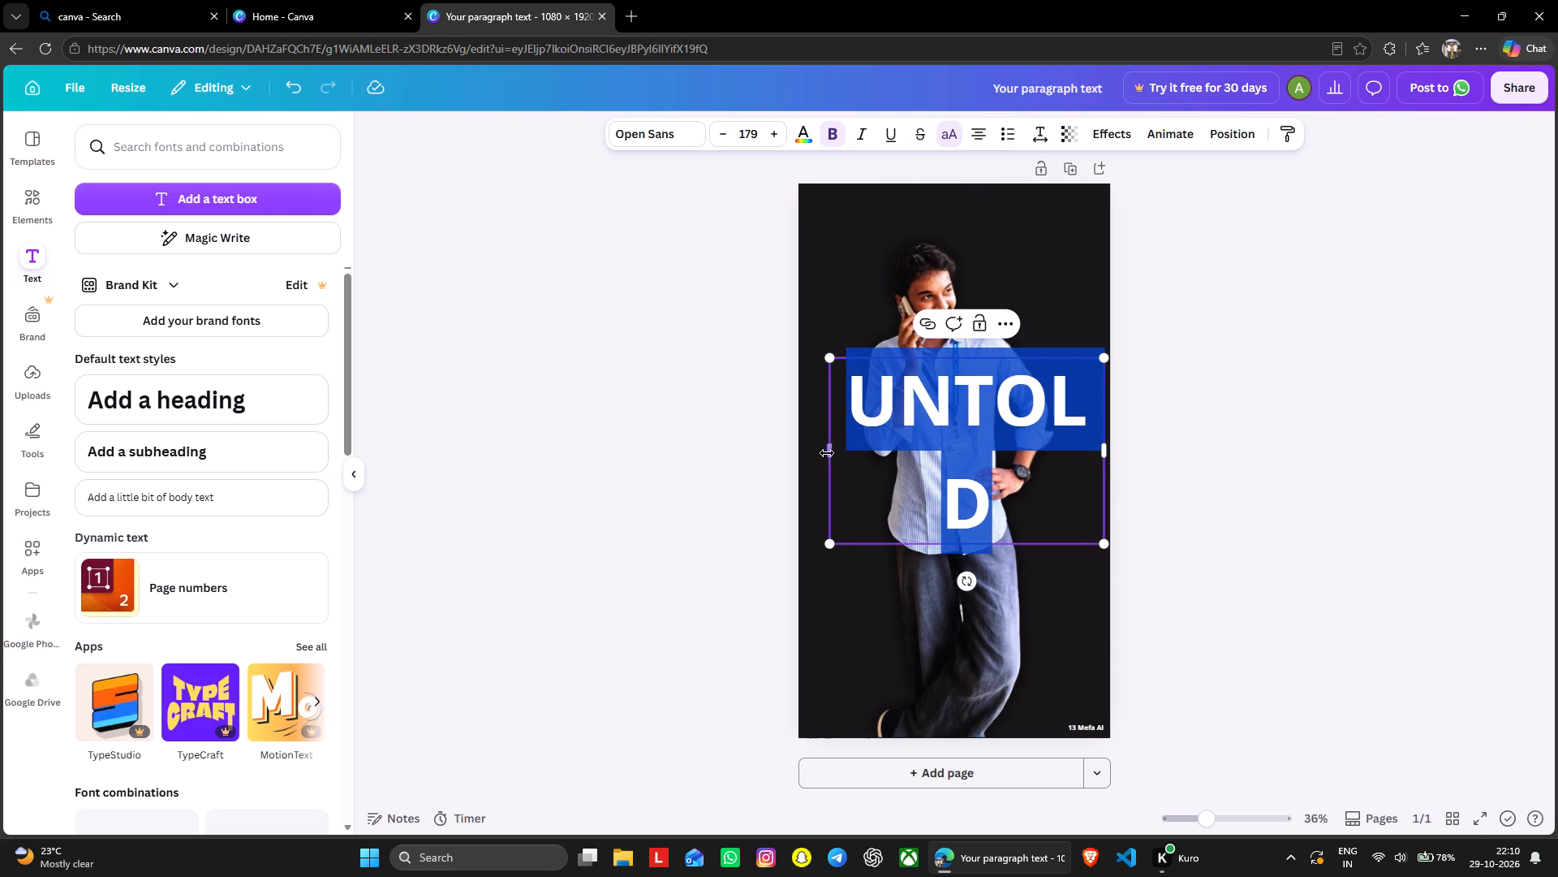
{"action": "left_click_drag", "start_coordinate": [827, 453], "coordinate": [793, 447]}
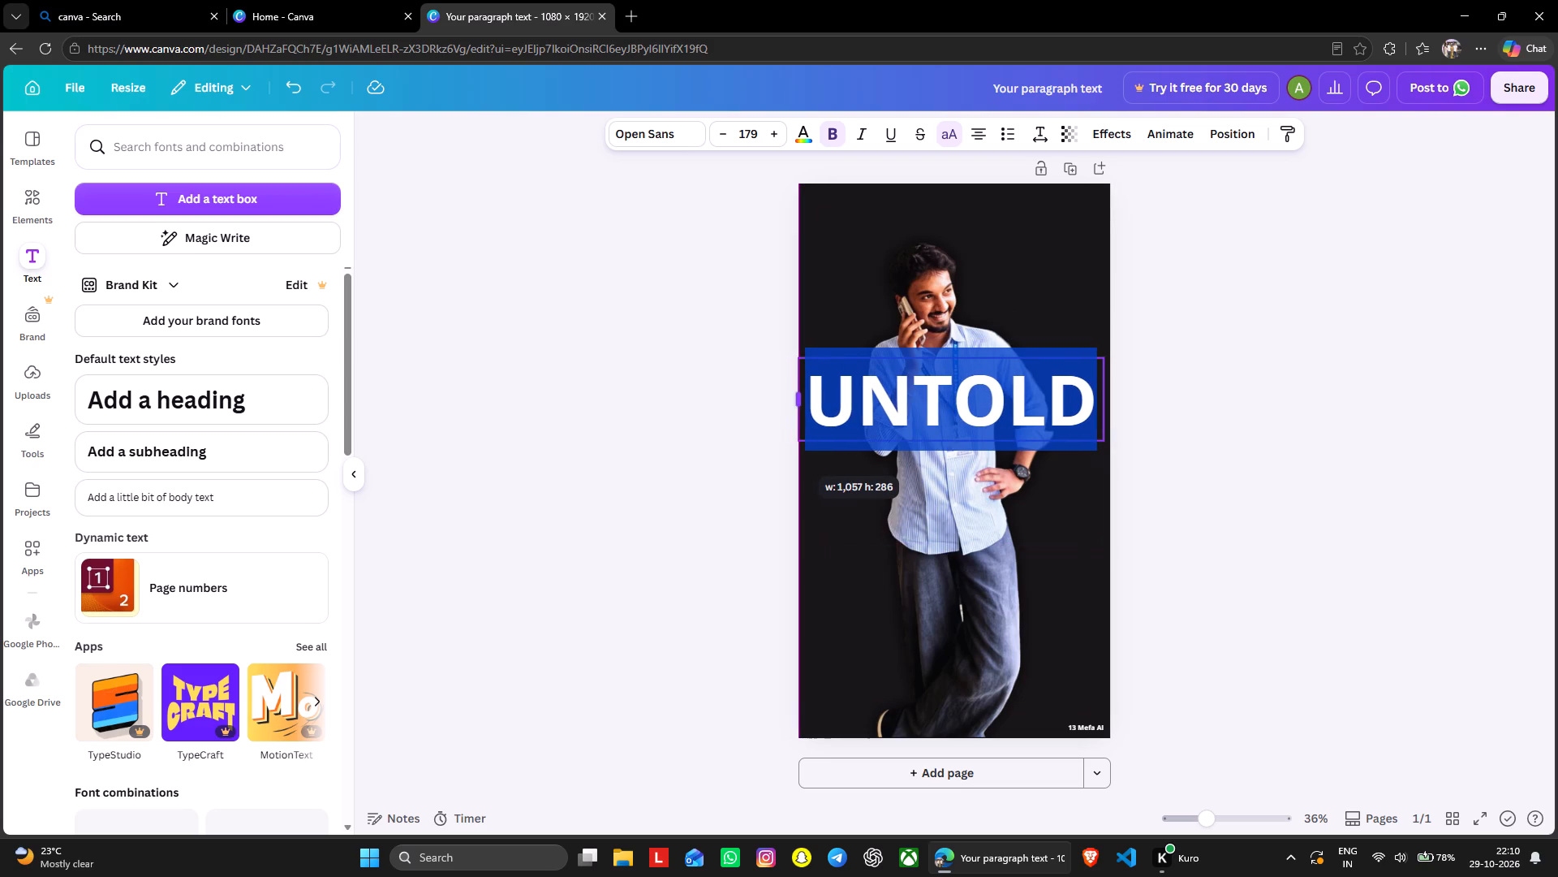
{"action": "left_click_drag", "start_coordinate": [793, 447], "coordinate": [794, 447]}
{"action": "left_click_drag", "start_coordinate": [794, 447], "coordinate": [796, 447]}
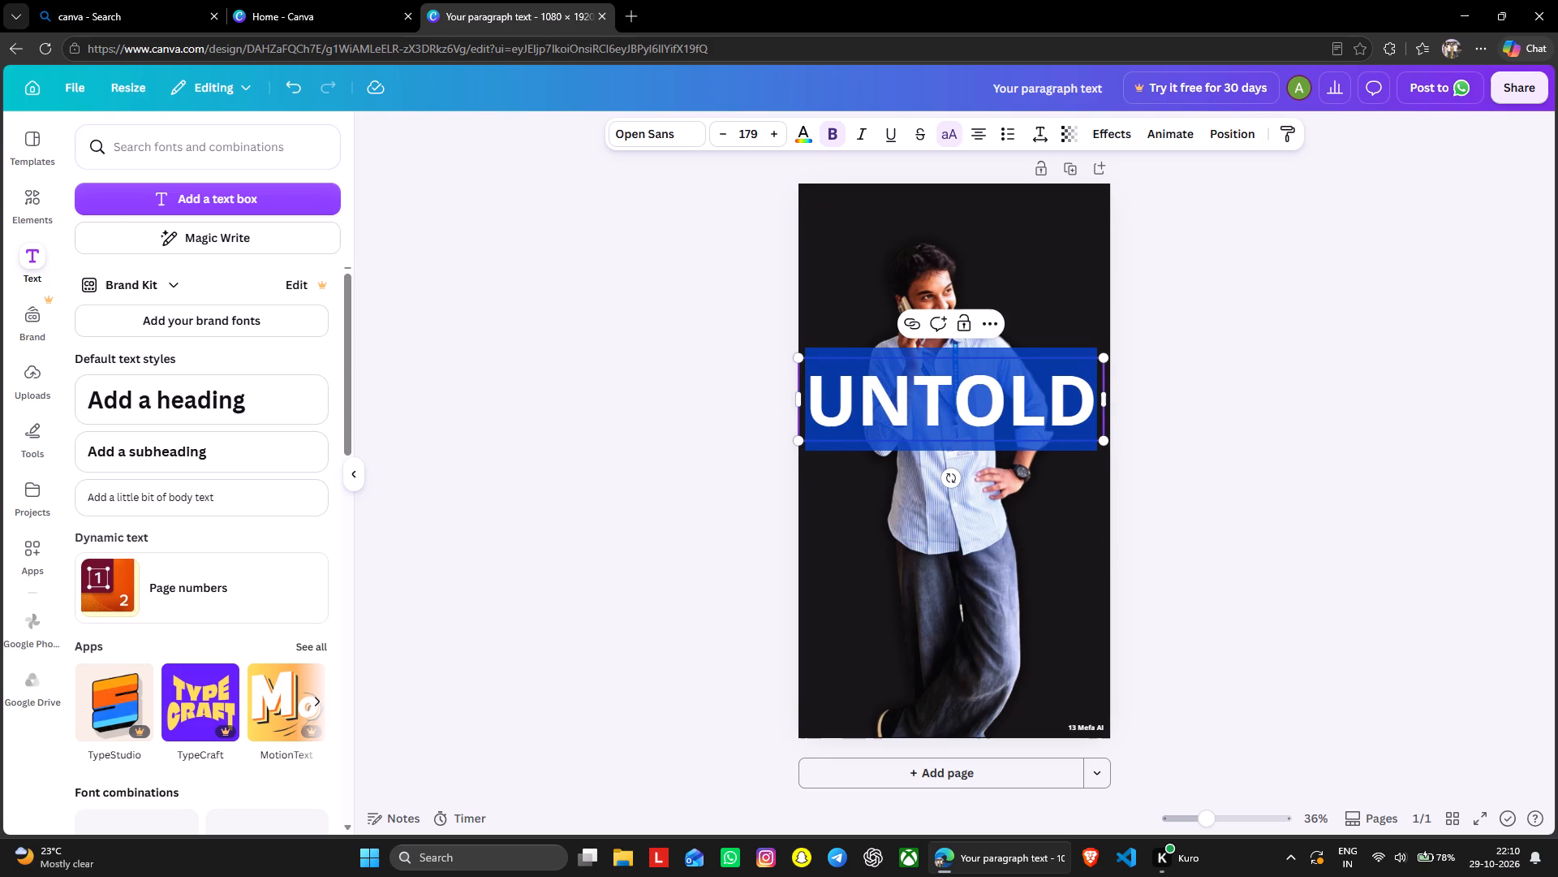
Enlarge the man's photo to about 860 wide, extending it upward toward the top of the page.
{"action": "left_click", "coordinate": [1014, 244]}
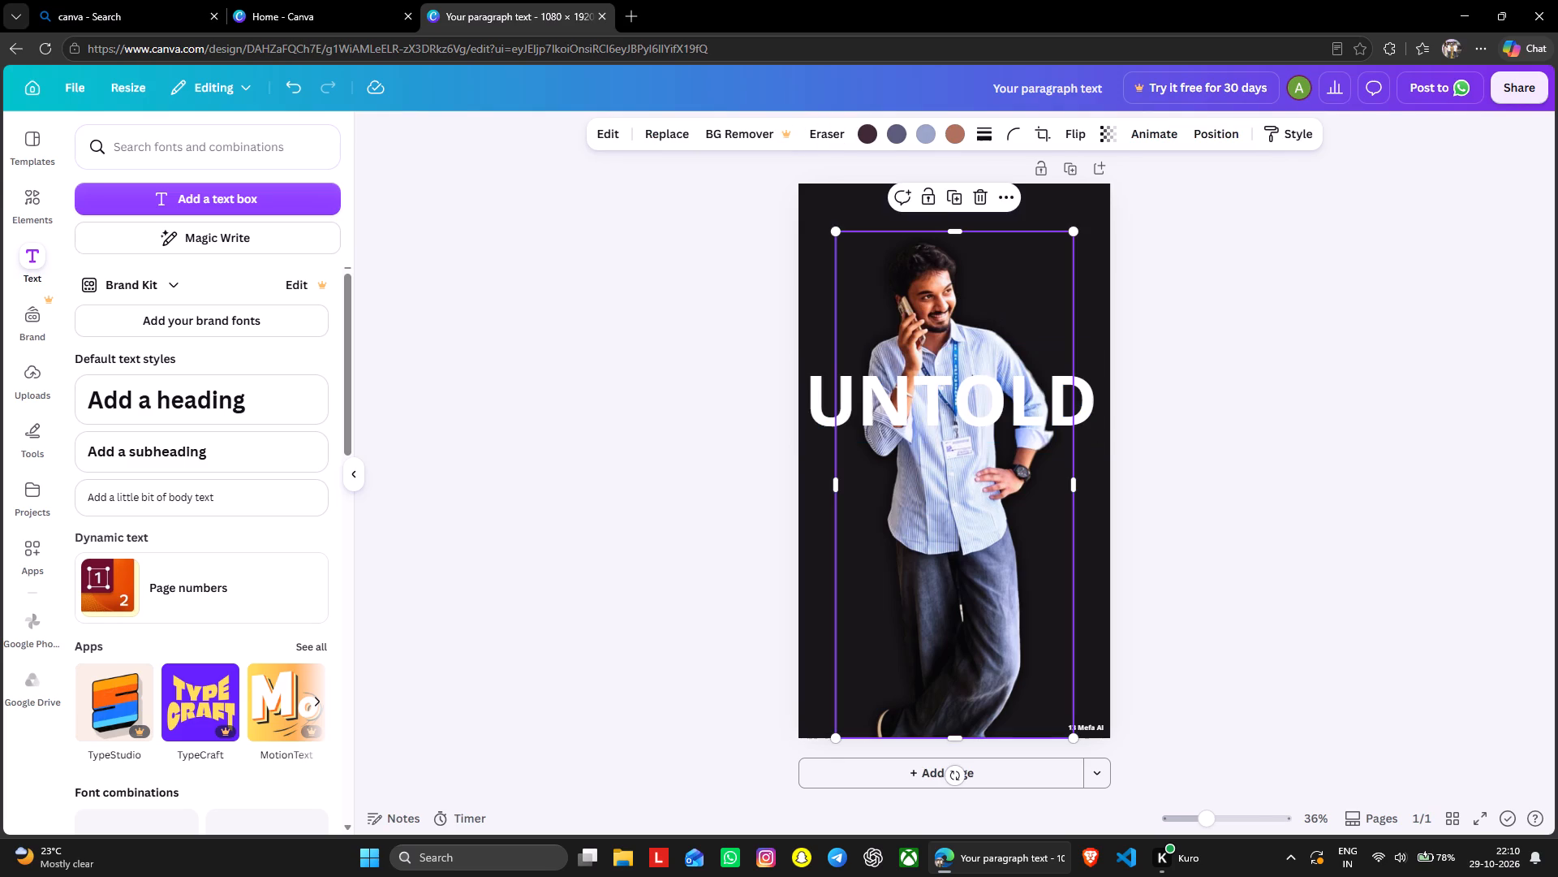
{"action": "left_click", "coordinate": [1065, 201]}
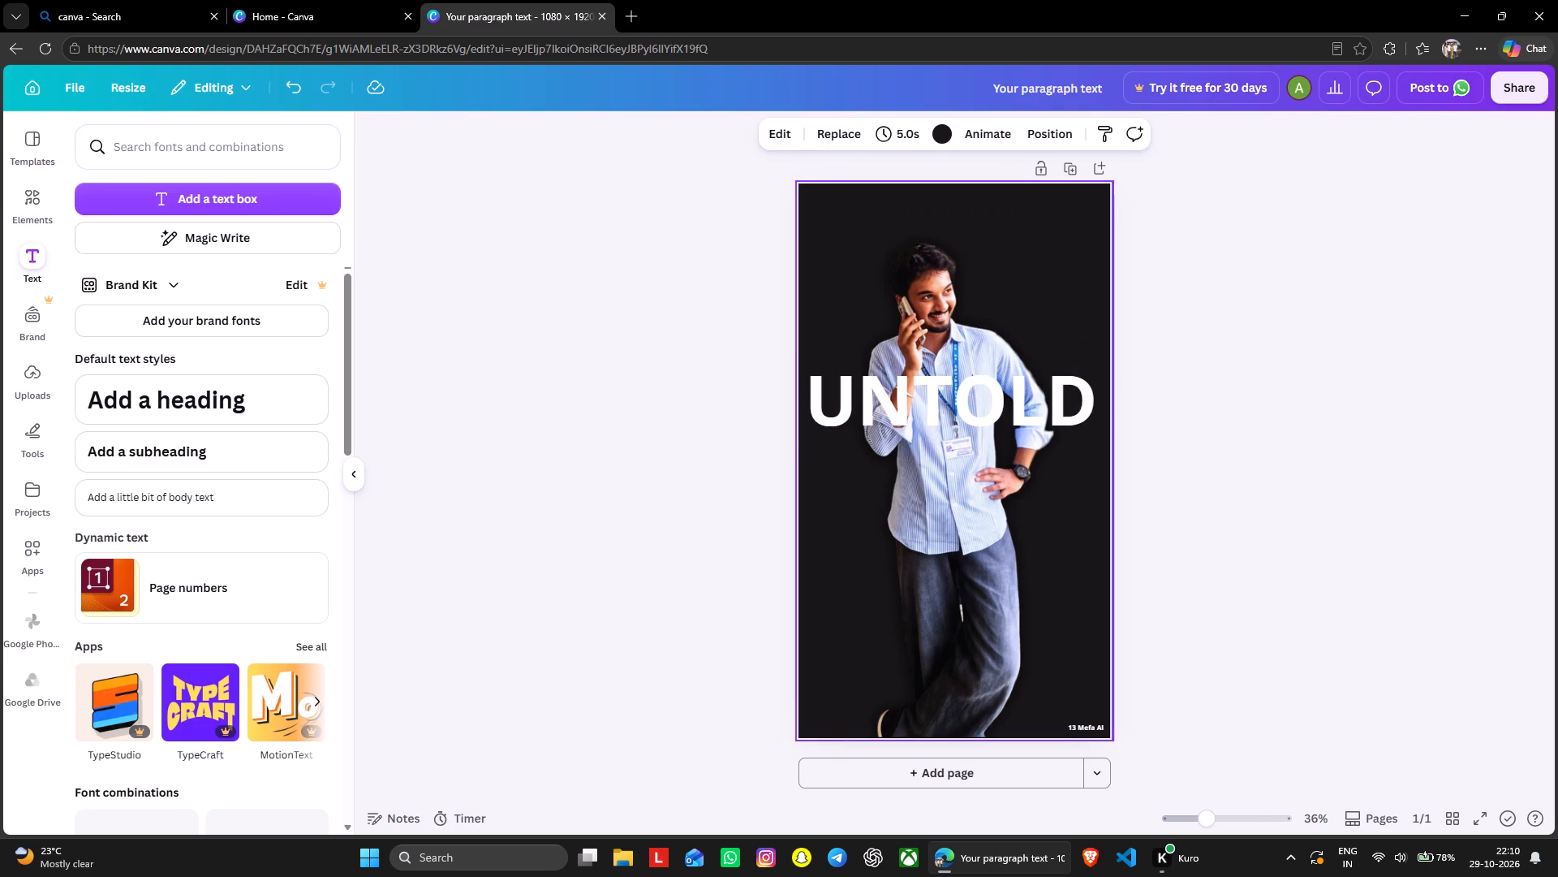
{"action": "left_click", "coordinate": [943, 277]}
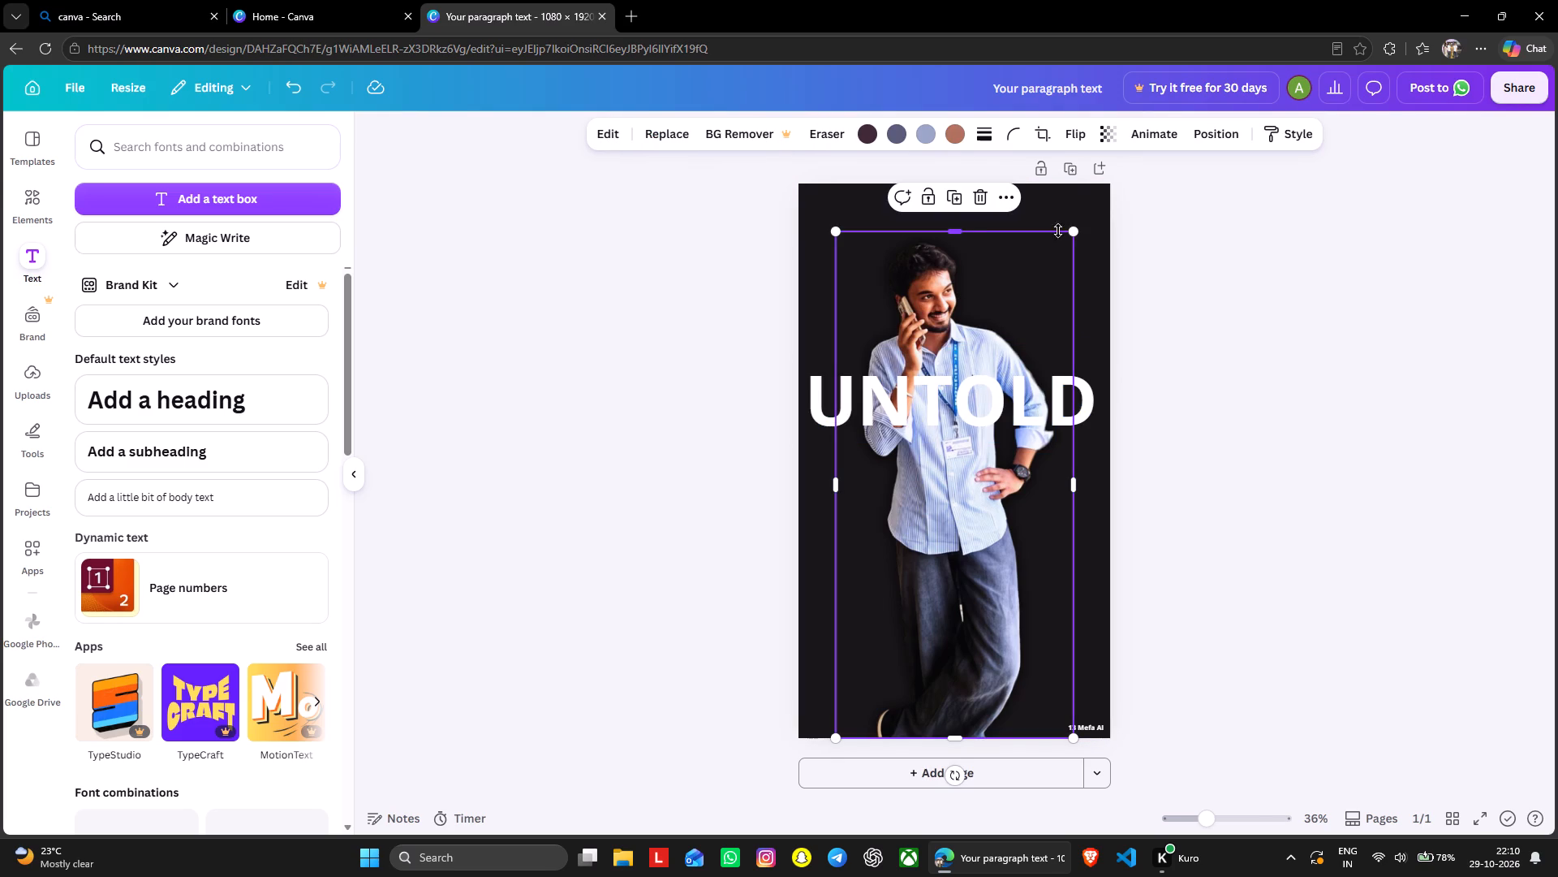
{"action": "left_click_drag", "start_coordinate": [1074, 235], "coordinate": [1083, 225]}
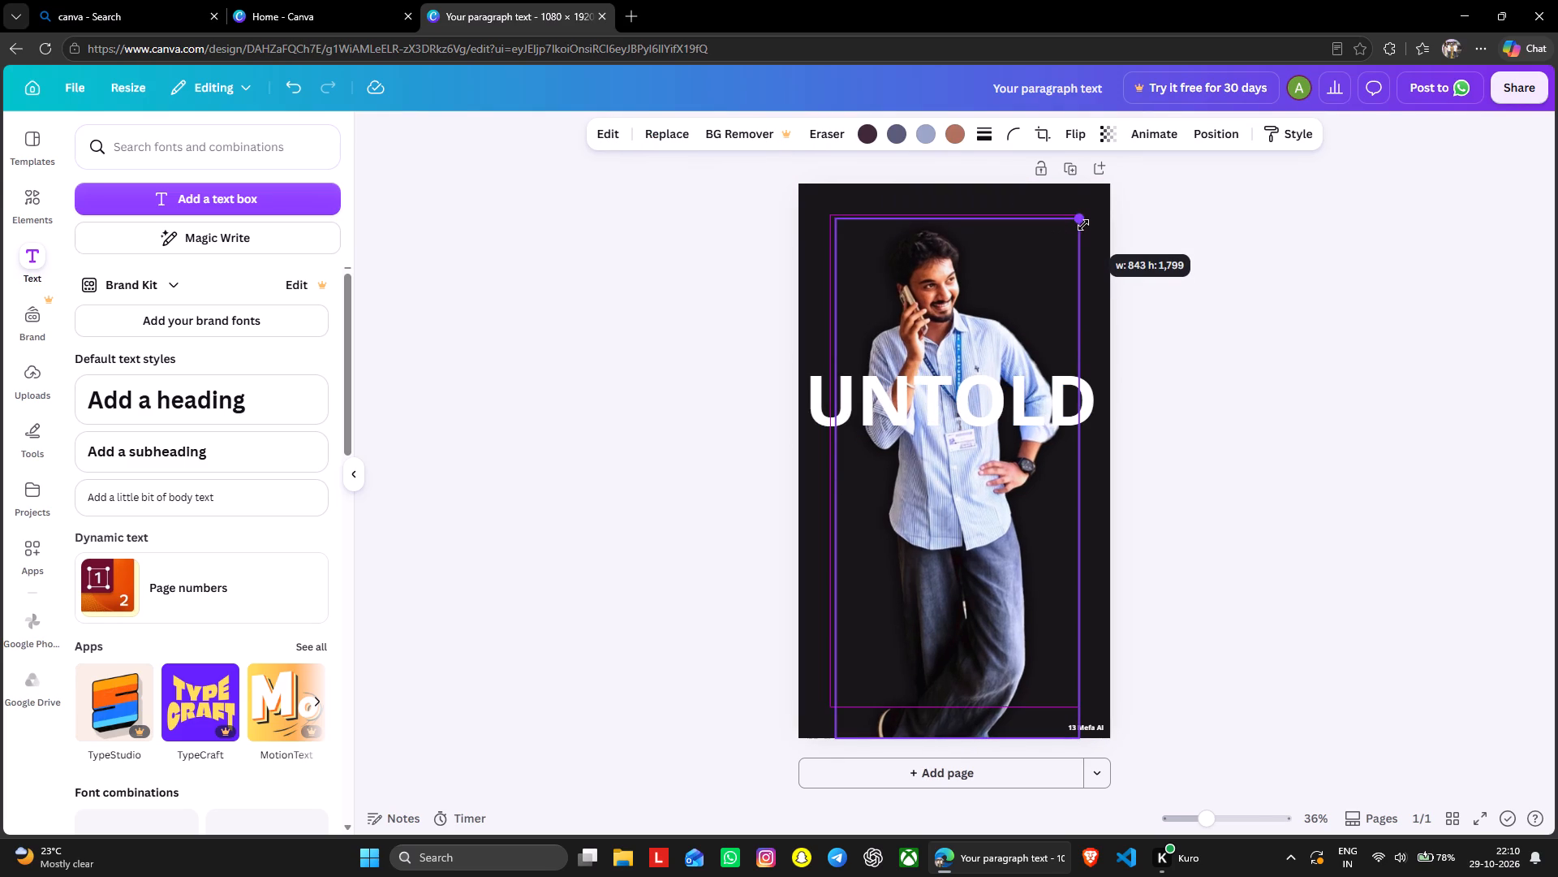
{"action": "left_click_drag", "start_coordinate": [1083, 225], "coordinate": [1088, 214]}
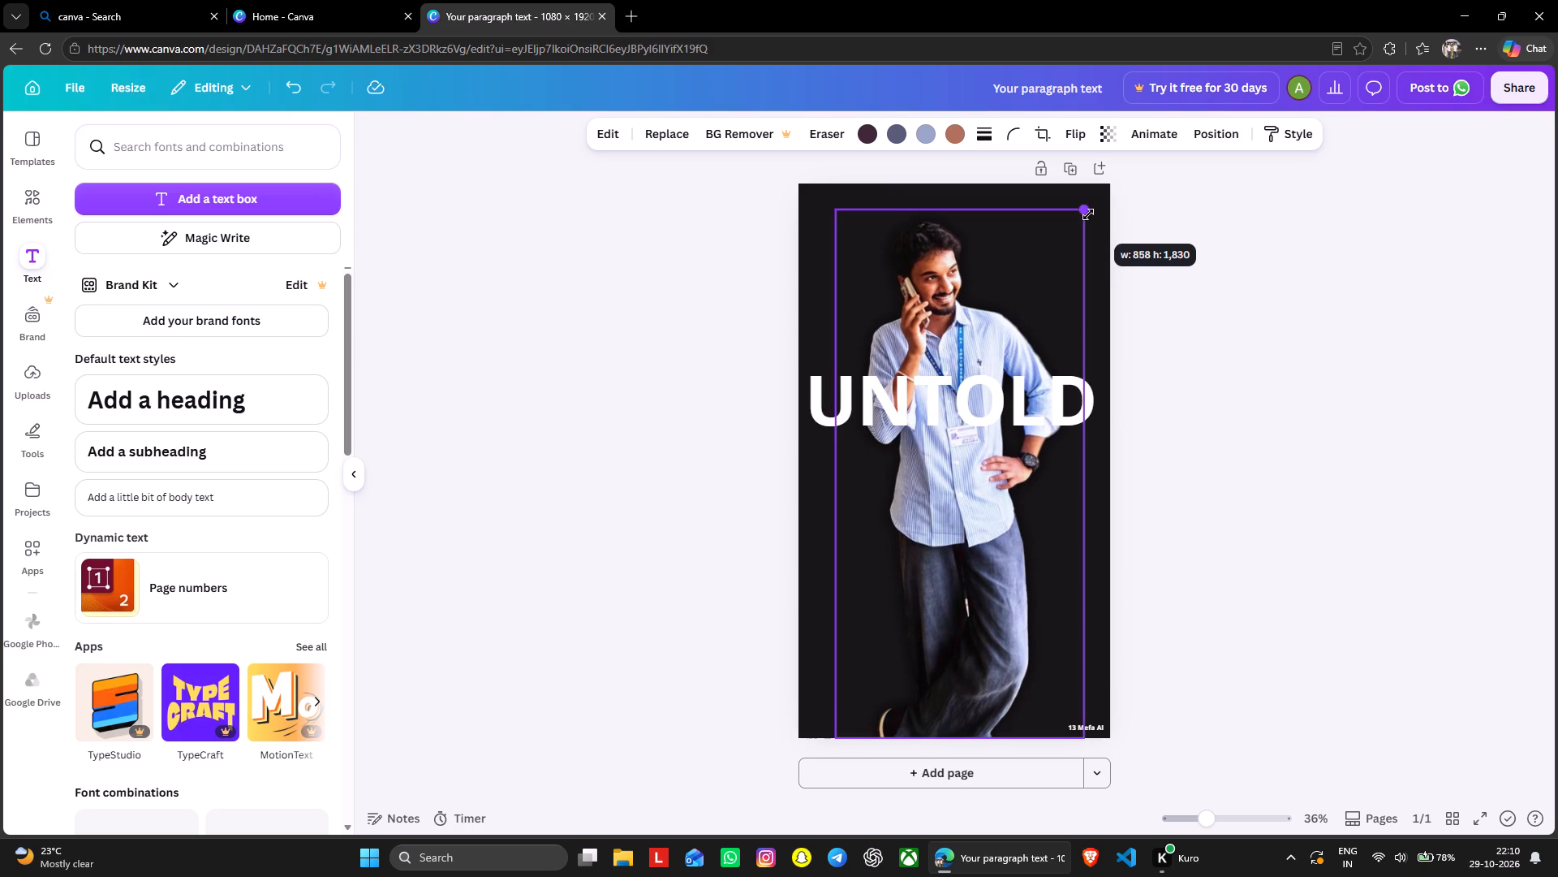
{"action": "left_click_drag", "start_coordinate": [1088, 214], "coordinate": [1088, 210]}
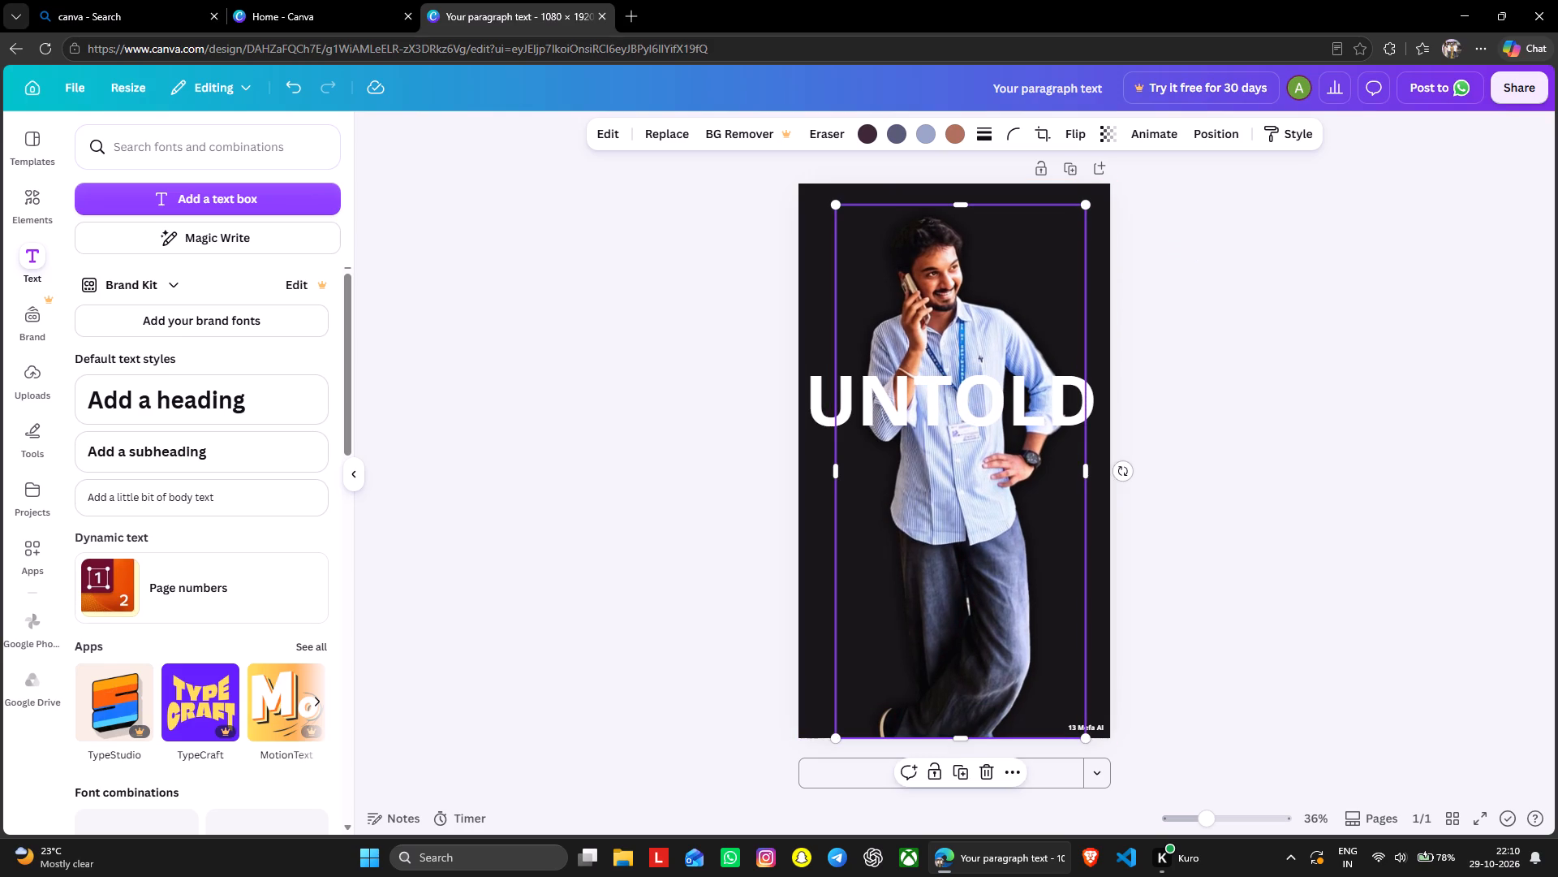
Open the font choices for the "UNTOLD" text.
{"action": "left_click", "coordinate": [1005, 425]}
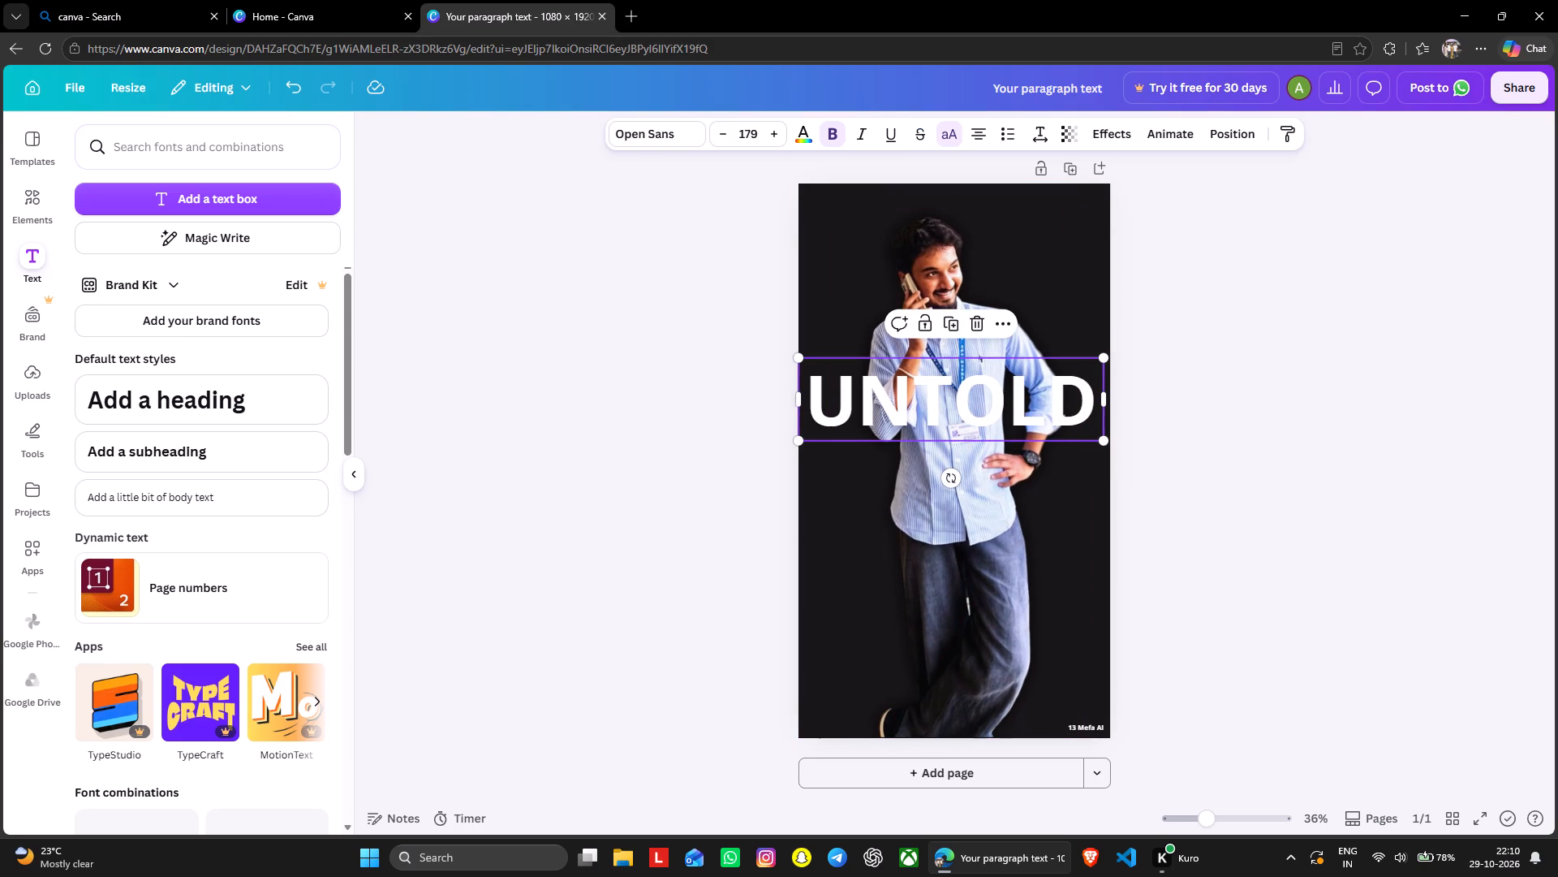
{"action": "left_click", "coordinate": [652, 125]}
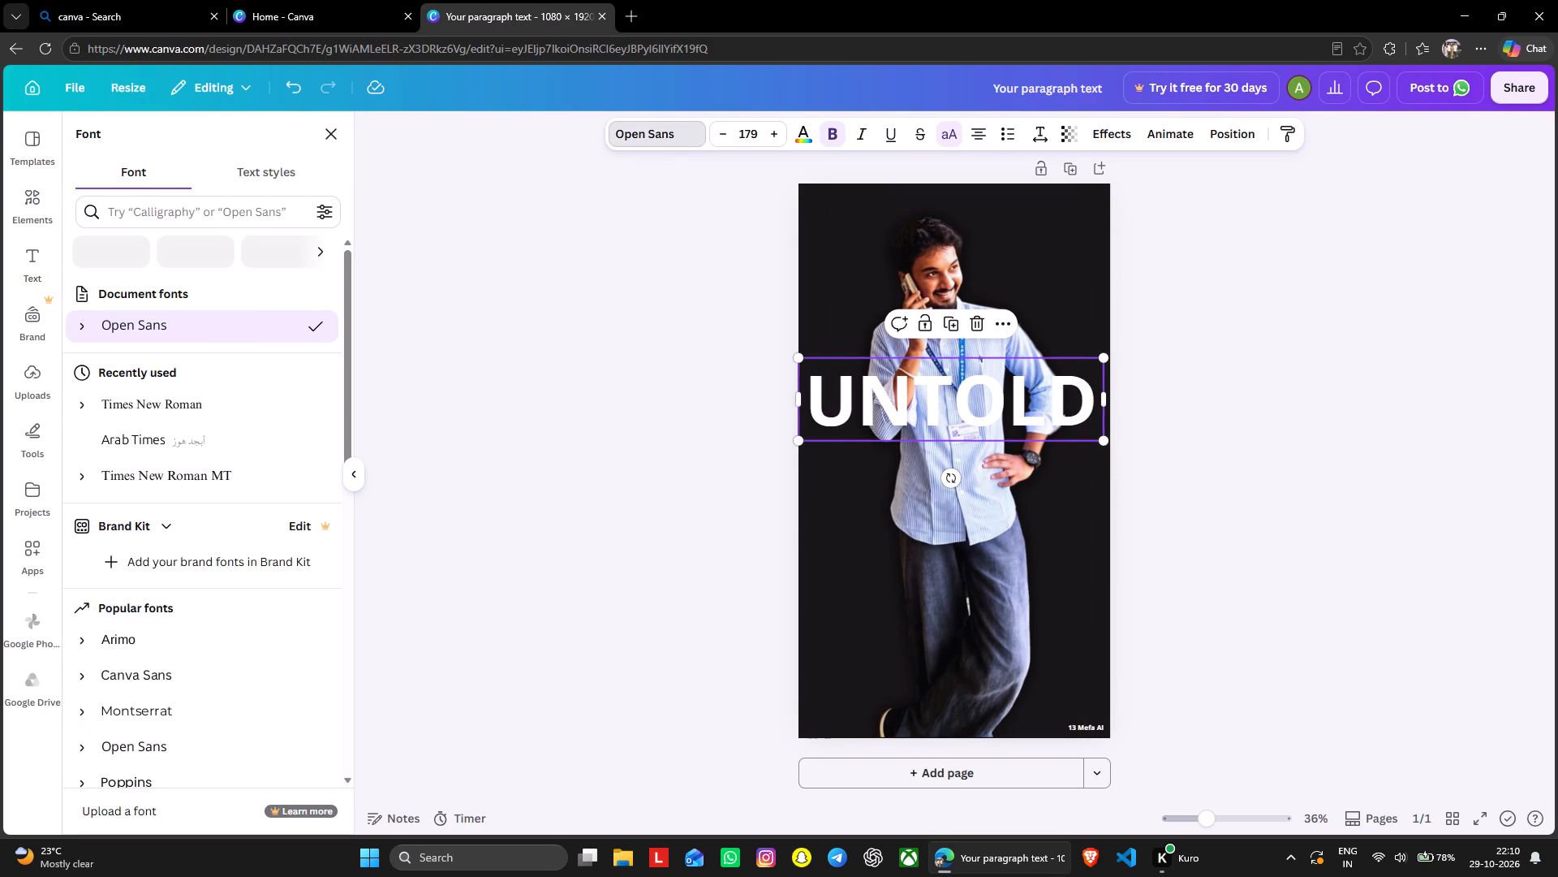
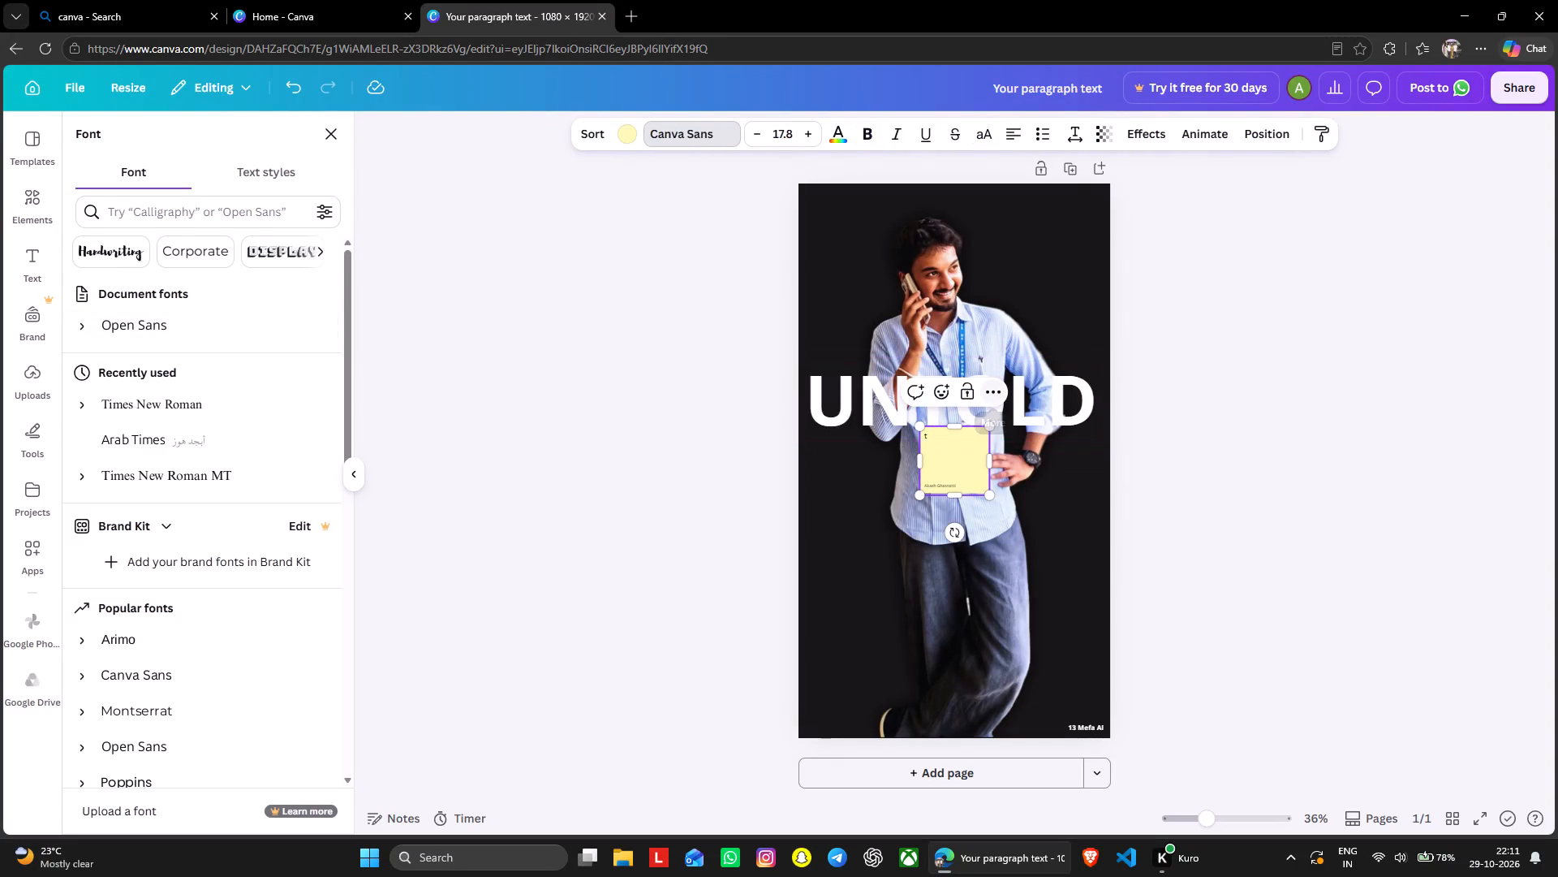
Move the stray yellow sticky note off the page, away from the man's shirt.
{"action": "right_click", "coordinate": [960, 466]}
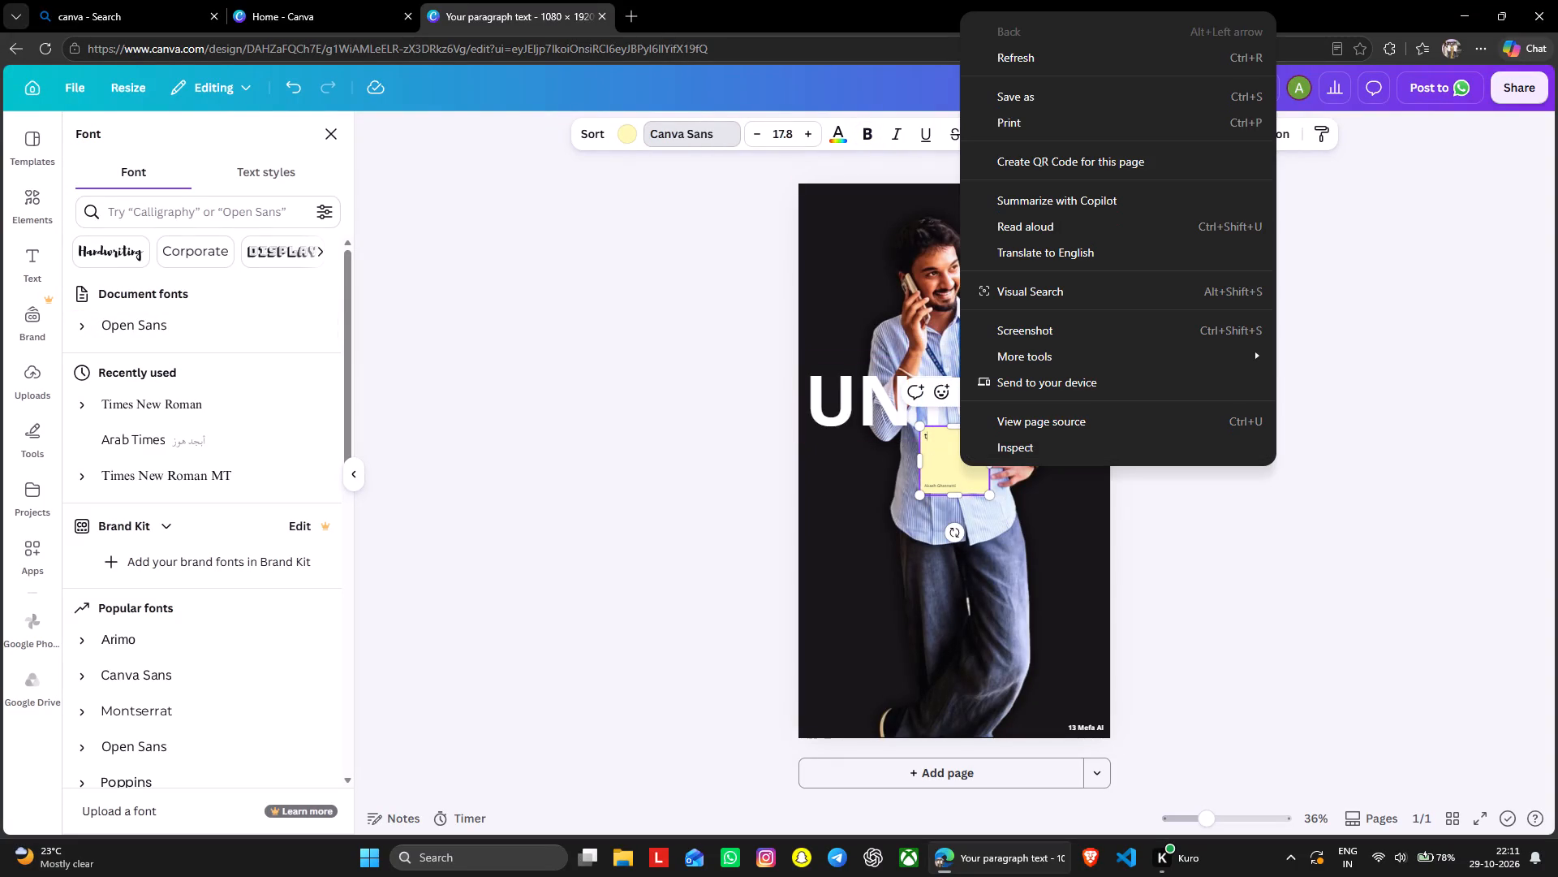
{"action": "left_click_drag", "start_coordinate": [939, 475], "coordinate": [931, 518]}
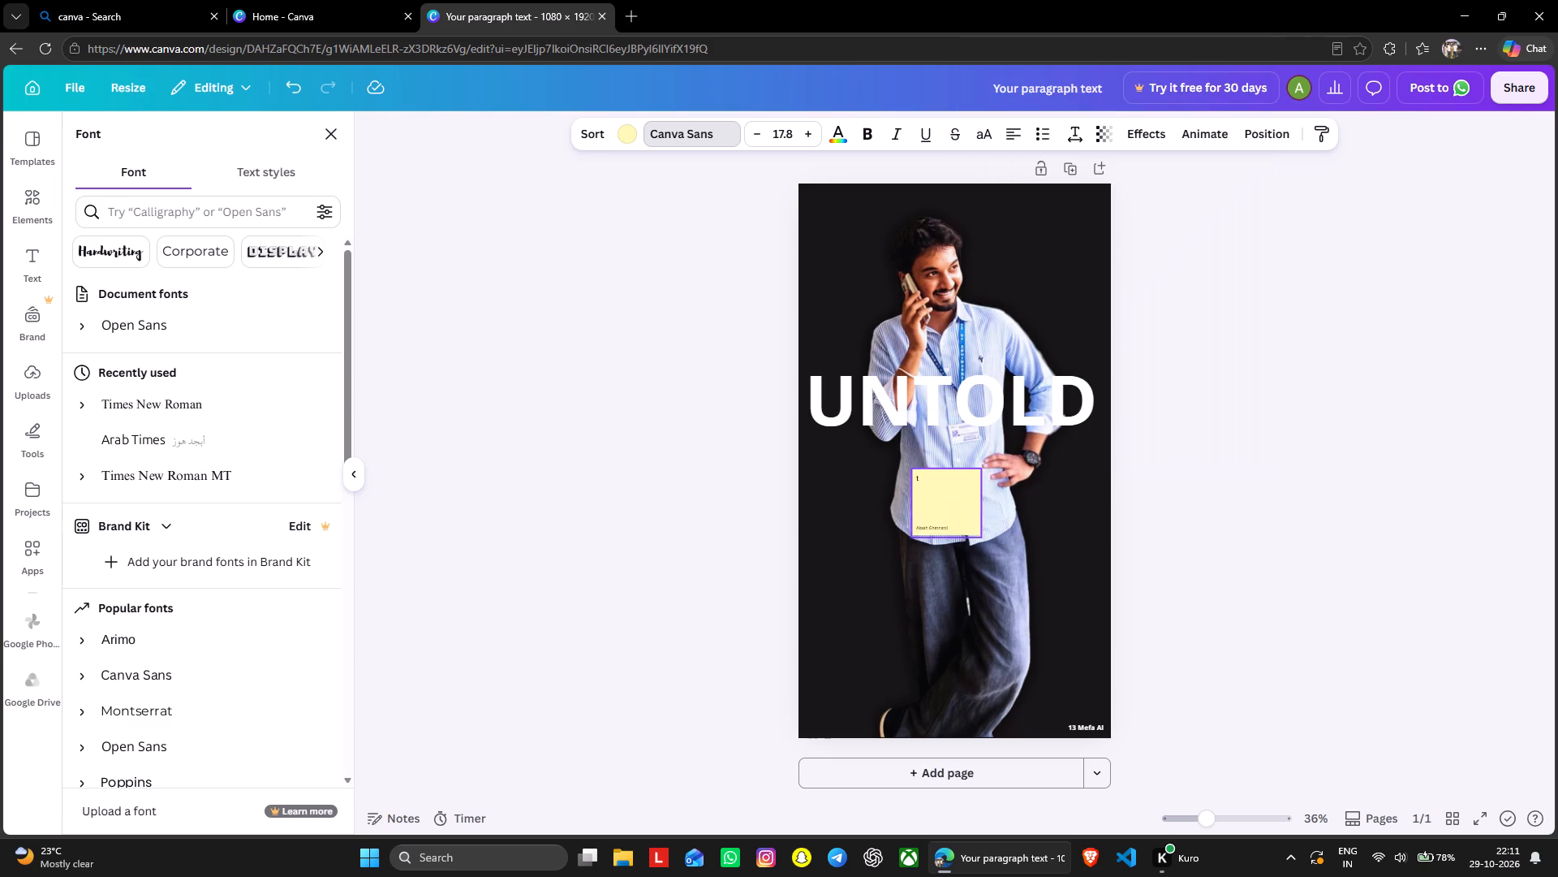
{"action": "left_click_drag", "start_coordinate": [931, 518], "coordinate": [631, 567]}
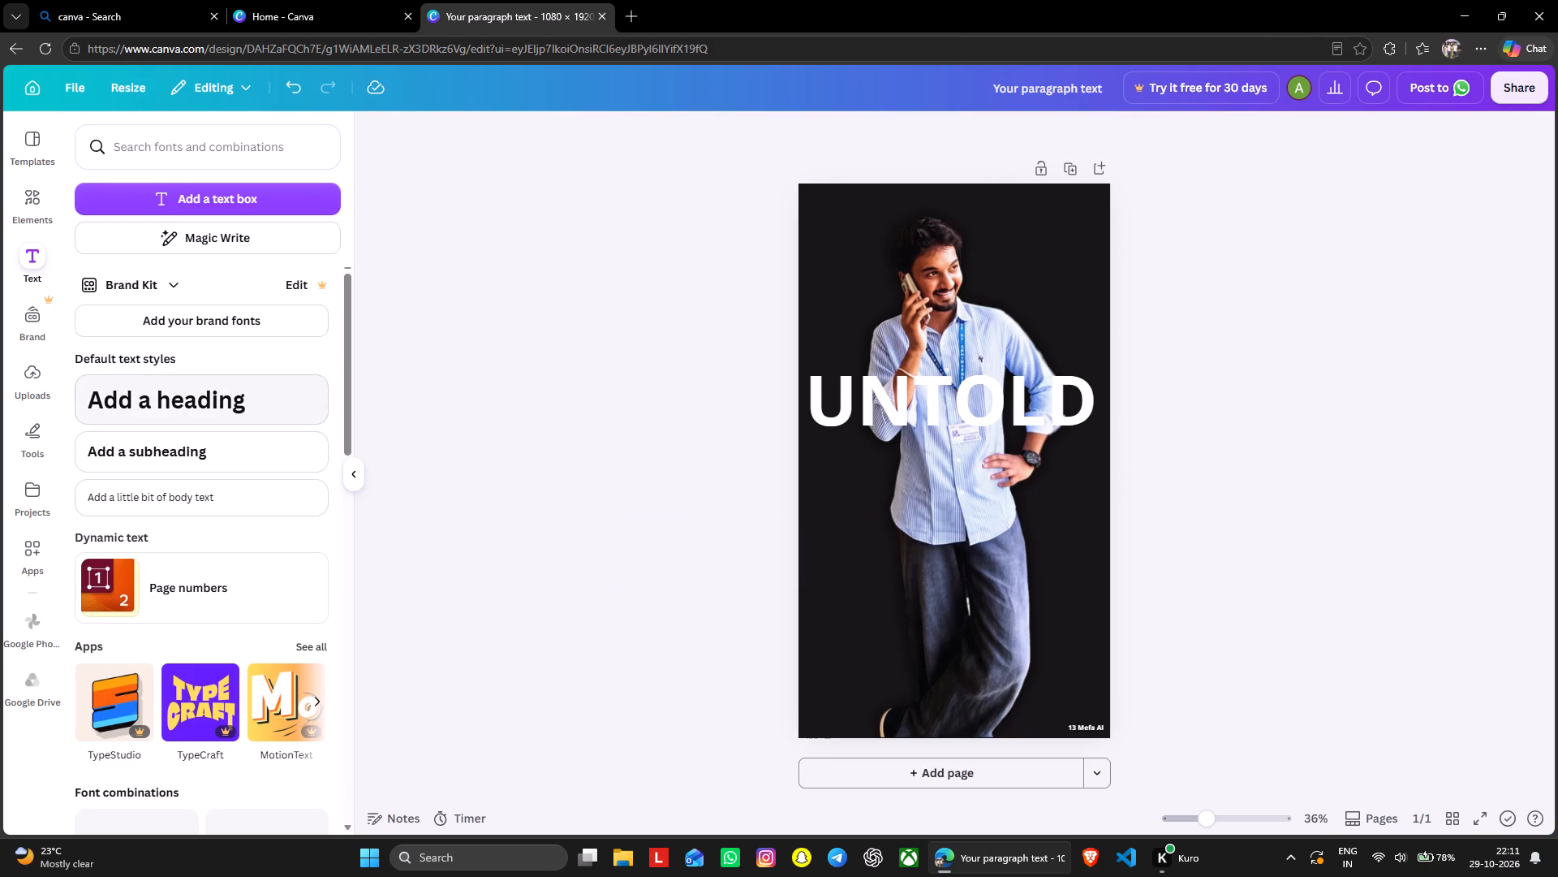
Change the font of the "UNTOLD" text to Montserrat.
{"action": "left_click", "coordinate": [964, 393]}
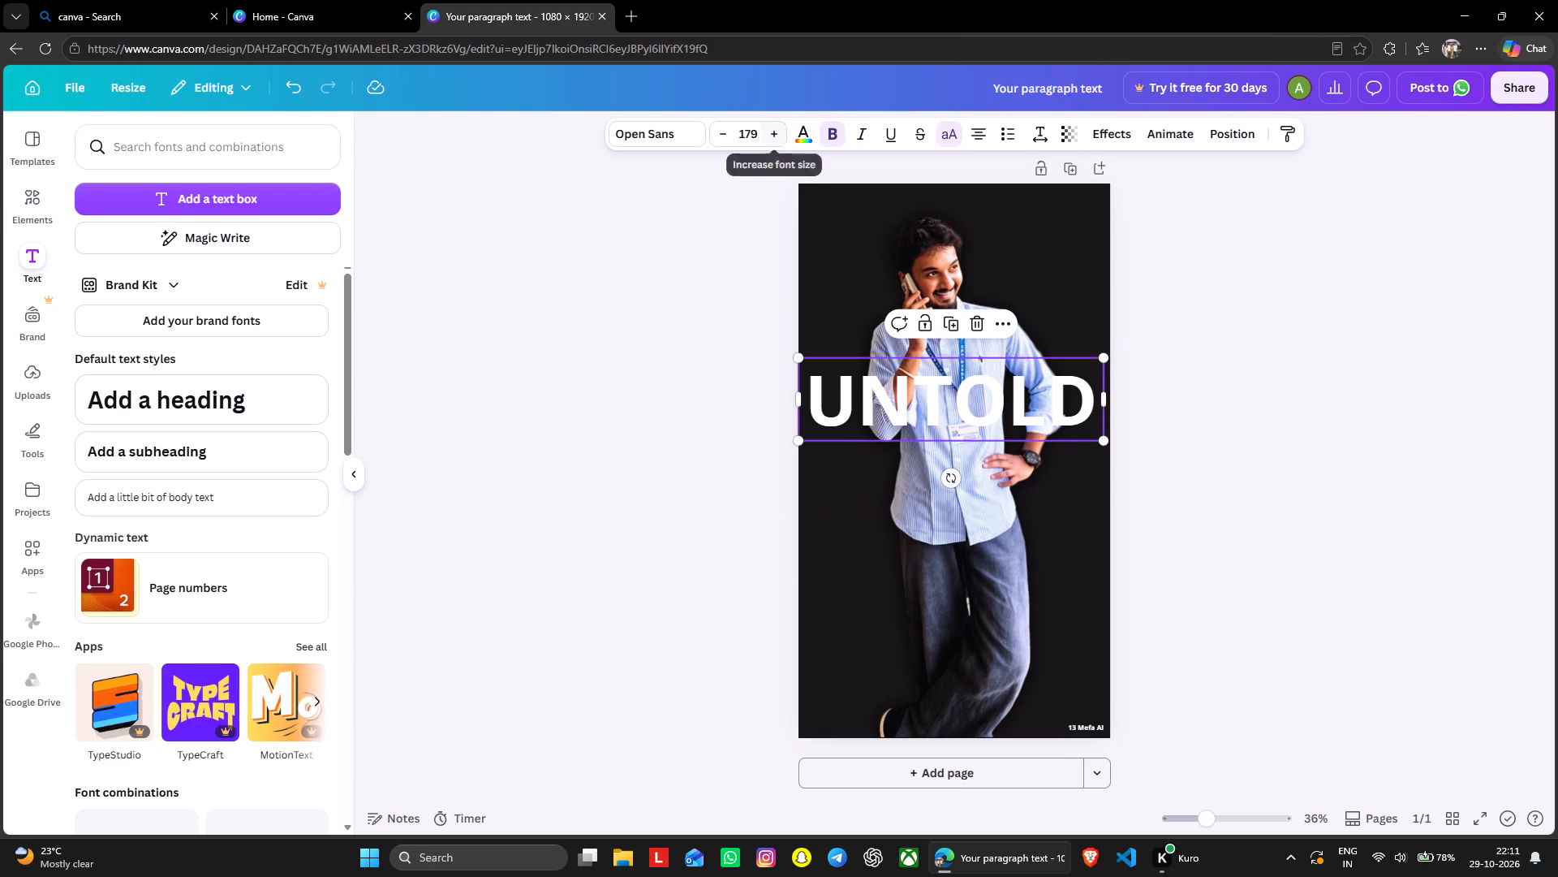
{"action": "left_click", "coordinate": [679, 131]}
{"action": "left_click", "coordinate": [220, 209]}
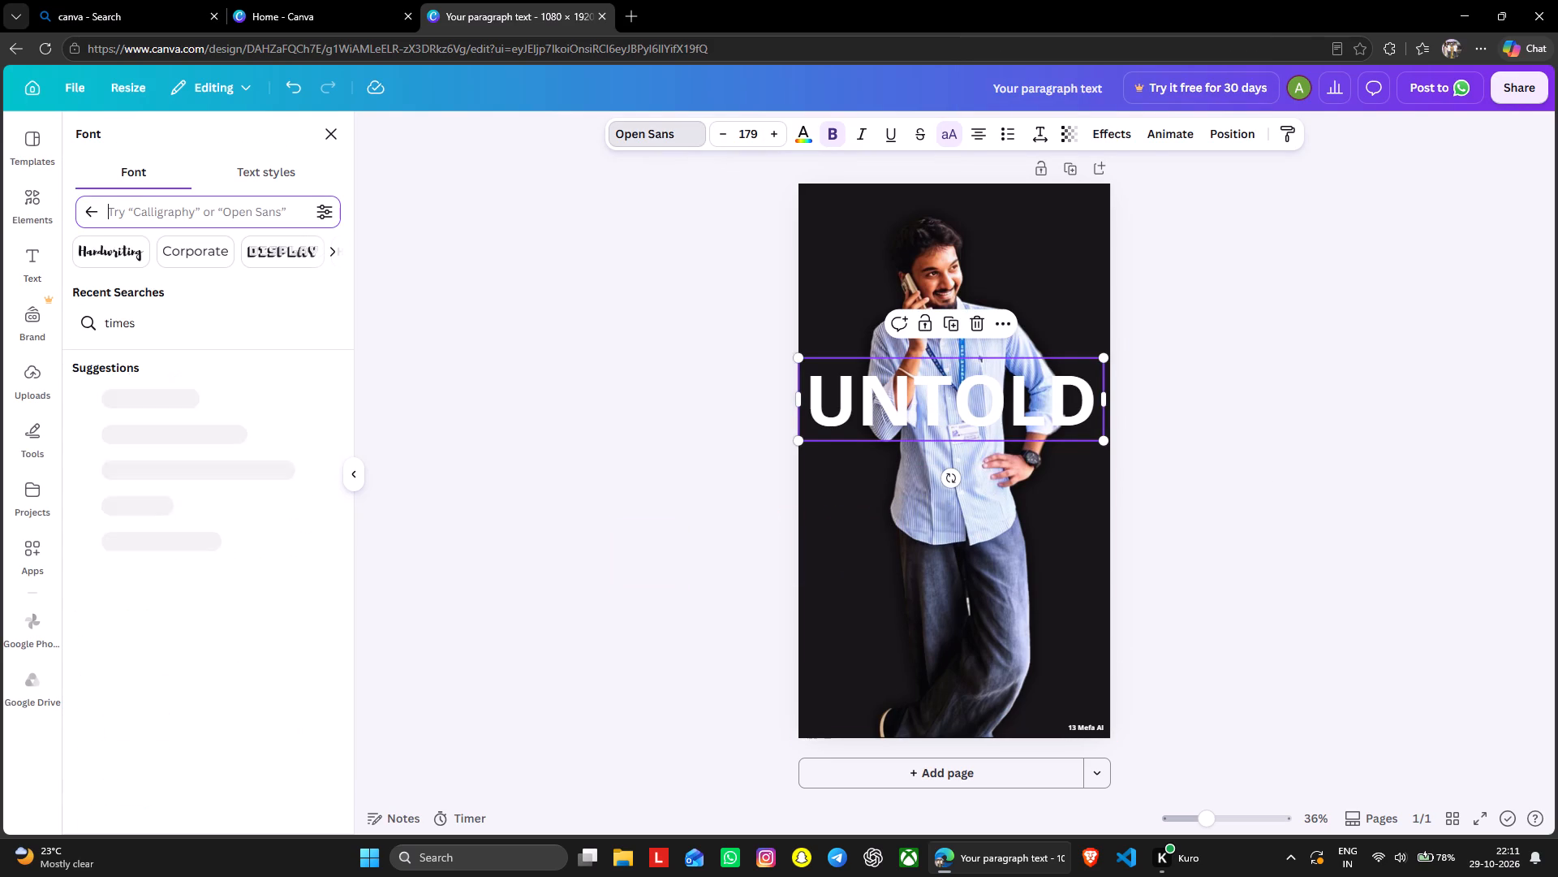
{"action": "key", "text": "m"}
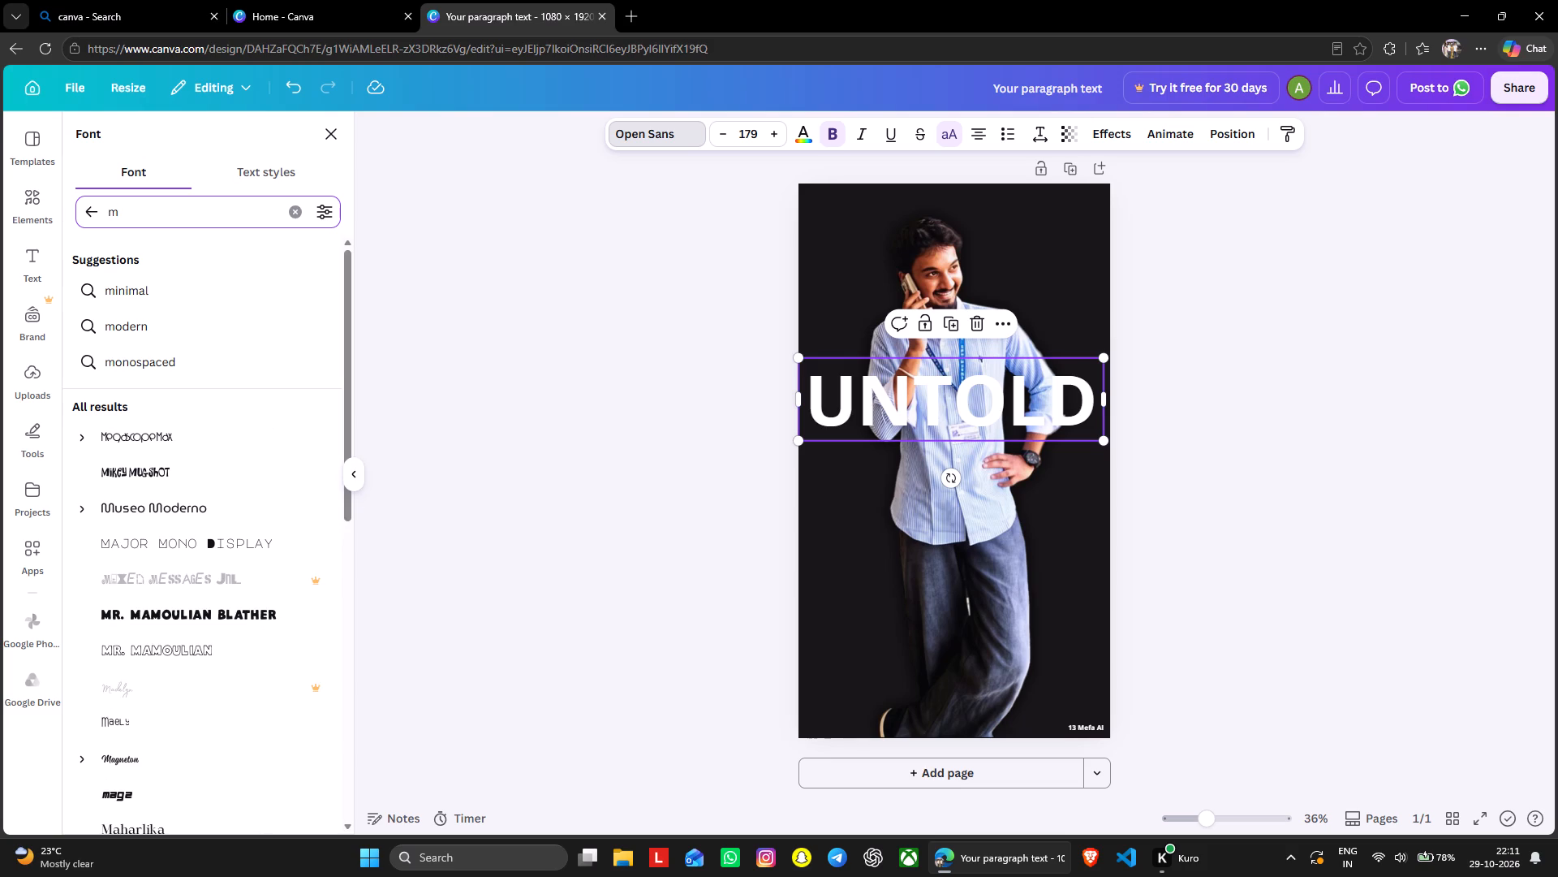
{"action": "type", "text": "on"}
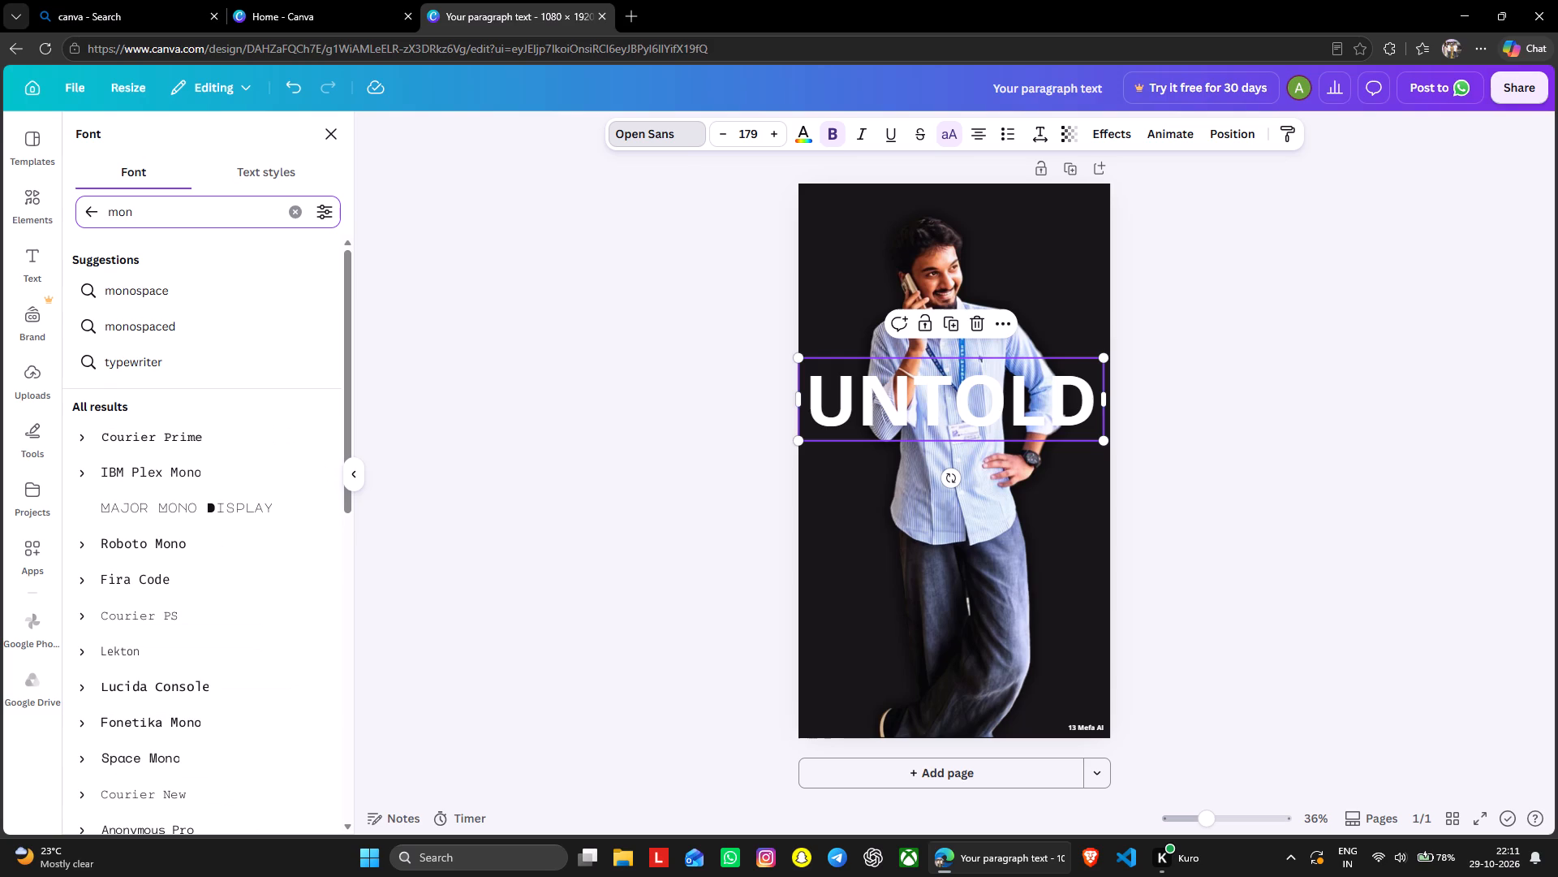
{"action": "key", "text": "s"}
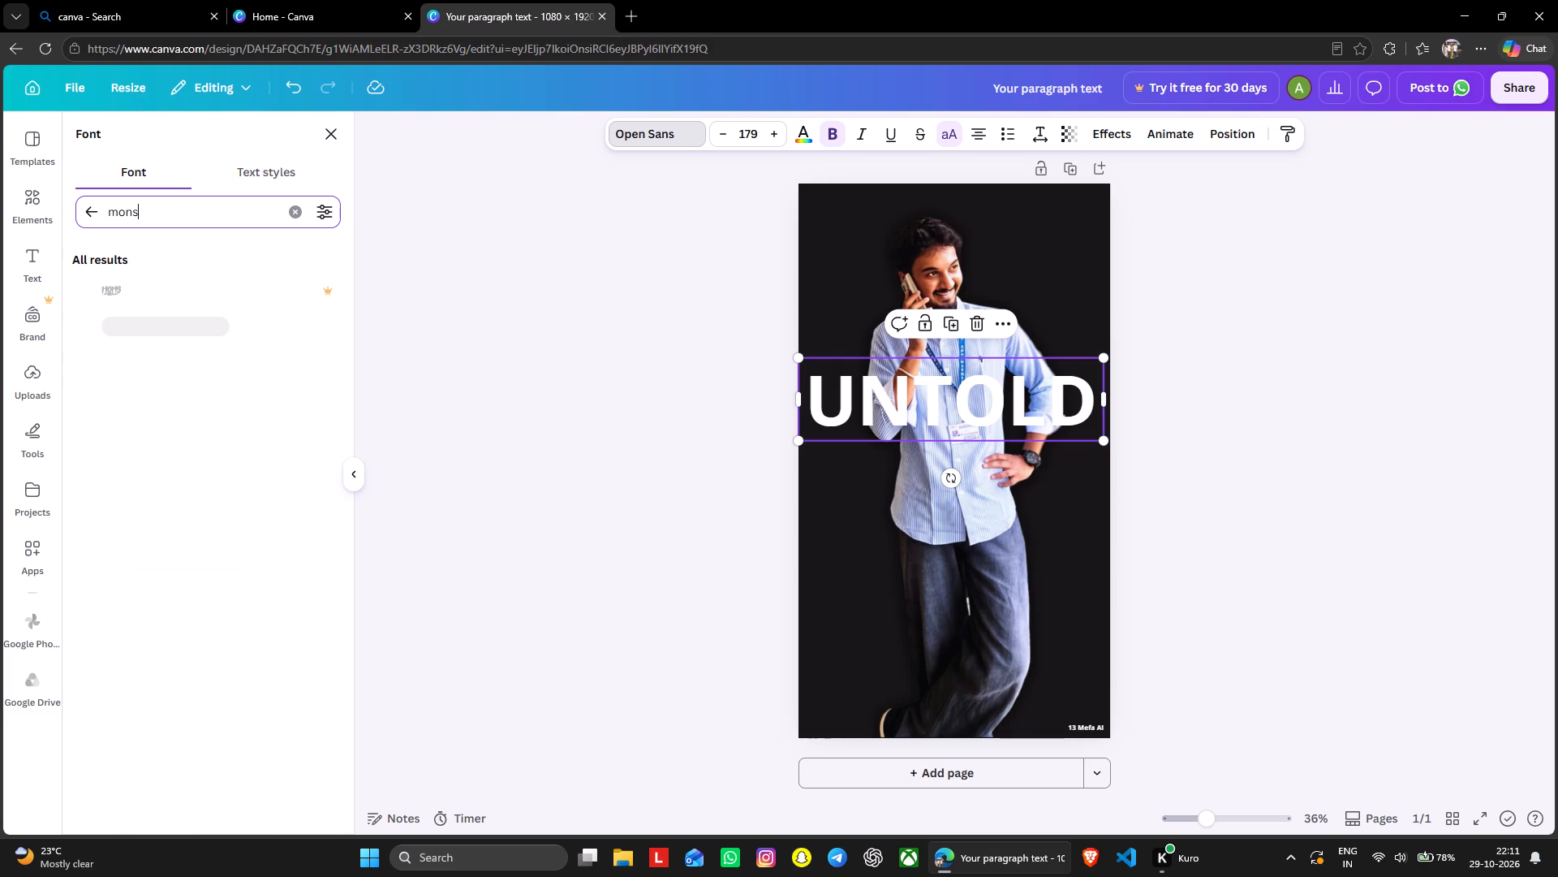
{"action": "type", "text": "tse"}
{"action": "type", "text": "rr"}
{"action": "key", "text": "a"}
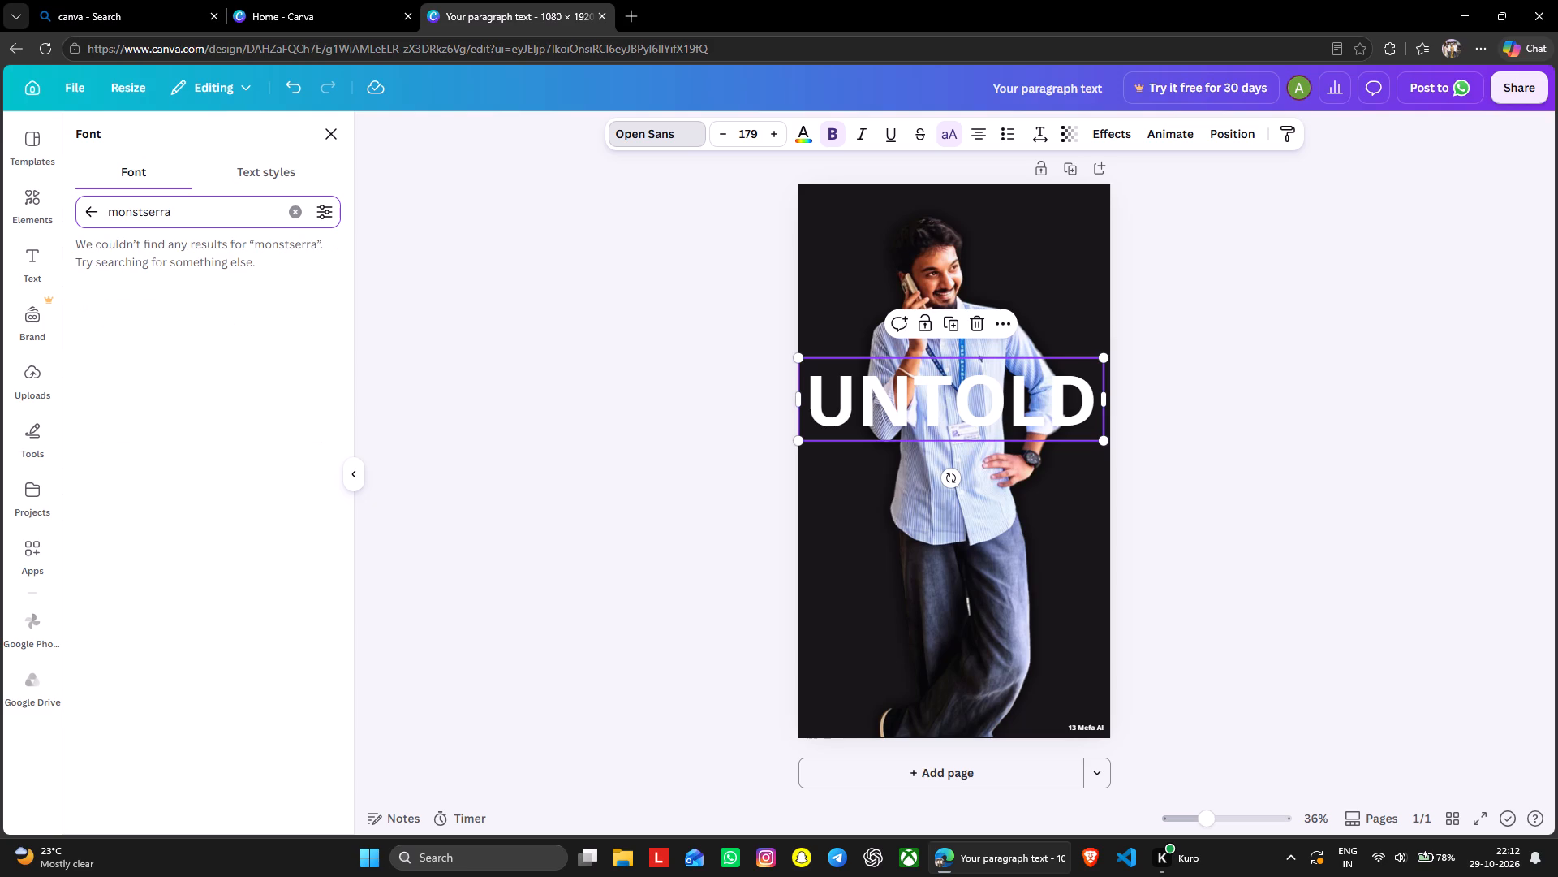
{"action": "key", "text": "Left"}
{"action": "key", "text": "Left"}
{"action": "key", "text": "Left"}
{"action": "key", "text": "Left"}
{"action": "key", "text": "Left"}
{"action": "key", "text": "Left"}
{"action": "key", "text": "BackSpace"}
{"action": "key", "text": "Right"}
{"action": "key", "text": "Right"}
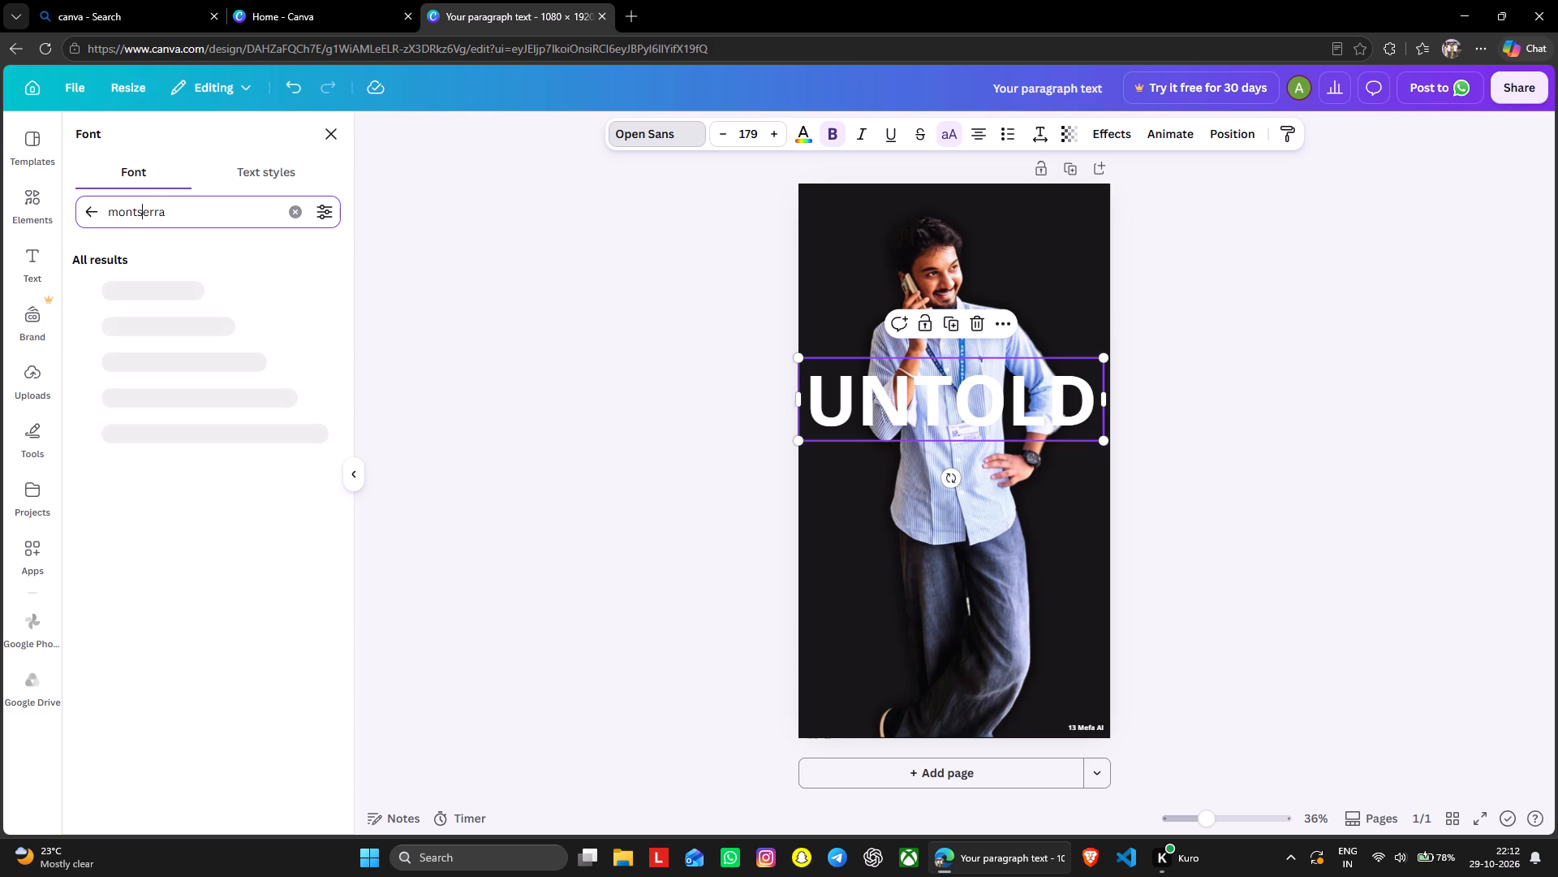
{"action": "key", "text": "Right"}
{"action": "key", "text": "Right"}
{"action": "key", "text": "Right"}
{"action": "key", "text": "Right"}
{"action": "left_click", "coordinate": [196, 289]}
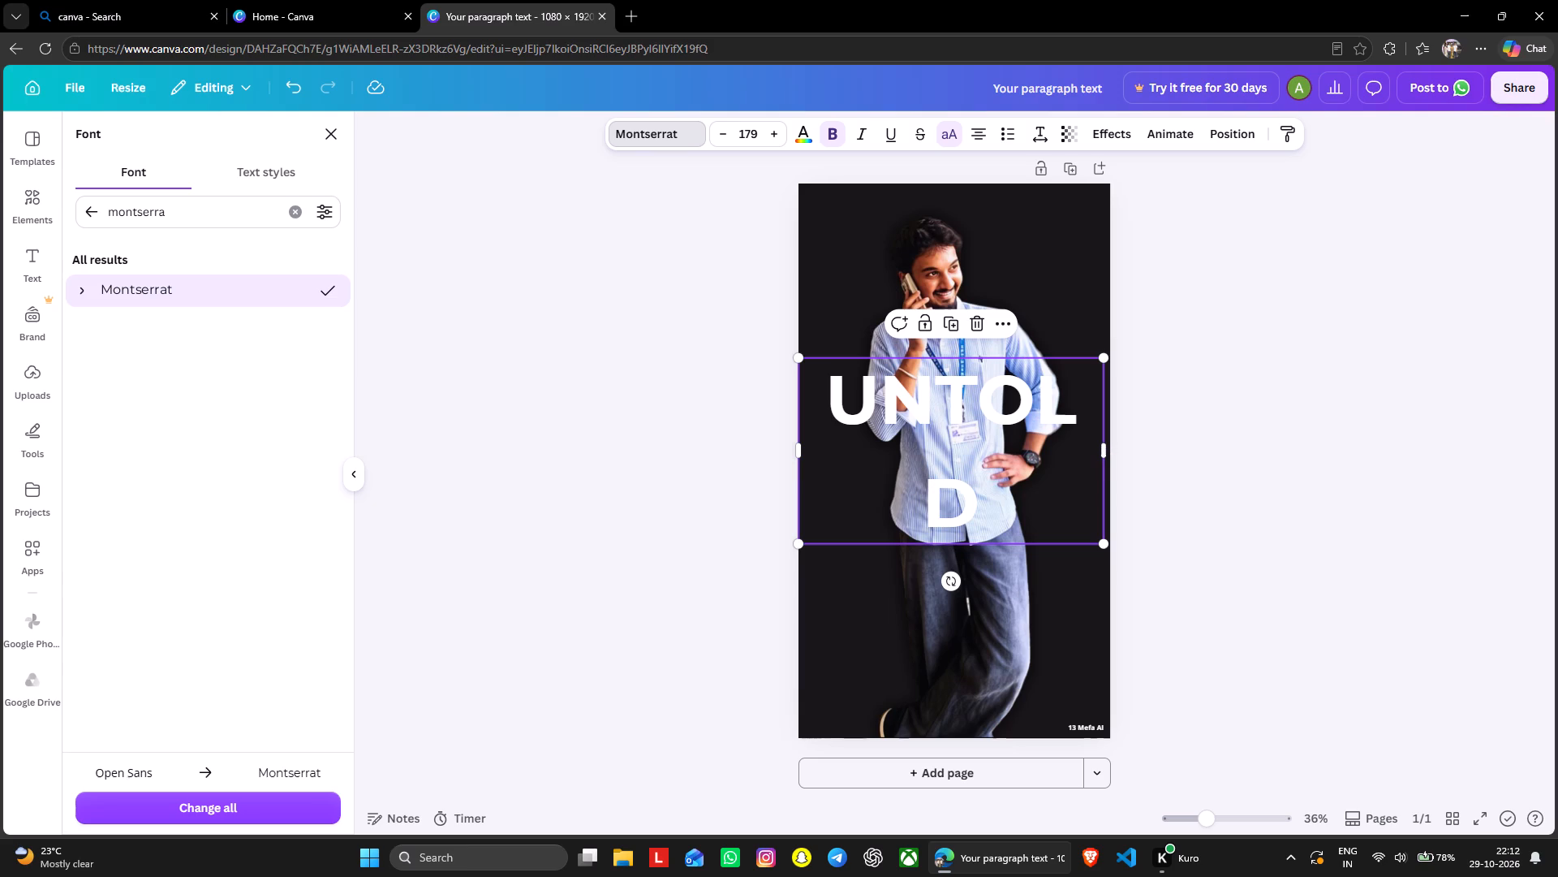
Widen the "UNTOLD" text box just past the page's edge so the word fits on one line, and deselect it.
{"action": "left_click_drag", "start_coordinate": [1108, 453], "coordinate": [1120, 453]}
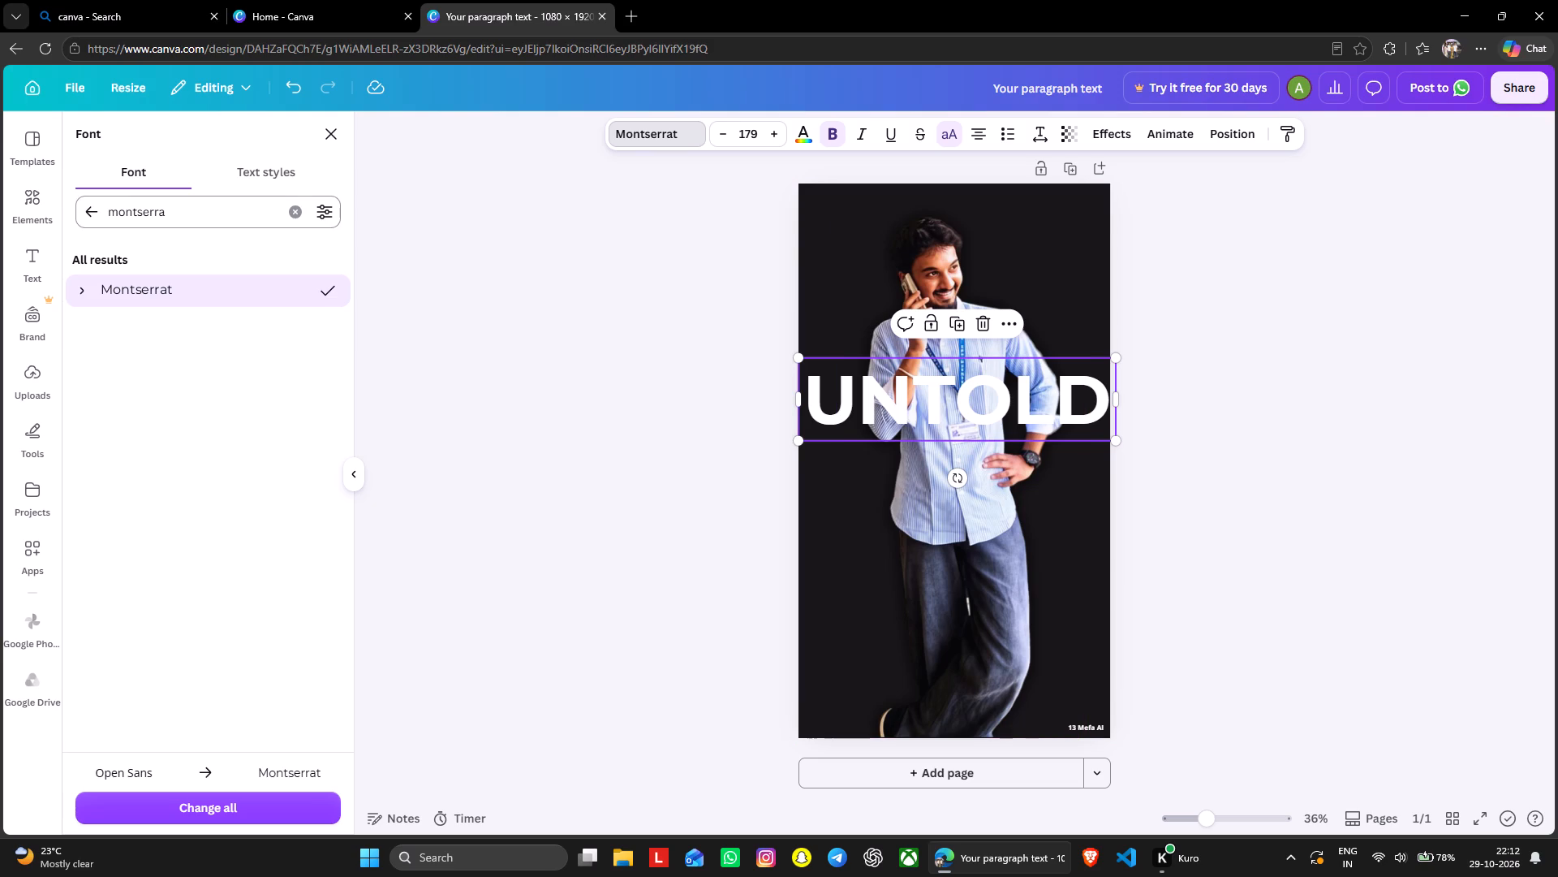
{"action": "left_click", "coordinate": [629, 339]}
{"action": "left_click", "coordinate": [757, 460]}
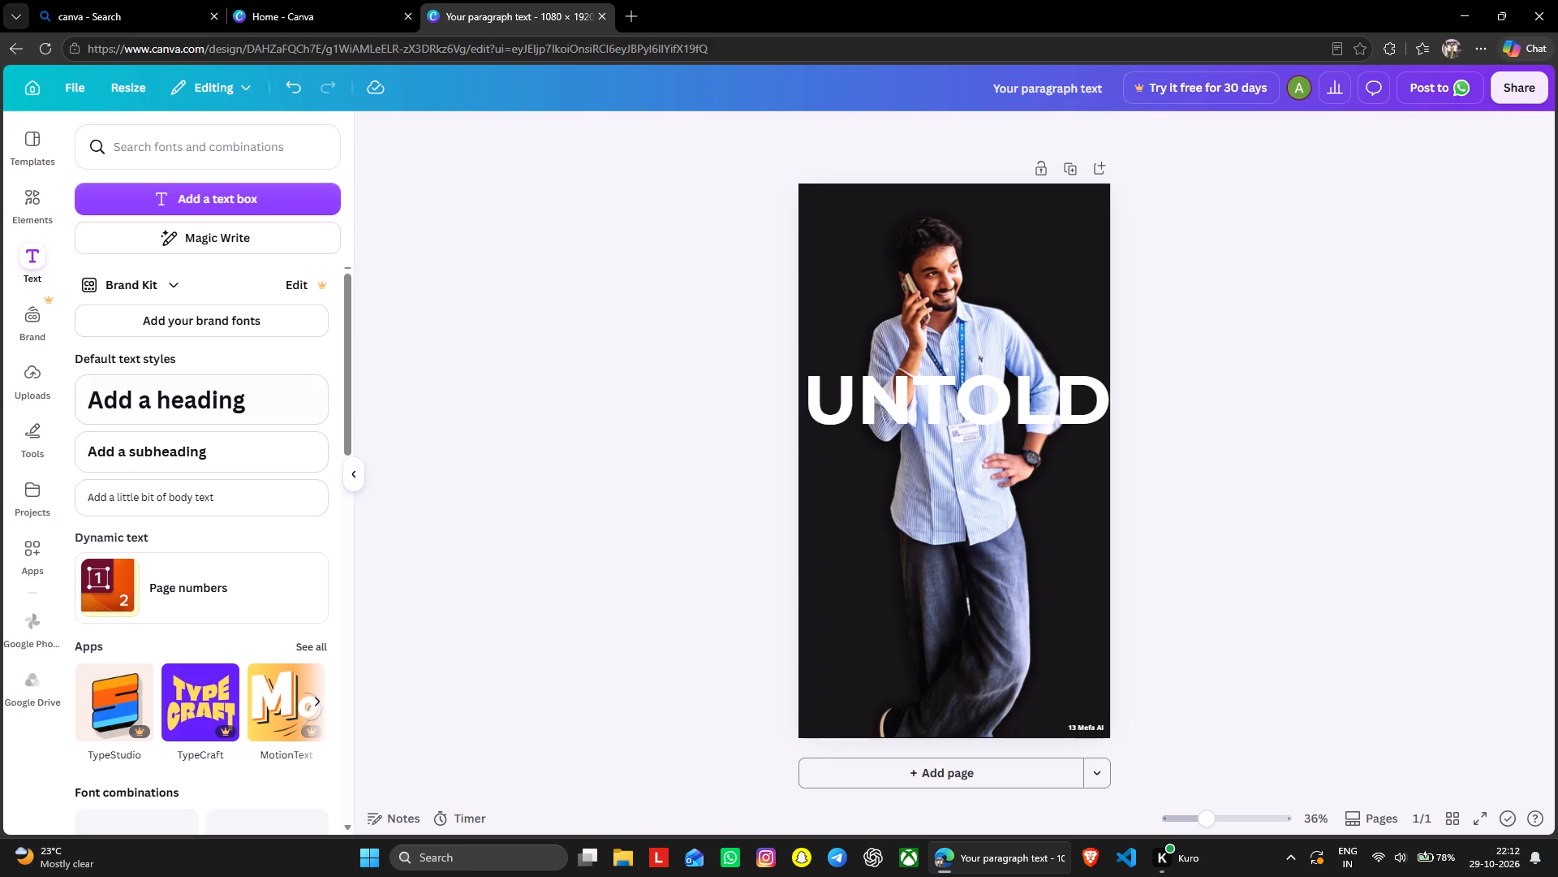
Add a new text box and enlarge its placeholder text to about size 94.9, fitting the box to one line.
{"action": "left_click", "coordinate": [28, 260]}
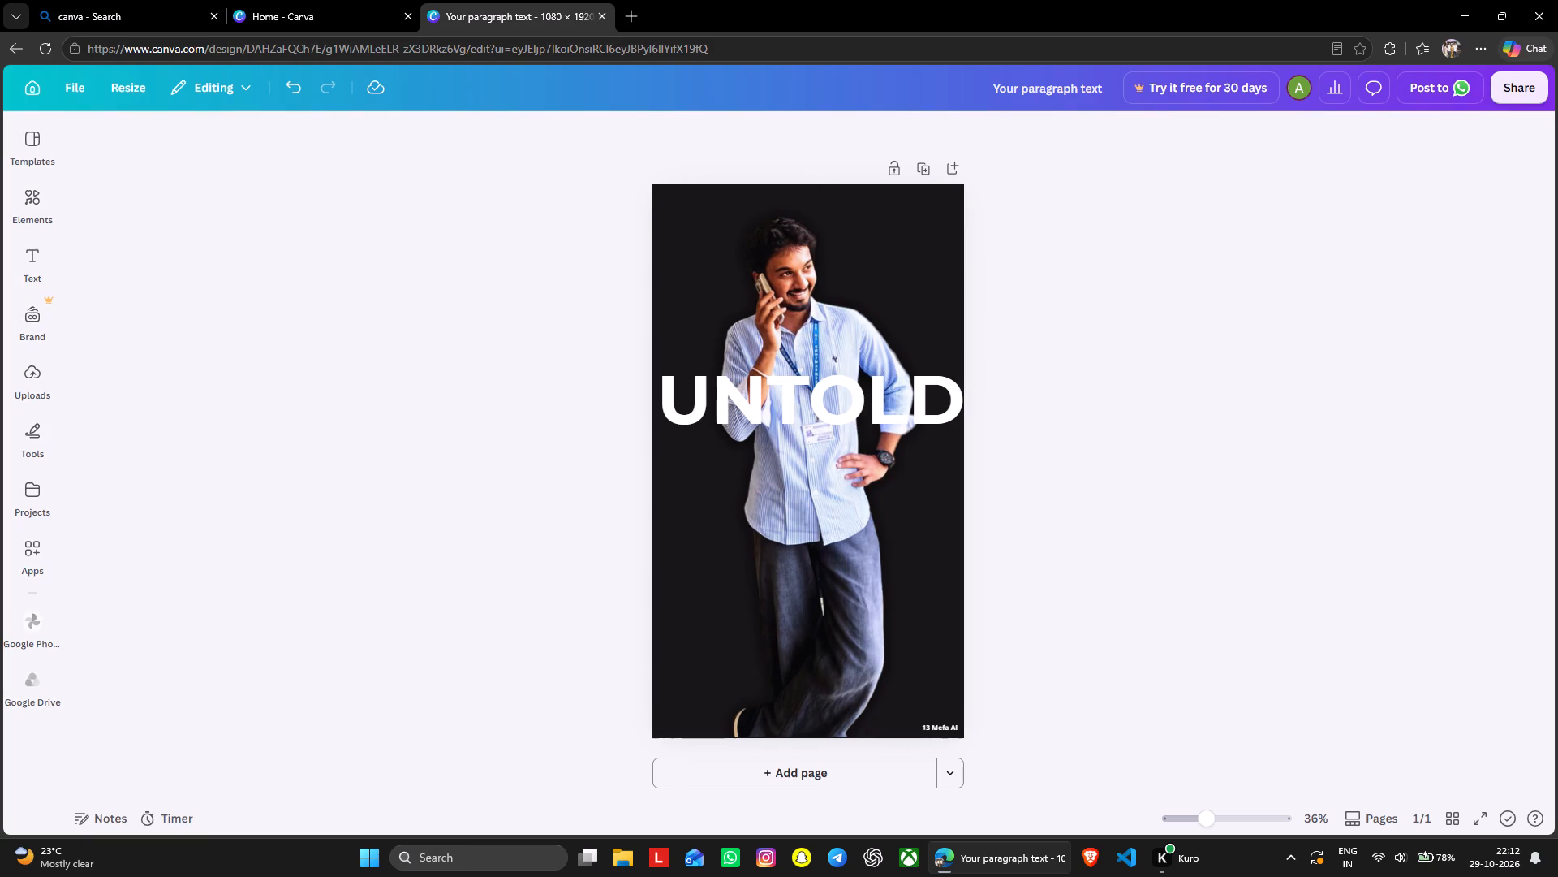
{"action": "left_click", "coordinate": [19, 273]}
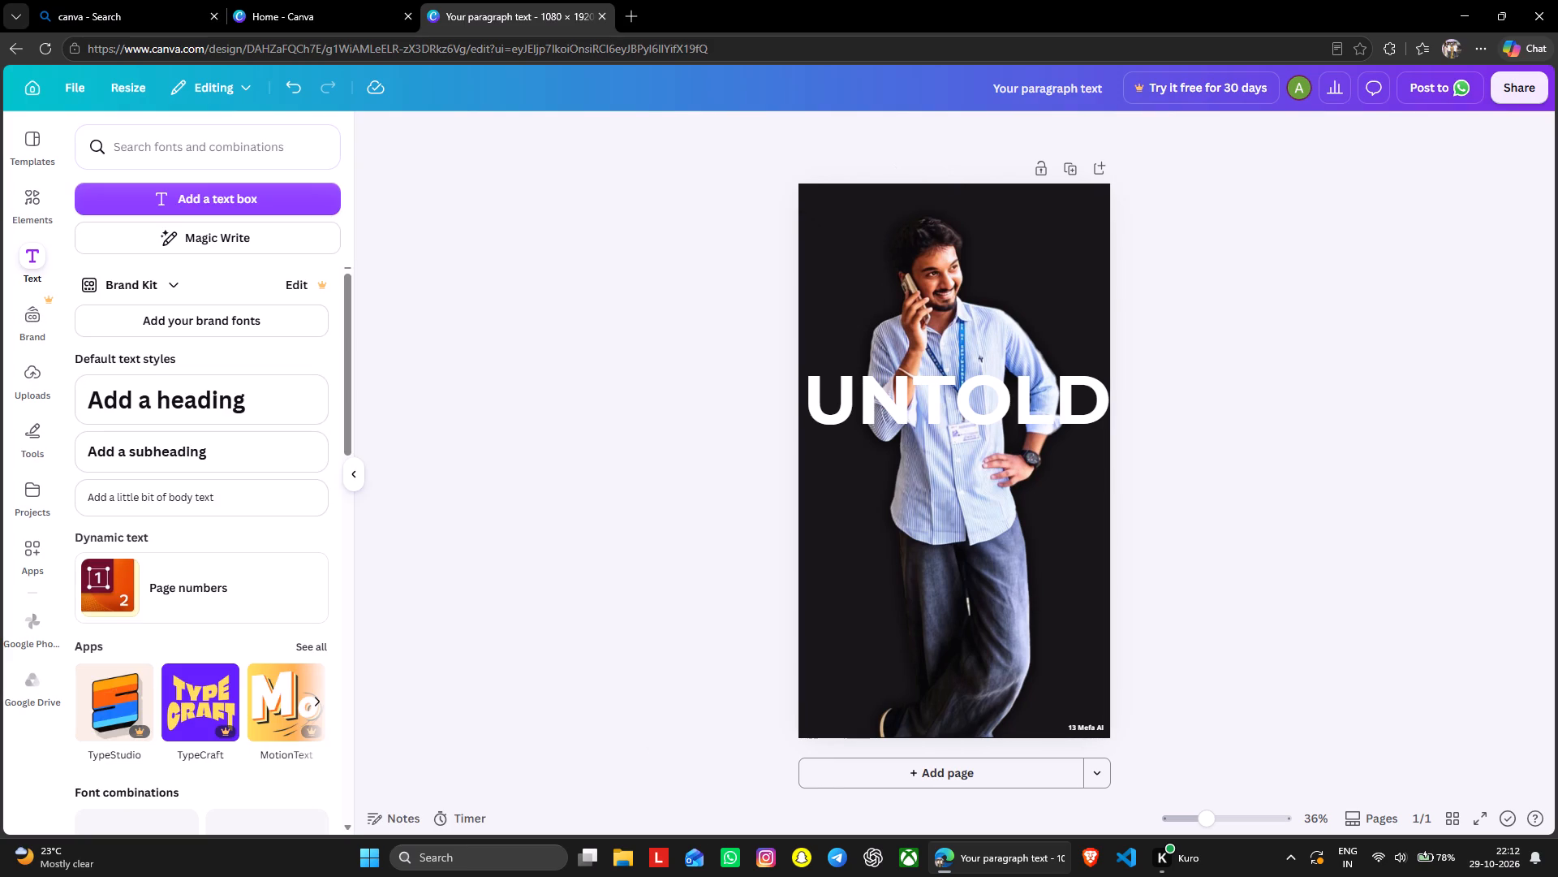
{"action": "left_click", "coordinate": [192, 197]}
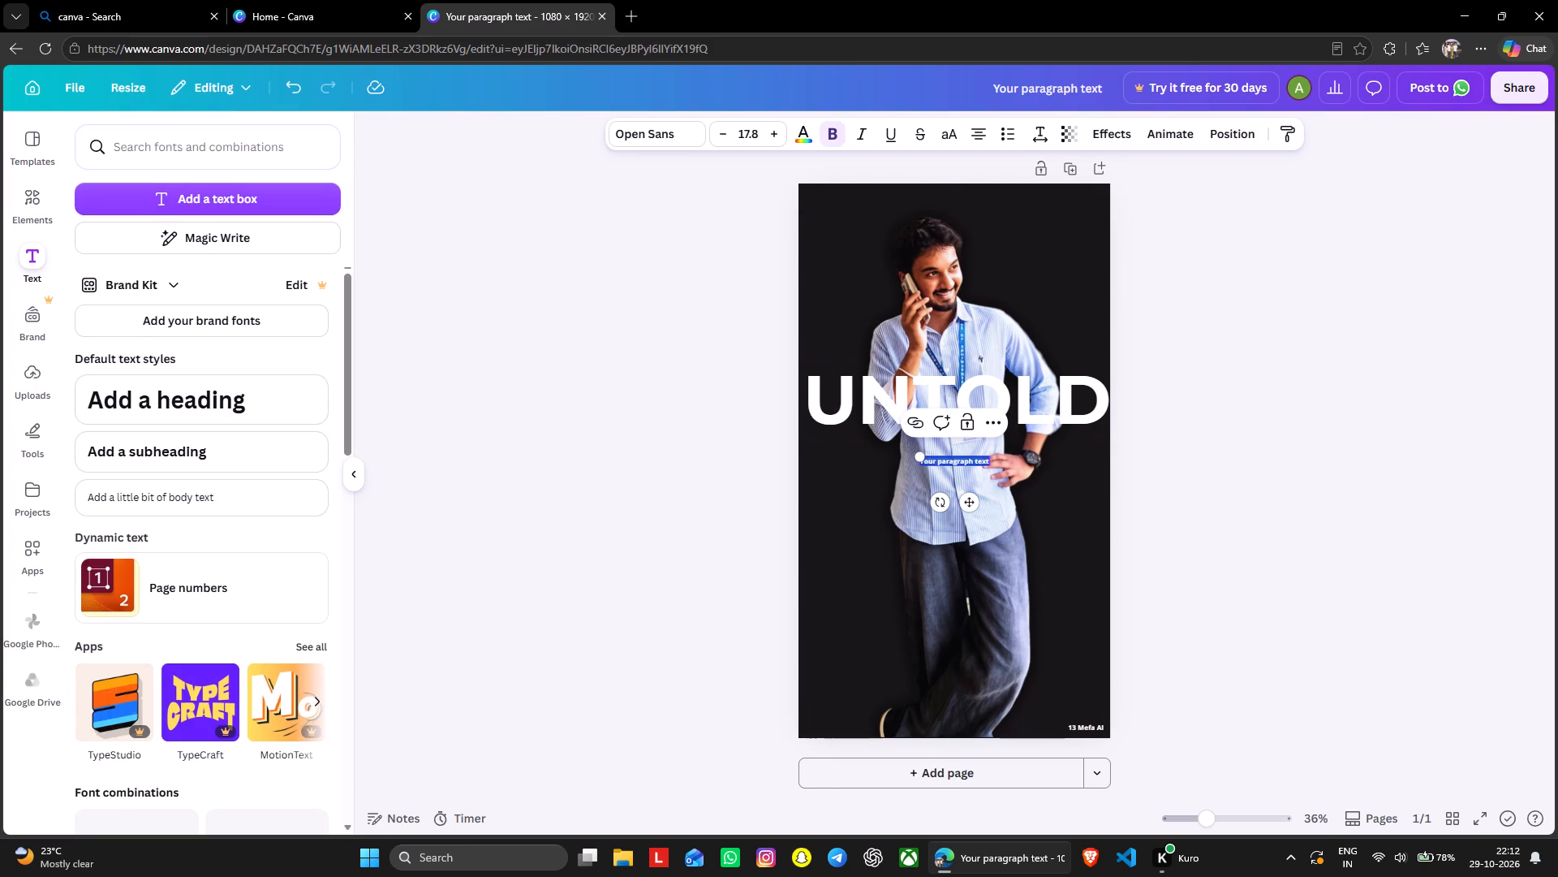
{"action": "left_click", "coordinate": [960, 460]}
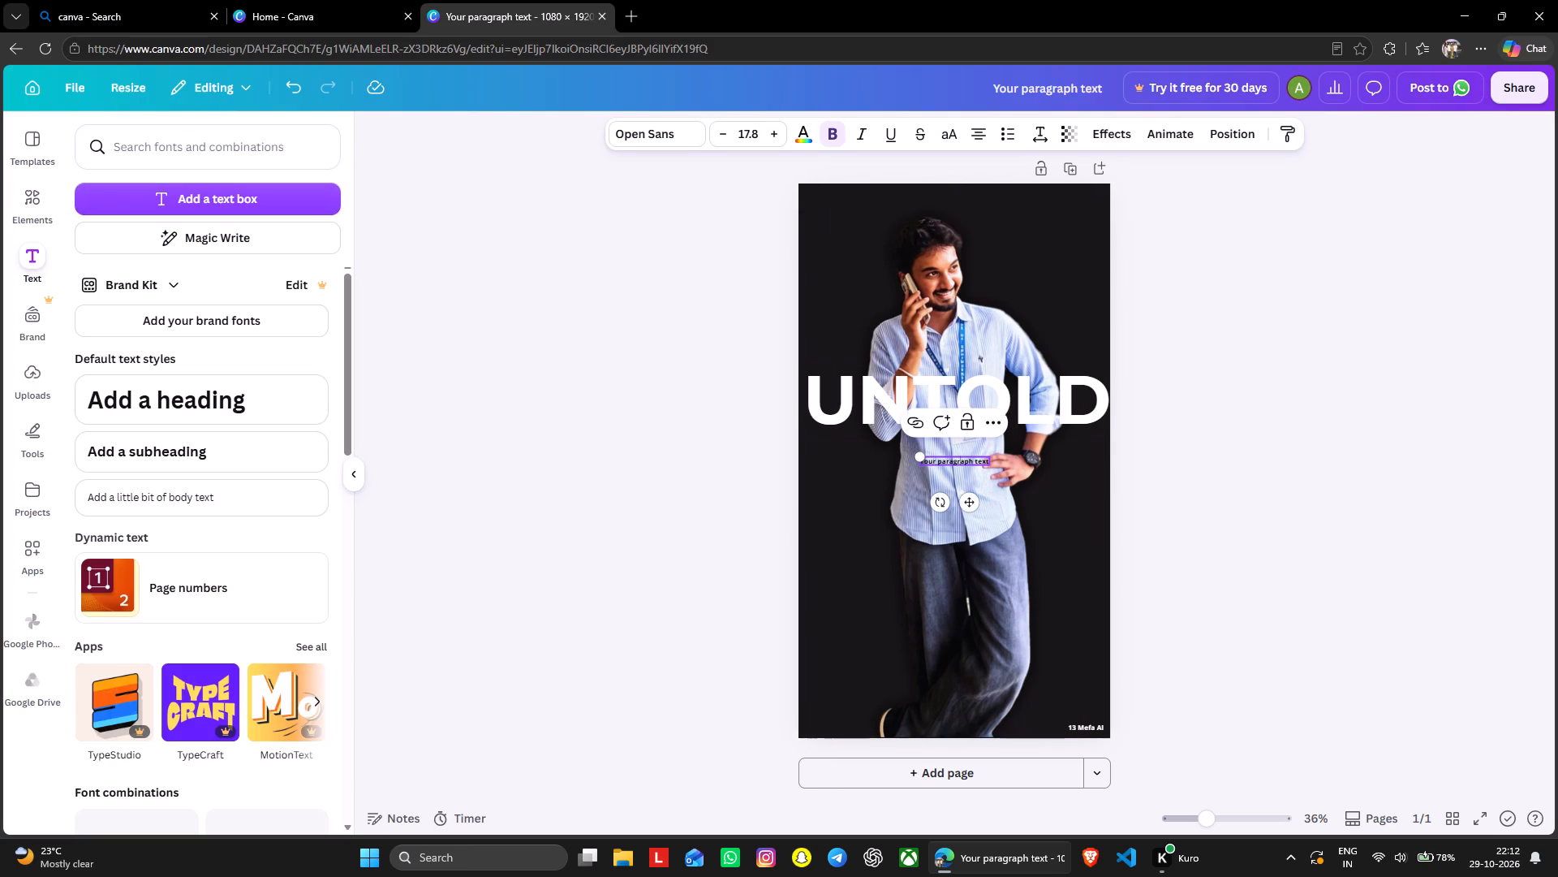
{"action": "double_click", "coordinate": [960, 460]}
{"action": "left_click_drag", "start_coordinate": [992, 464], "coordinate": [1030, 464]}
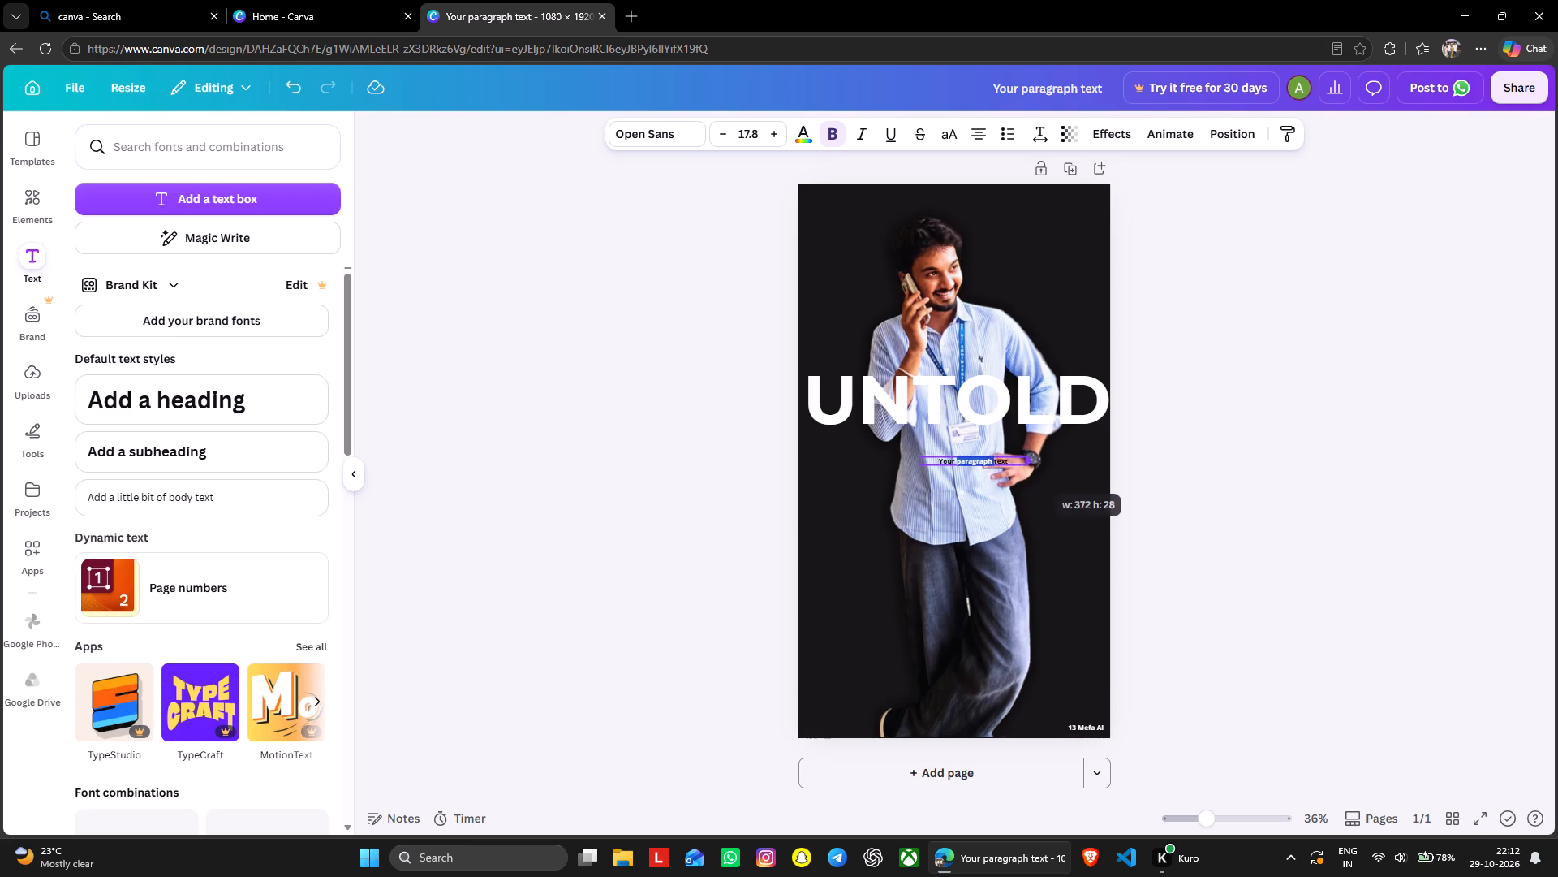
{"action": "left_click_drag", "start_coordinate": [1030, 464], "coordinate": [1082, 469]}
{"action": "left_click_drag", "start_coordinate": [921, 456], "coordinate": [918, 455]}
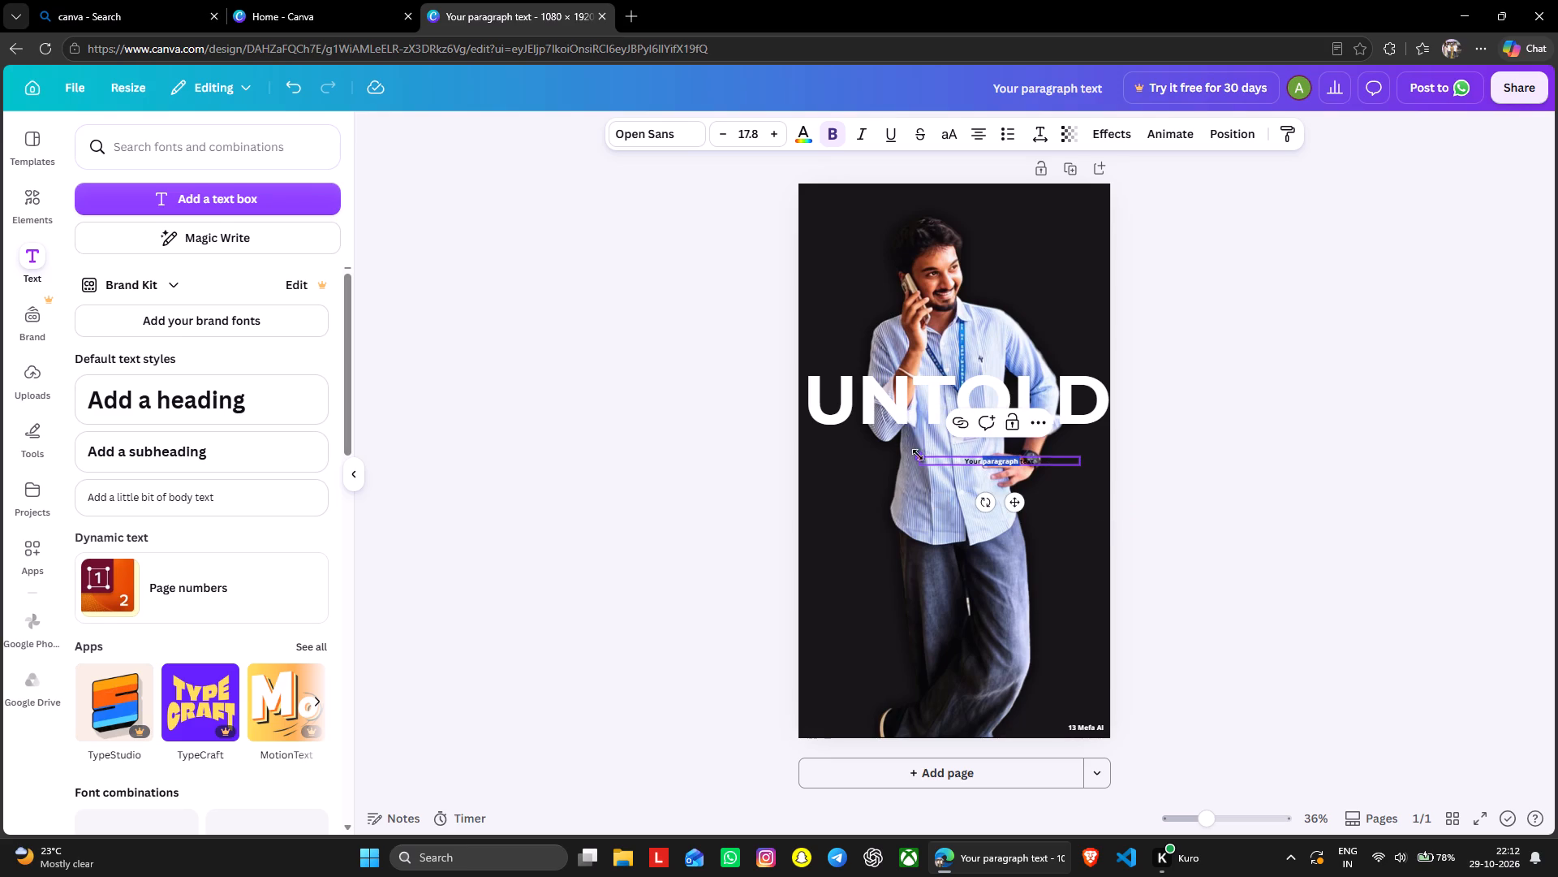
{"action": "left_click_drag", "start_coordinate": [918, 455], "coordinate": [631, 322]}
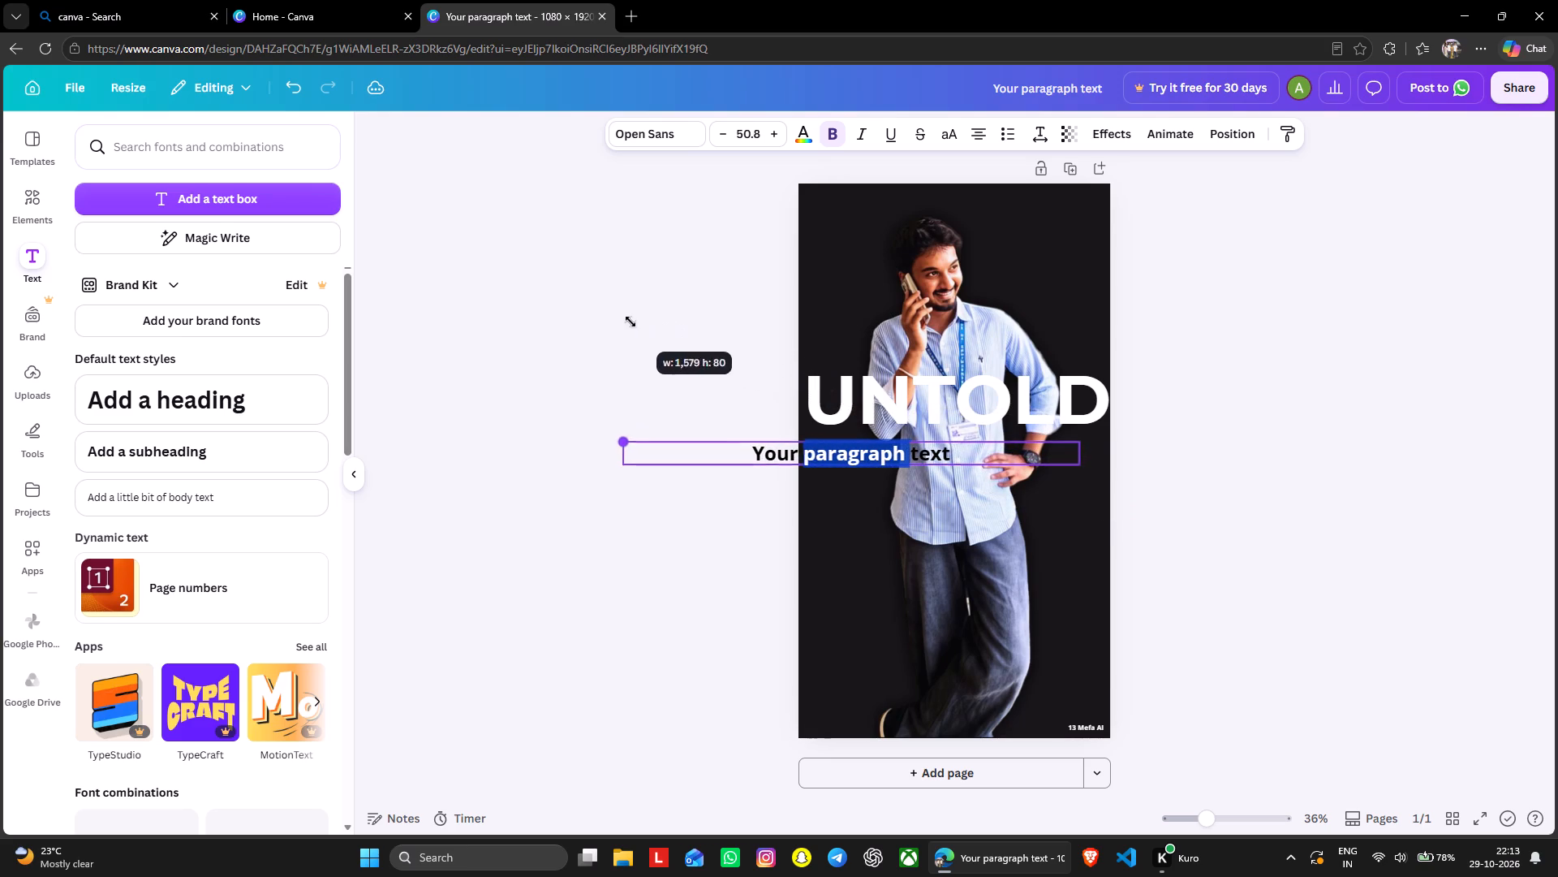
{"action": "left_click_drag", "start_coordinate": [631, 322], "coordinate": [630, 322]}
{"action": "left_click_drag", "start_coordinate": [1080, 453], "coordinate": [833, 452]}
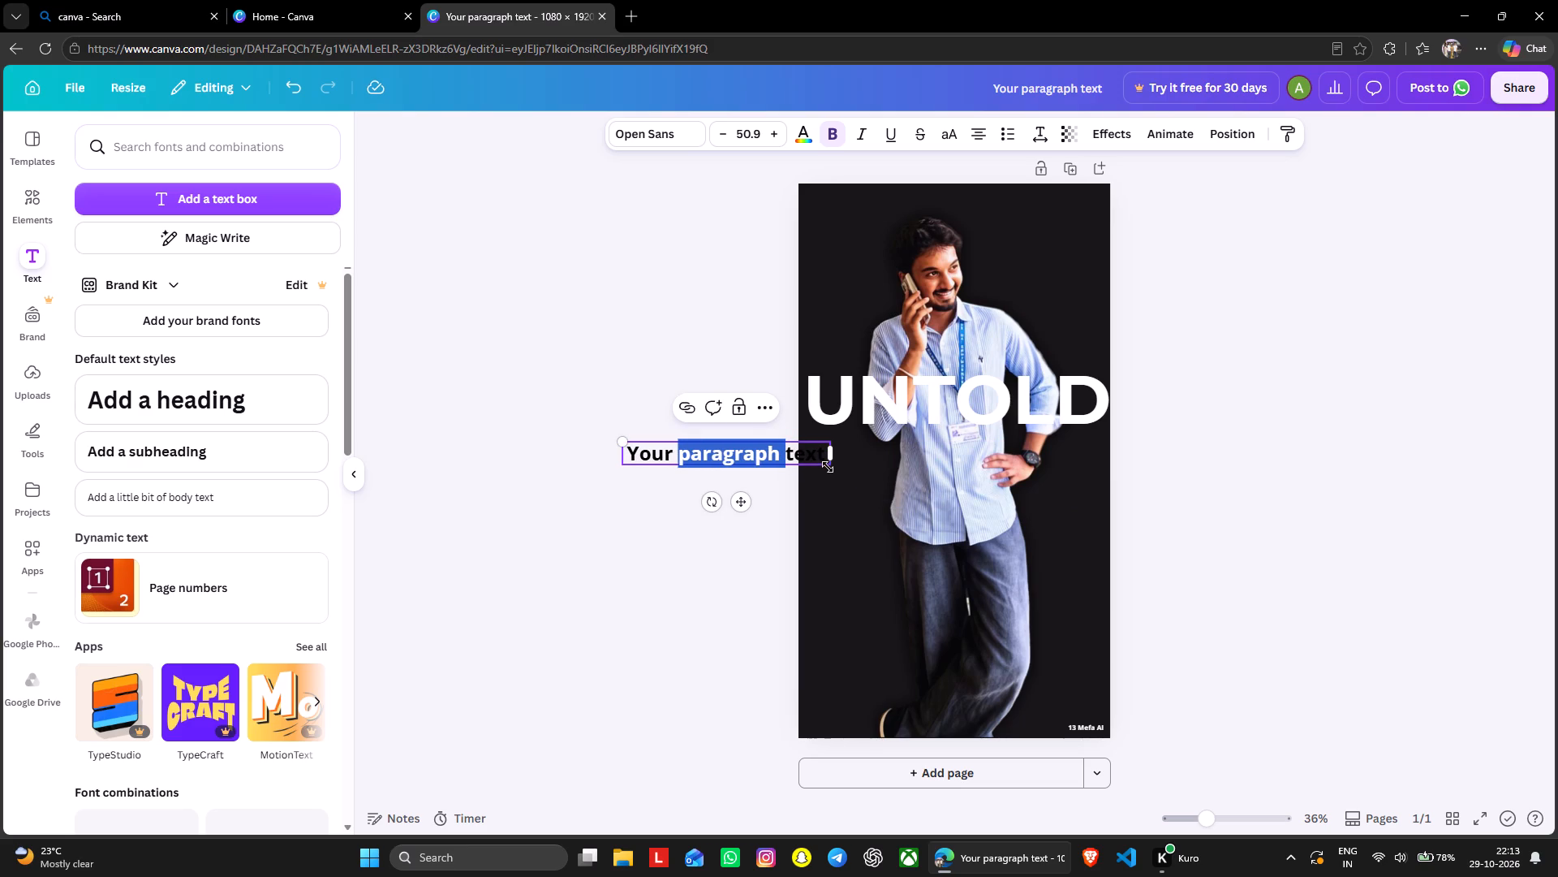
{"action": "left_click_drag", "start_coordinate": [620, 440], "coordinate": [504, 333]}
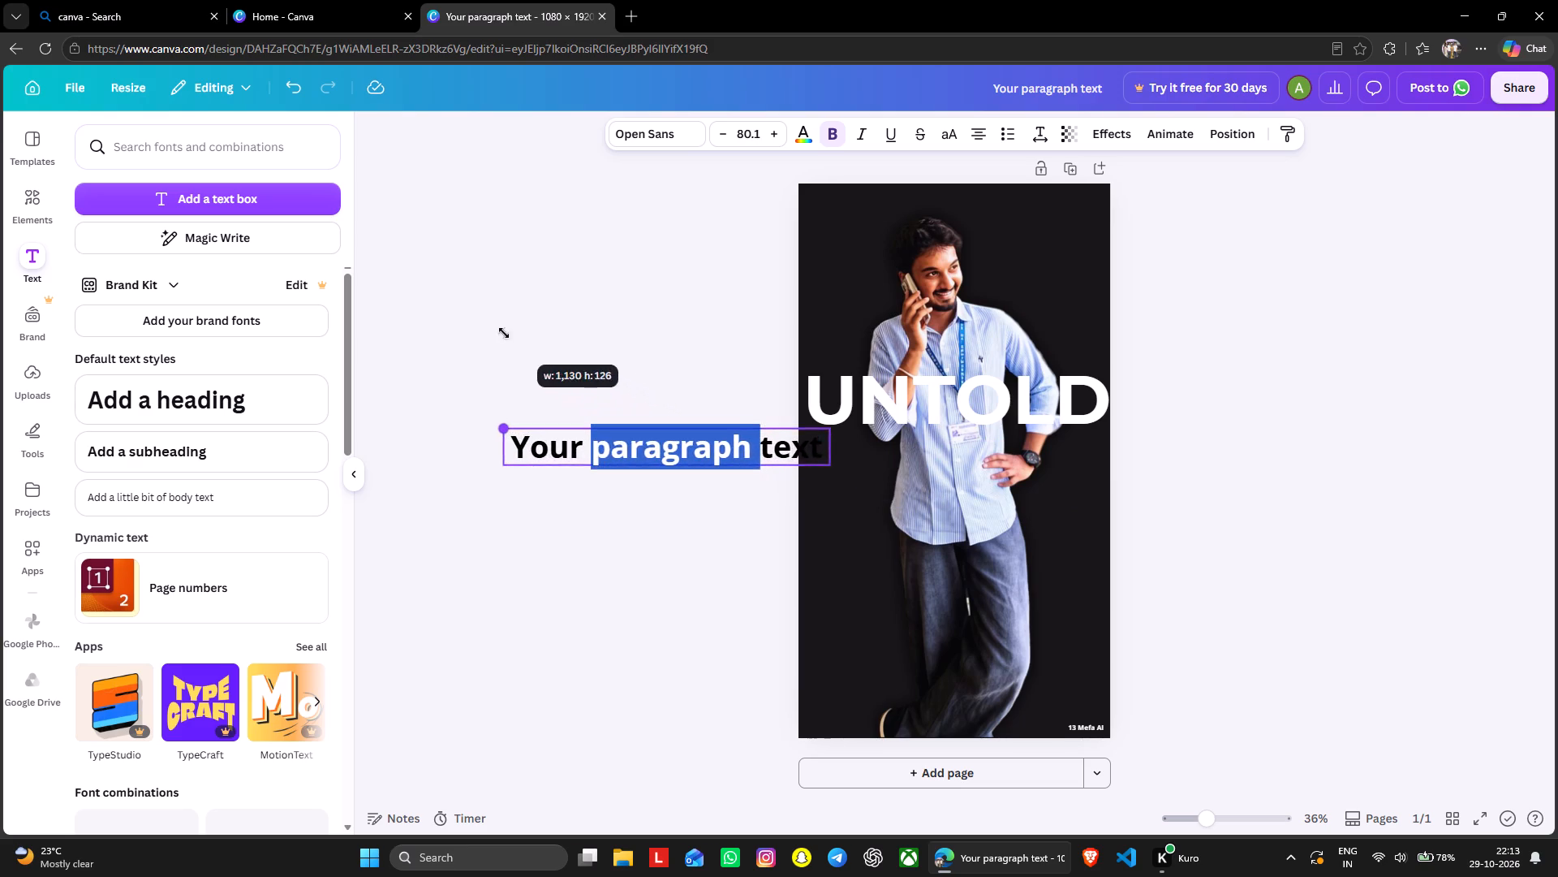
{"action": "left_click_drag", "start_coordinate": [504, 333], "coordinate": [453, 315]}
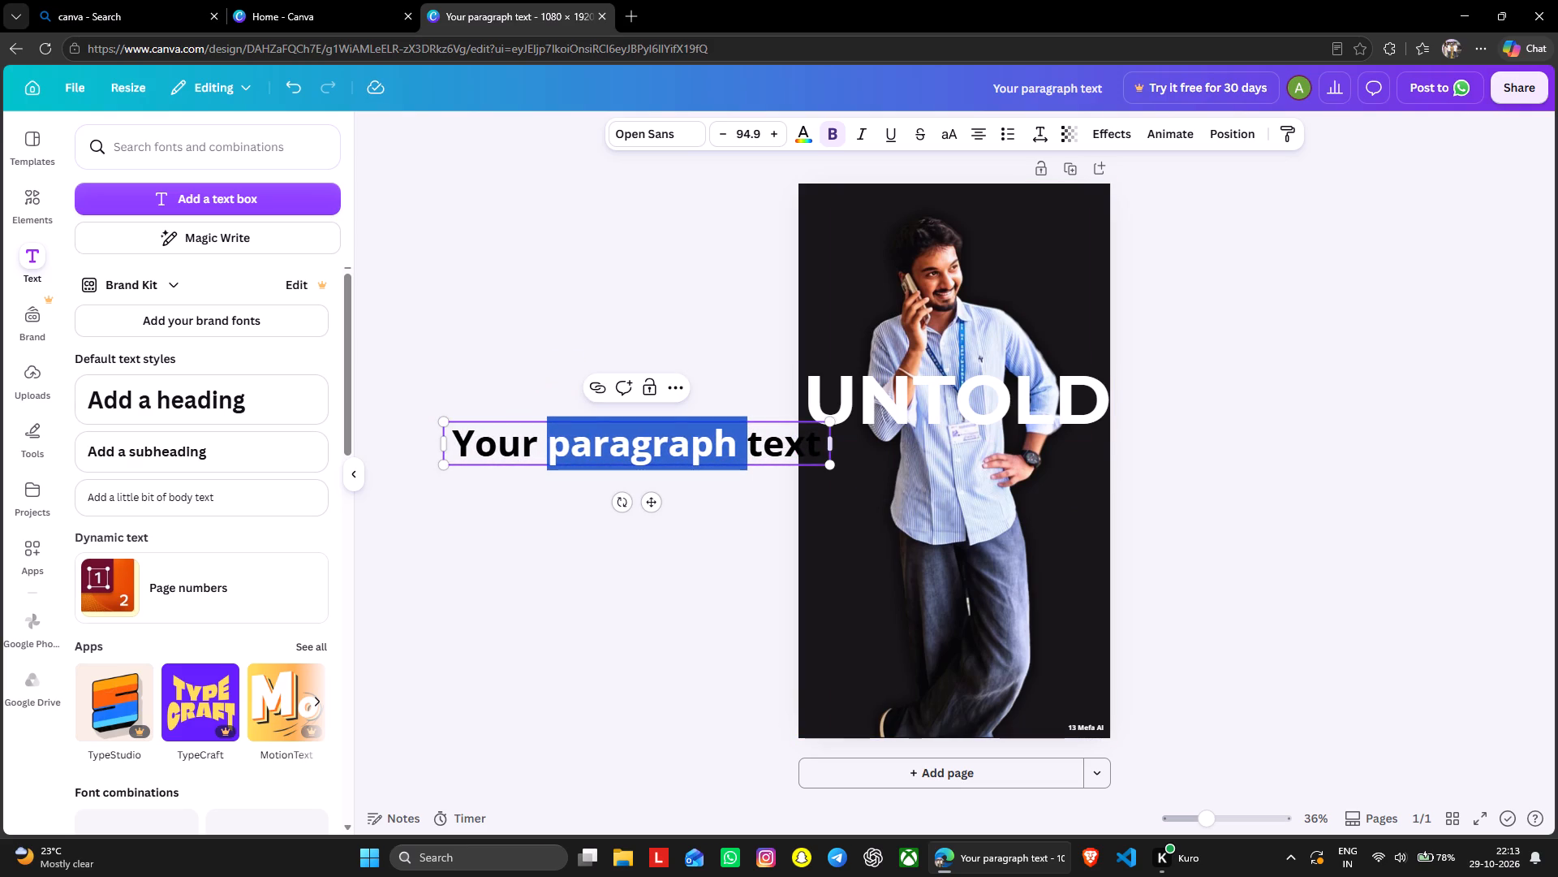
Shift the placeholder text below "UNTOLD", scale it up to about size 113, and narrow its box to wrap onto three lines.
{"action": "left_click_drag", "start_coordinate": [750, 418], "coordinate": [1034, 453]}
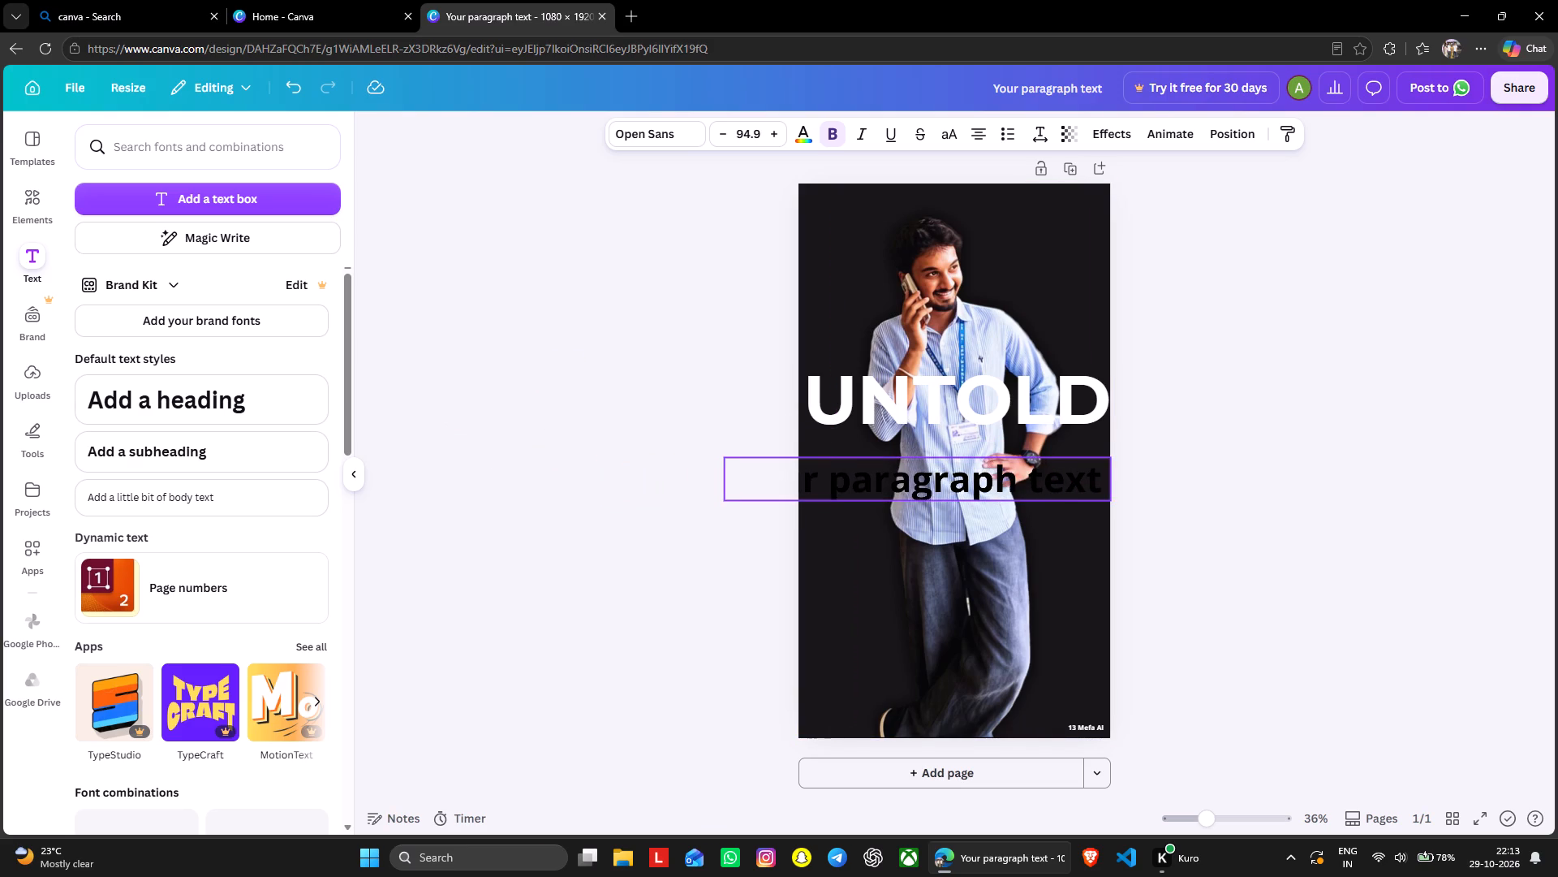
{"action": "left_click_drag", "start_coordinate": [1034, 453], "coordinate": [911, 447]}
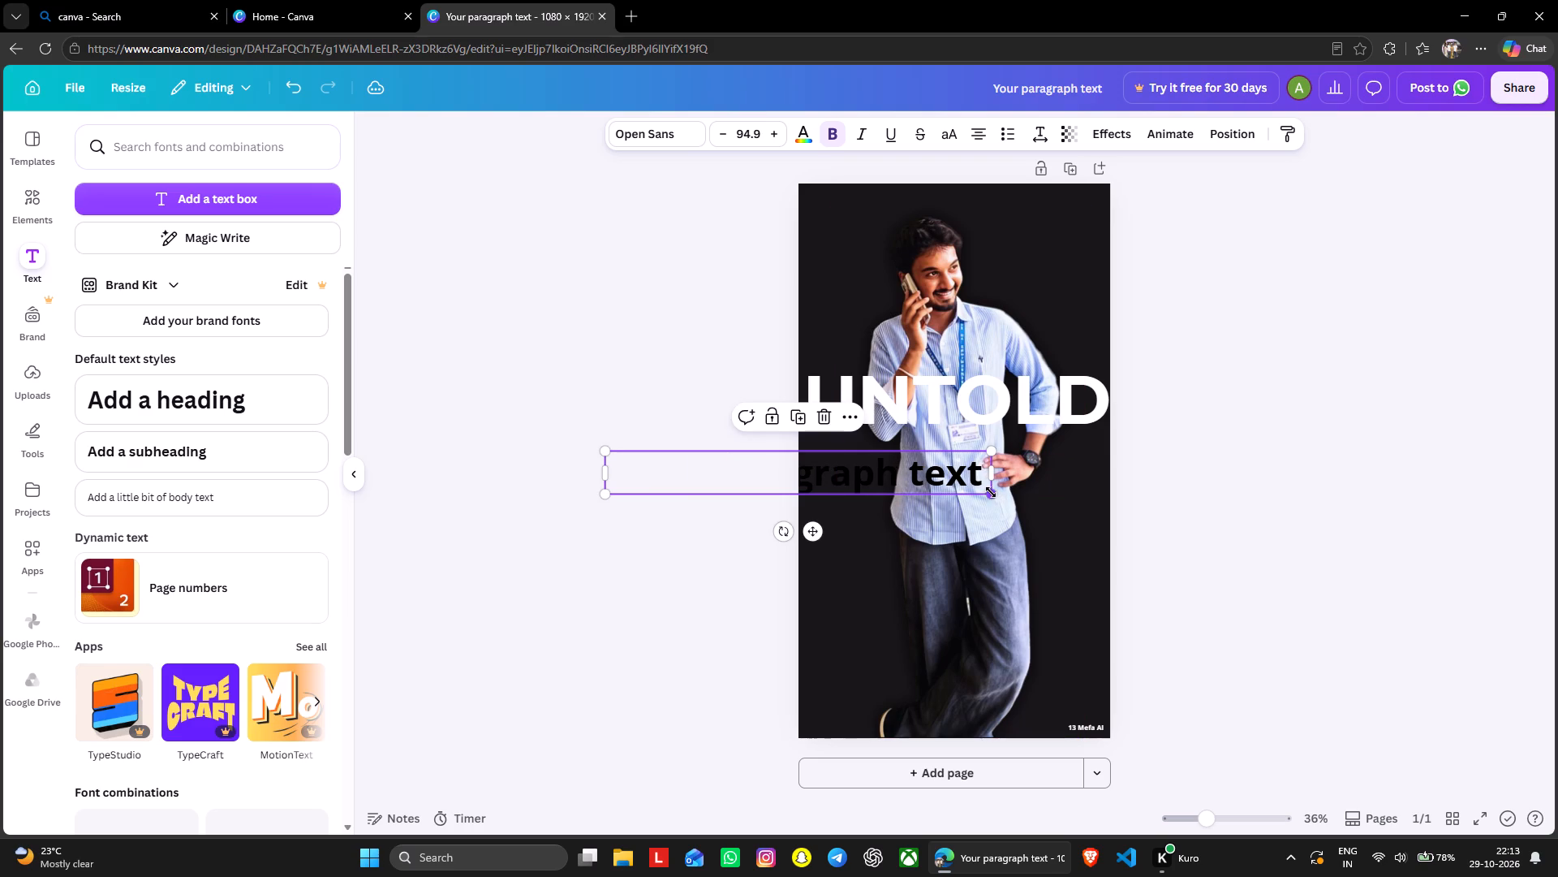
{"action": "left_click_drag", "start_coordinate": [991, 492], "coordinate": [1057, 559]}
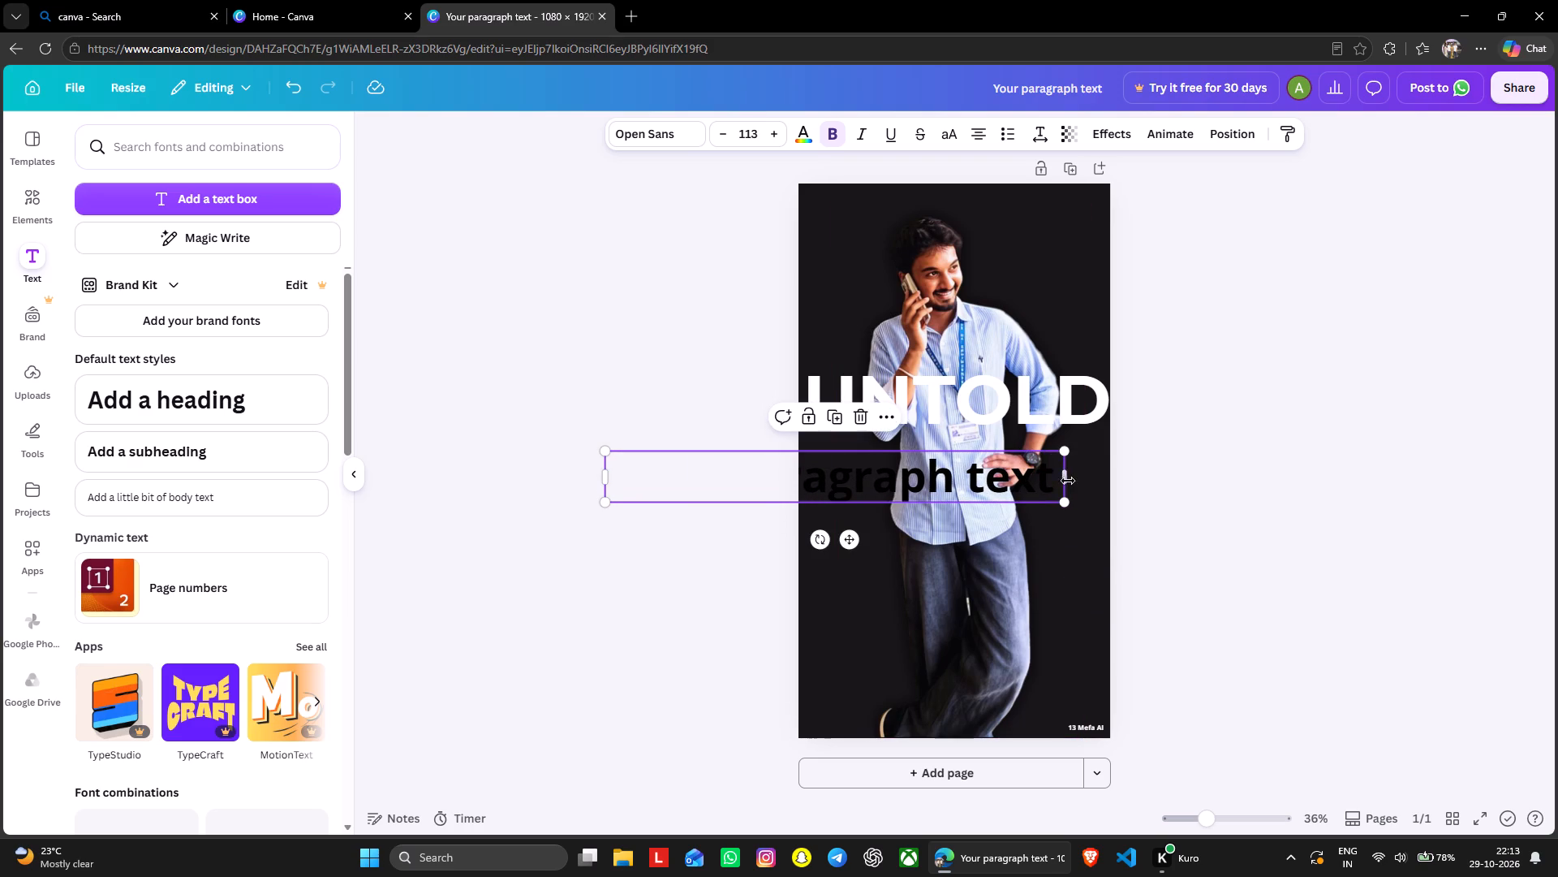
{"action": "left_click_drag", "start_coordinate": [1070, 482], "coordinate": [933, 486]}
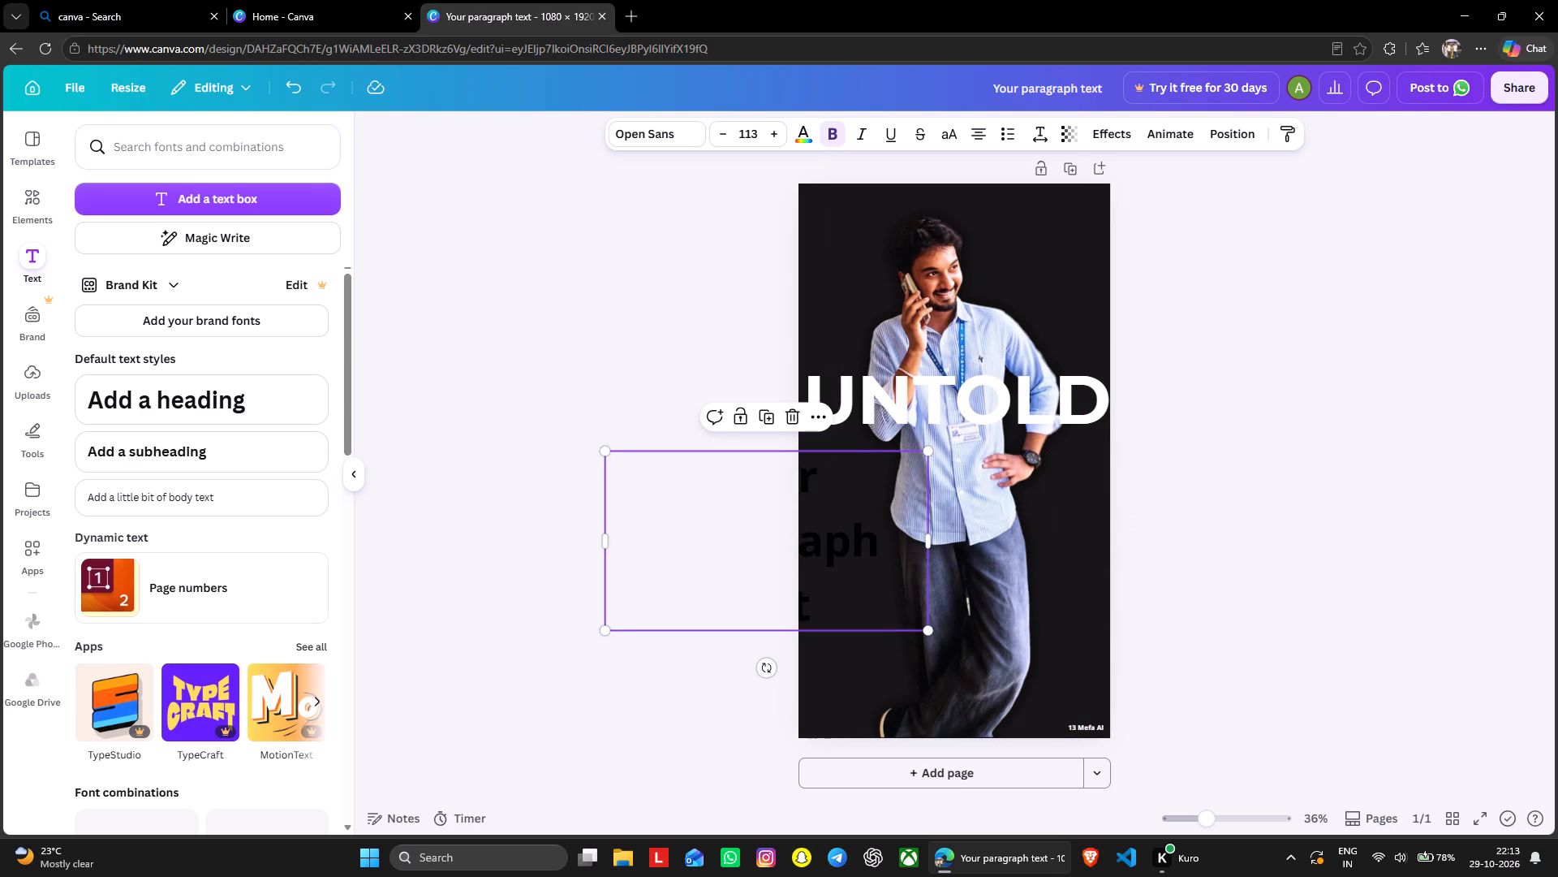
Move the three-line placeholder text box onto the page, directly below "UNTOLD".
{"action": "left_click", "coordinate": [786, 561]}
{"action": "double_click", "coordinate": [817, 554]}
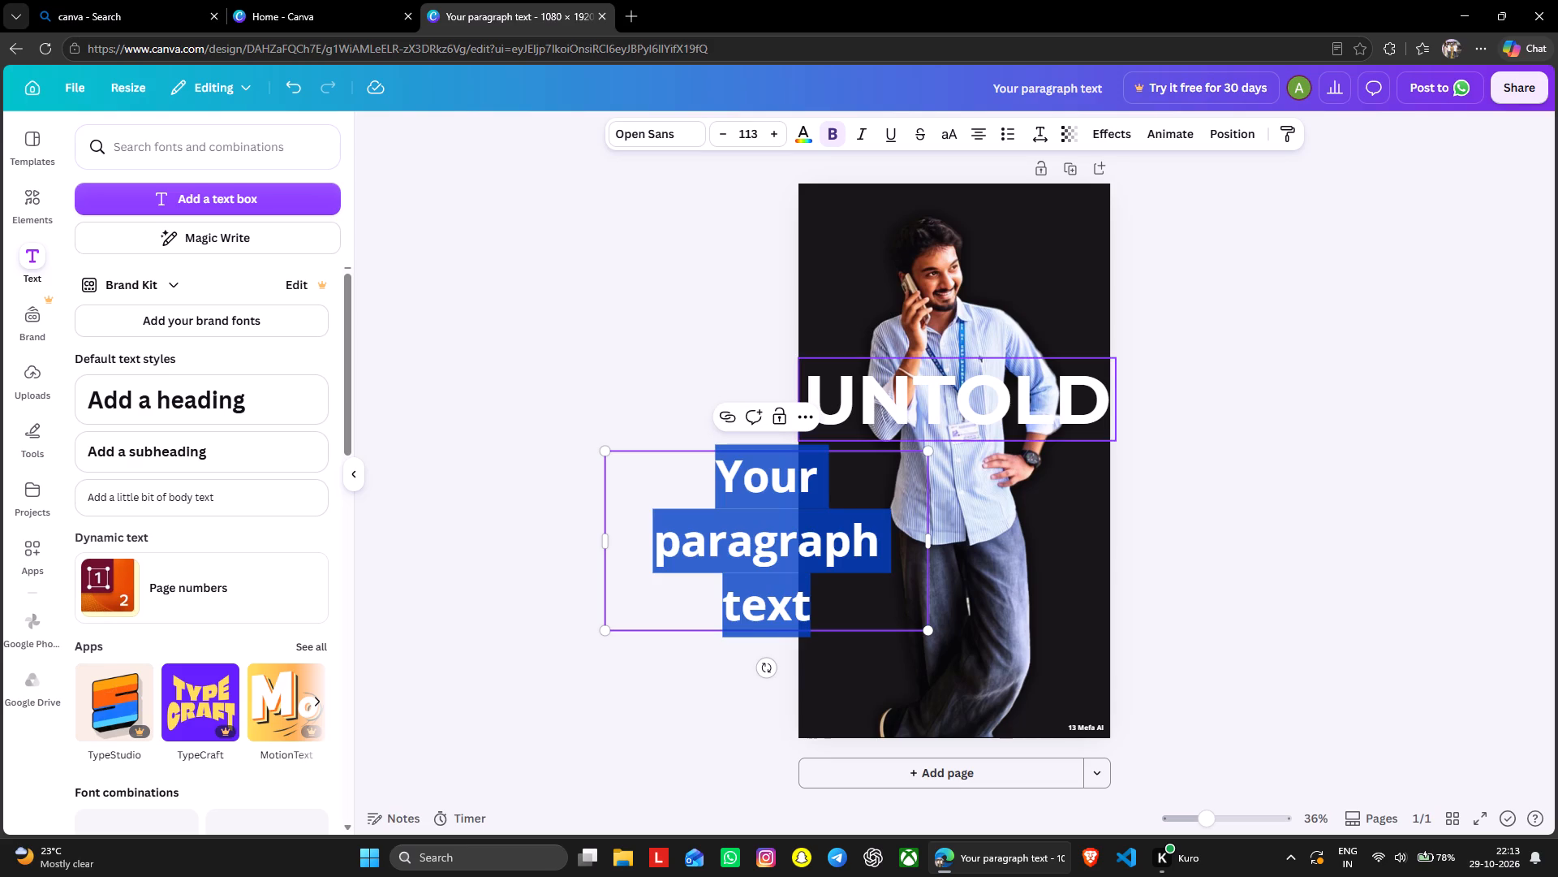
{"action": "left_click_drag", "start_coordinate": [813, 445], "coordinate": [820, 447]}
{"action": "left_click_drag", "start_coordinate": [820, 447], "coordinate": [997, 434]}
Set the placeholder text's colour to white.
{"action": "double_click", "coordinate": [960, 525]}
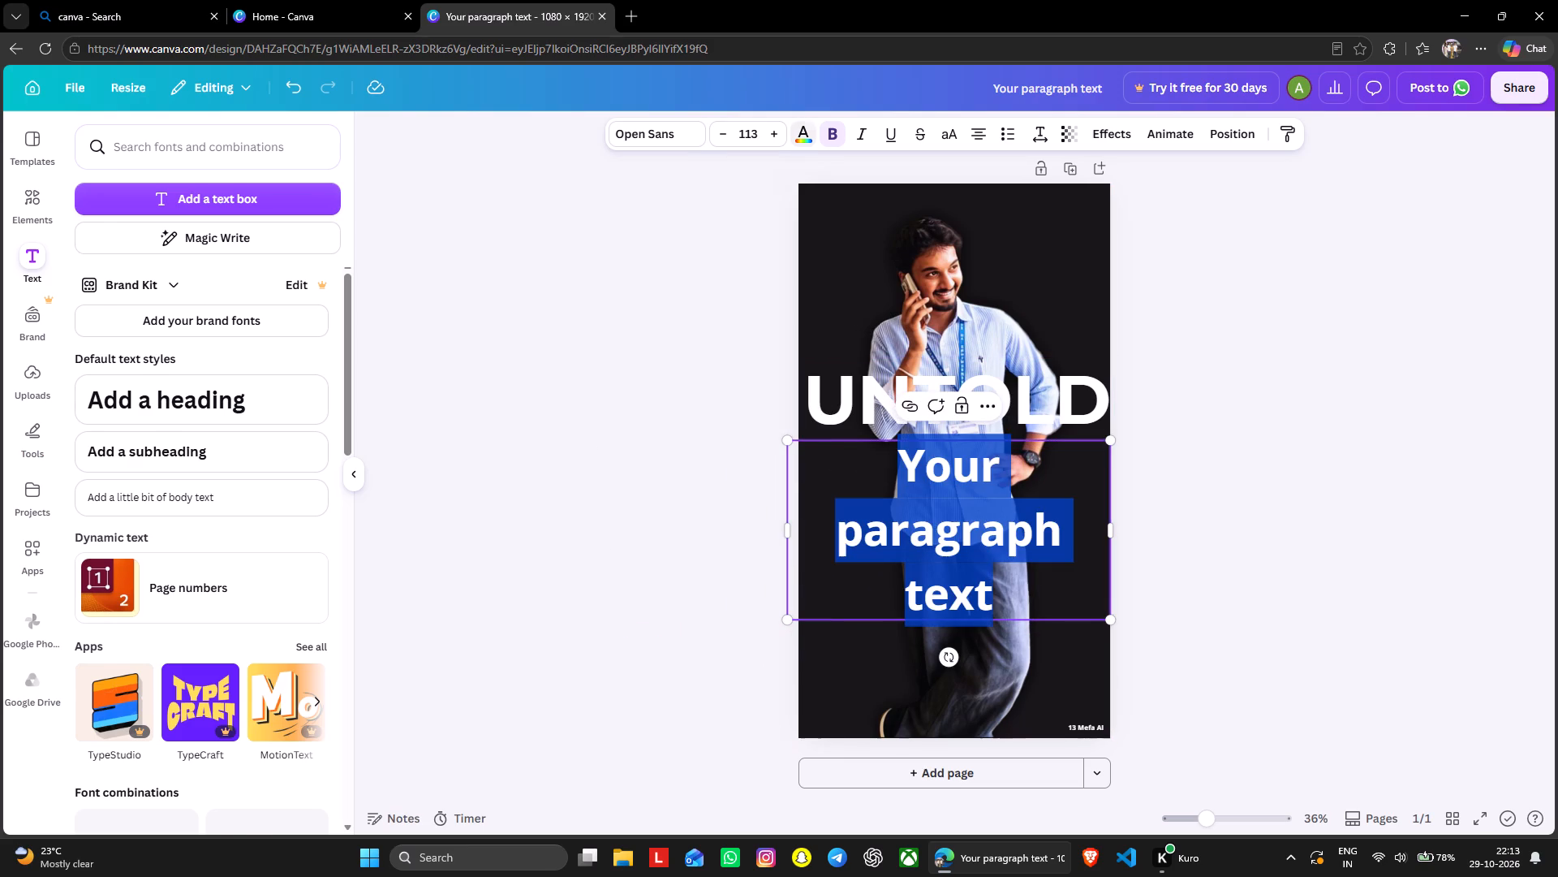
{"action": "left_click", "coordinate": [813, 142]}
{"action": "left_click", "coordinate": [804, 139]}
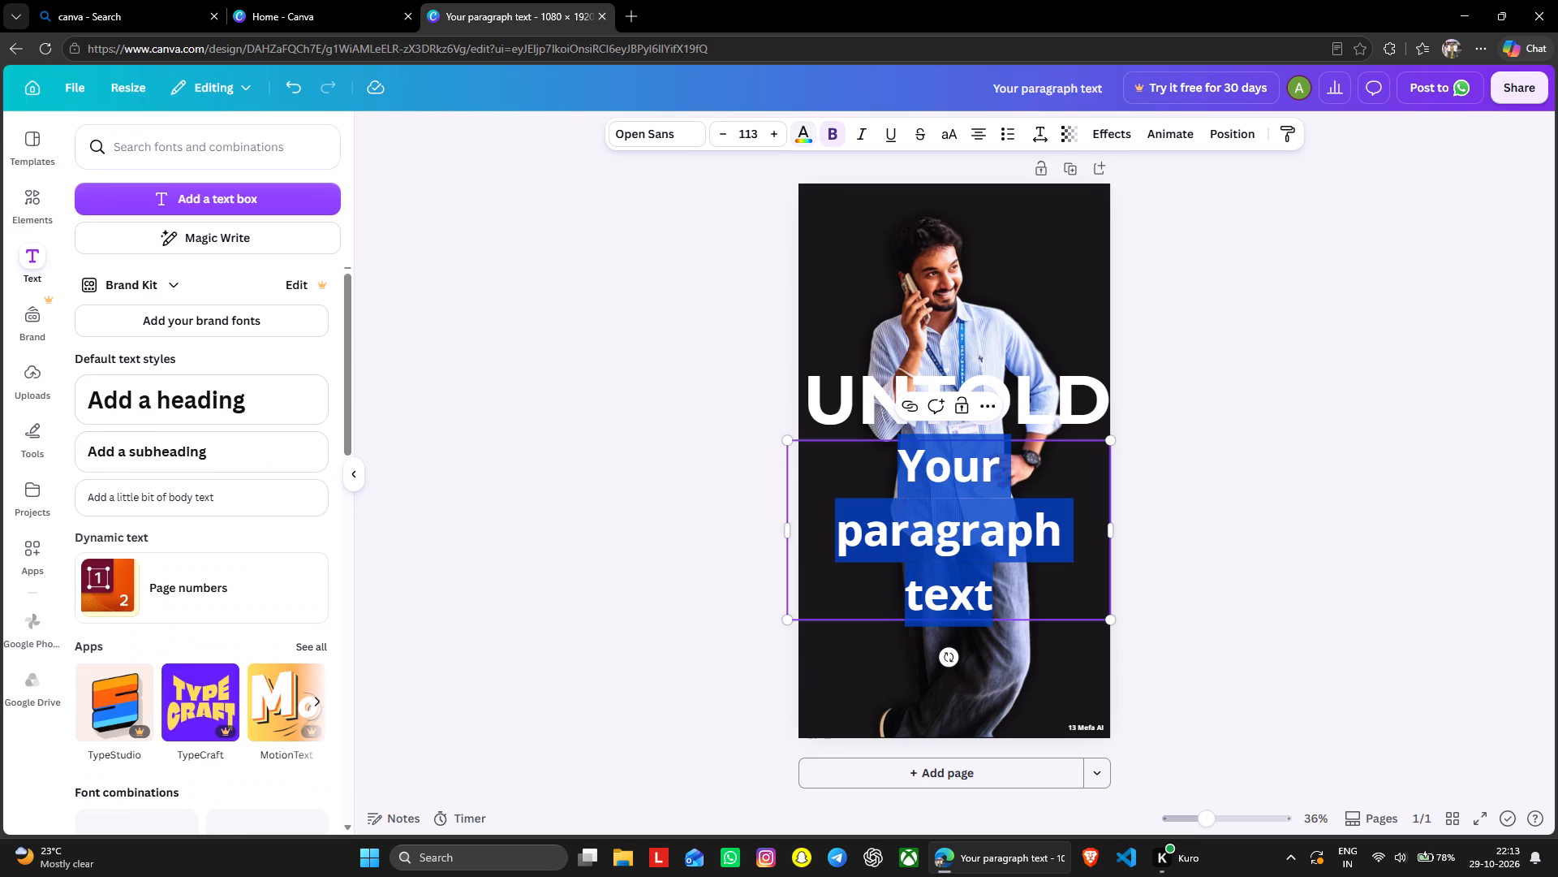
{"action": "left_click", "coordinate": [804, 139]}
{"action": "left_click", "coordinate": [319, 549]}
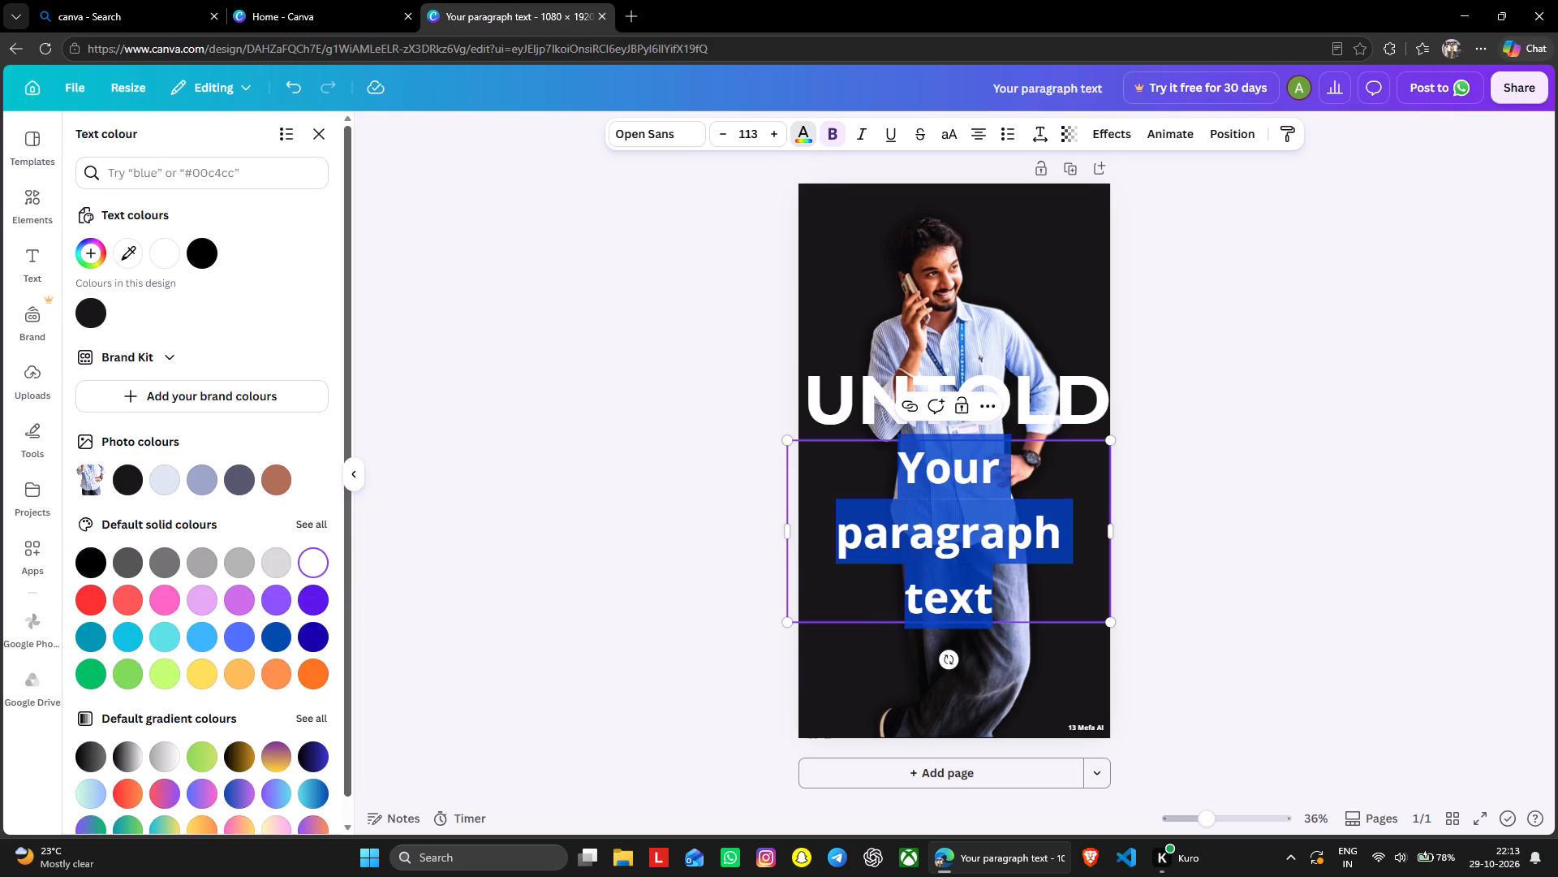
Replace the placeholder text with "SOUL" and narrow its box to about 490 wide so it fits closely around the word.
{"action": "left_click_drag", "start_coordinate": [1111, 621], "coordinate": [1120, 604]}
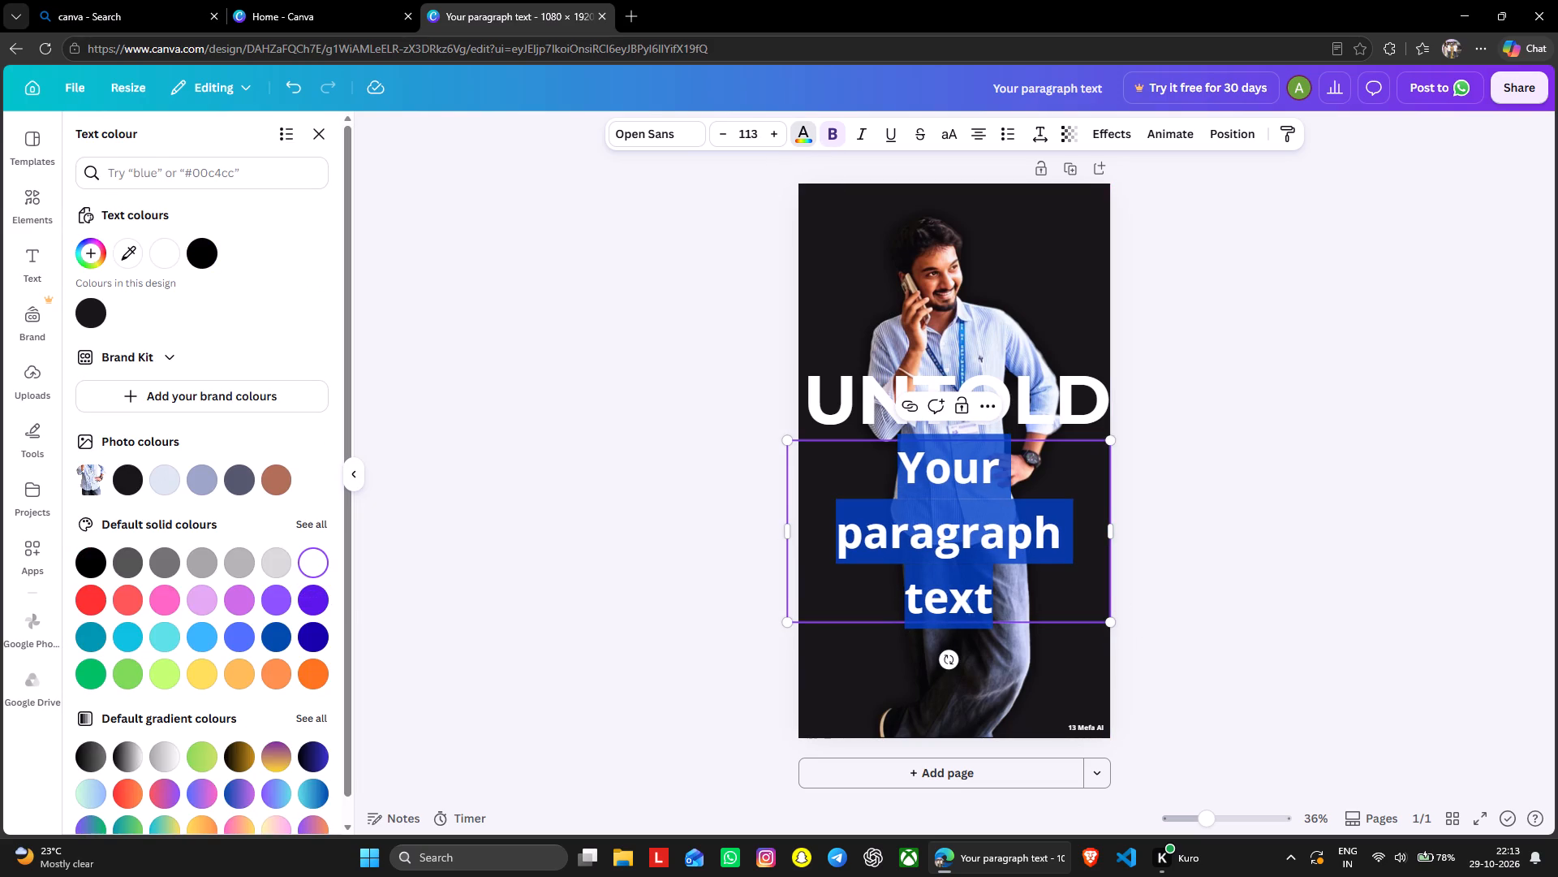
{"action": "left_click", "coordinate": [1113, 530]}
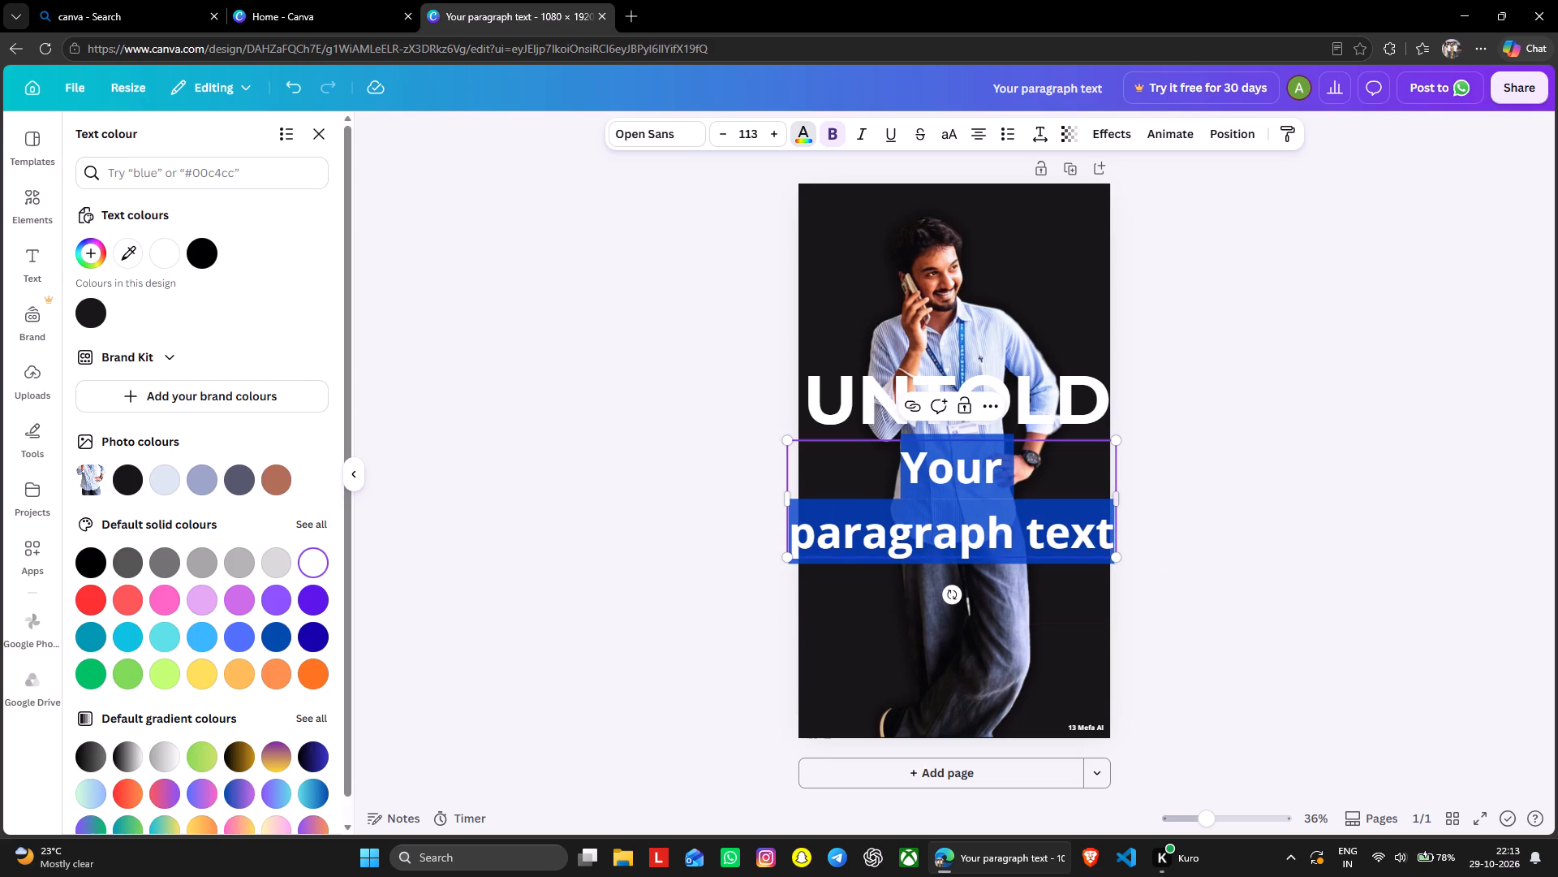
{"action": "type", "text": "SOUL"}
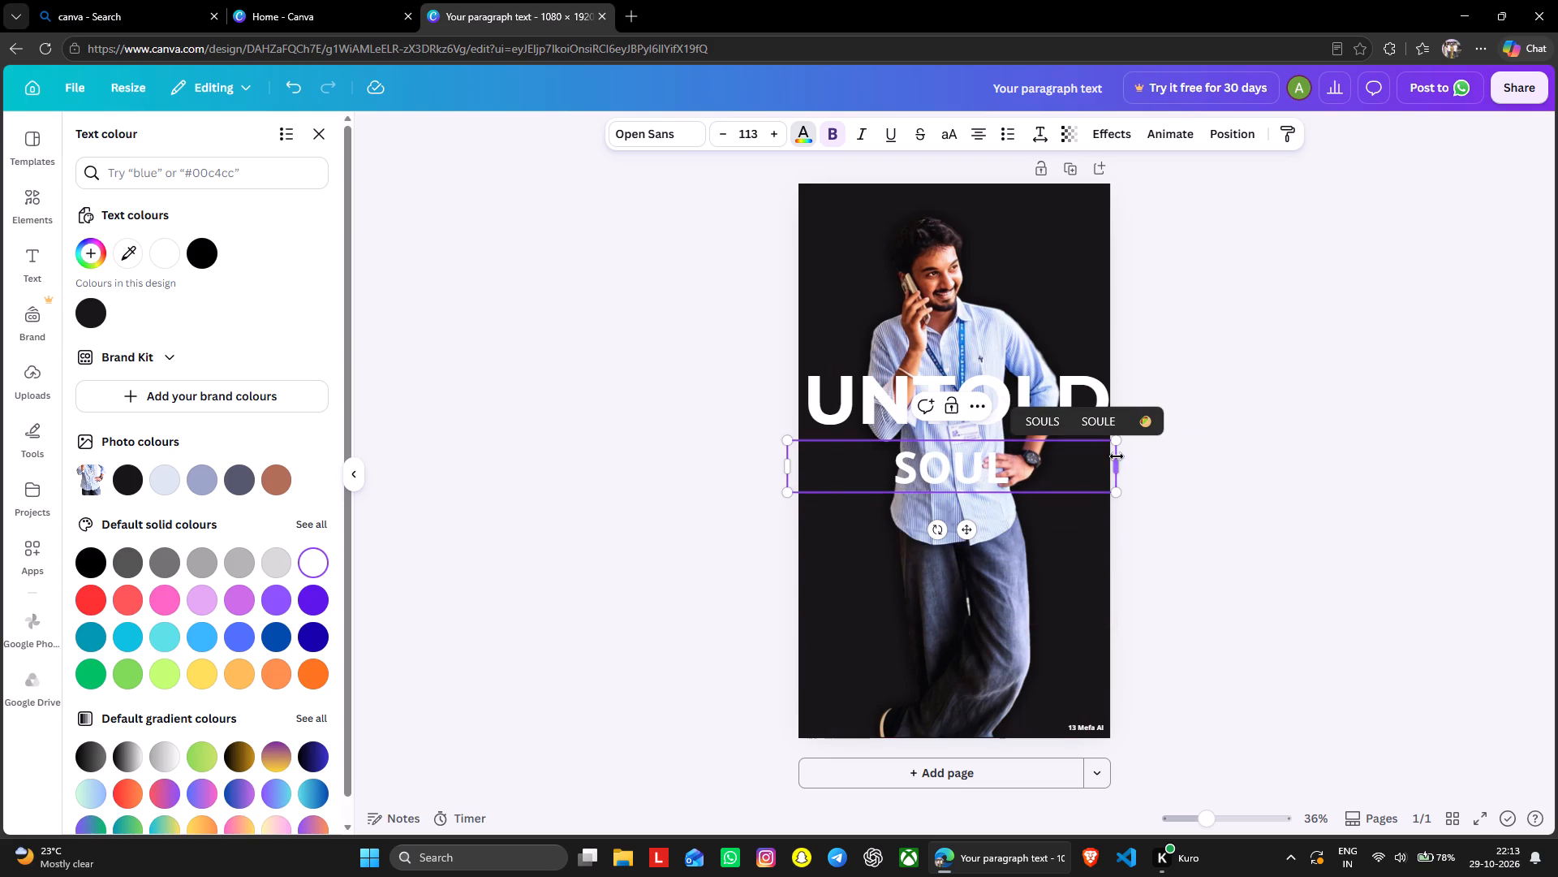
{"action": "left_click_drag", "start_coordinate": [1117, 472], "coordinate": [930, 469]}
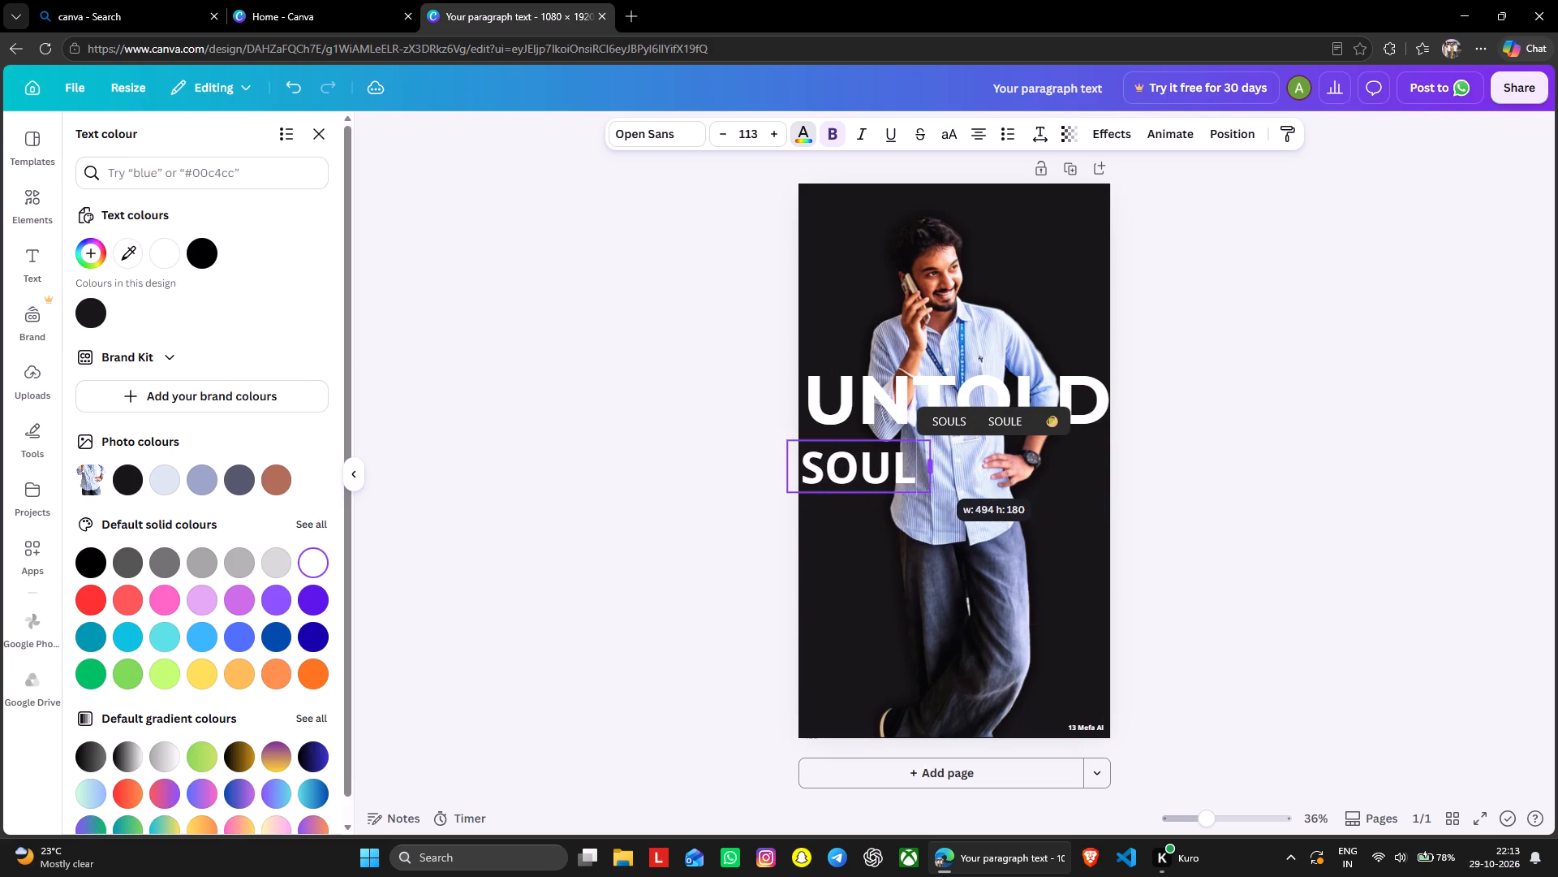
{"action": "left_click_drag", "start_coordinate": [930, 469], "coordinate": [927, 472]}
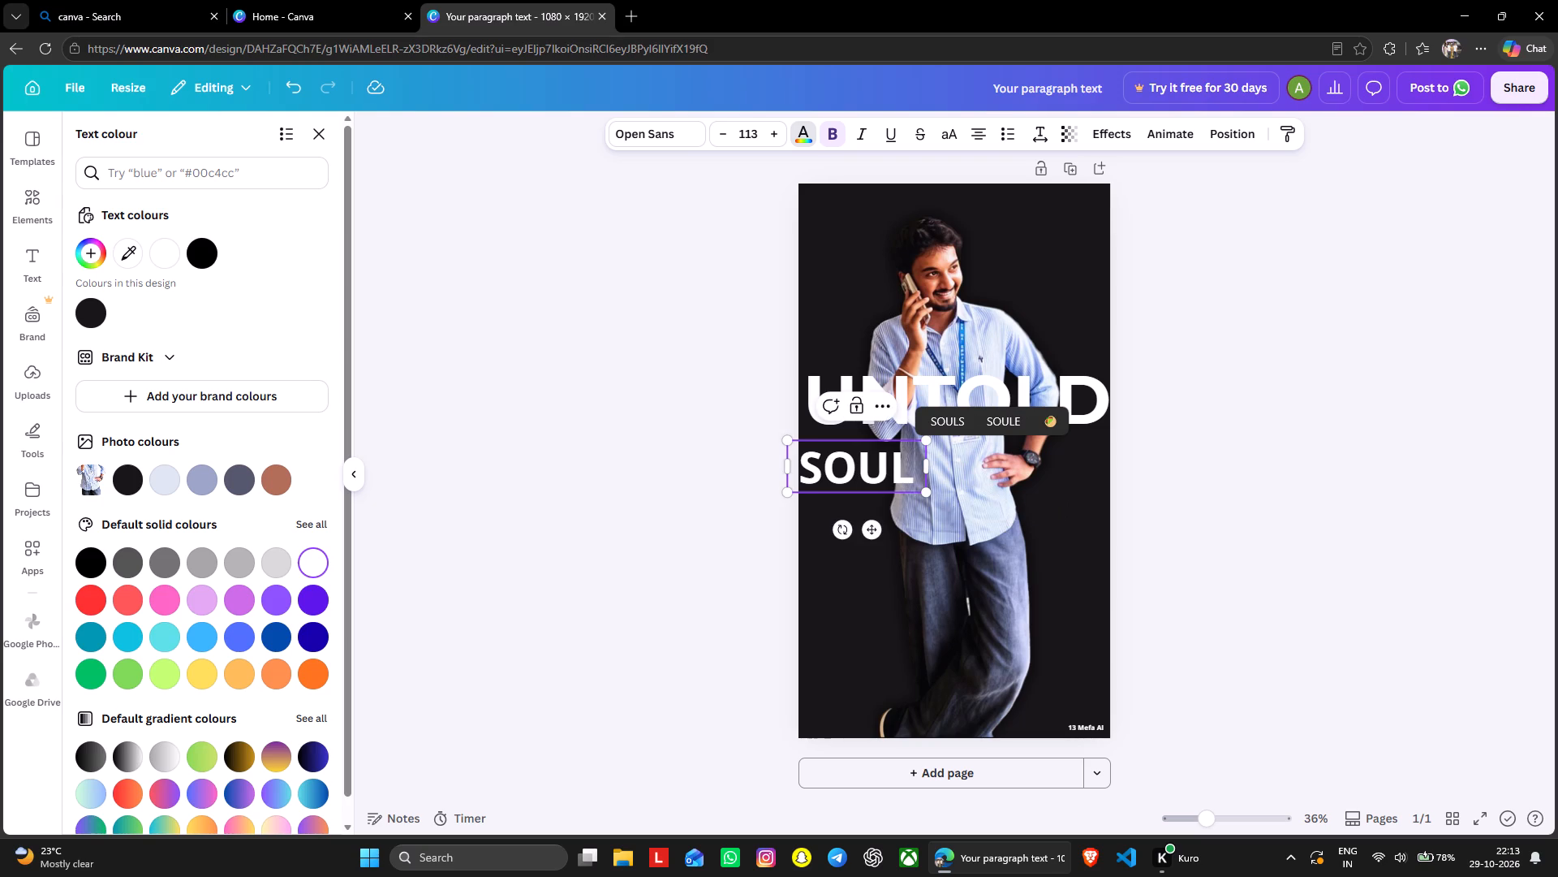
Move the "SOUL" text box from the page's left edge to near the page's centre, beneath "UNTOLD".
{"action": "double_click", "coordinate": [862, 460]}
{"action": "left_click_drag", "start_coordinate": [863, 437], "coordinate": [864, 438]}
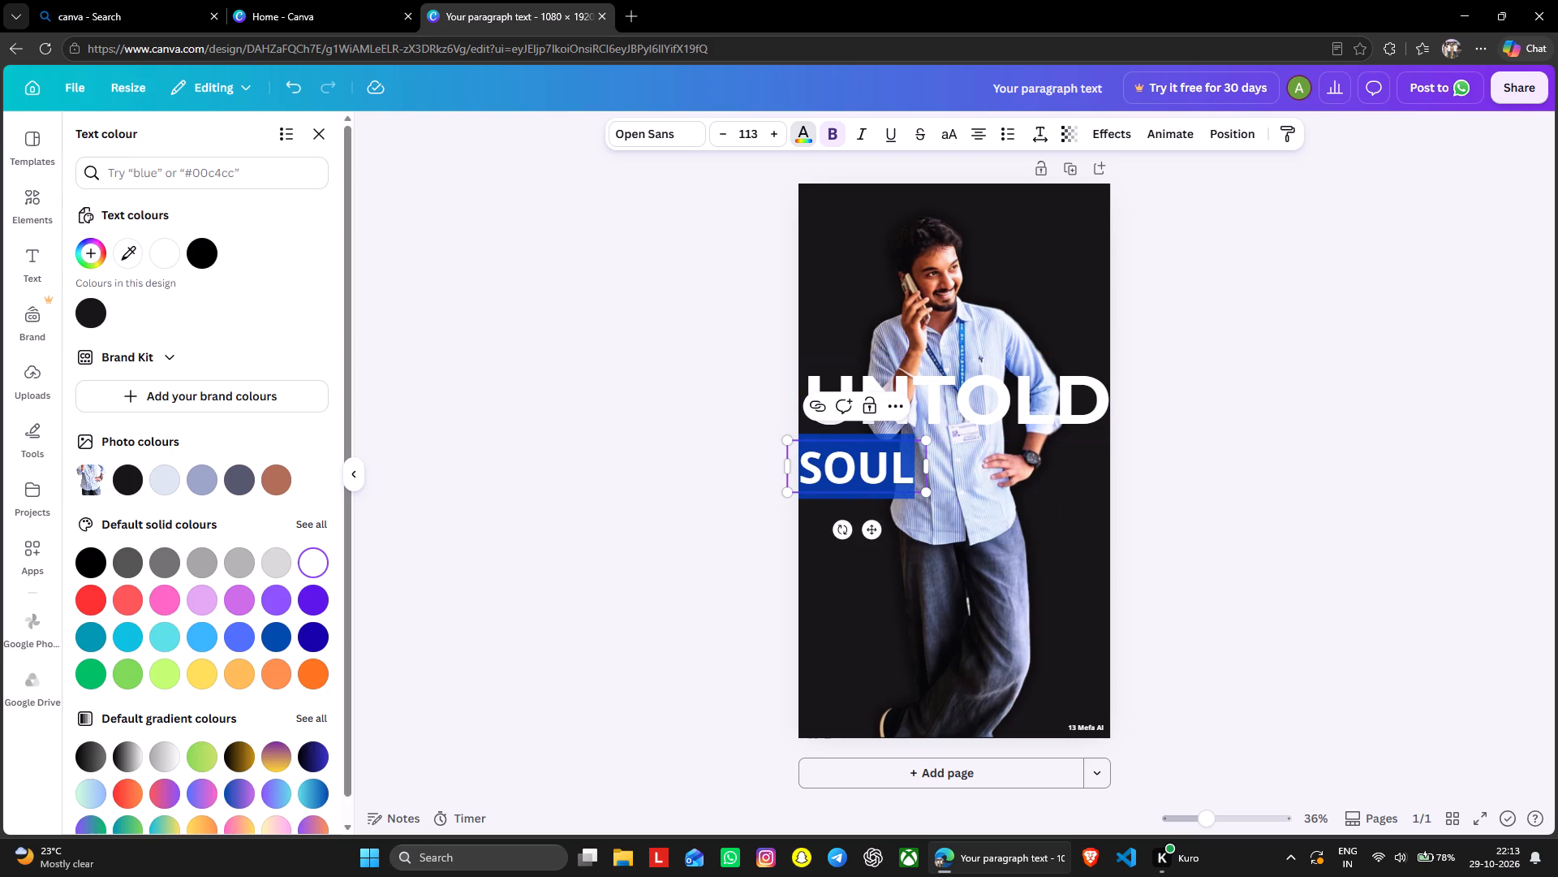
{"action": "left_click_drag", "start_coordinate": [864, 438], "coordinate": [949, 446]}
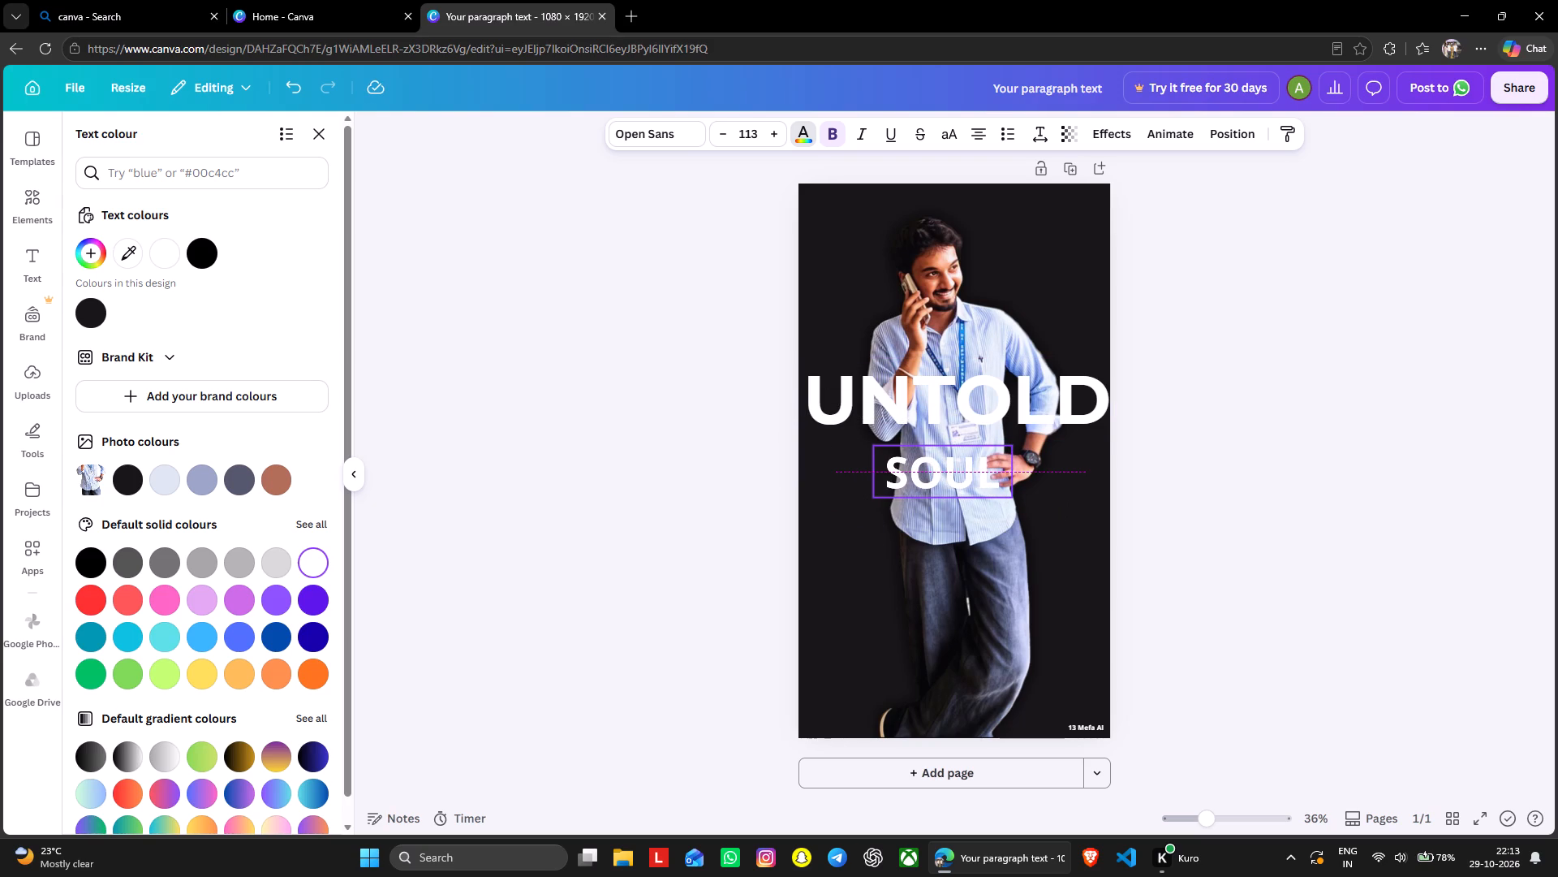
{"action": "left_click_drag", "start_coordinate": [949, 446], "coordinate": [949, 446]}
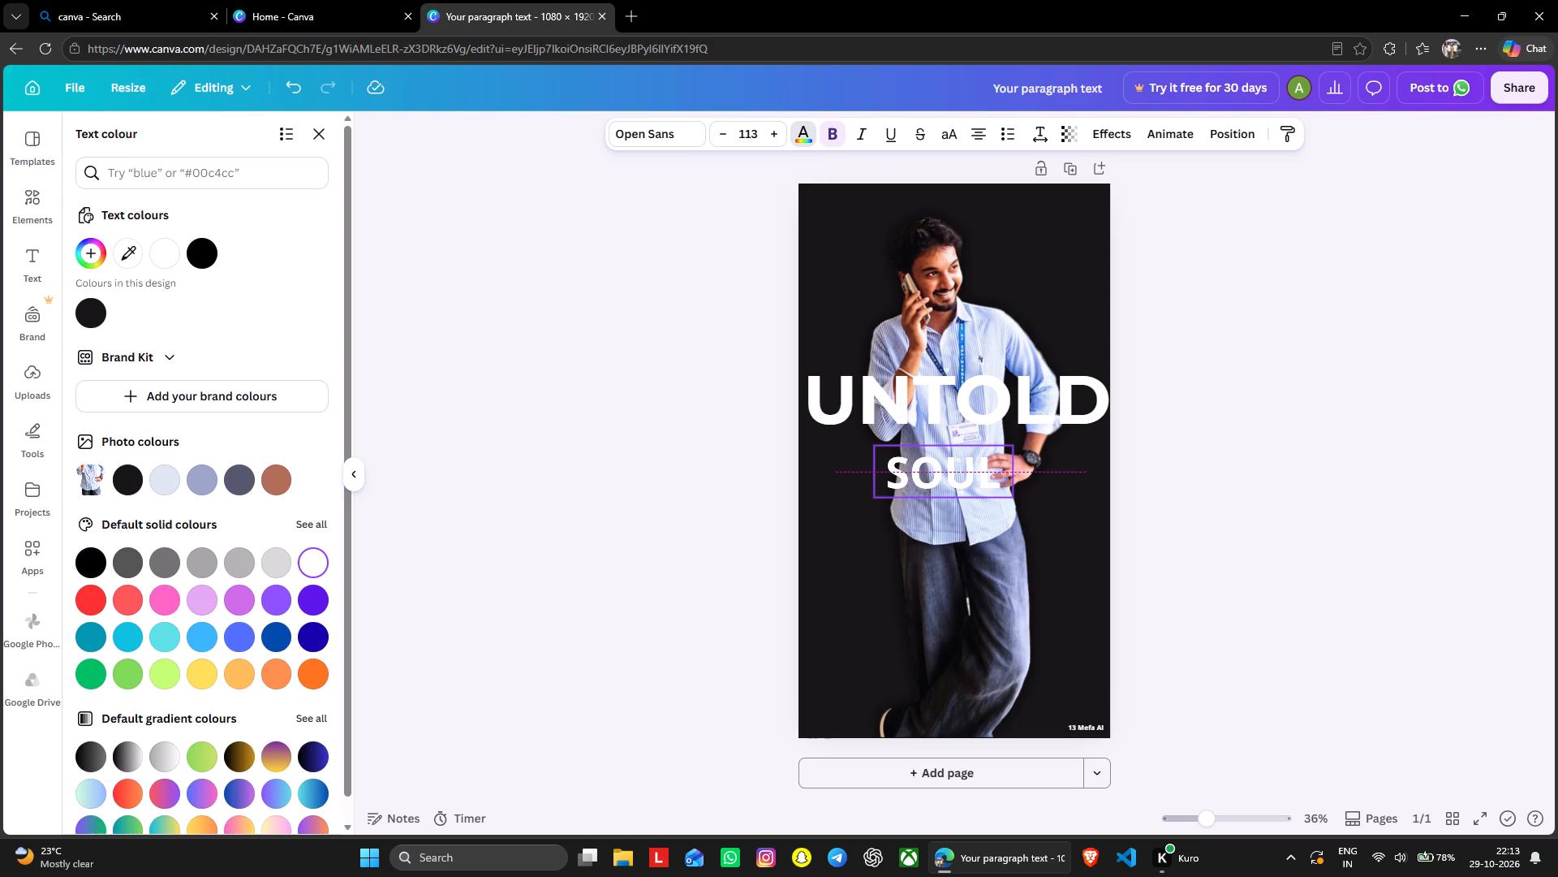
{"action": "left_click_drag", "start_coordinate": [949, 446], "coordinate": [955, 446]}
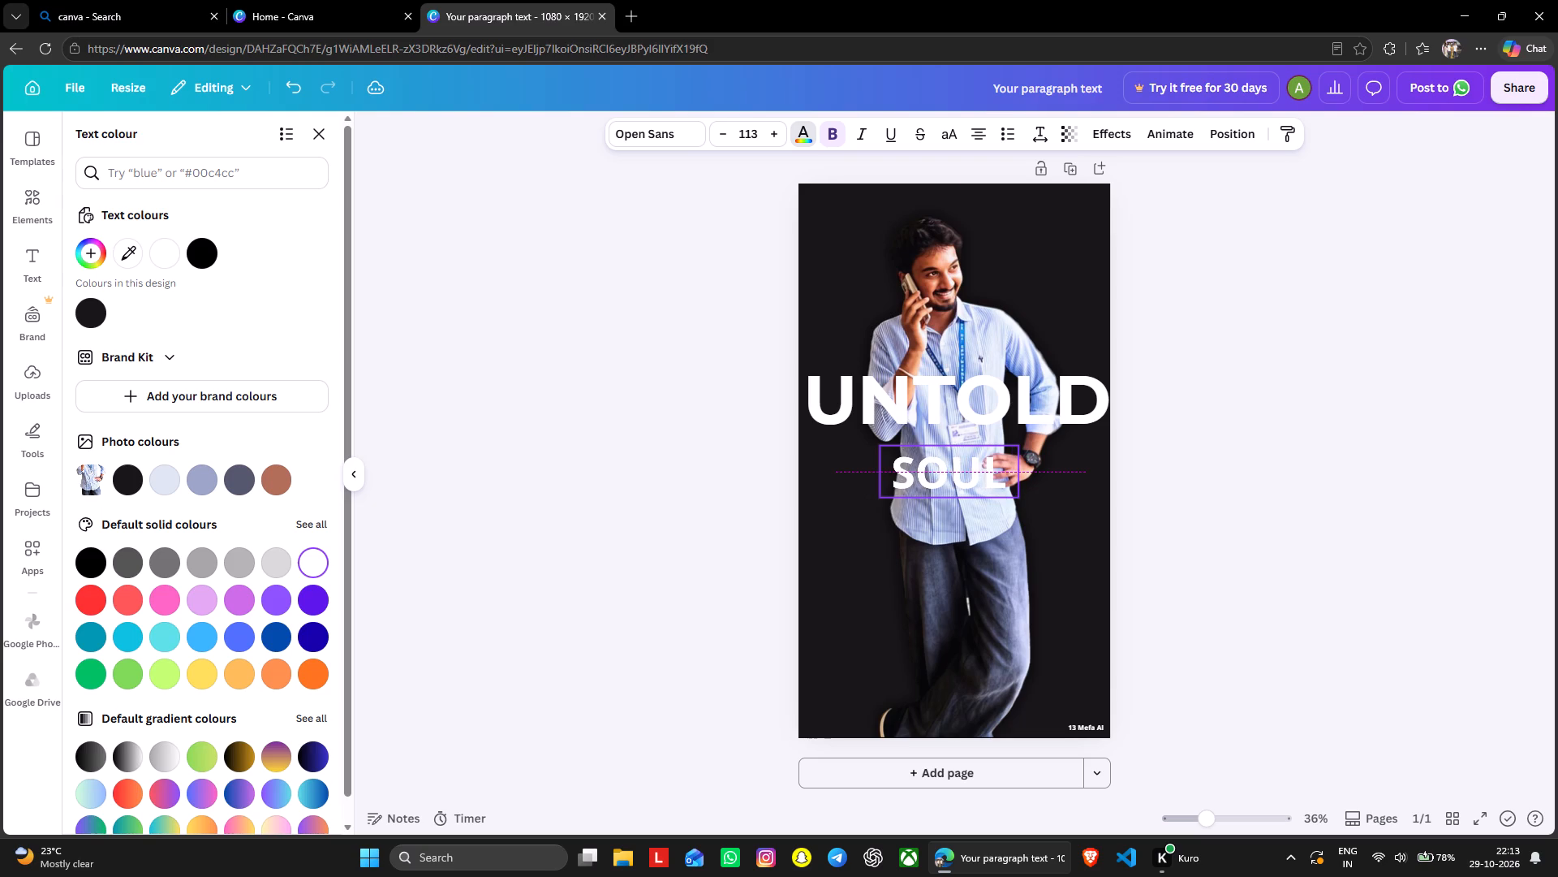
{"action": "left_click_drag", "start_coordinate": [955, 446], "coordinate": [958, 445]}
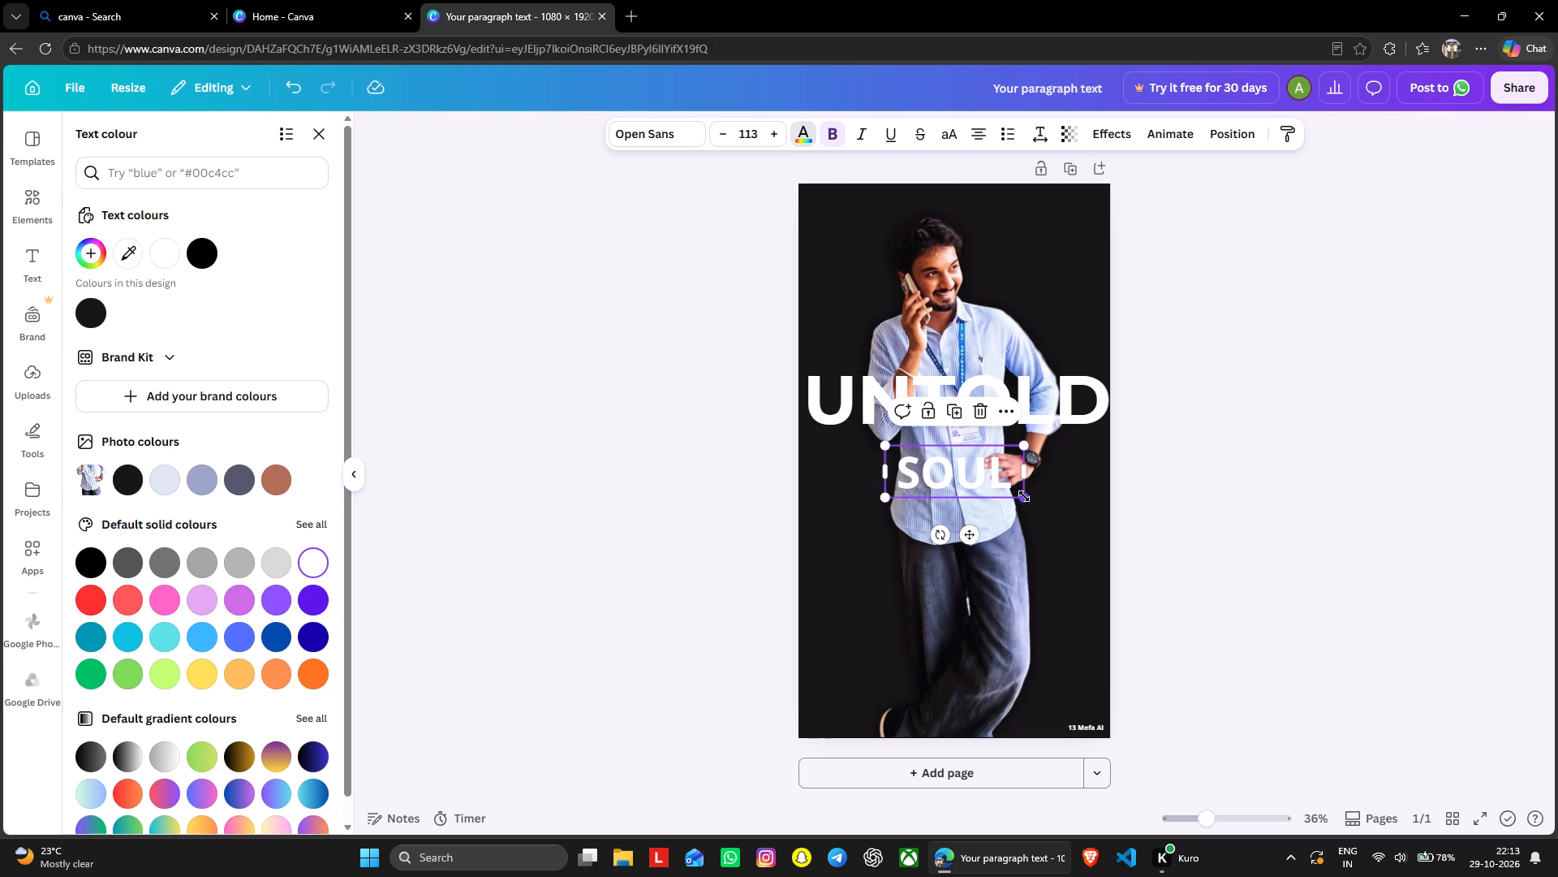
Enlarge the "SOUL" text to about size 163 and centre it horizontally on the page, close beneath "UNTOLD".
{"action": "left_click_drag", "start_coordinate": [1024, 496], "coordinate": [1077, 544]}
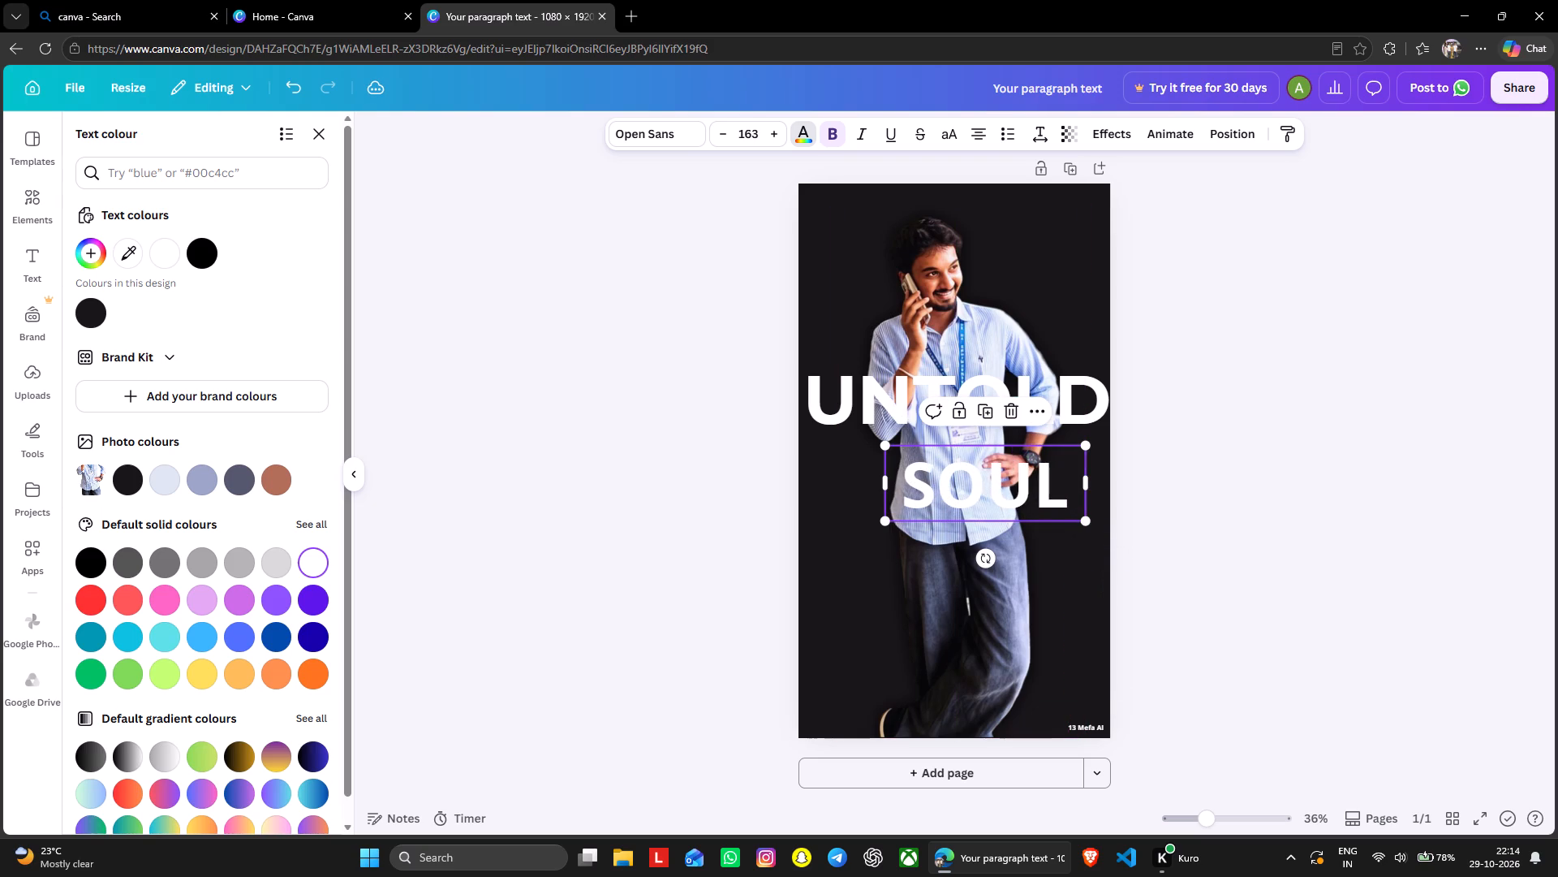
{"action": "double_click", "coordinate": [993, 473]}
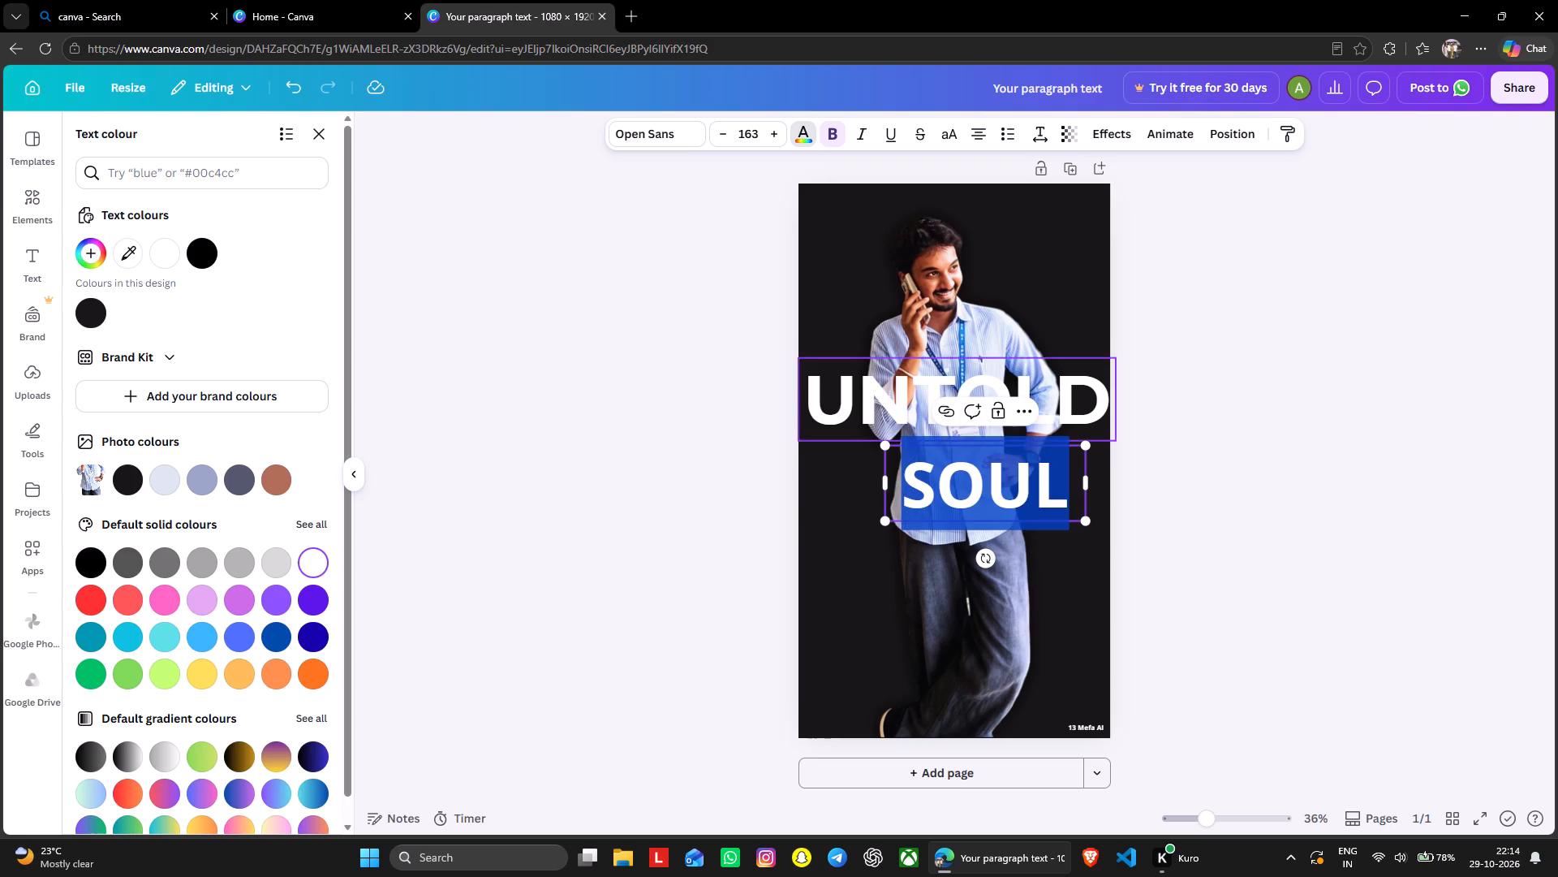
{"action": "left_click_drag", "start_coordinate": [1064, 443], "coordinate": [1034, 453]}
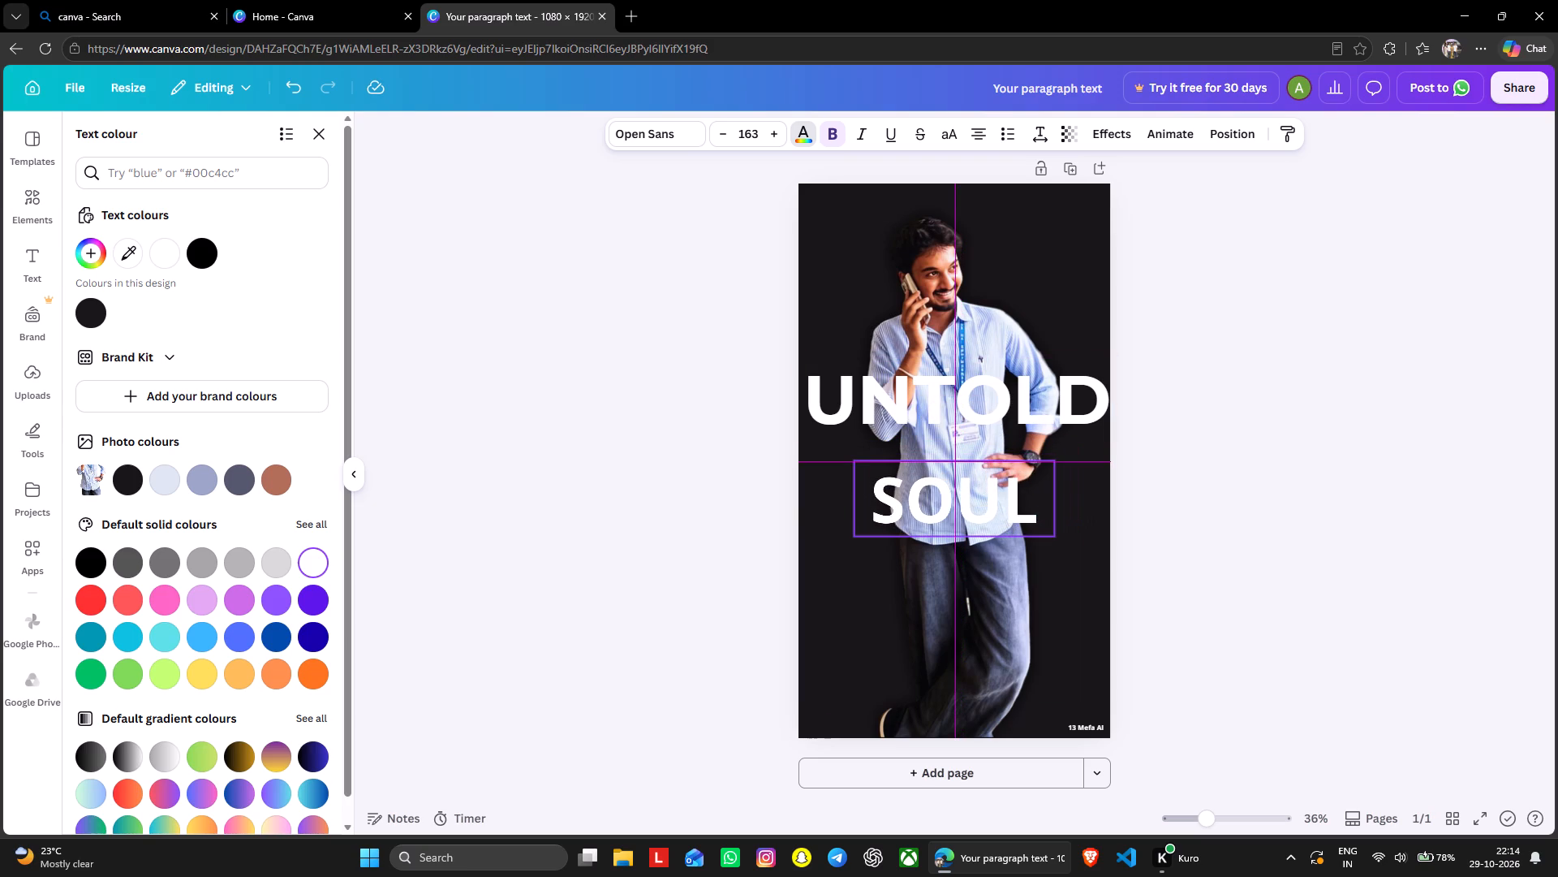
{"action": "left_click_drag", "start_coordinate": [1034, 453], "coordinate": [1035, 443]}
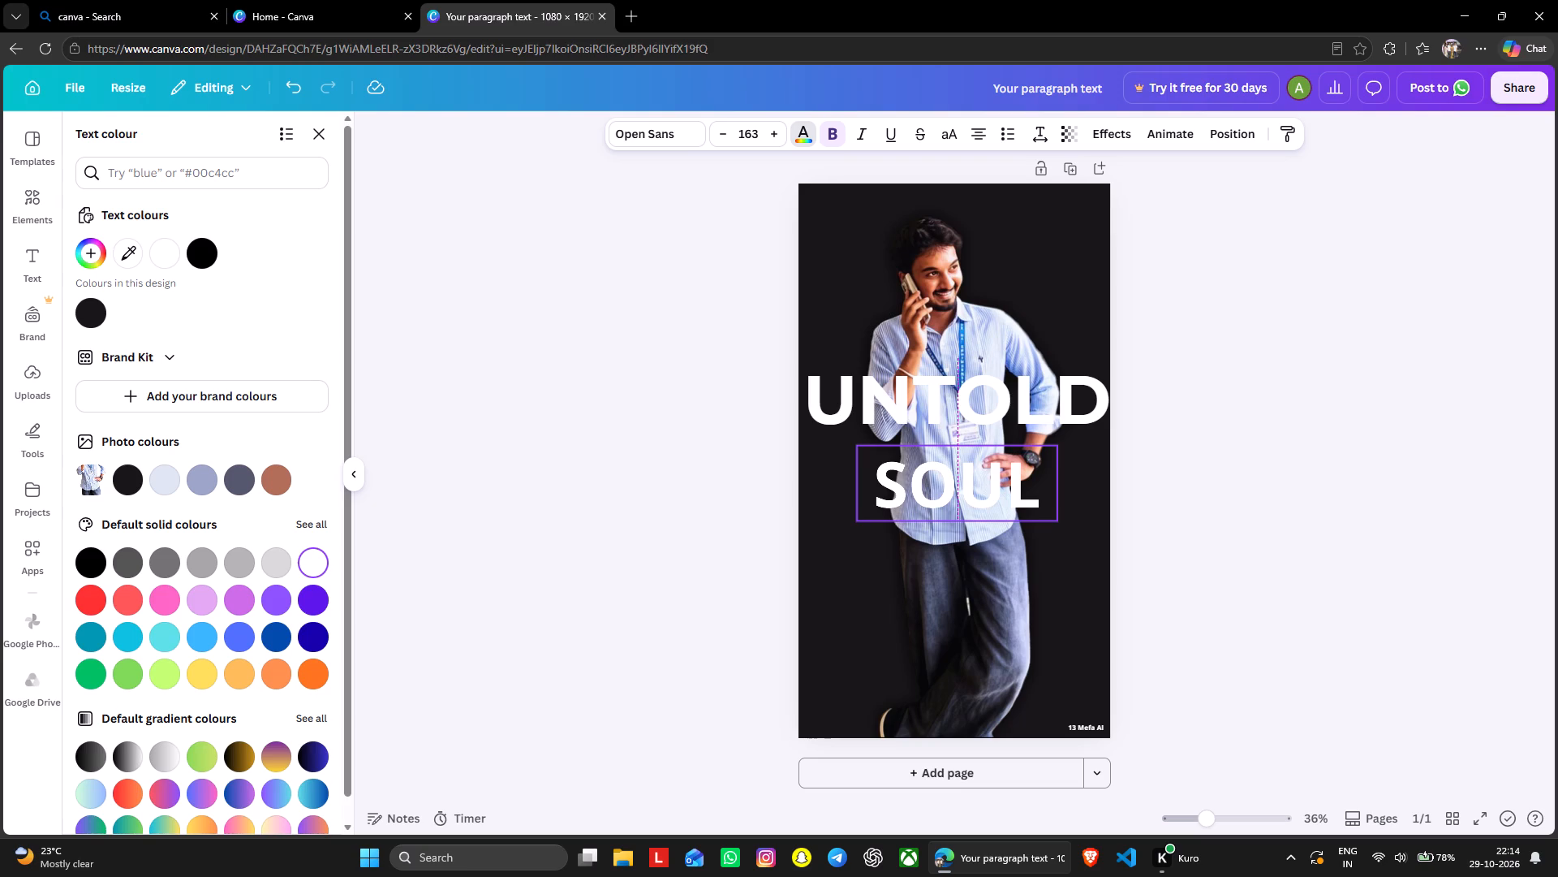
{"action": "left_click_drag", "start_coordinate": [1035, 443], "coordinate": [1035, 433]}
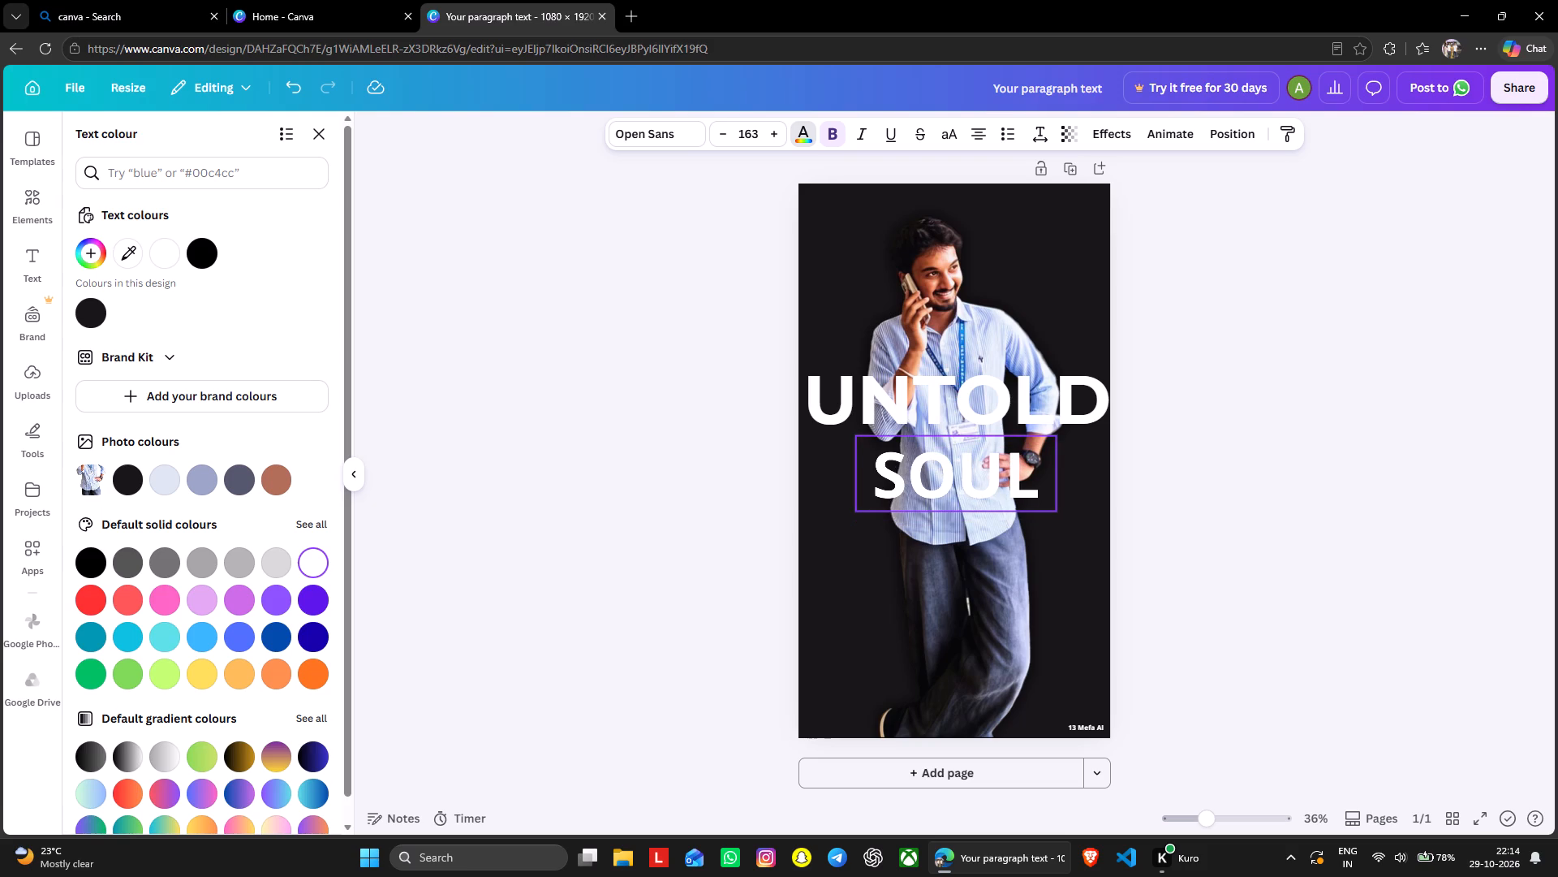
{"action": "left_click_drag", "start_coordinate": [1035, 433], "coordinate": [1035, 439]}
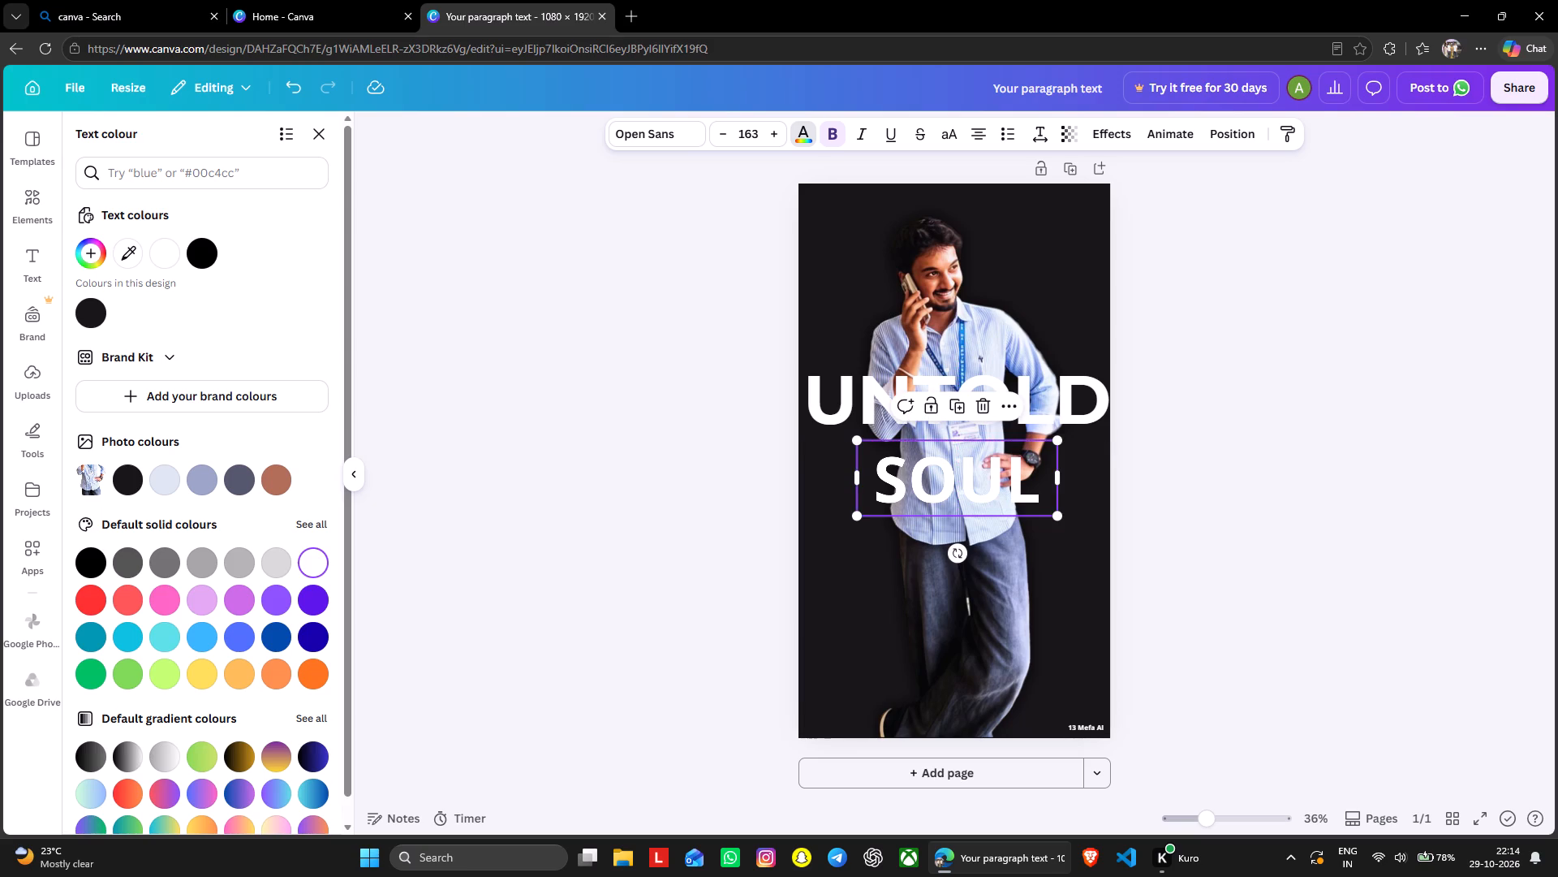
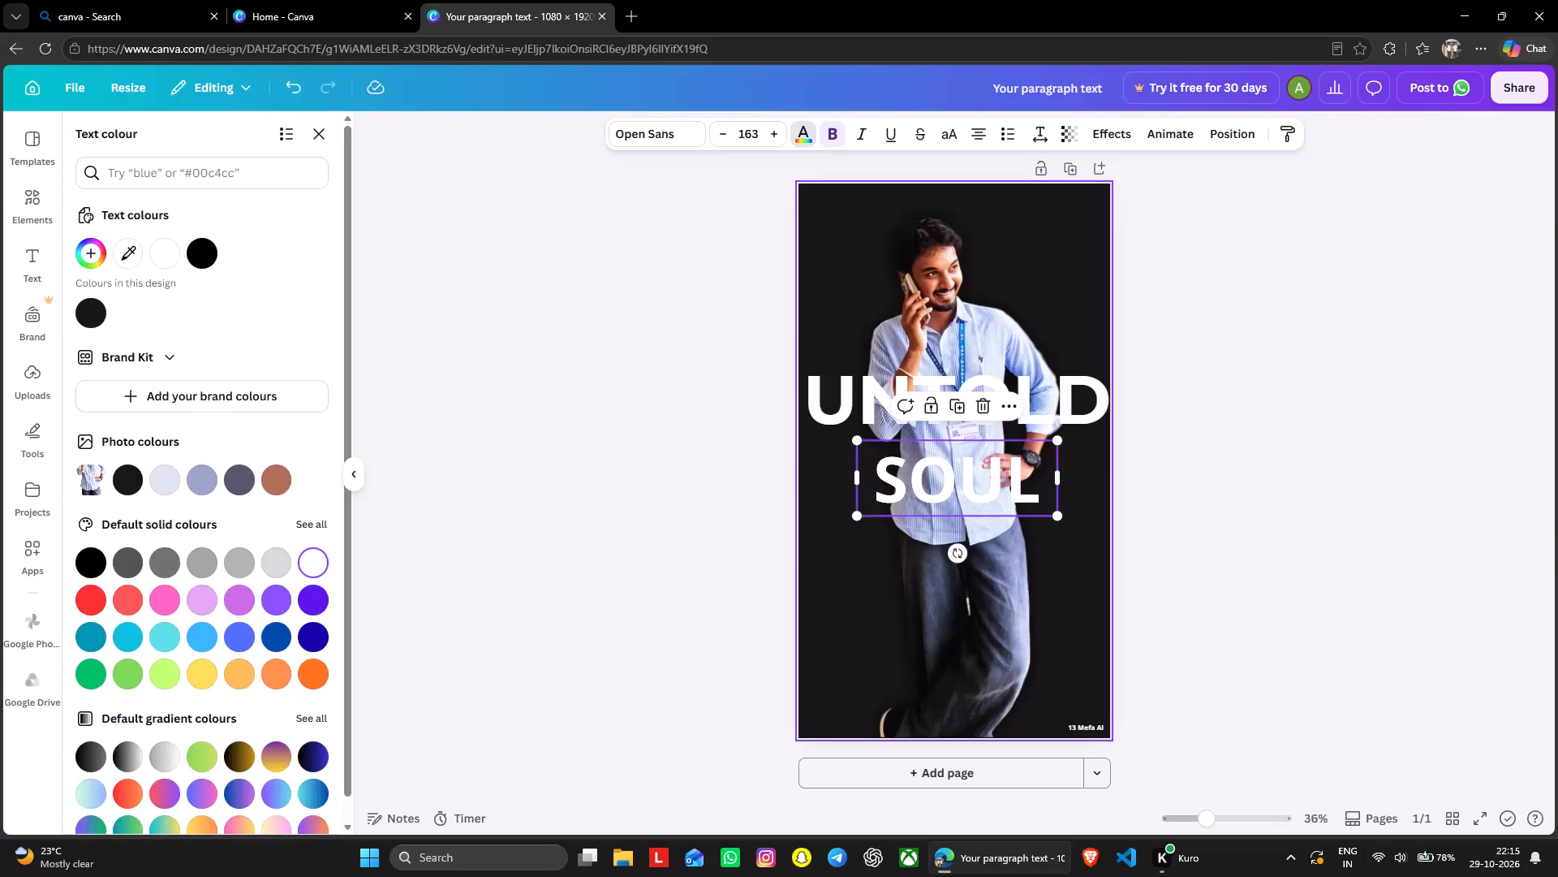
Enlarge the "SOUL" text to about size 185 and shift it back to the page's horizontal centre beneath "UNTOLD".
{"action": "left_click_drag", "start_coordinate": [1059, 515], "coordinate": [1082, 536]}
{"action": "triple_click", "coordinate": [992, 468]}
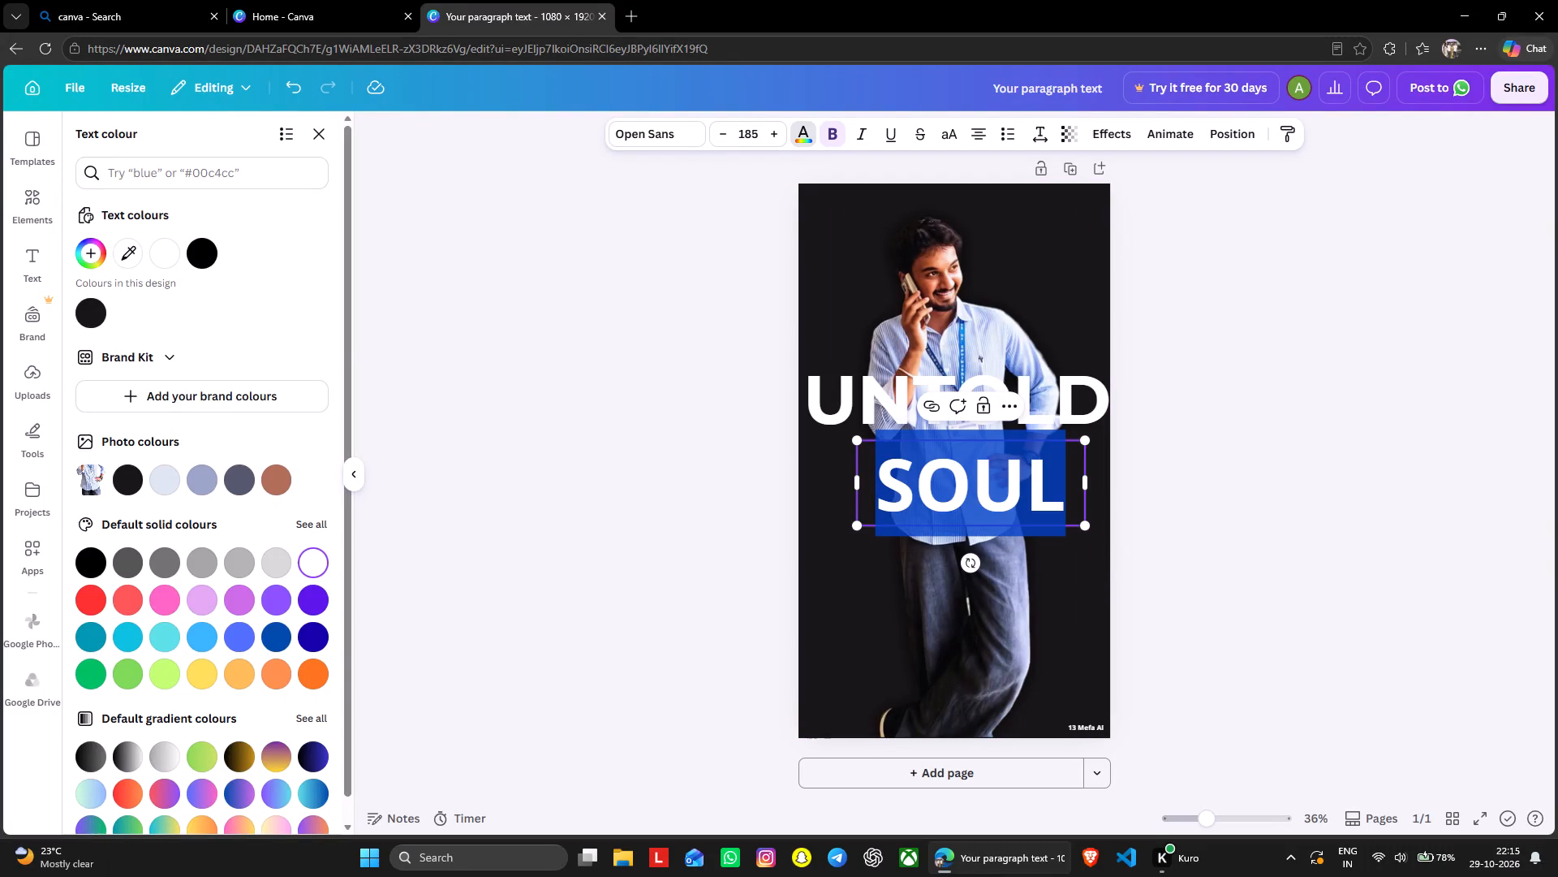
{"action": "left_click_drag", "start_coordinate": [992, 436], "coordinate": [983, 436]}
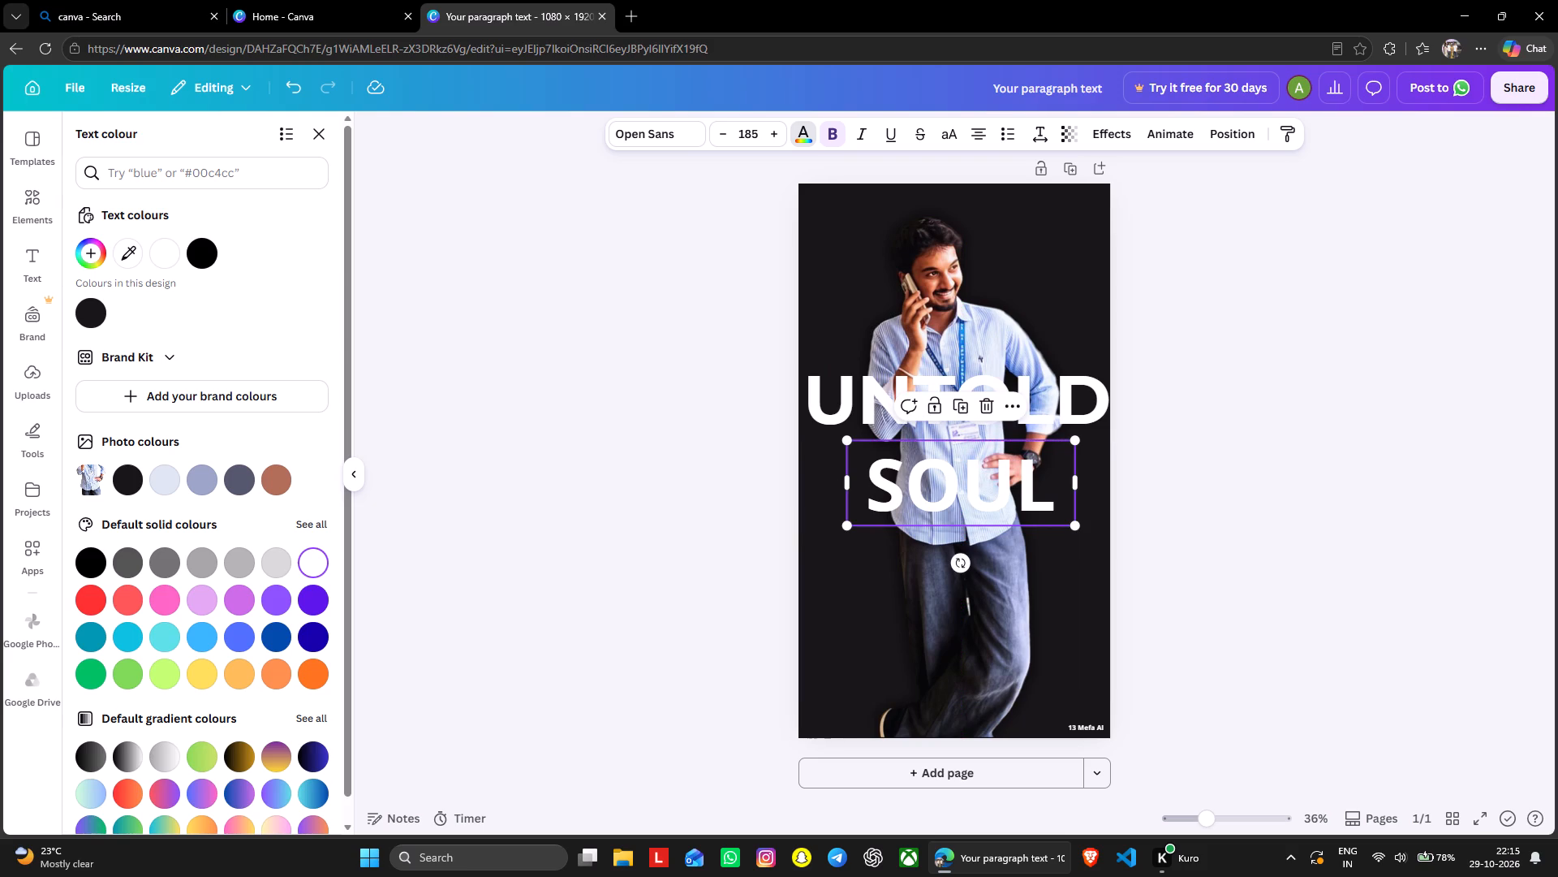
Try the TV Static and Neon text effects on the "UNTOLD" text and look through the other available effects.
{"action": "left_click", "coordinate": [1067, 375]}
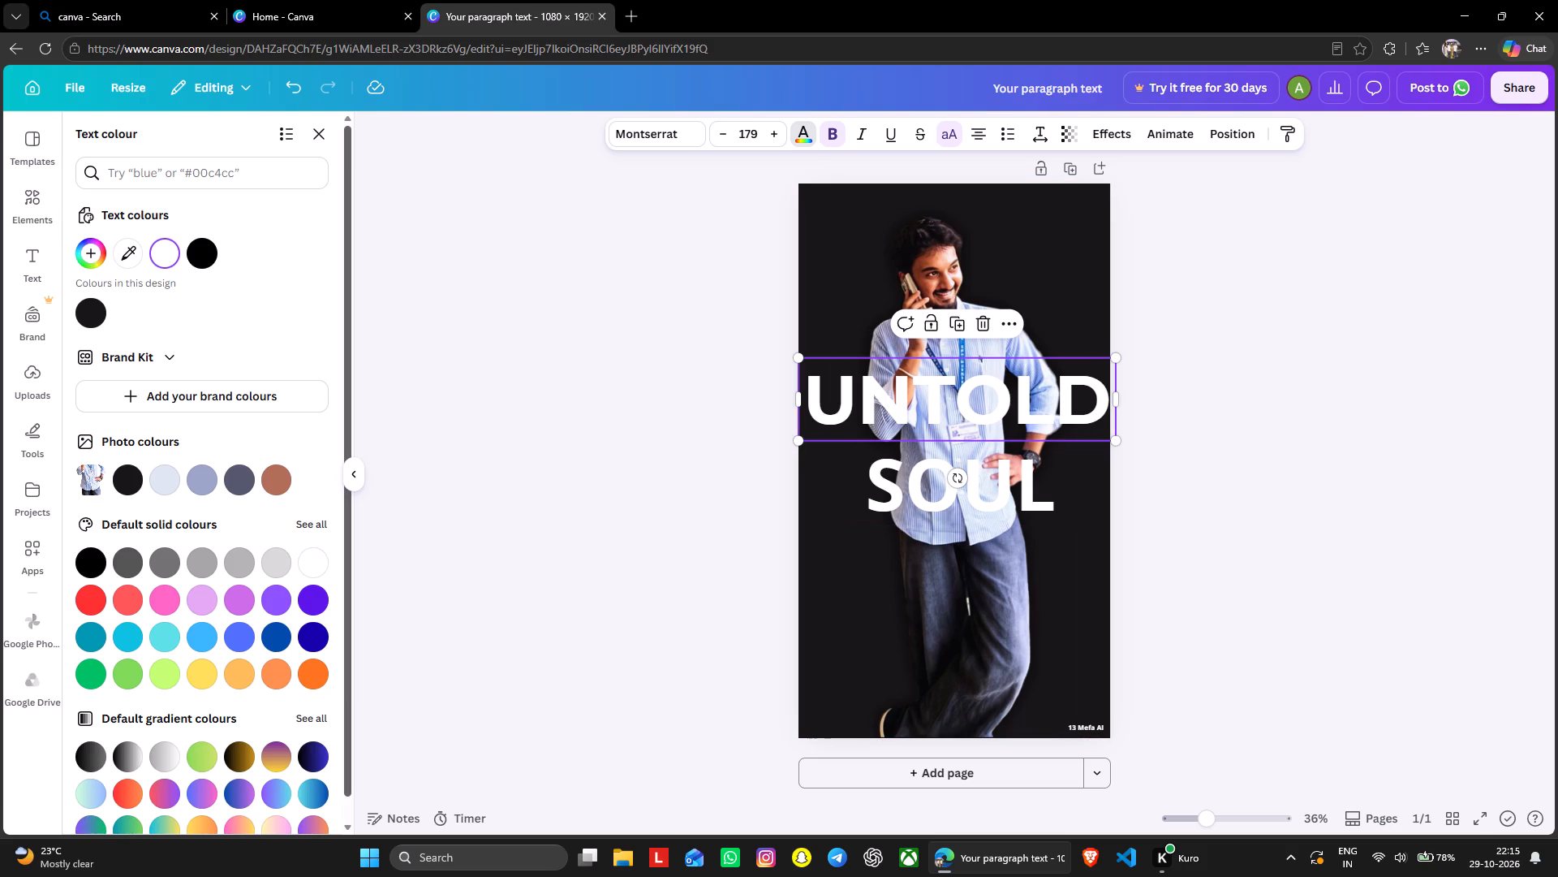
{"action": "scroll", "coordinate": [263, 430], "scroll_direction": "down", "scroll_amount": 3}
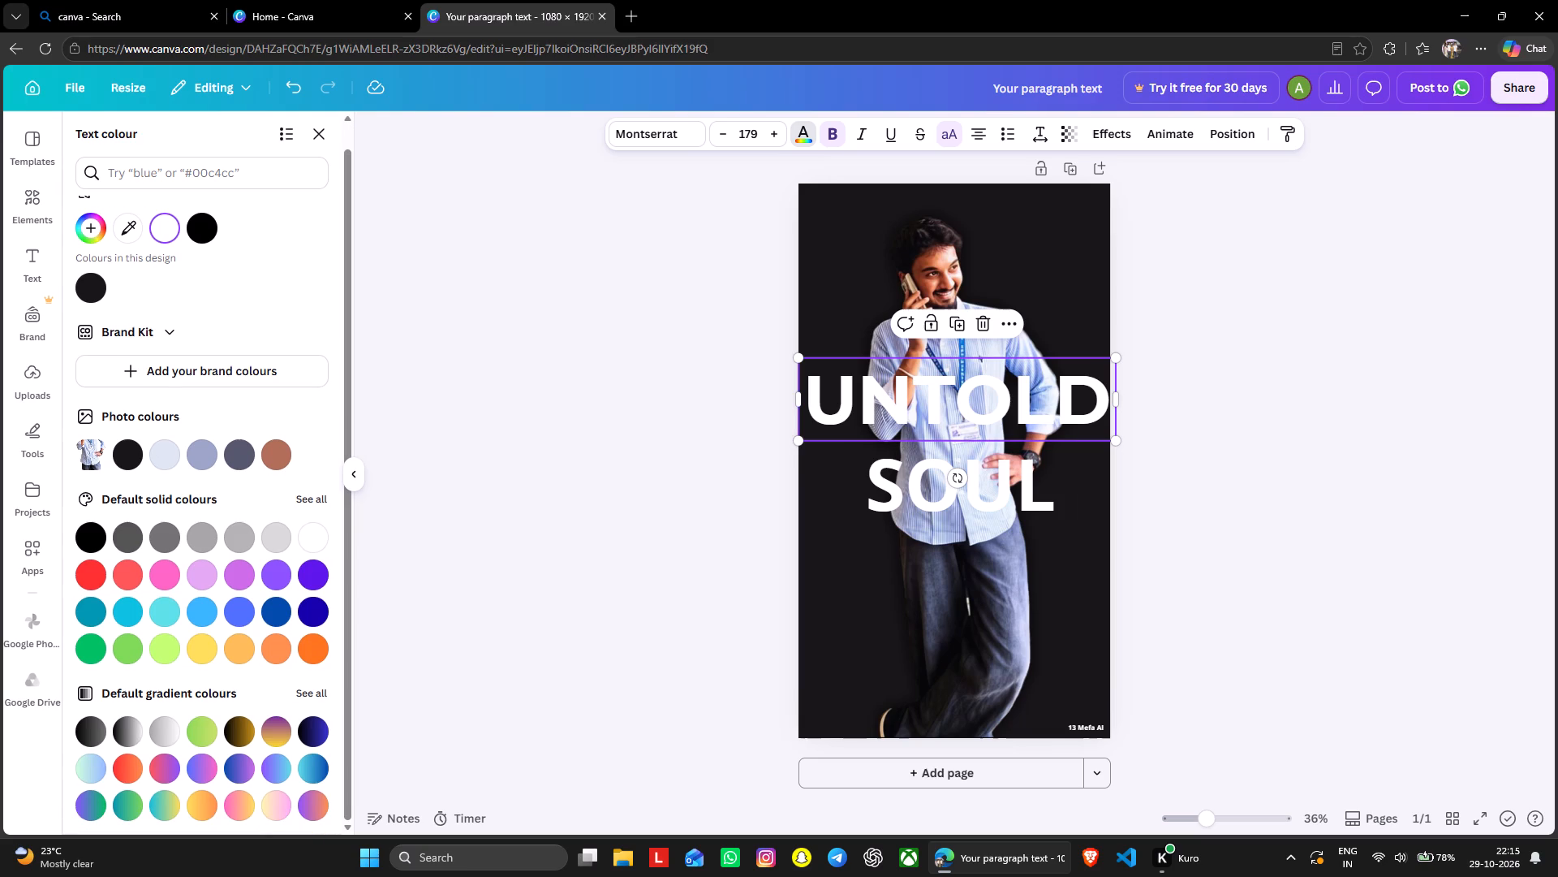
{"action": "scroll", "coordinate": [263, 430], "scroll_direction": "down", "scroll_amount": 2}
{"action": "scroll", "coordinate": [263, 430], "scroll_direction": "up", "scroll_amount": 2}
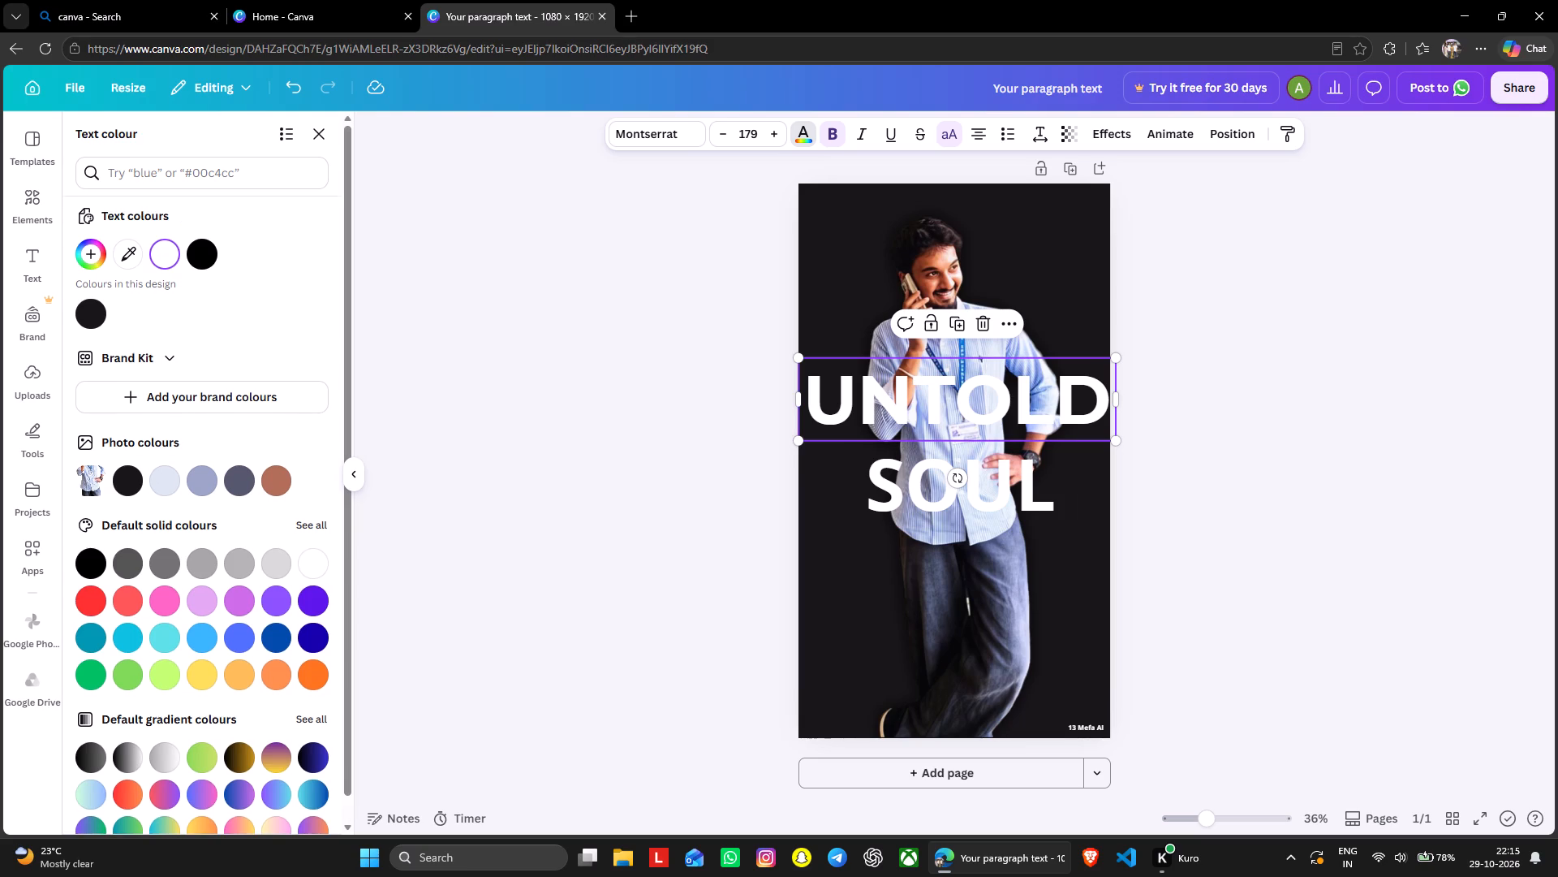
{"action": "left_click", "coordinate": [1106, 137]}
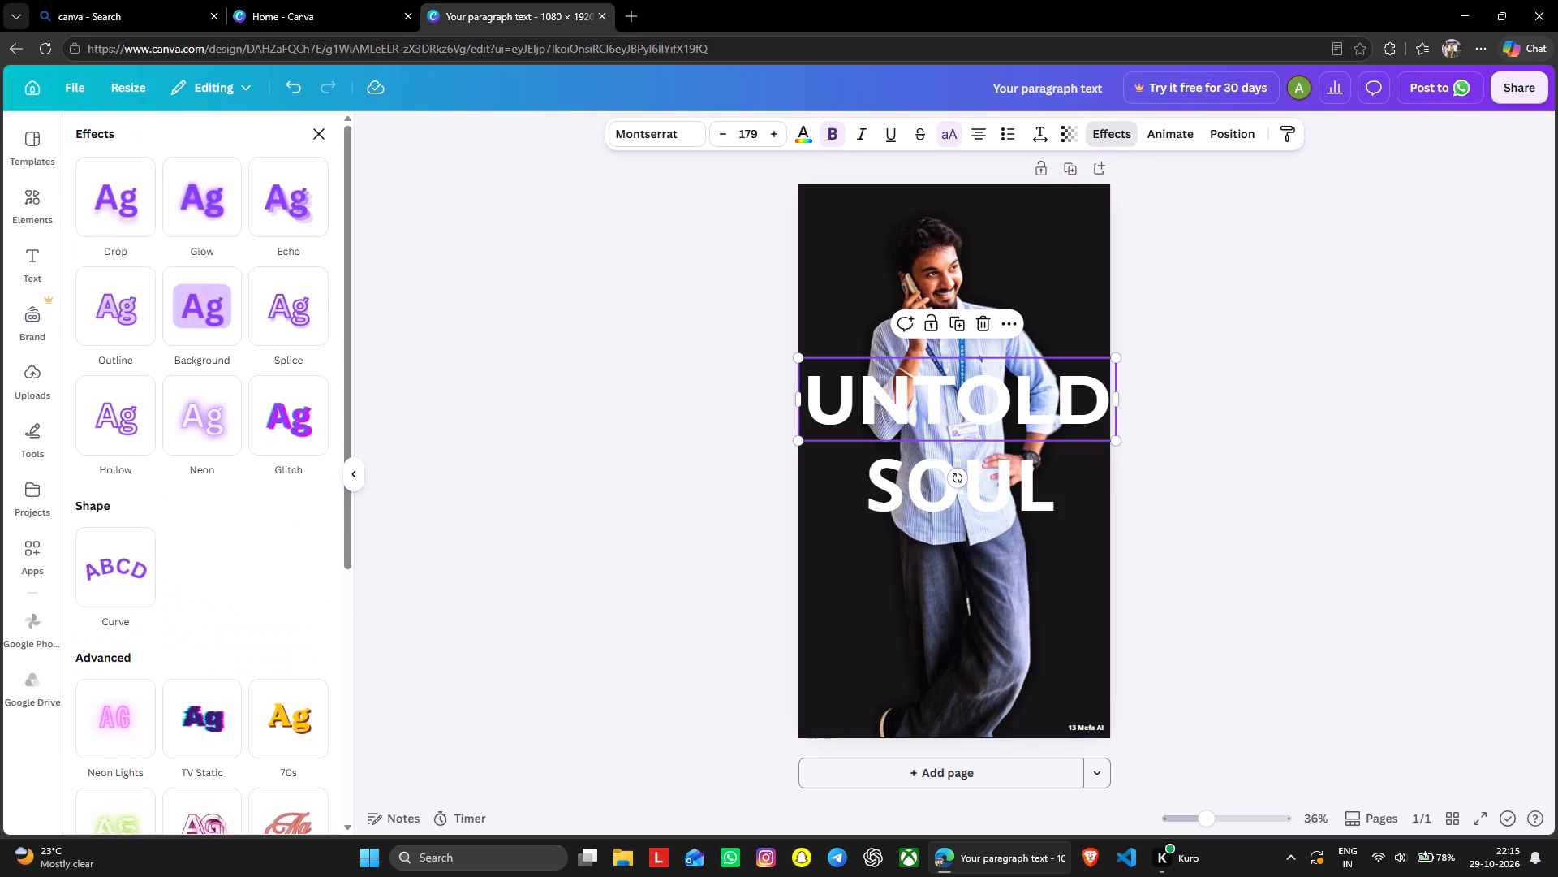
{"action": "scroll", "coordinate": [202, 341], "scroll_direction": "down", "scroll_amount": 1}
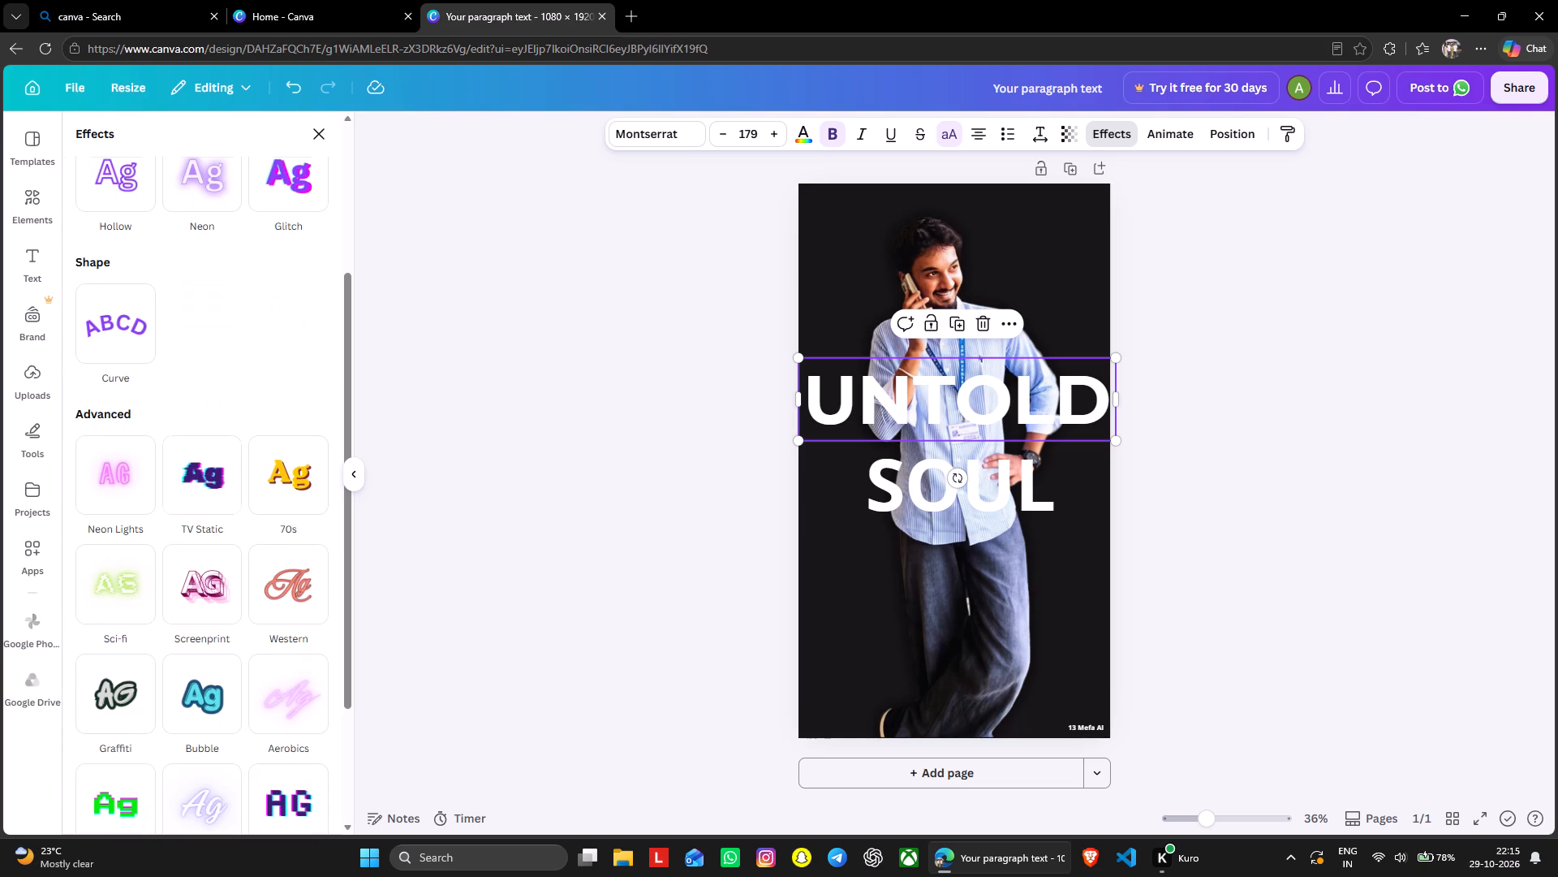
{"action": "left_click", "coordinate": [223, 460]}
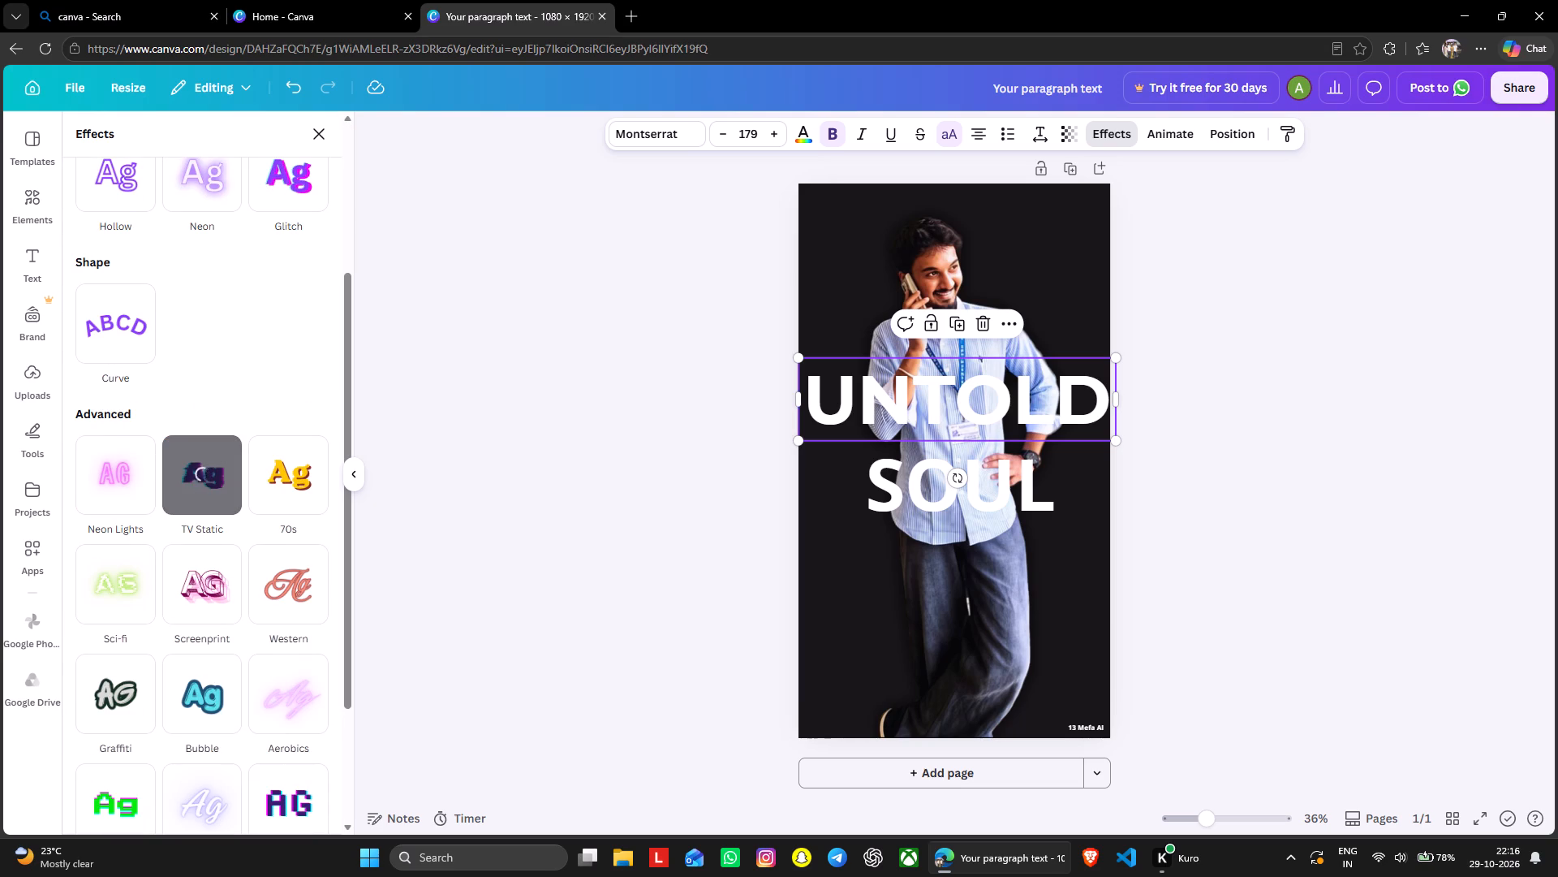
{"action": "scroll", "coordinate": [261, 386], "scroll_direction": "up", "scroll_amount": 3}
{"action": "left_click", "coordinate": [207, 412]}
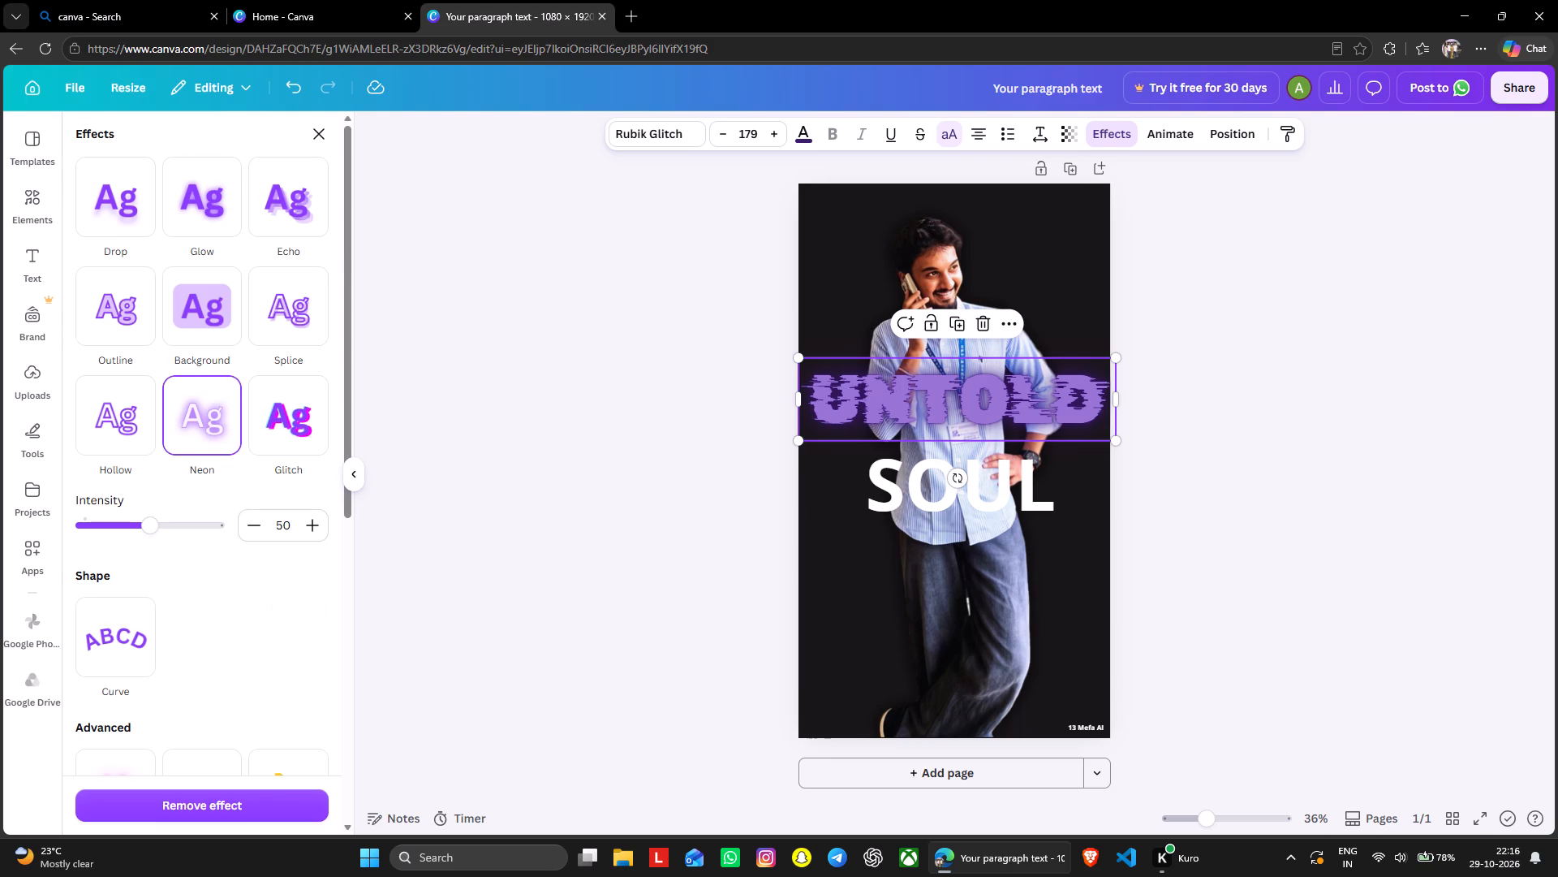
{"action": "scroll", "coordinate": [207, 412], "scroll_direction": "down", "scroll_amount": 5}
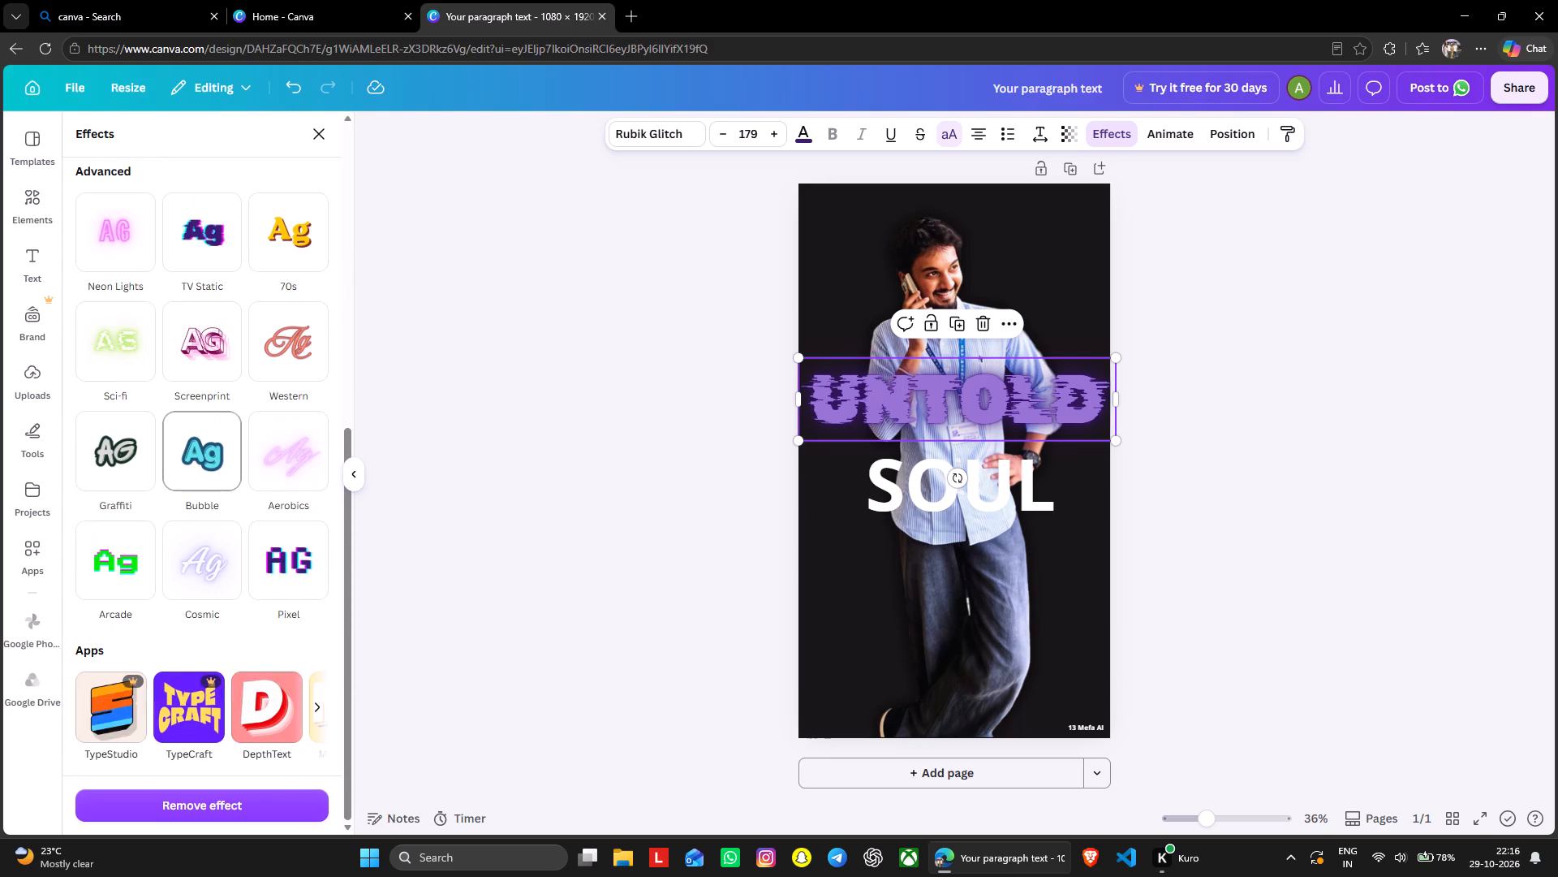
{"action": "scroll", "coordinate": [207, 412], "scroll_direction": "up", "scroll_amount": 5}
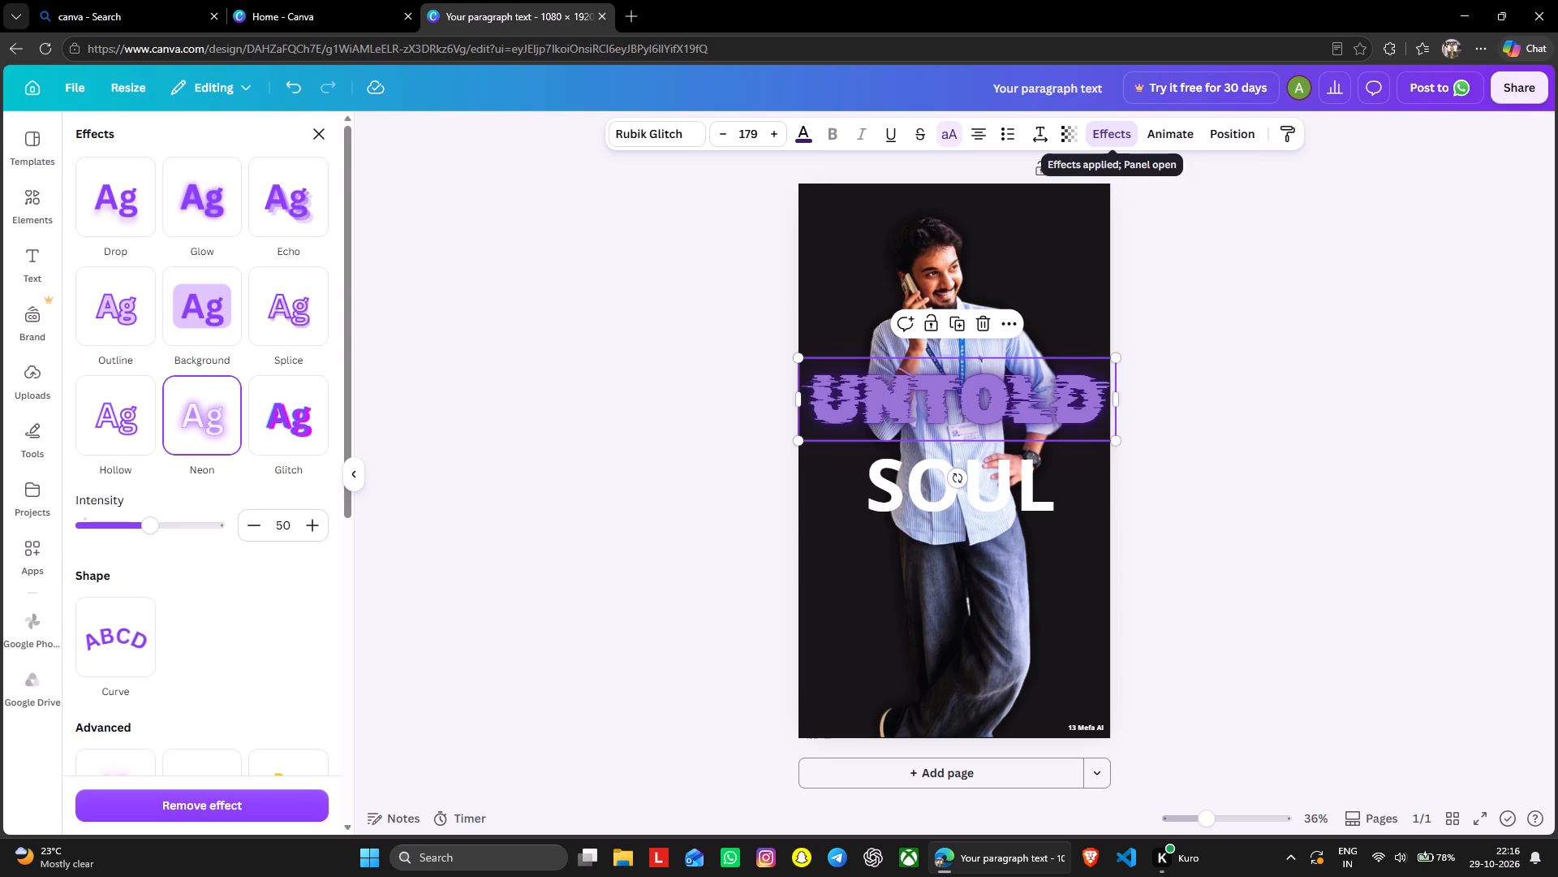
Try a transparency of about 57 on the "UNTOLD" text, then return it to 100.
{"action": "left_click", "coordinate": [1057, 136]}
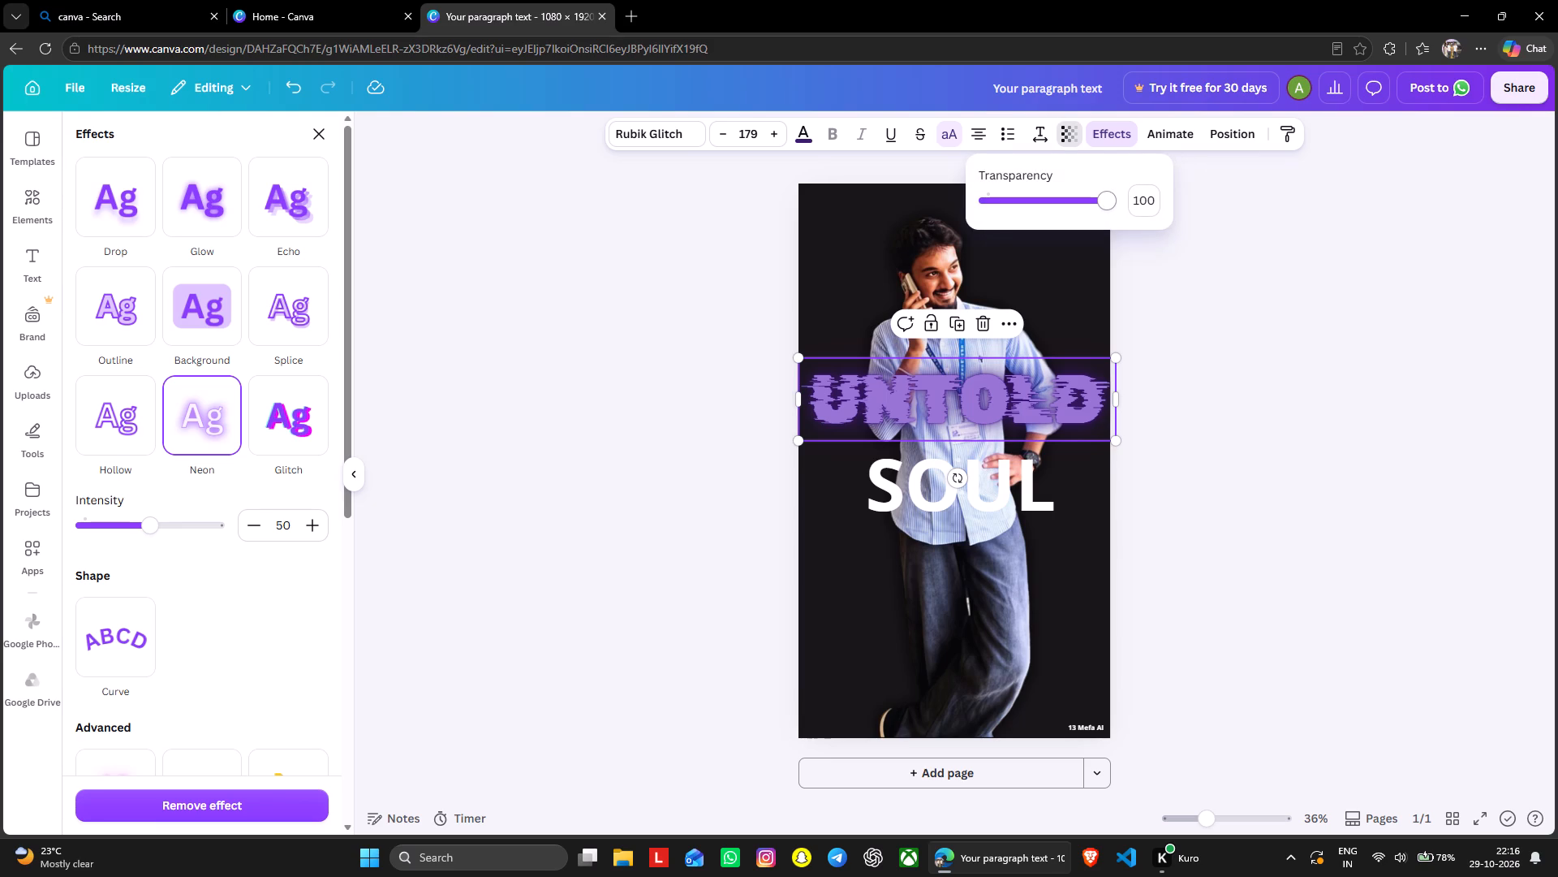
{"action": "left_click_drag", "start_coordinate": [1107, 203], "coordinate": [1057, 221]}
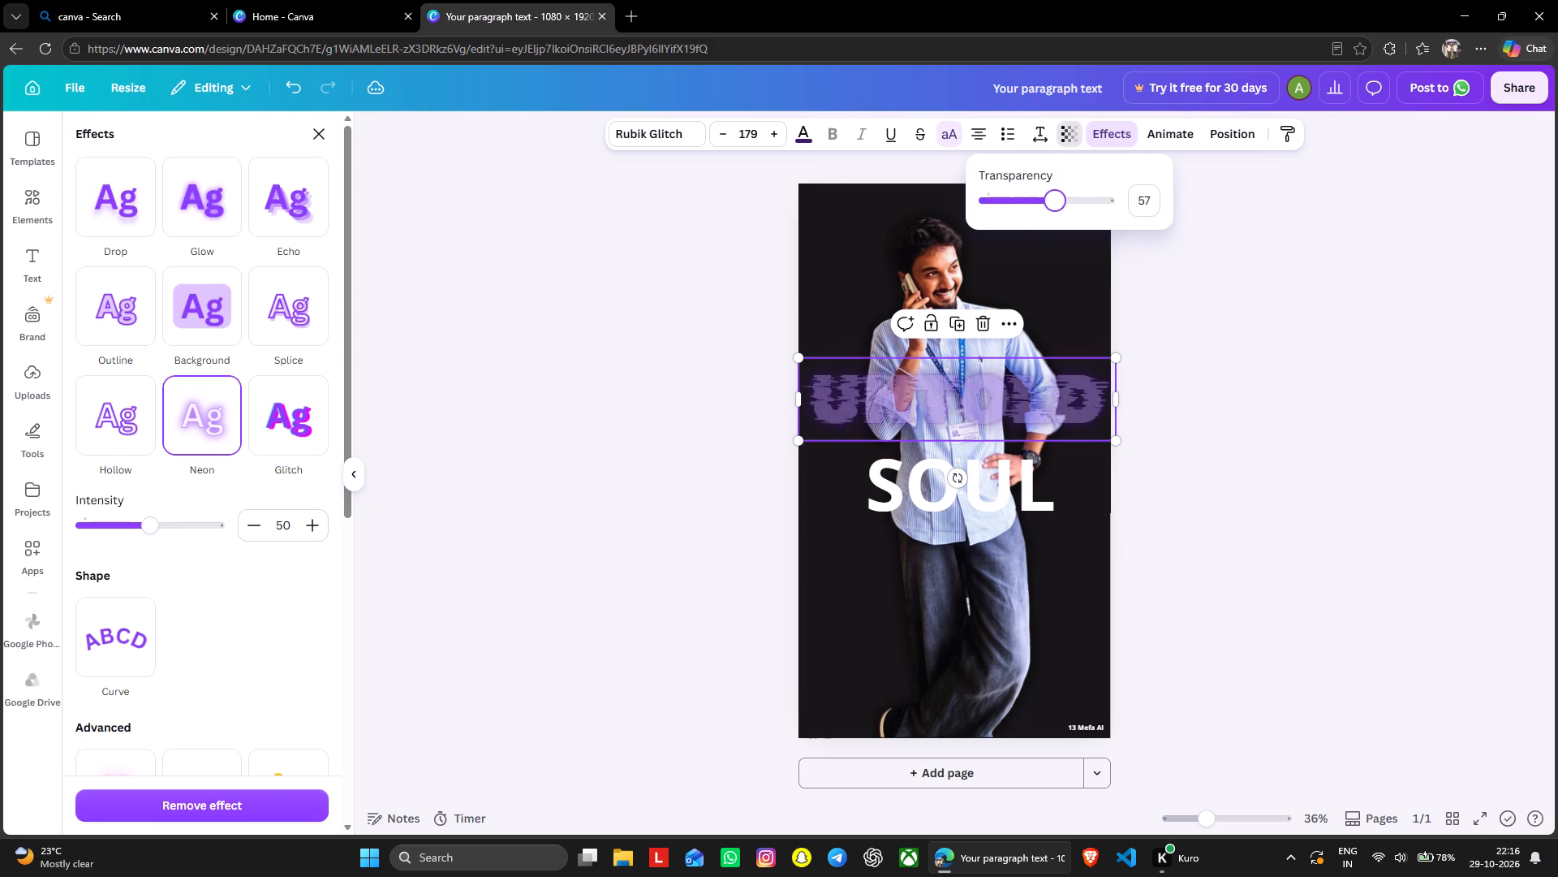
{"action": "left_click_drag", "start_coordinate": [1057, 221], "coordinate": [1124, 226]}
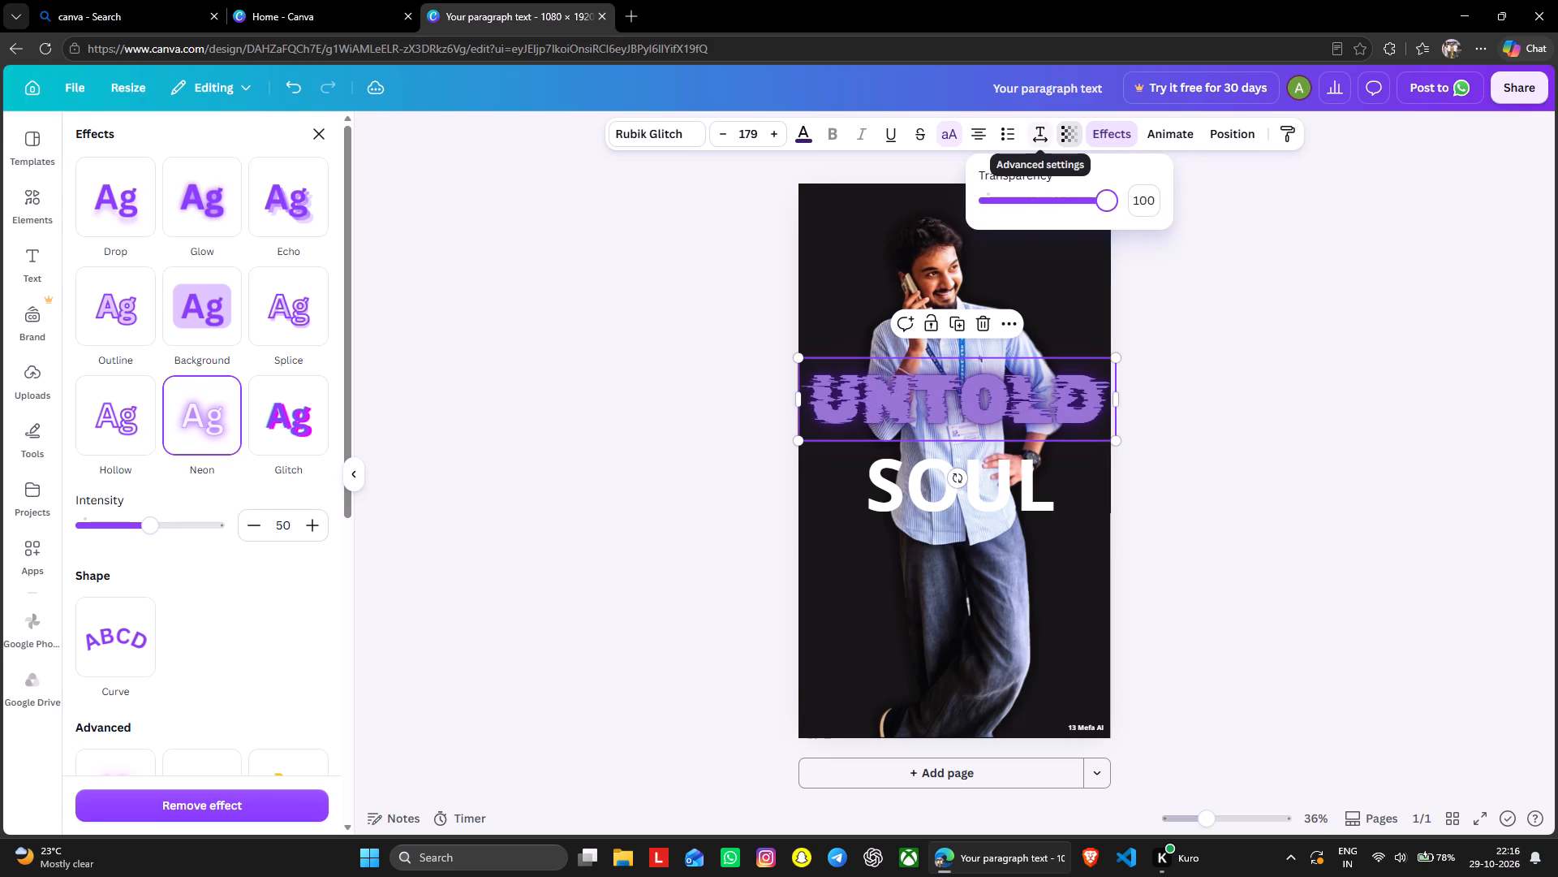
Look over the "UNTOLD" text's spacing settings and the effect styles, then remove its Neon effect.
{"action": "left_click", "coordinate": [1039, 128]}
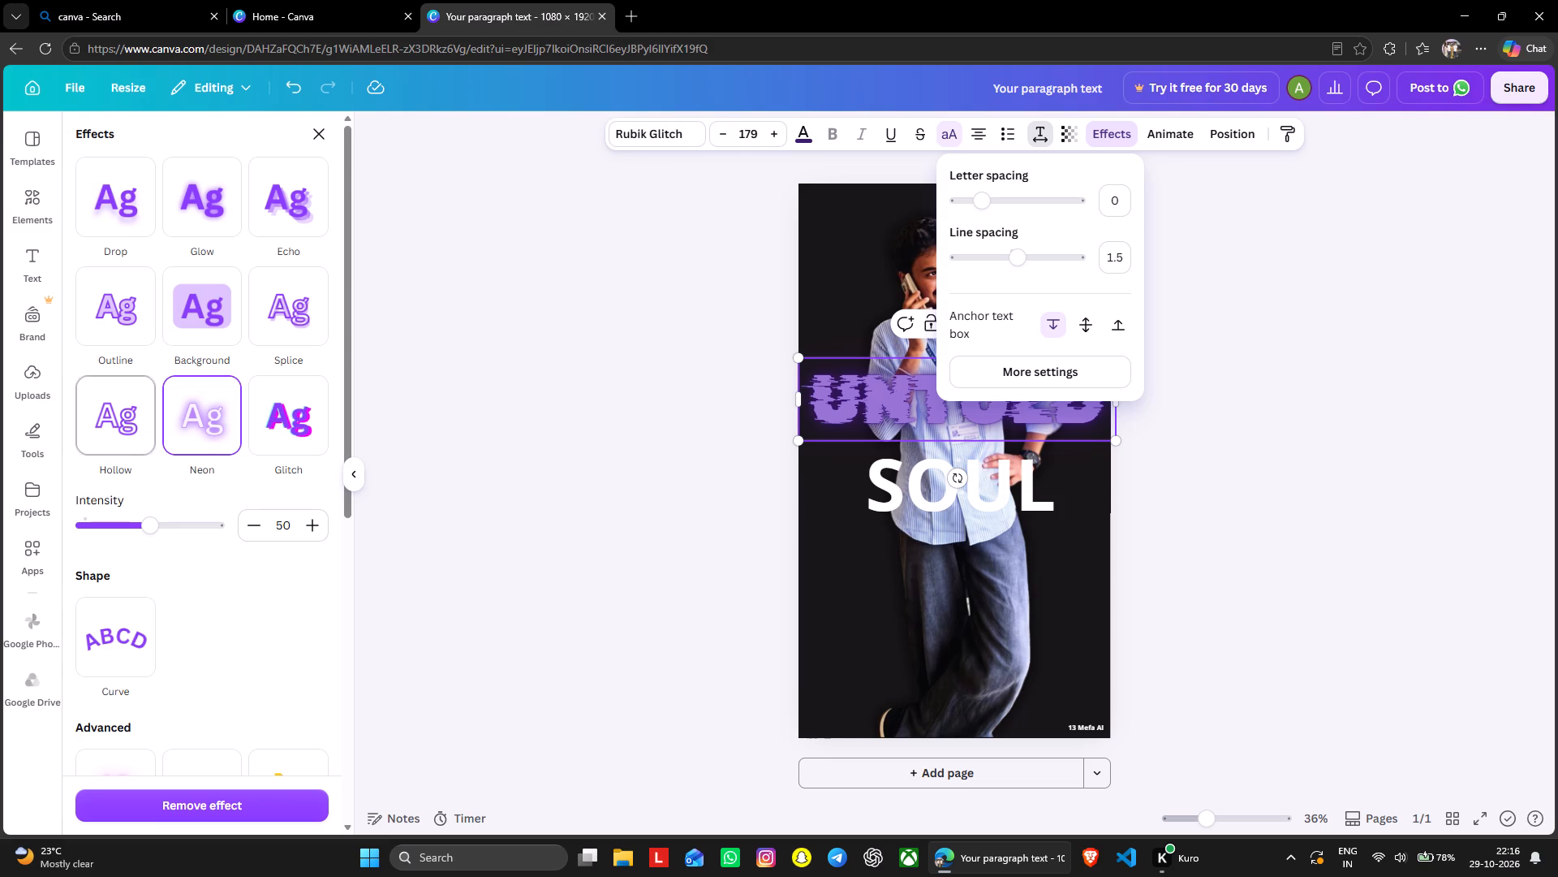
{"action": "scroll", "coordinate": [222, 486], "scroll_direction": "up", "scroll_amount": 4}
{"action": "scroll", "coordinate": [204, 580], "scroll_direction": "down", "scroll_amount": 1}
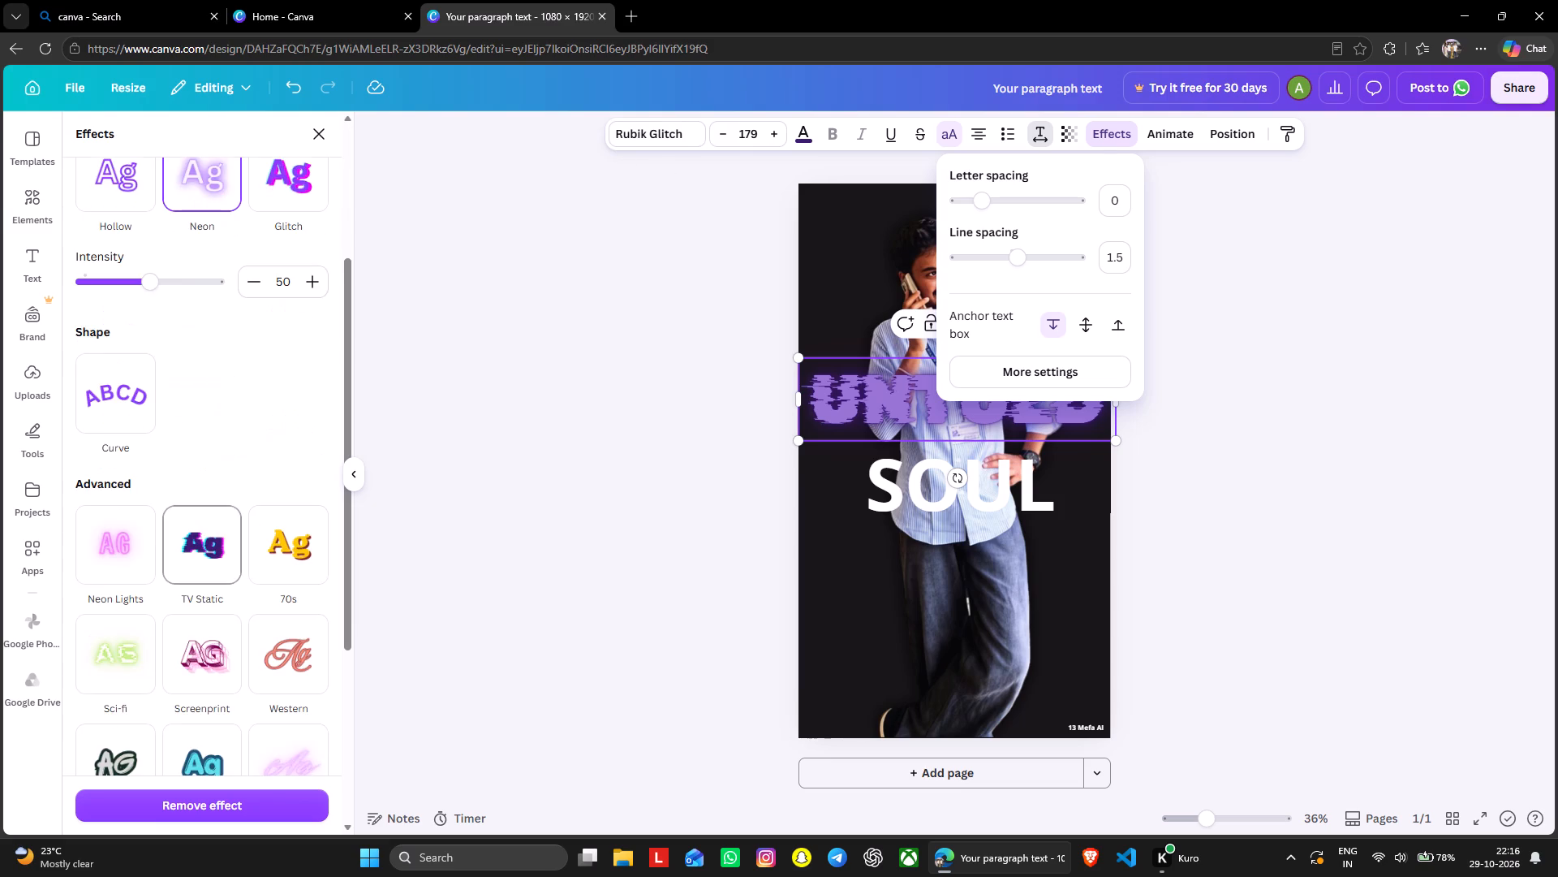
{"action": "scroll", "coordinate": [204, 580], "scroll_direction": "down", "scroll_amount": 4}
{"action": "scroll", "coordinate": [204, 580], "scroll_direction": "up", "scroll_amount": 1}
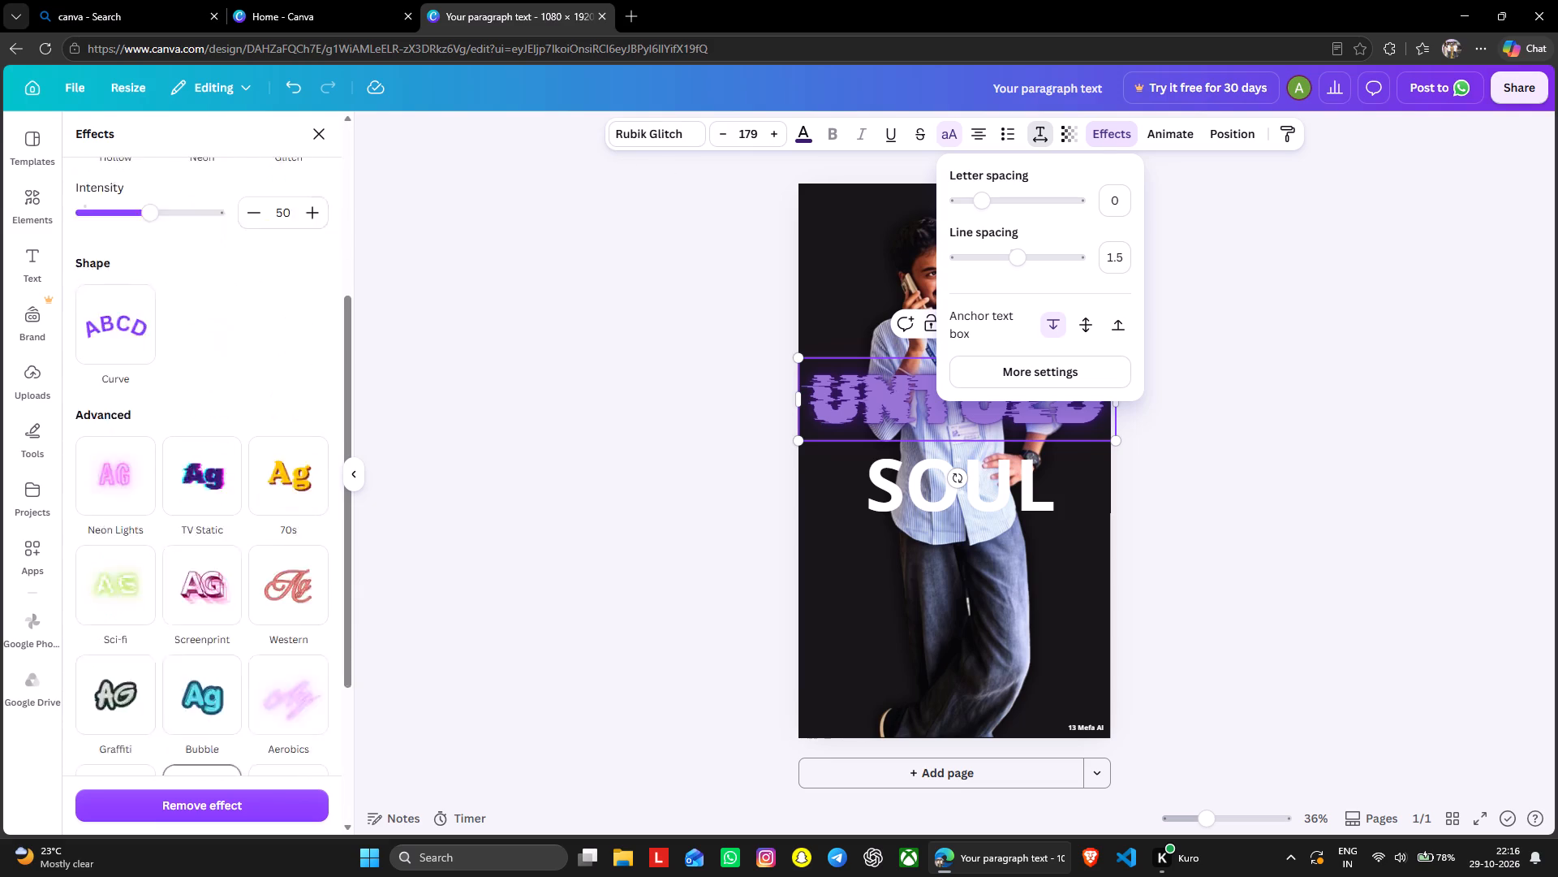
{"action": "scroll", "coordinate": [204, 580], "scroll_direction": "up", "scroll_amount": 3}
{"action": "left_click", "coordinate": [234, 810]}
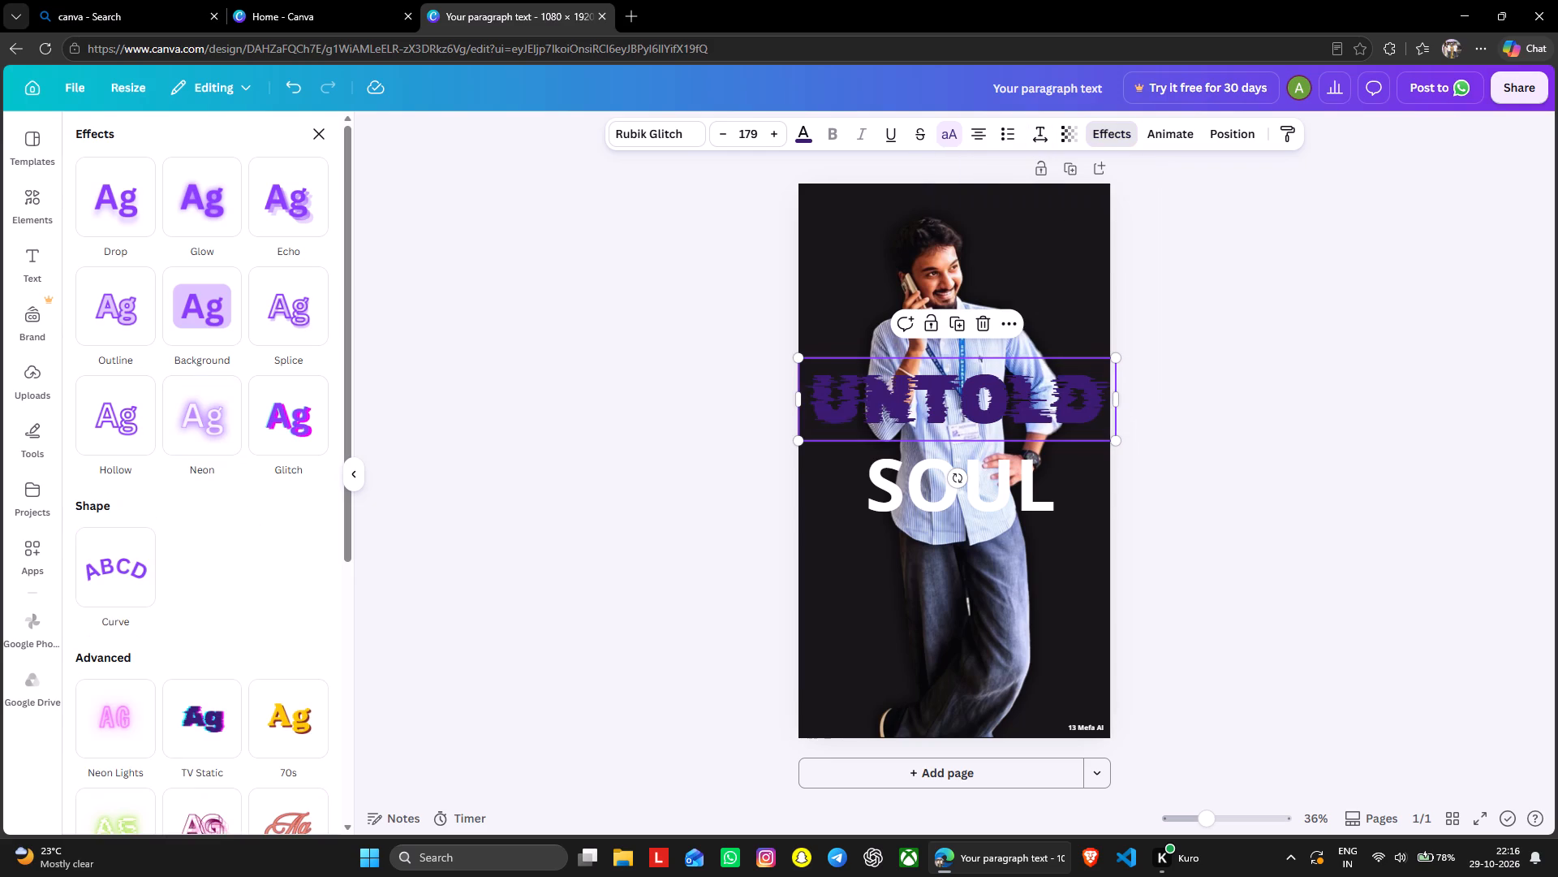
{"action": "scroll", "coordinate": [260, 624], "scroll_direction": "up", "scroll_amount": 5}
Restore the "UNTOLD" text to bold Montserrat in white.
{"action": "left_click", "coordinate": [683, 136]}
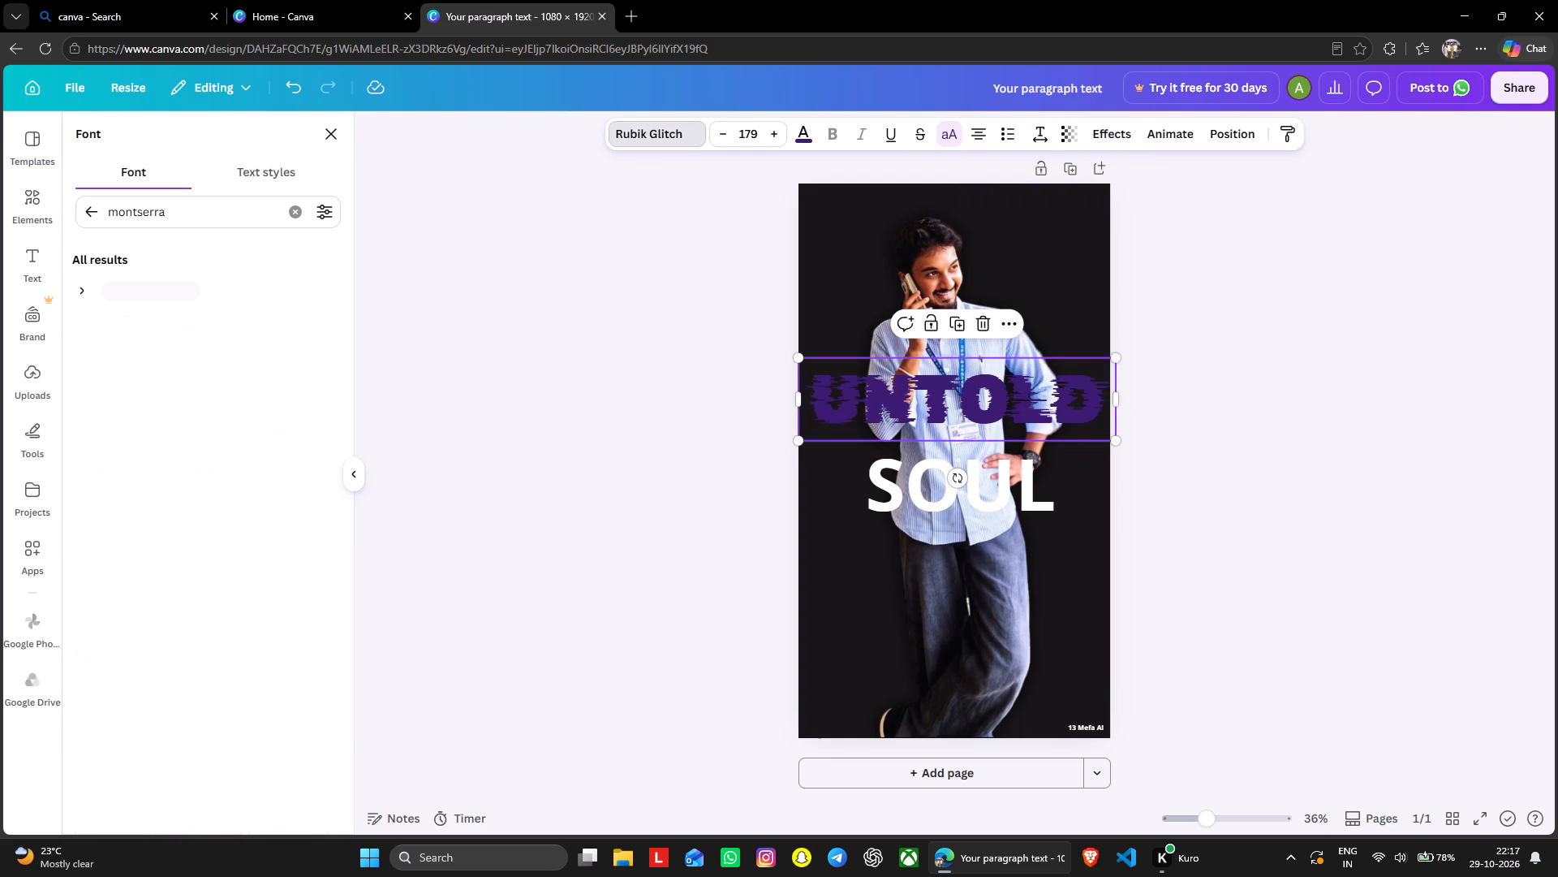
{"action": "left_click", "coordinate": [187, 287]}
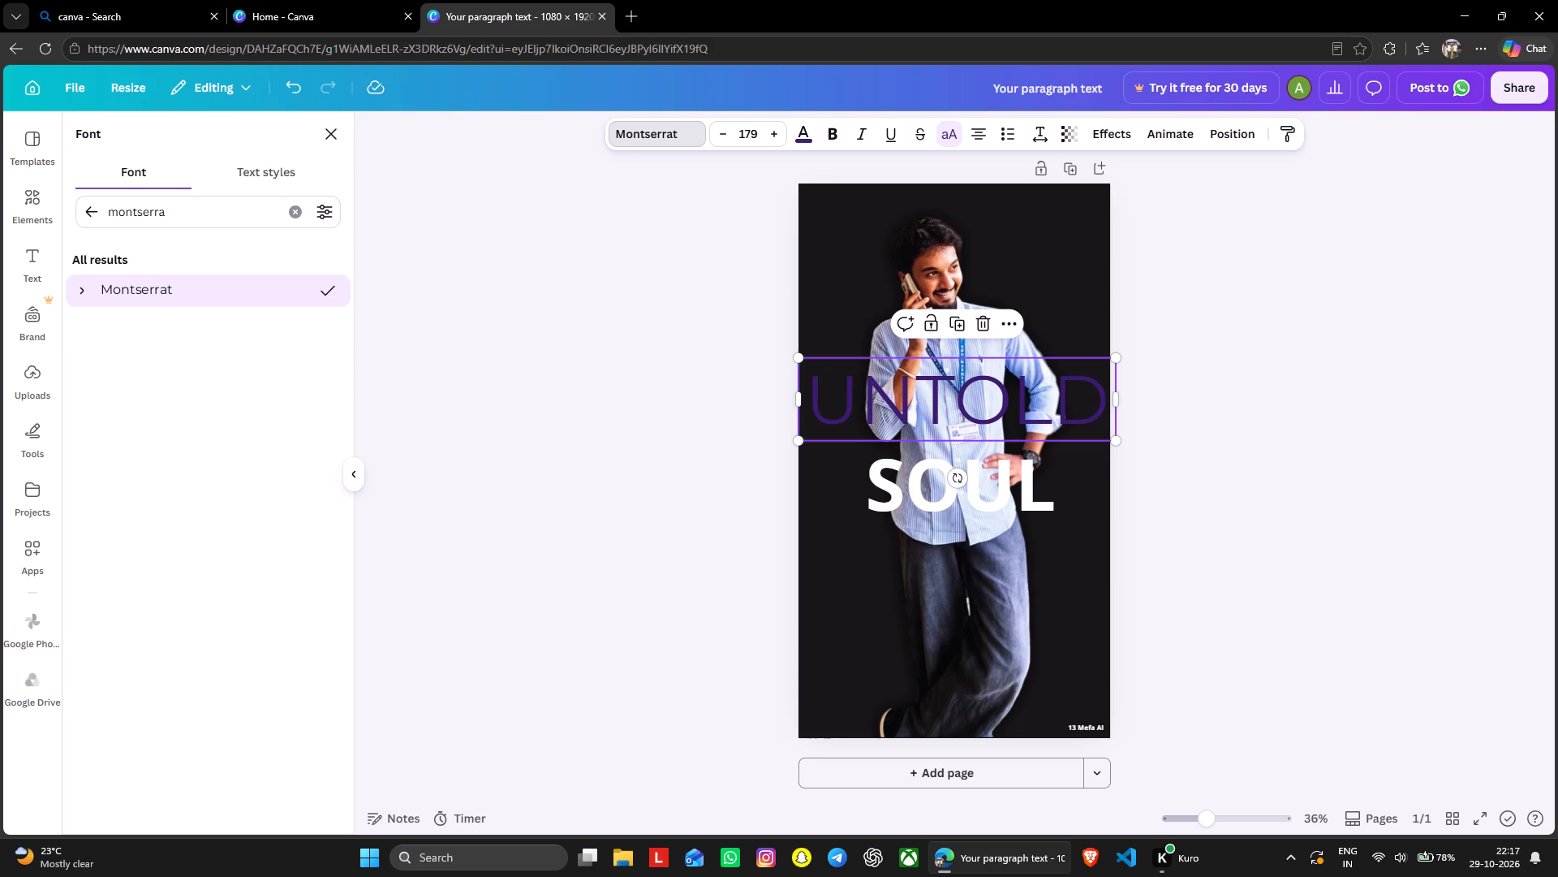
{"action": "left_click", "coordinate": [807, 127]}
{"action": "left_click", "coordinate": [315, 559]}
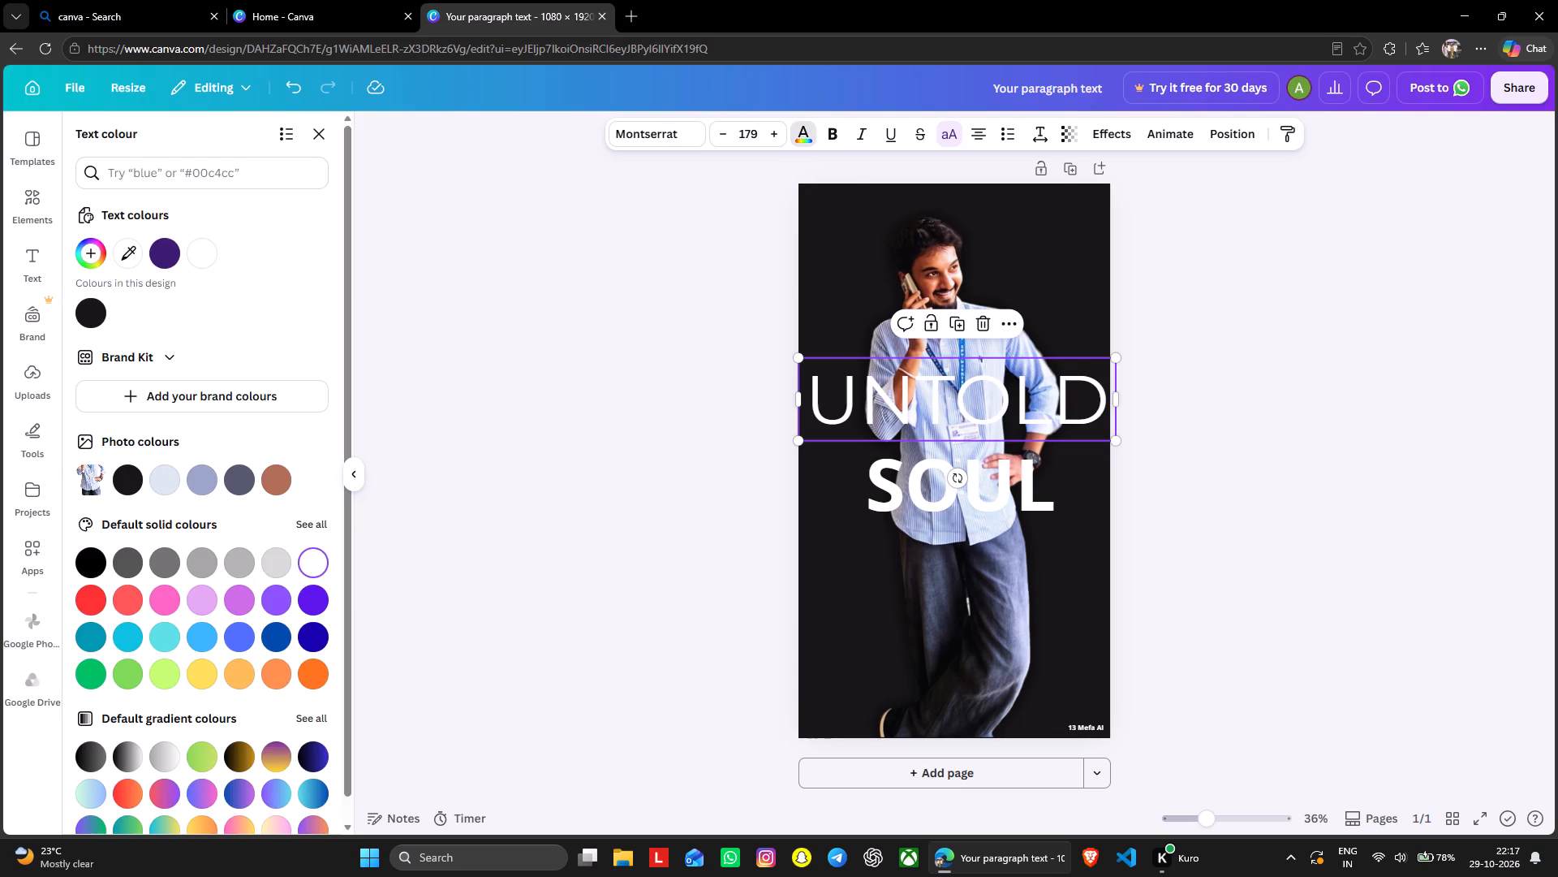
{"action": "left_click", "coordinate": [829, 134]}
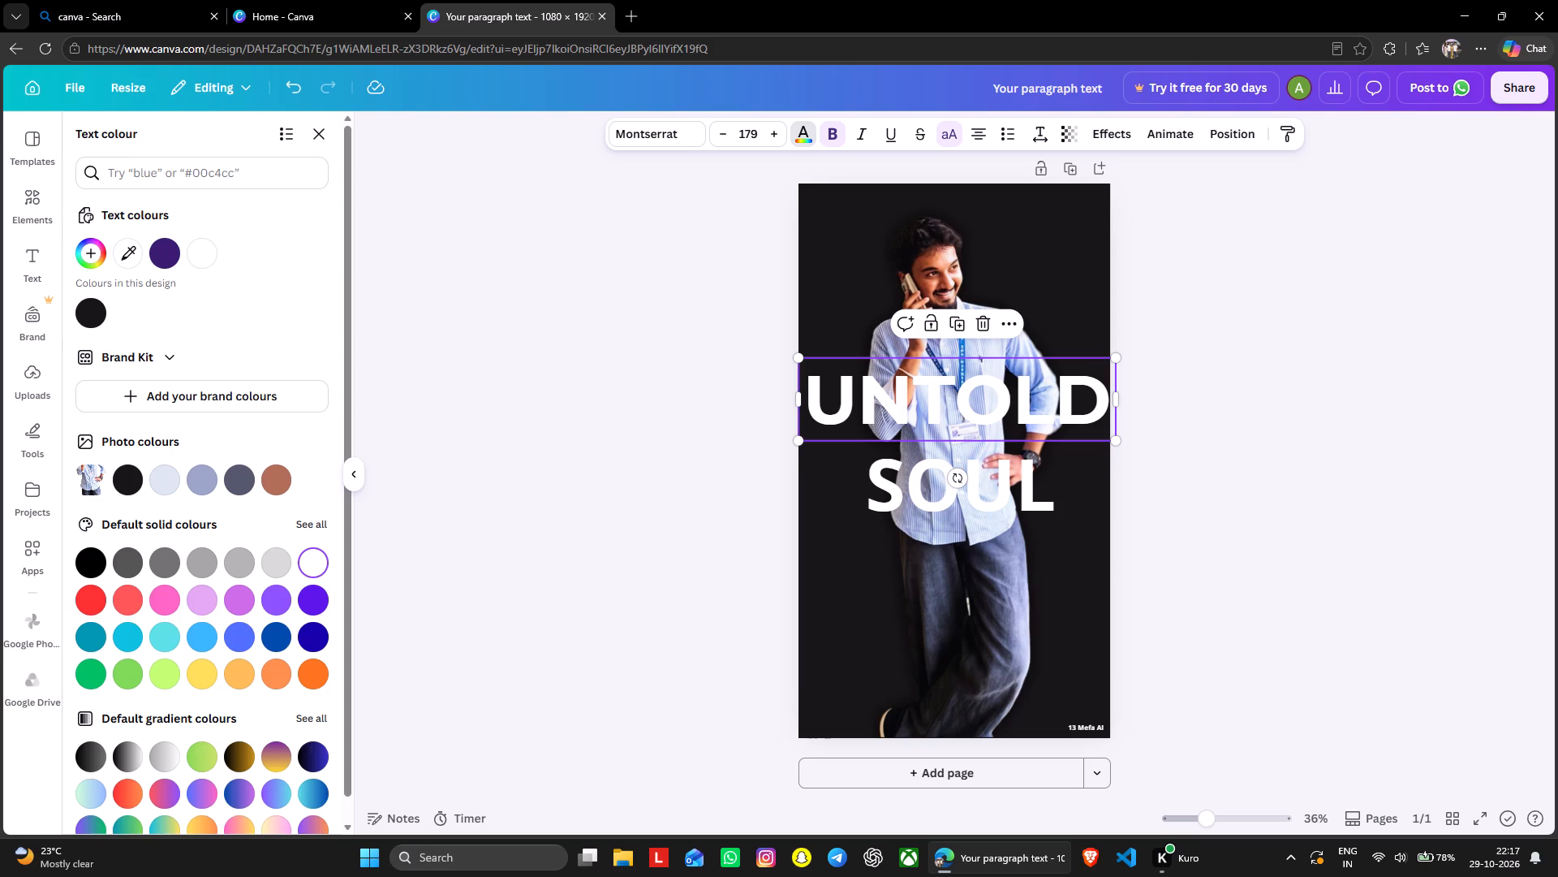
Show the page's layers and compare the full layer list with those overlapping "UNTOLD".
{"action": "left_click", "coordinate": [1009, 324]}
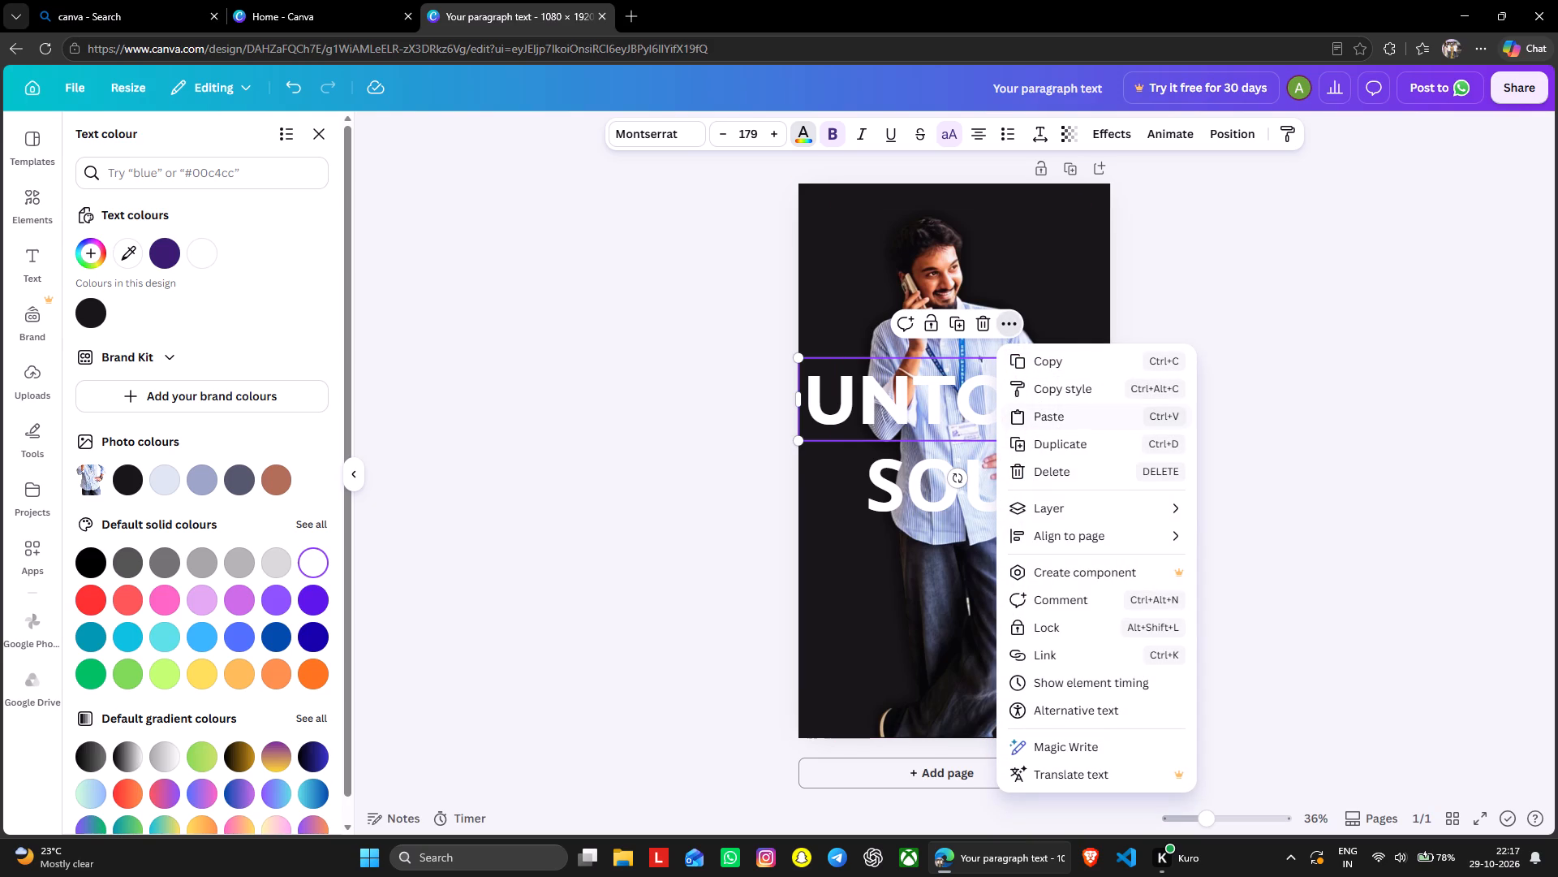
{"action": "left_click", "coordinate": [1152, 516]}
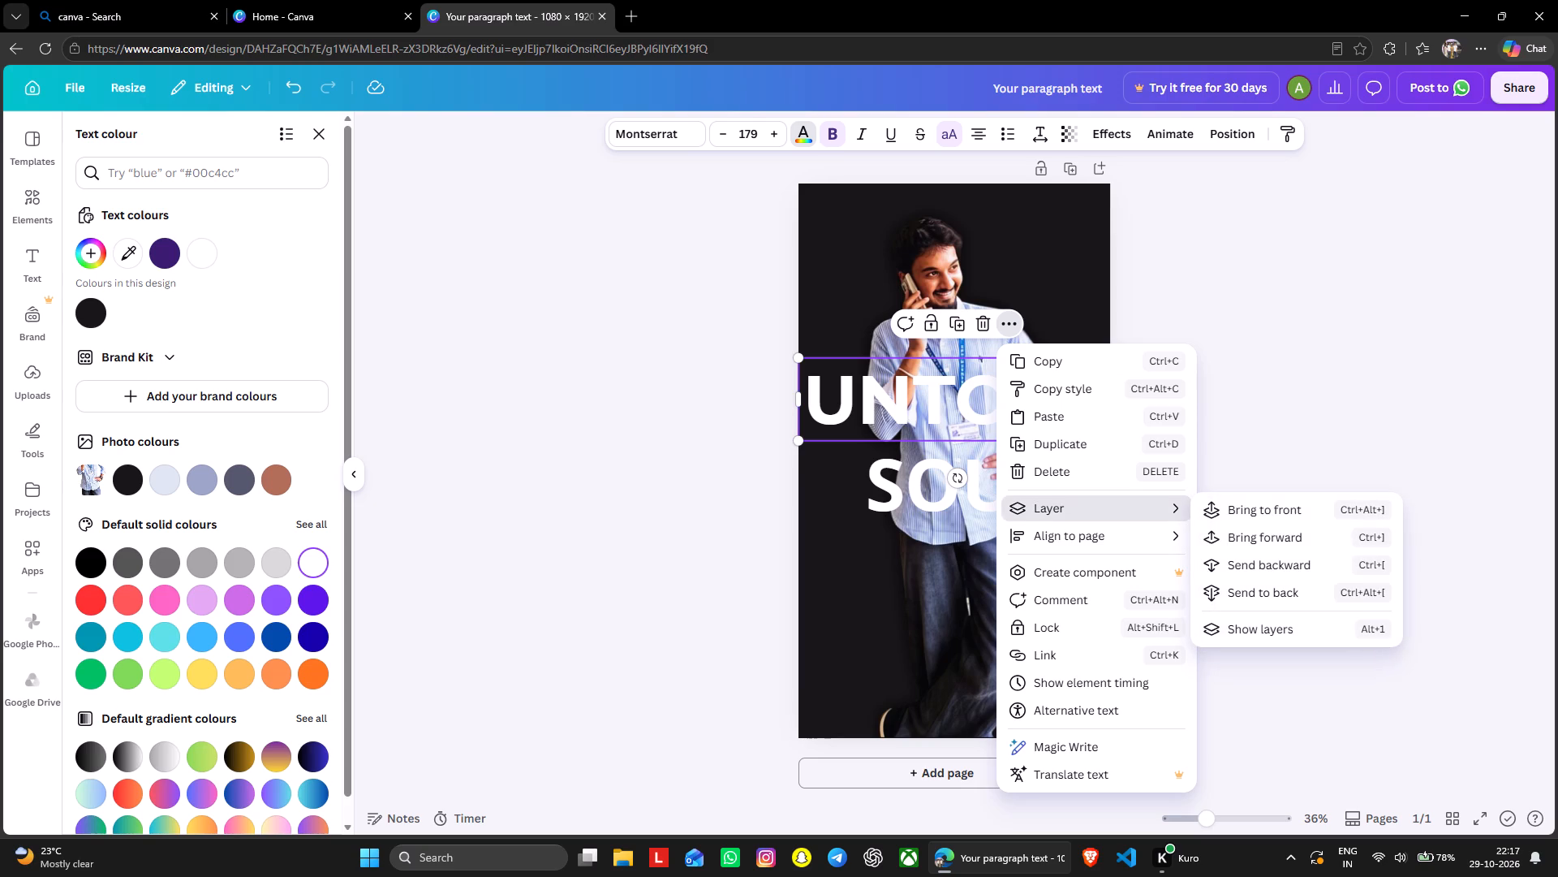
{"action": "left_click", "coordinate": [1111, 499]}
{"action": "left_click", "coordinate": [1232, 623]}
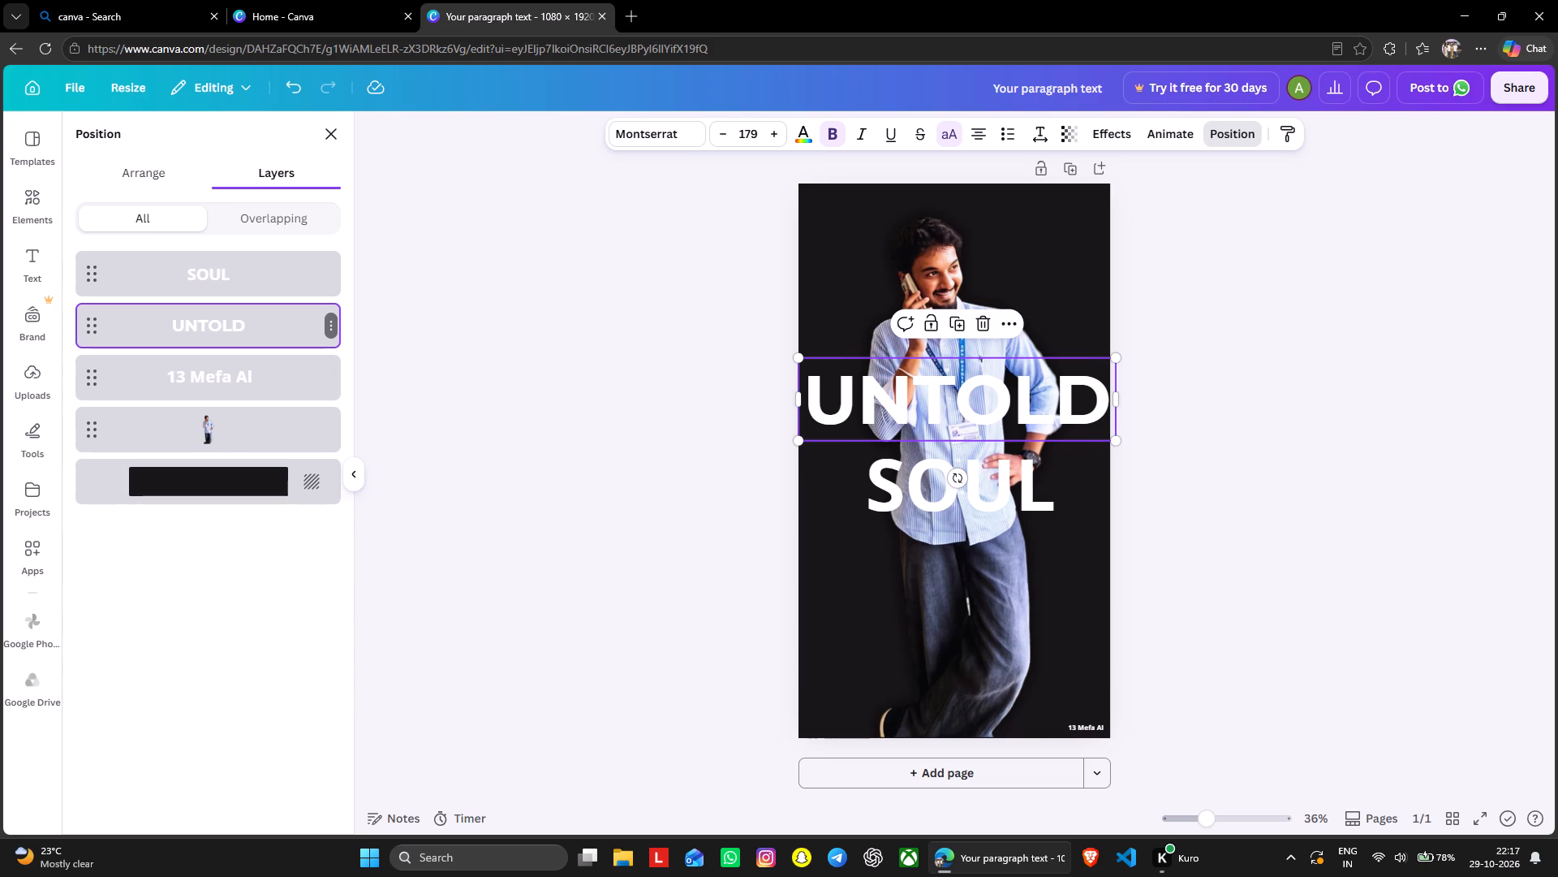
{"action": "left_click", "coordinate": [222, 222]}
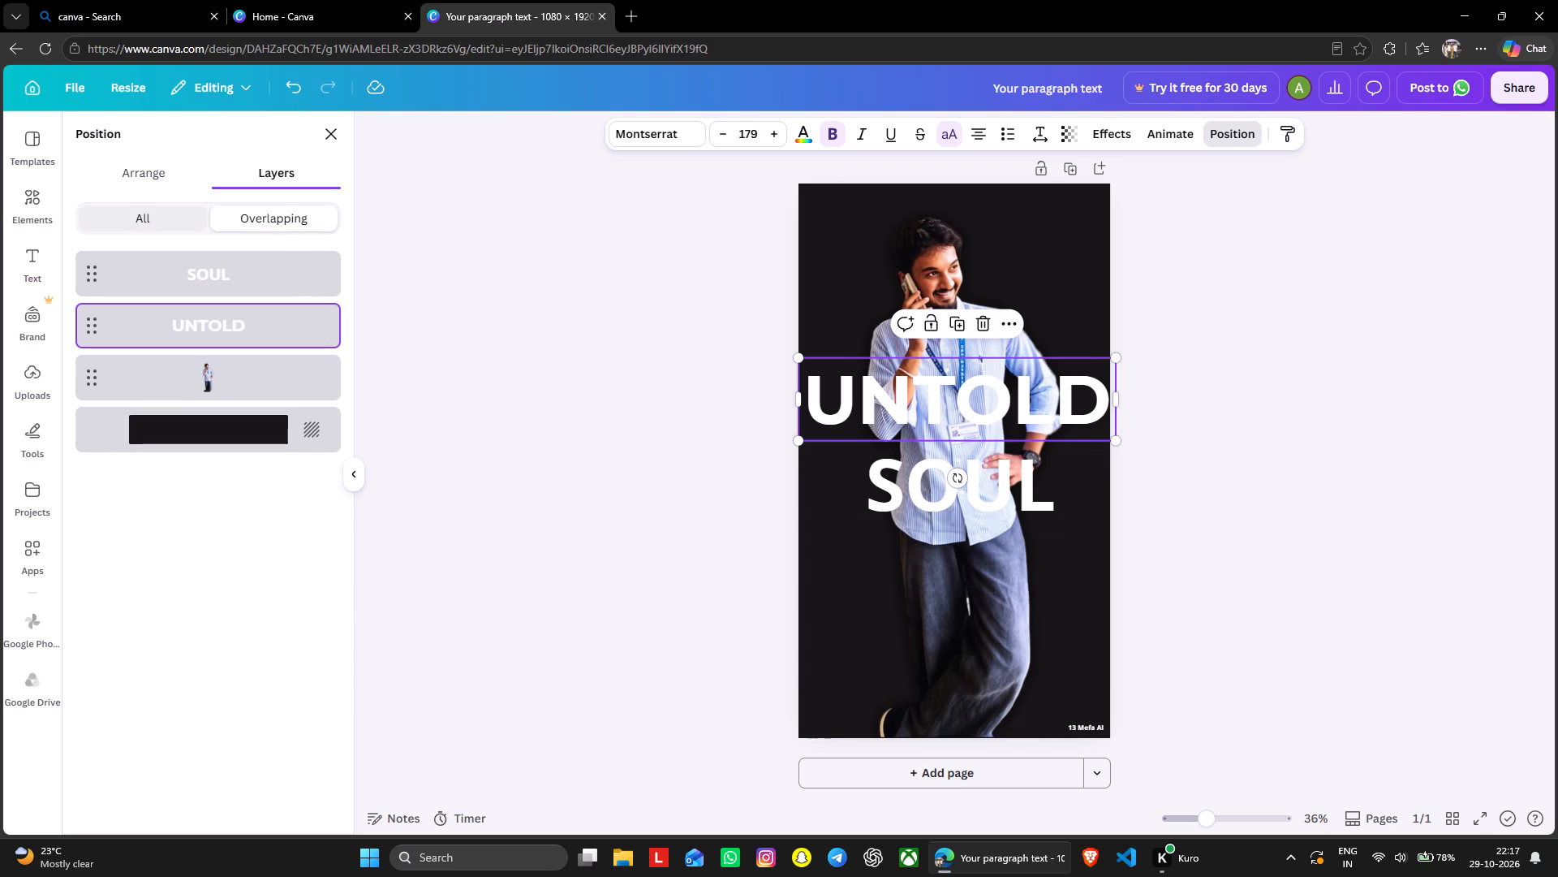
{"action": "left_click", "coordinate": [149, 218]}
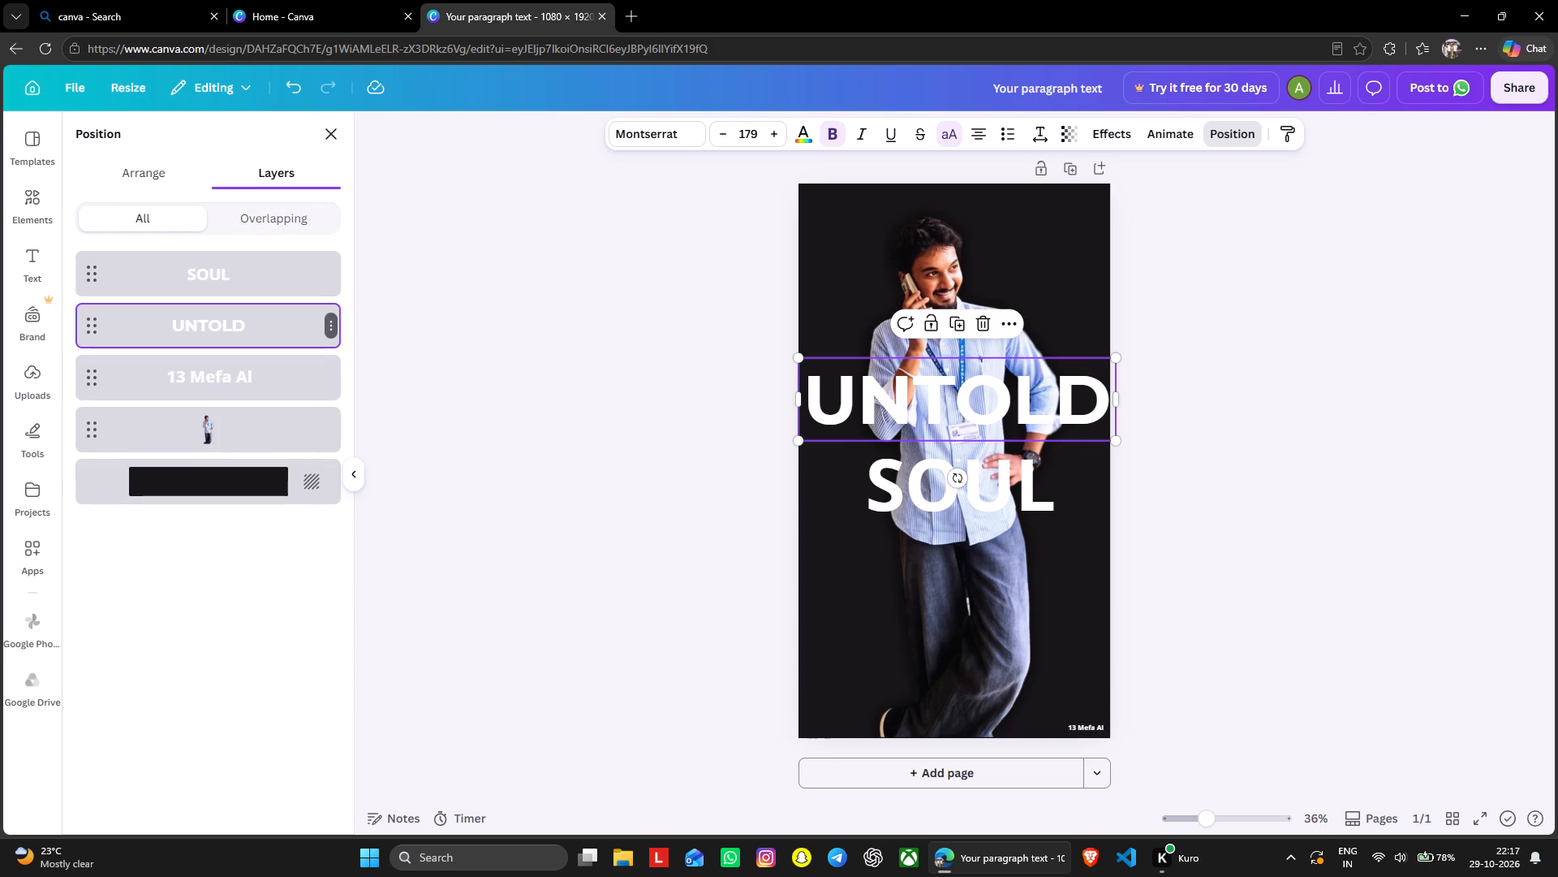
Duplicate the "UNTOLD" text box and move the copy straight down over the "SOUL" text.
{"action": "left_click", "coordinate": [329, 322]}
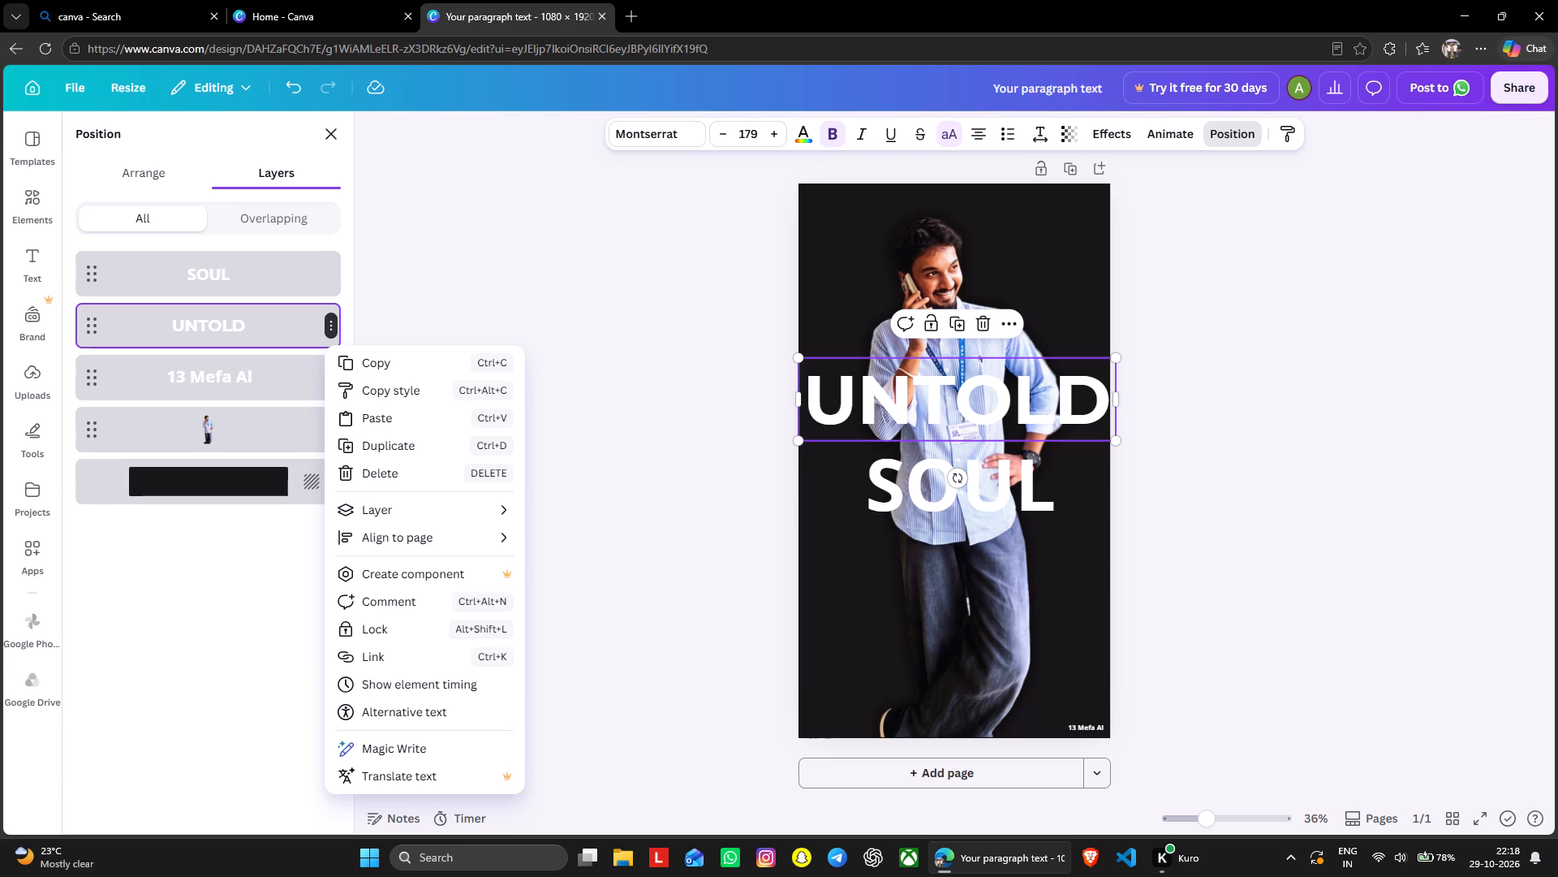
{"action": "left_click", "coordinate": [1005, 317]}
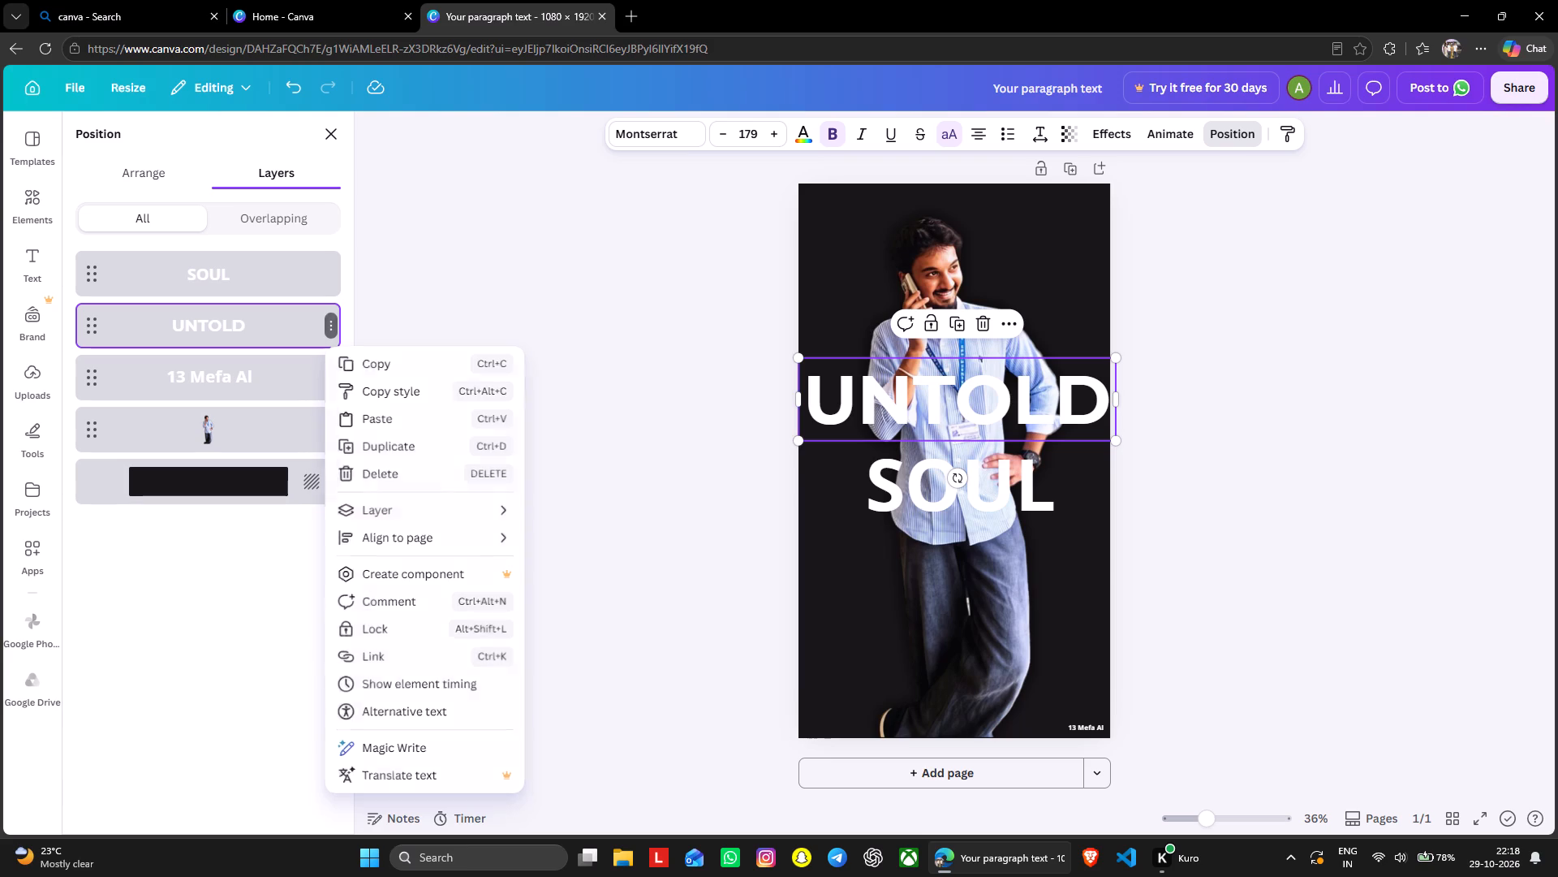
{"action": "left_click", "coordinate": [1005, 320]}
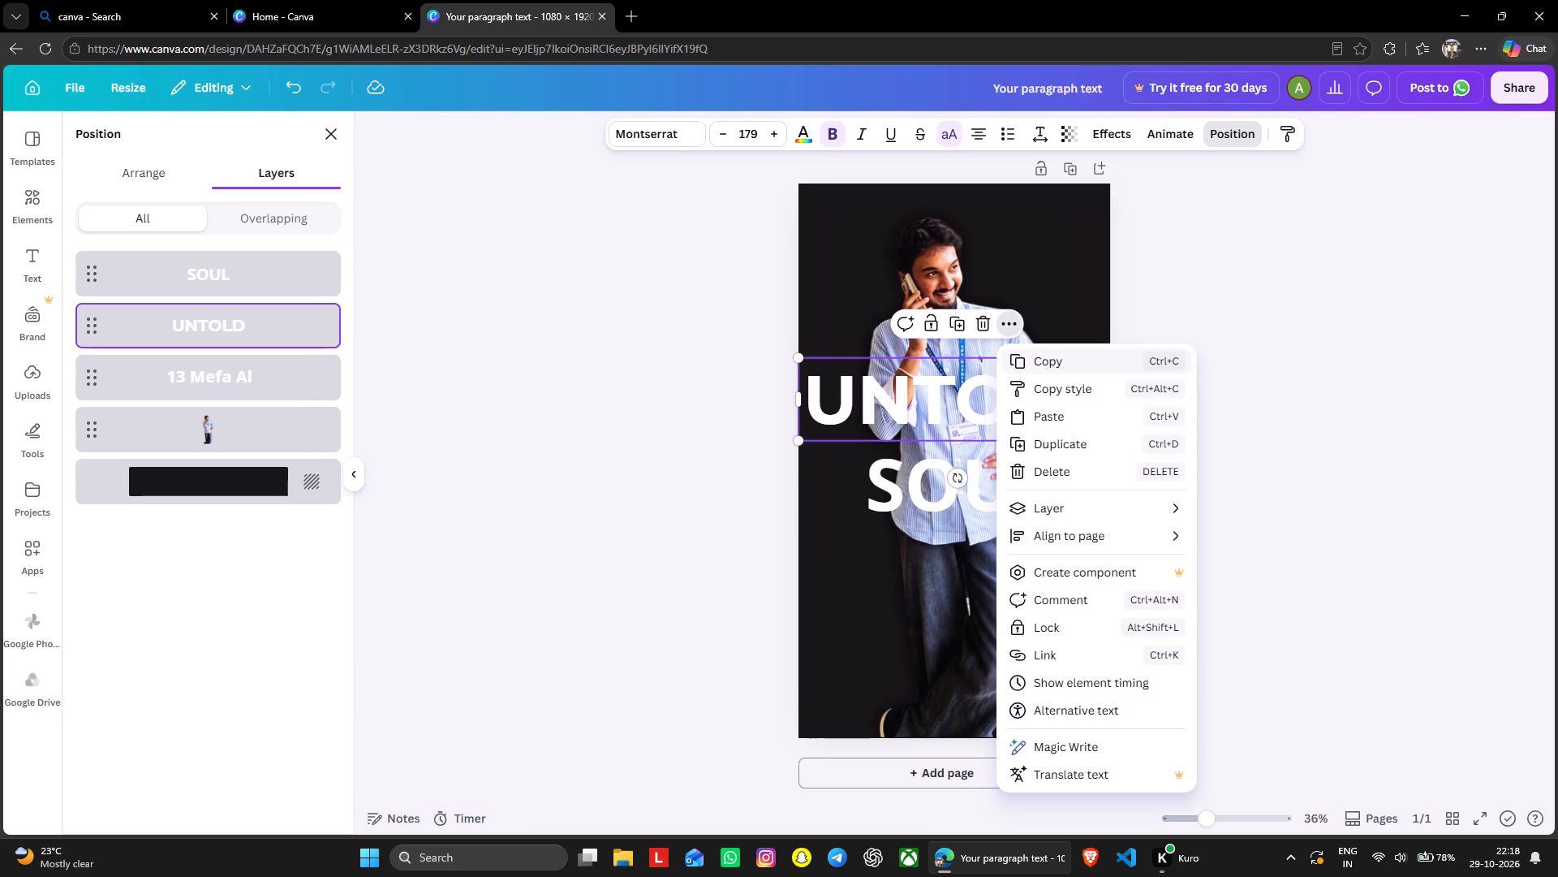
{"action": "left_click", "coordinate": [1096, 443]}
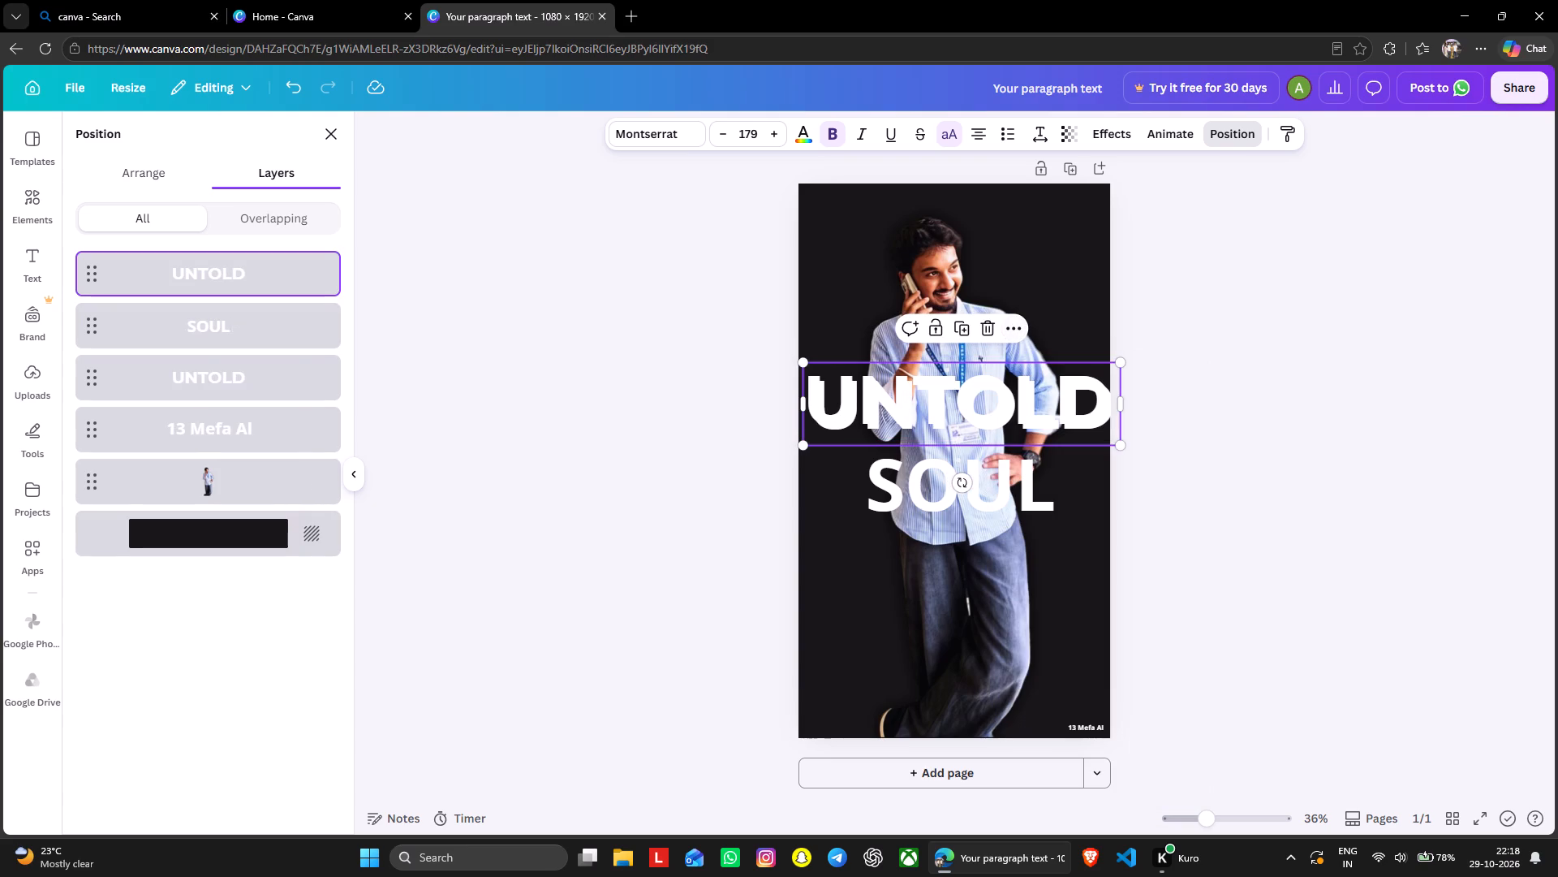
{"action": "left_click_drag", "start_coordinate": [1064, 408], "coordinate": [1064, 502]}
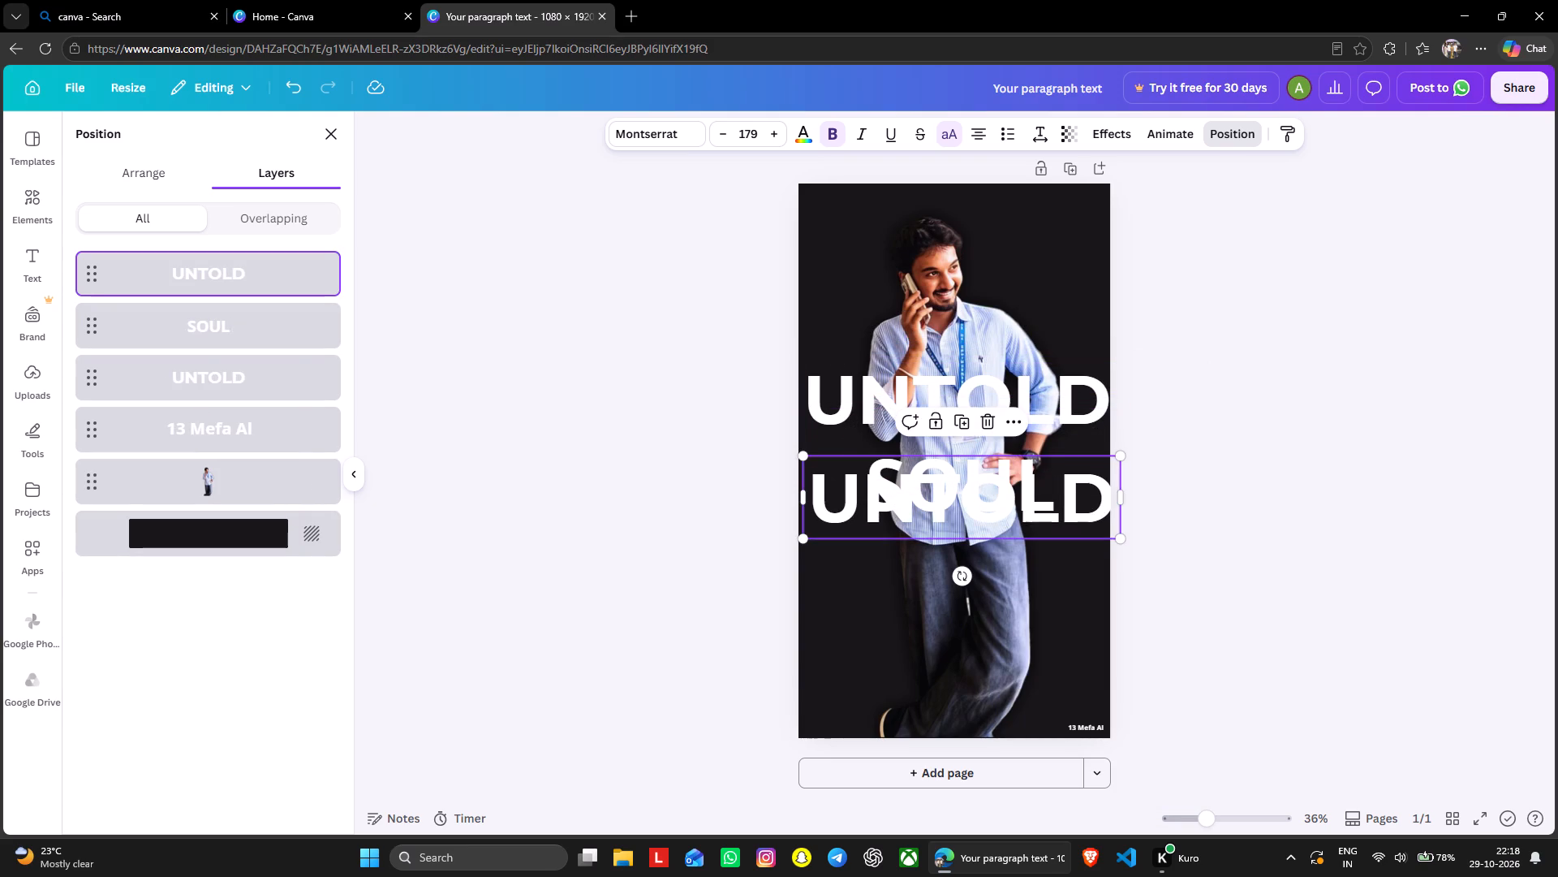
Send the duplicated "UNTOLD" text two layers backward and move it straight down below the "SOUL" text.
{"action": "left_click", "coordinate": [1013, 426]}
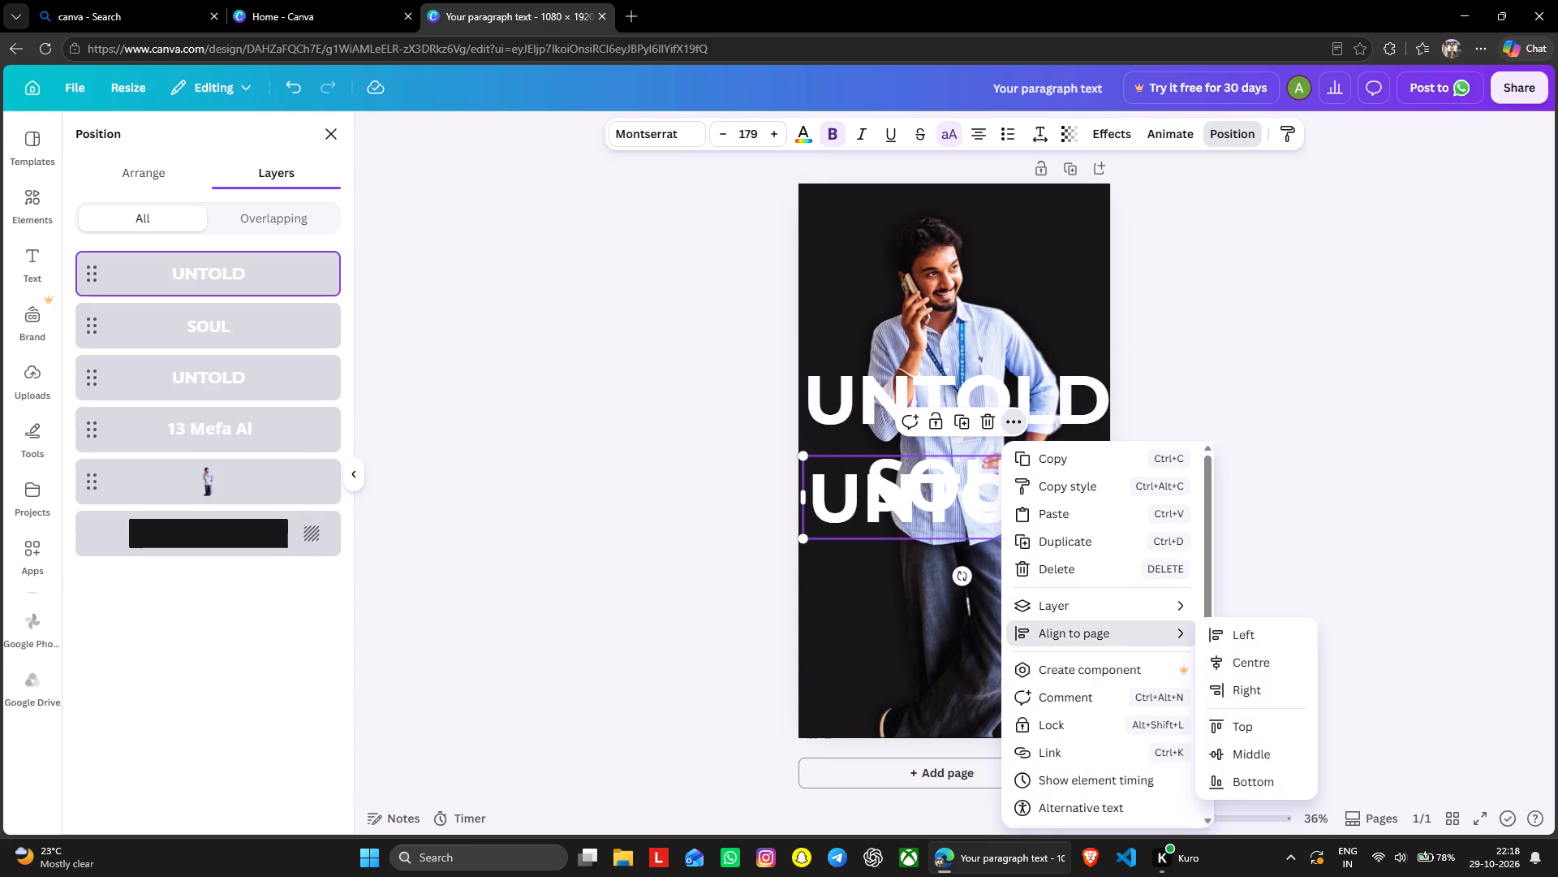
{"action": "left_click", "coordinate": [1250, 663]}
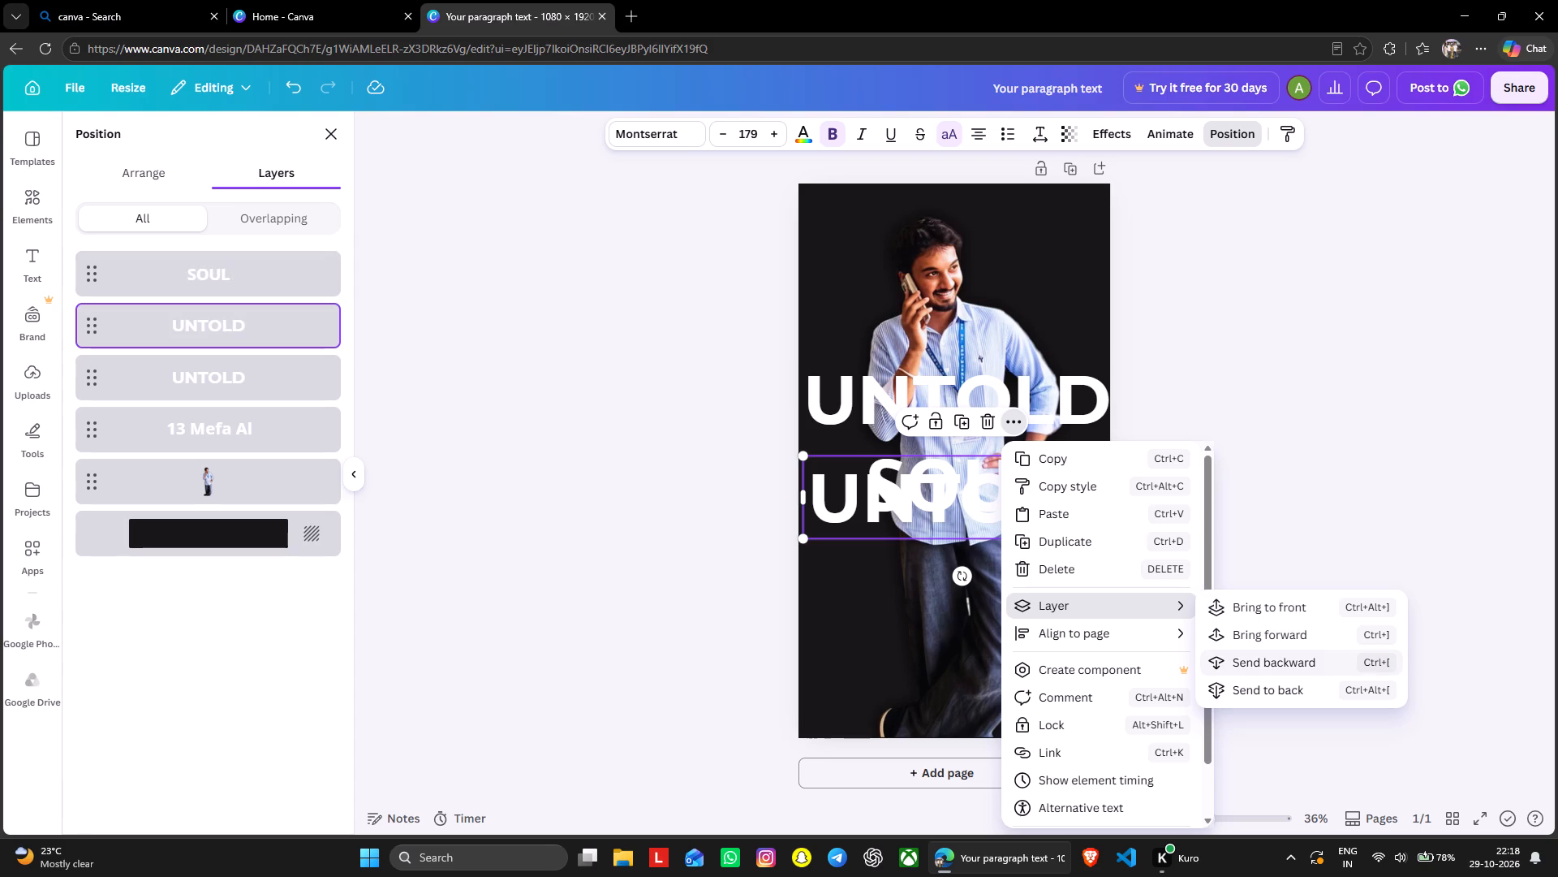
{"action": "left_click", "coordinate": [1309, 665]}
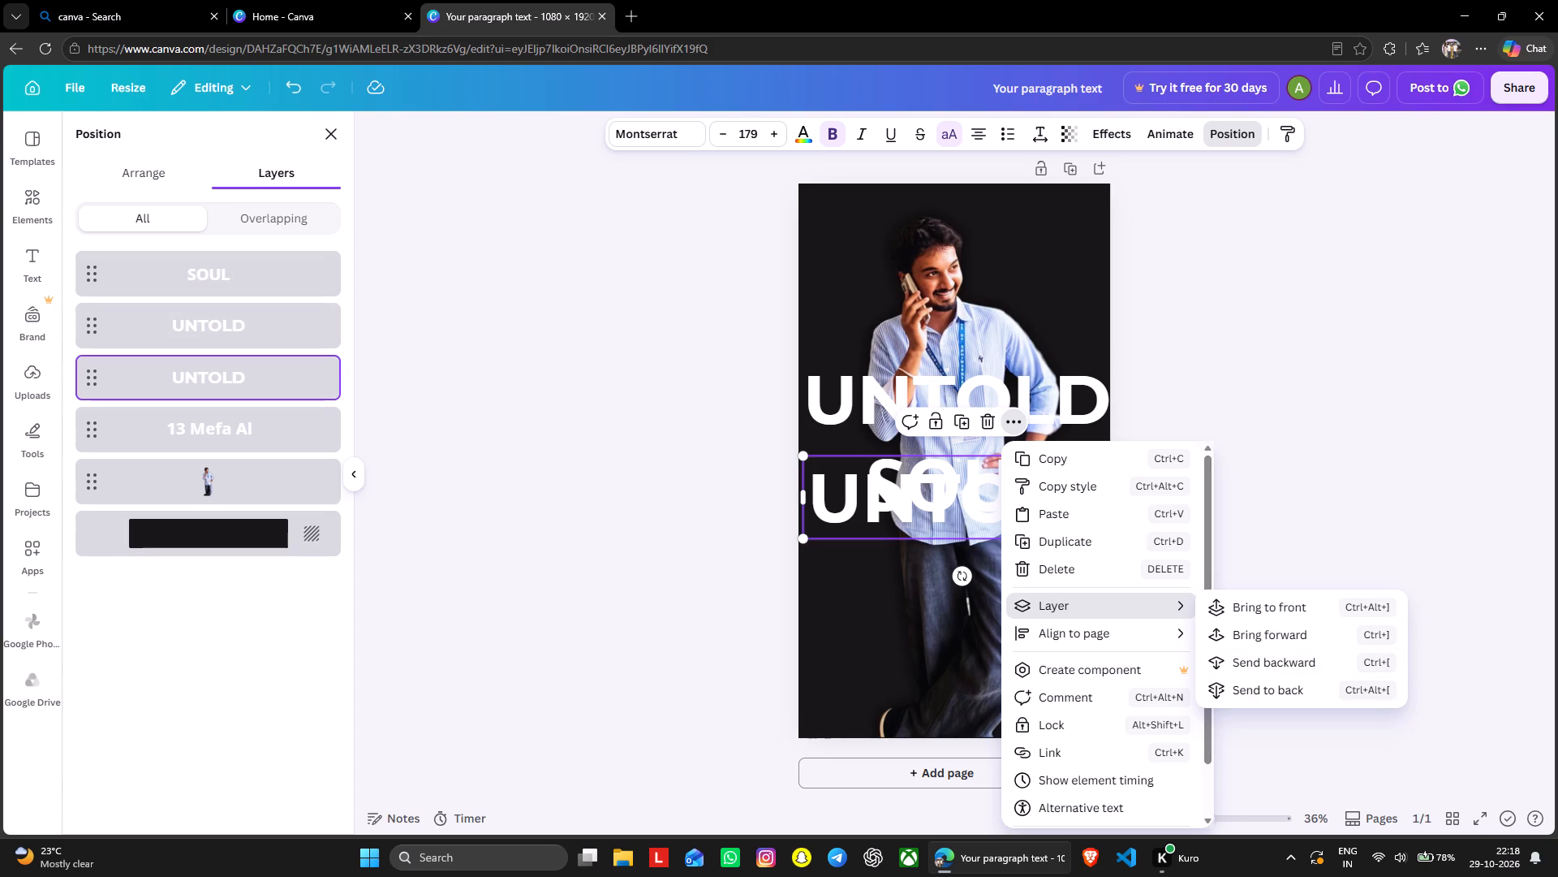
{"action": "left_click", "coordinate": [1238, 383]}
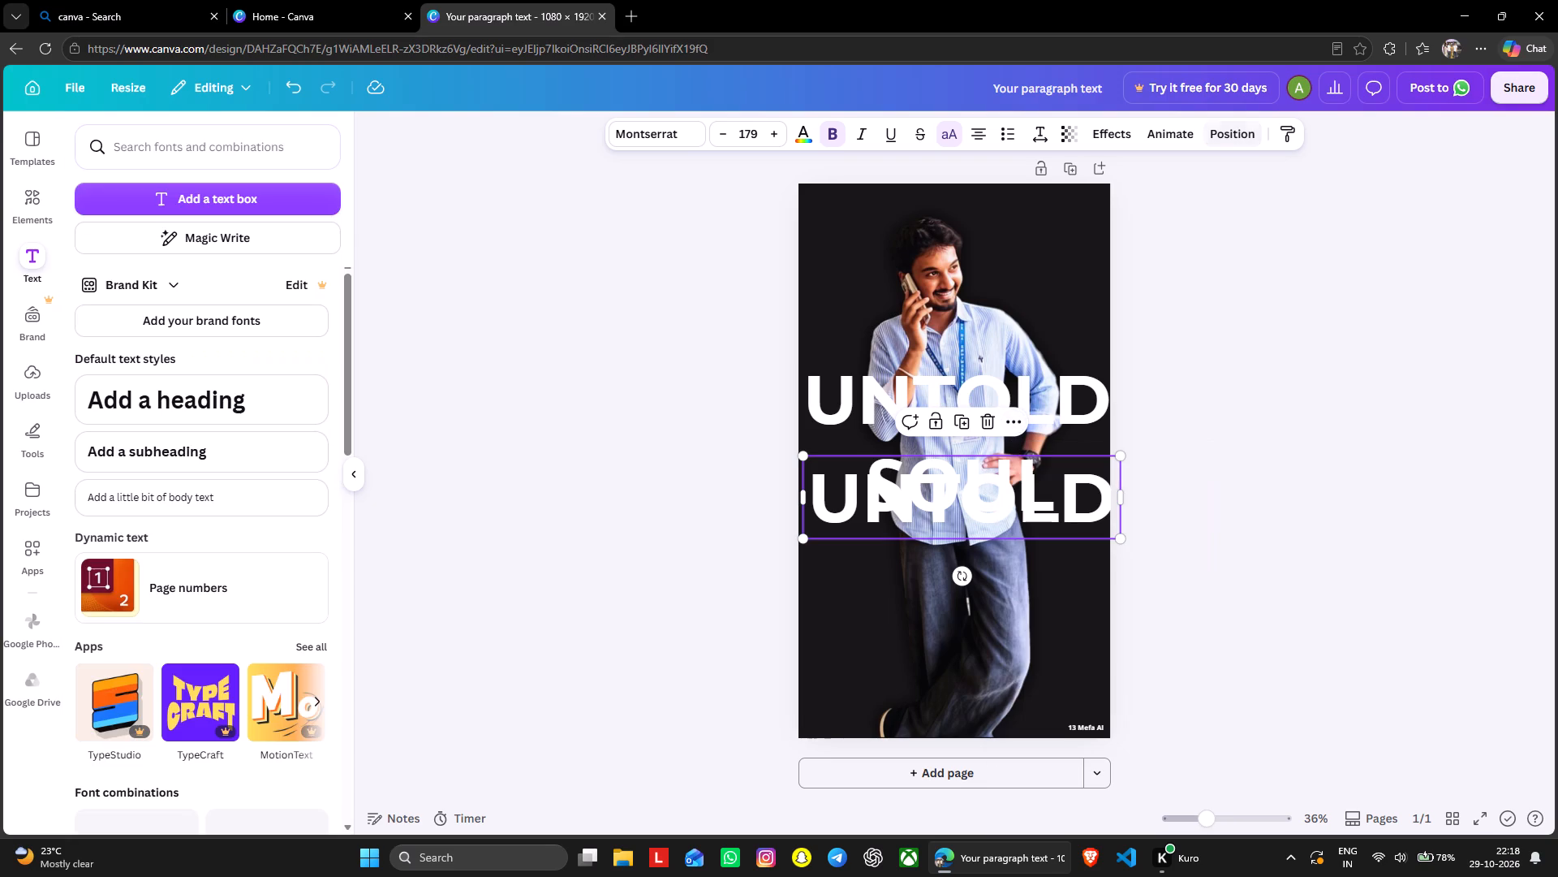
{"action": "left_click_drag", "start_coordinate": [1091, 490], "coordinate": [1091, 547]}
Send the upper "UNTOLD" text backward until it sits behind the man's cutout.
{"action": "left_click", "coordinate": [1021, 371]}
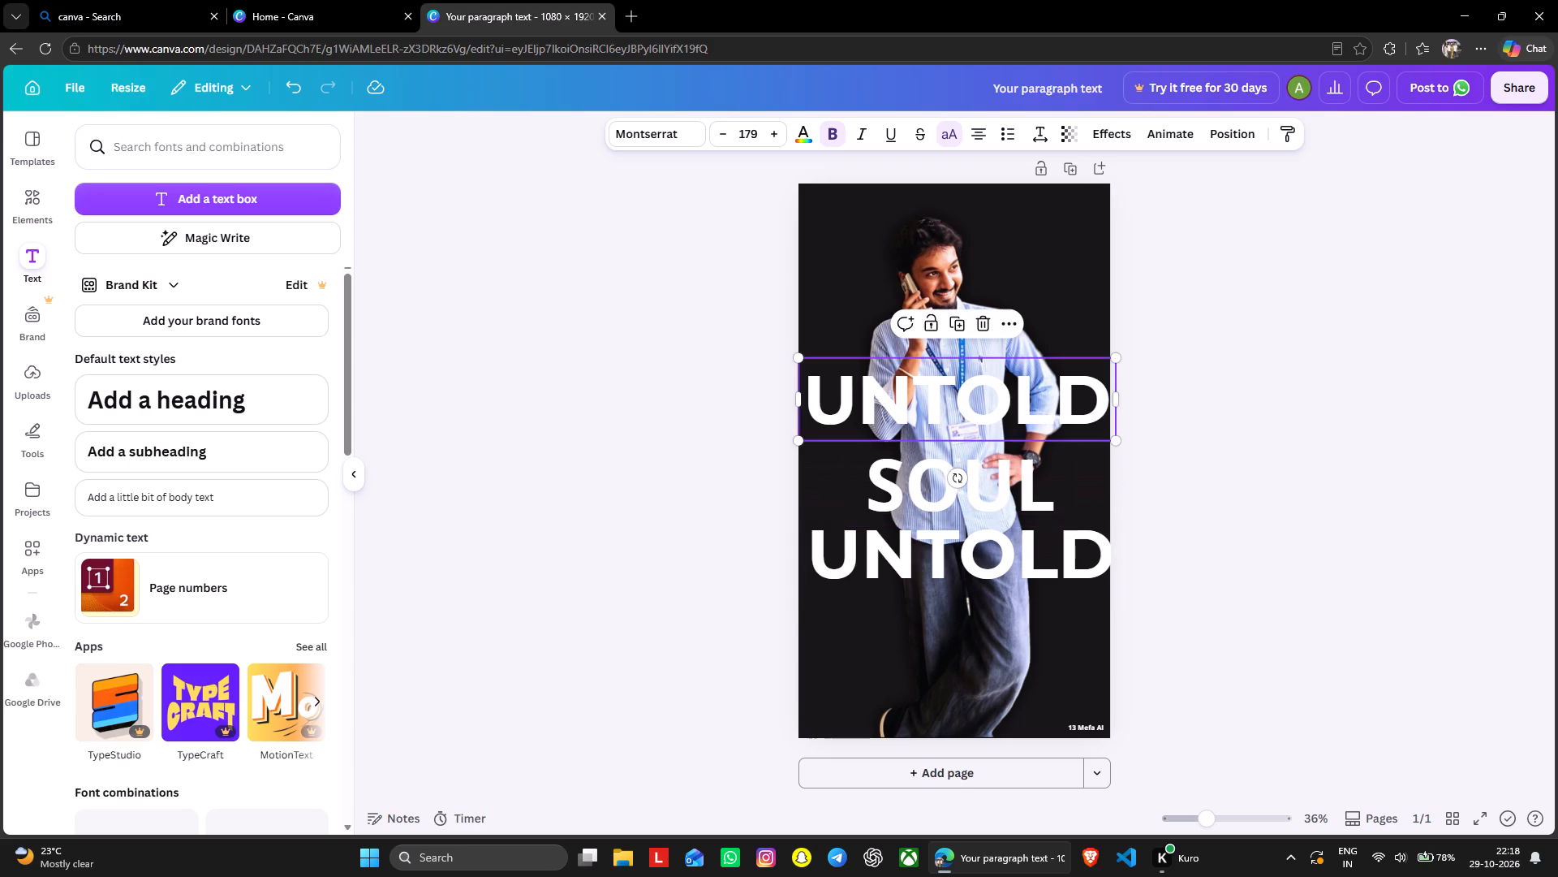
{"action": "left_click", "coordinate": [1011, 330]}
{"action": "left_click", "coordinate": [1086, 538]}
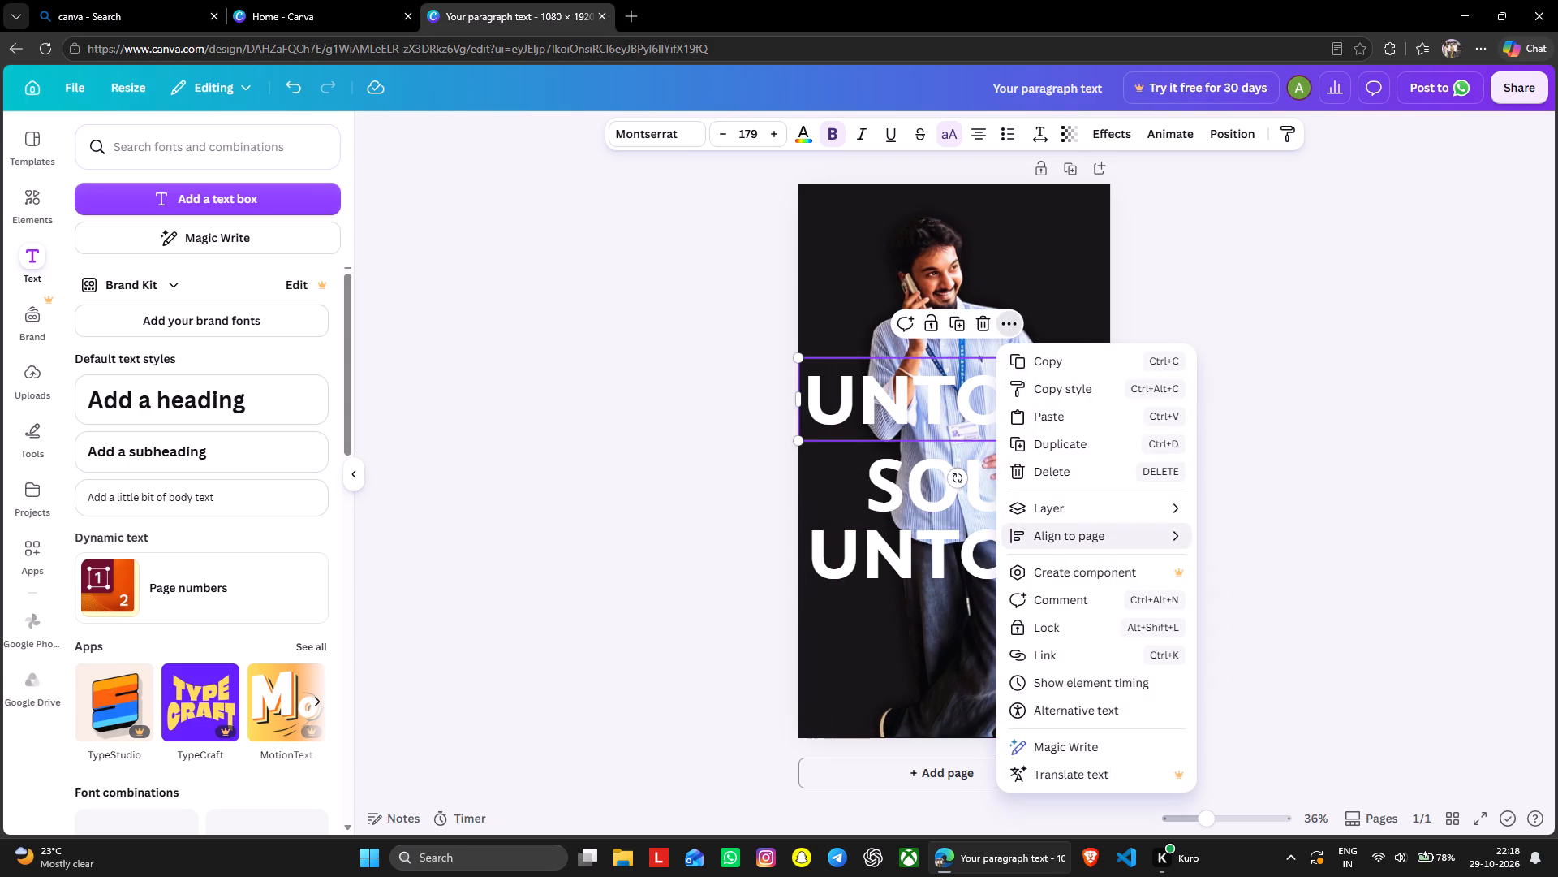
{"action": "left_click", "coordinate": [1150, 505]}
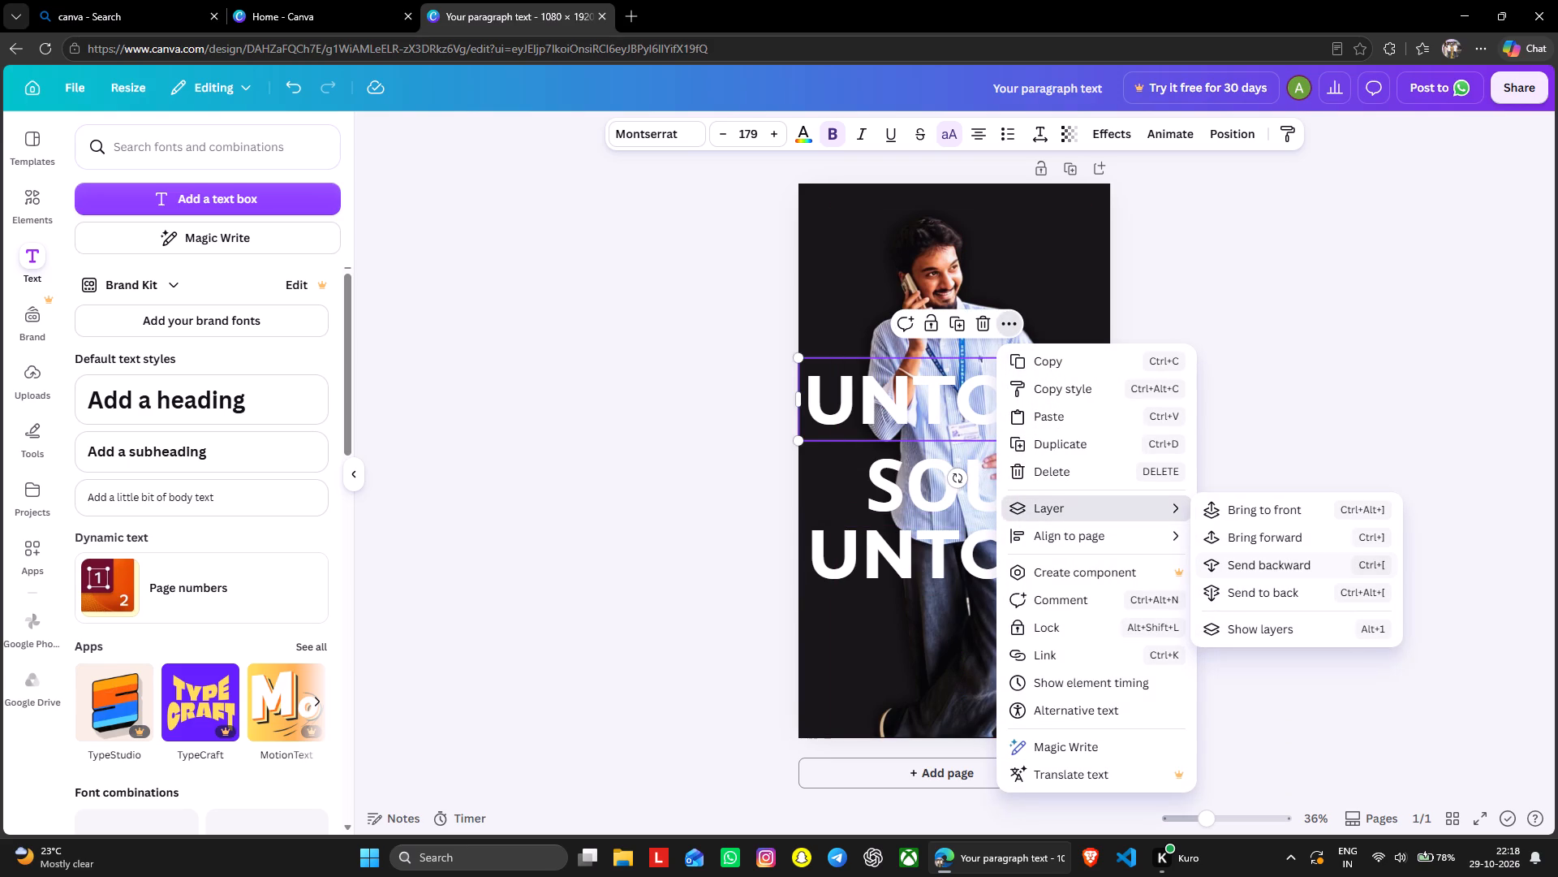
{"action": "left_click", "coordinate": [1228, 565]}
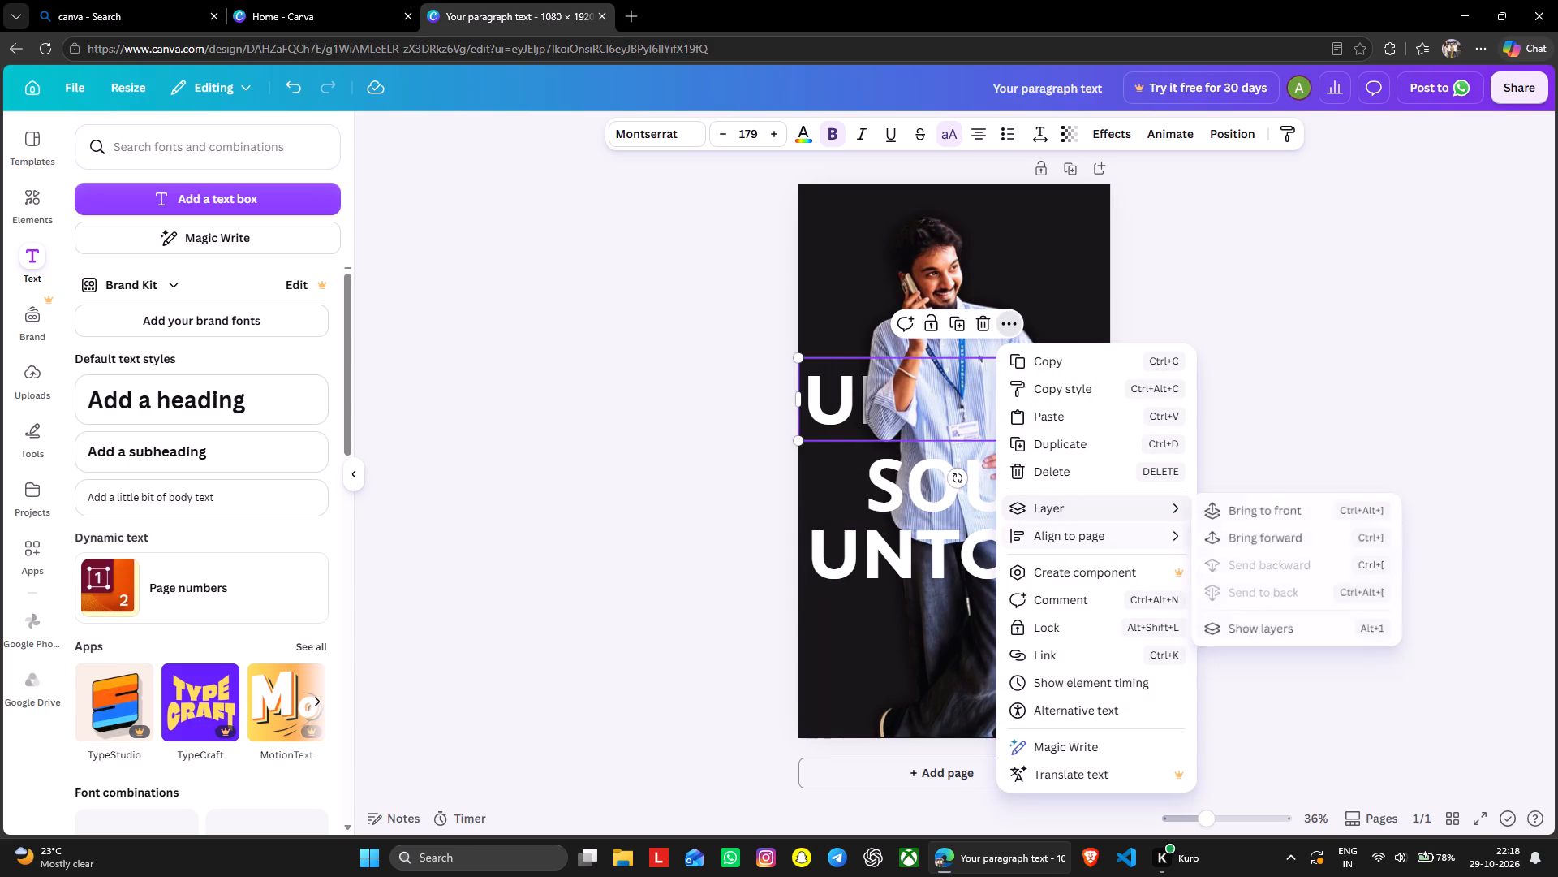
{"action": "left_click", "coordinate": [721, 486]}
Move the lower "UNTOLD" copy up so it lies exactly over the "UNTOLD" text behind the man.
{"action": "left_click_drag", "start_coordinate": [994, 563], "coordinate": [991, 442]}
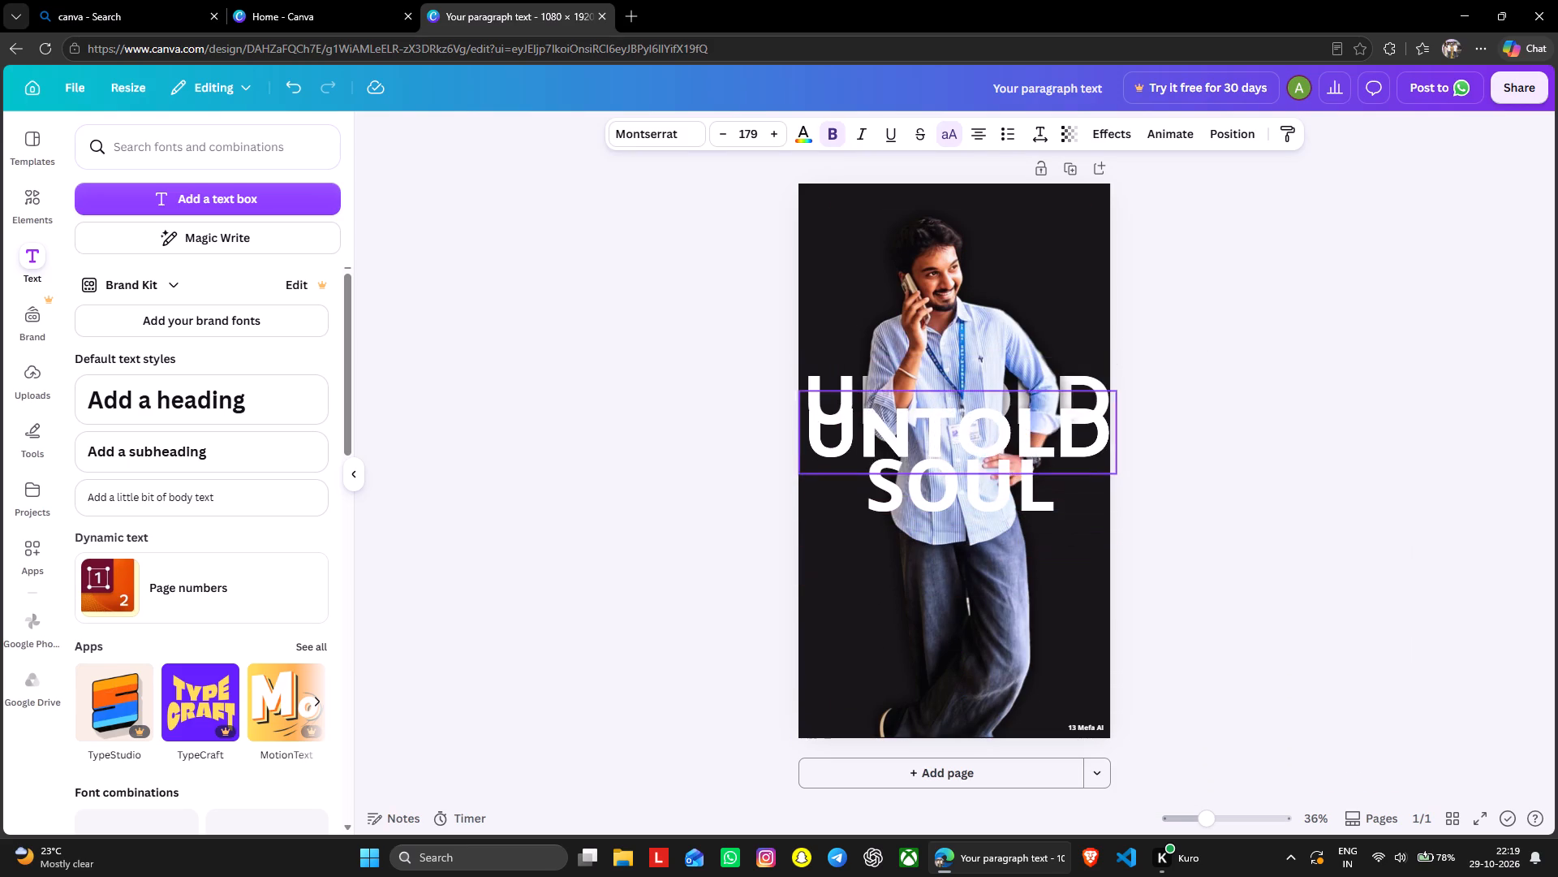
{"action": "left_click_drag", "start_coordinate": [991, 442], "coordinate": [990, 406]}
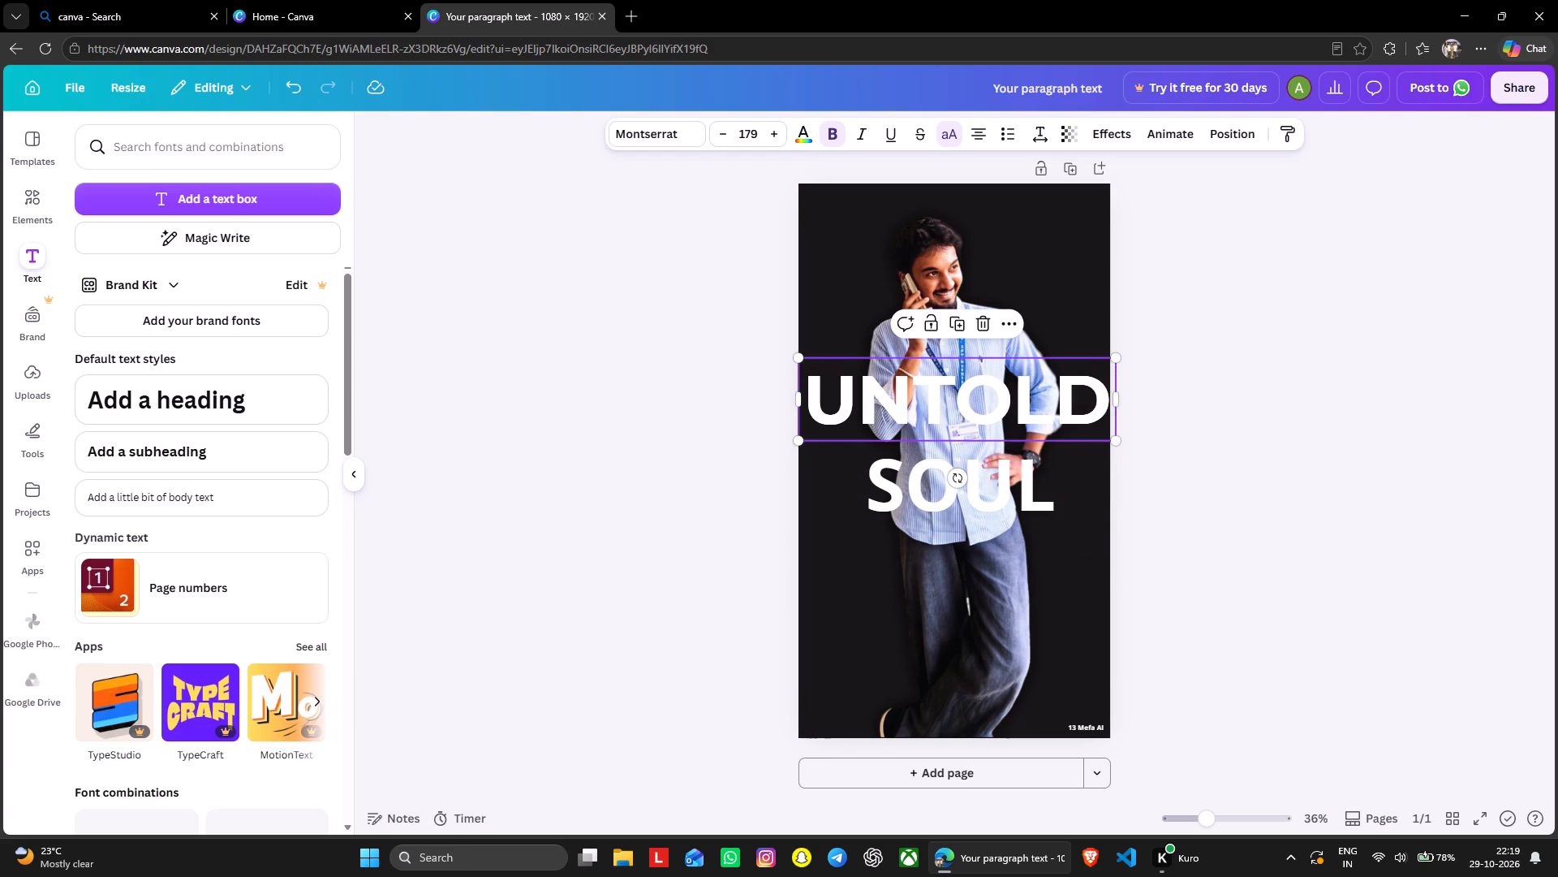
Look through the text effect styles and apply the Hollow effect to the front "UNTOLD" text.
{"action": "left_click", "coordinate": [1005, 327]}
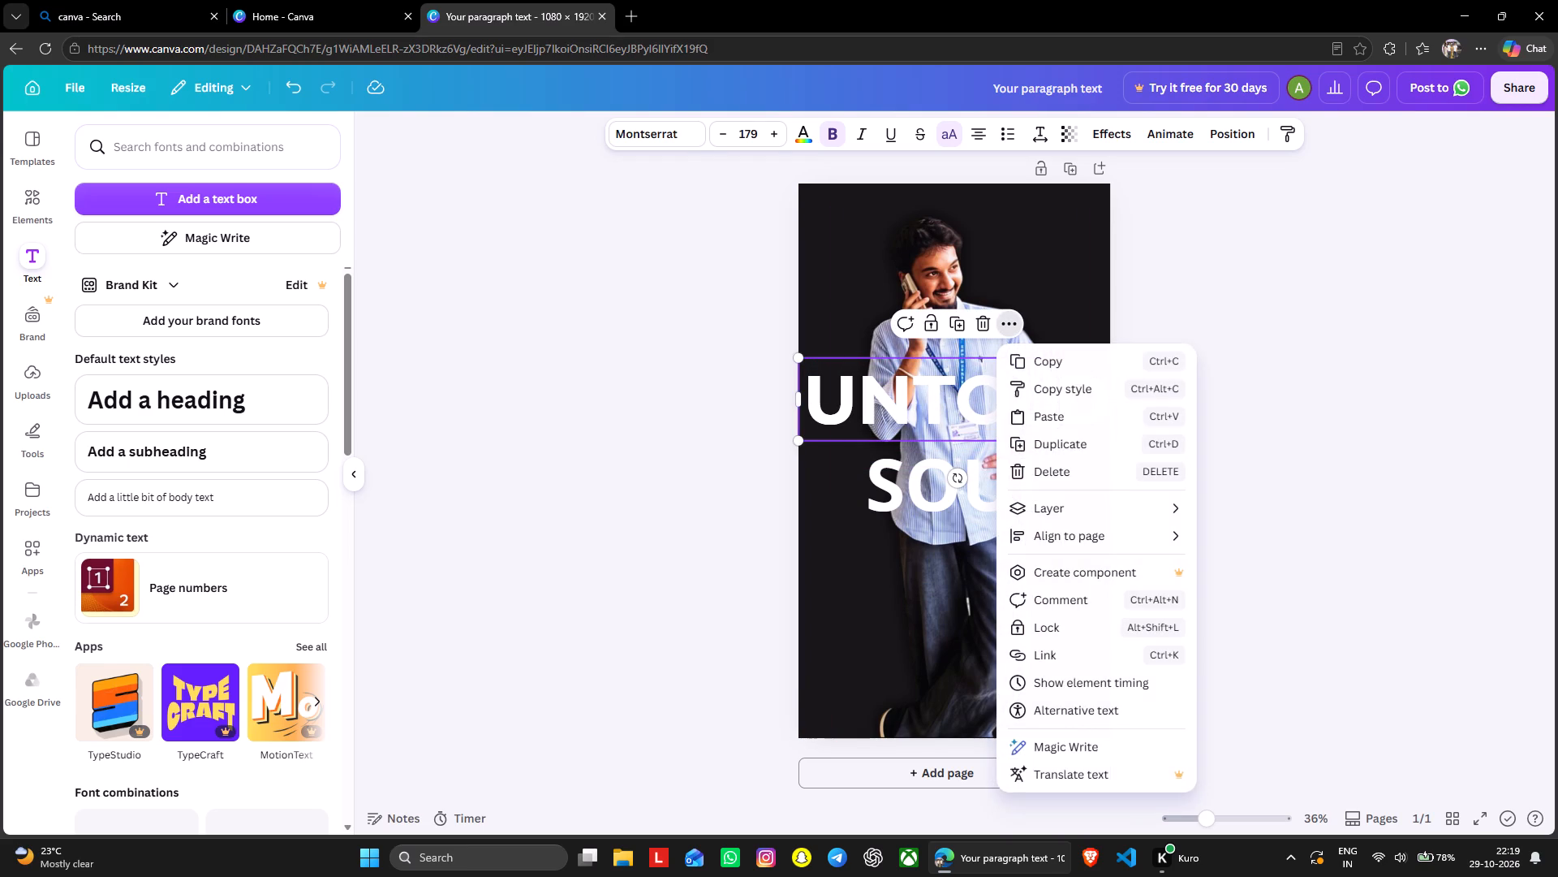
{"action": "left_click", "coordinate": [1104, 133]}
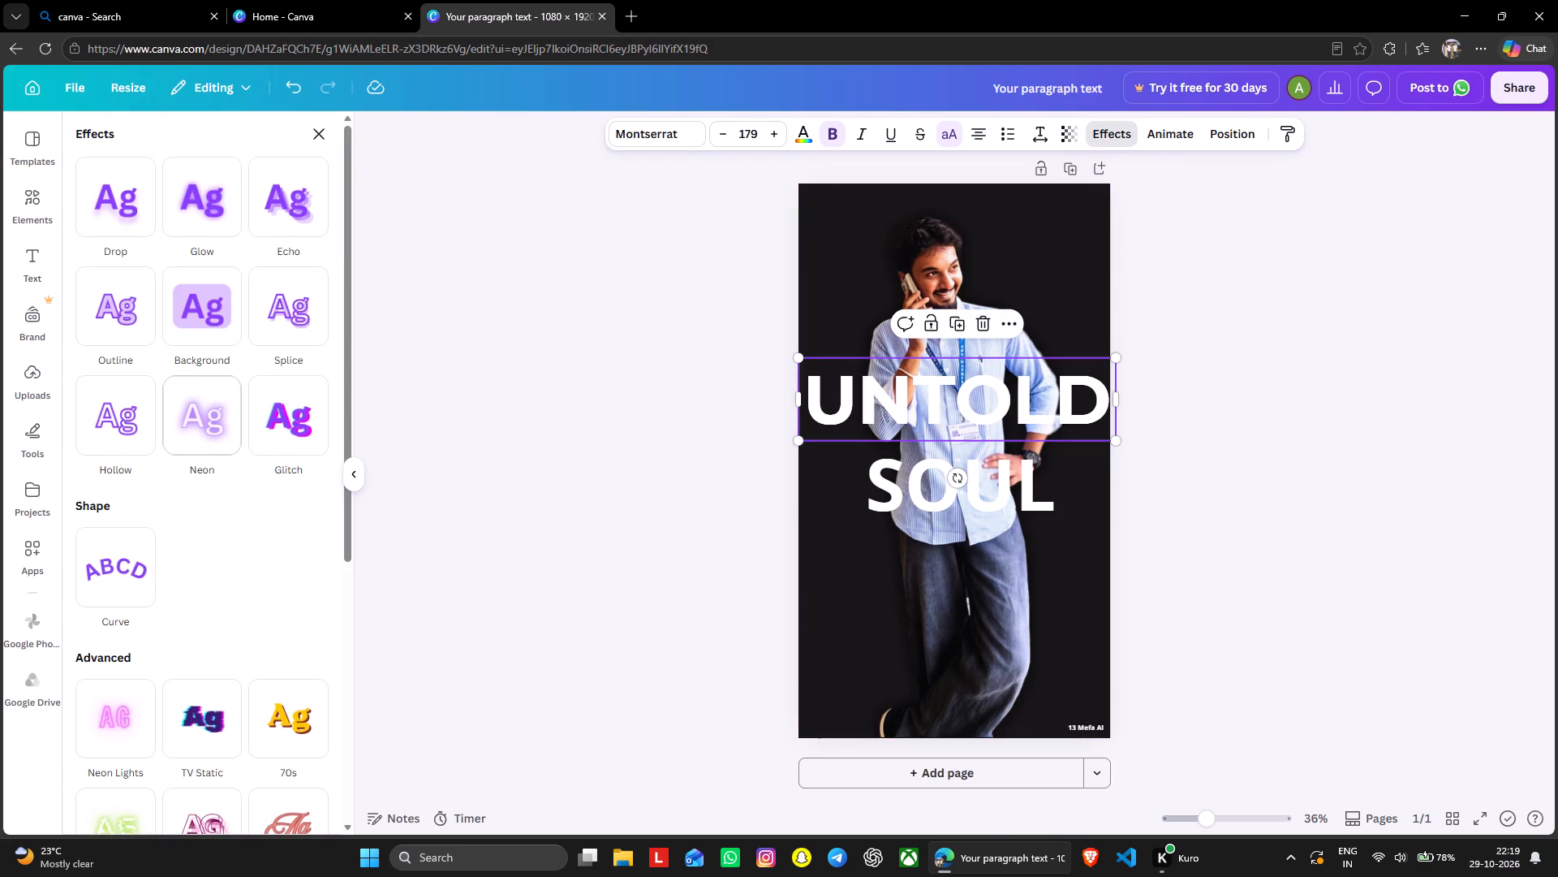
{"action": "scroll", "coordinate": [228, 564], "scroll_direction": "up", "scroll_amount": 3}
{"action": "scroll", "coordinate": [228, 564], "scroll_direction": "down", "scroll_amount": 5}
{"action": "scroll", "coordinate": [228, 564], "scroll_direction": "up", "scroll_amount": 1}
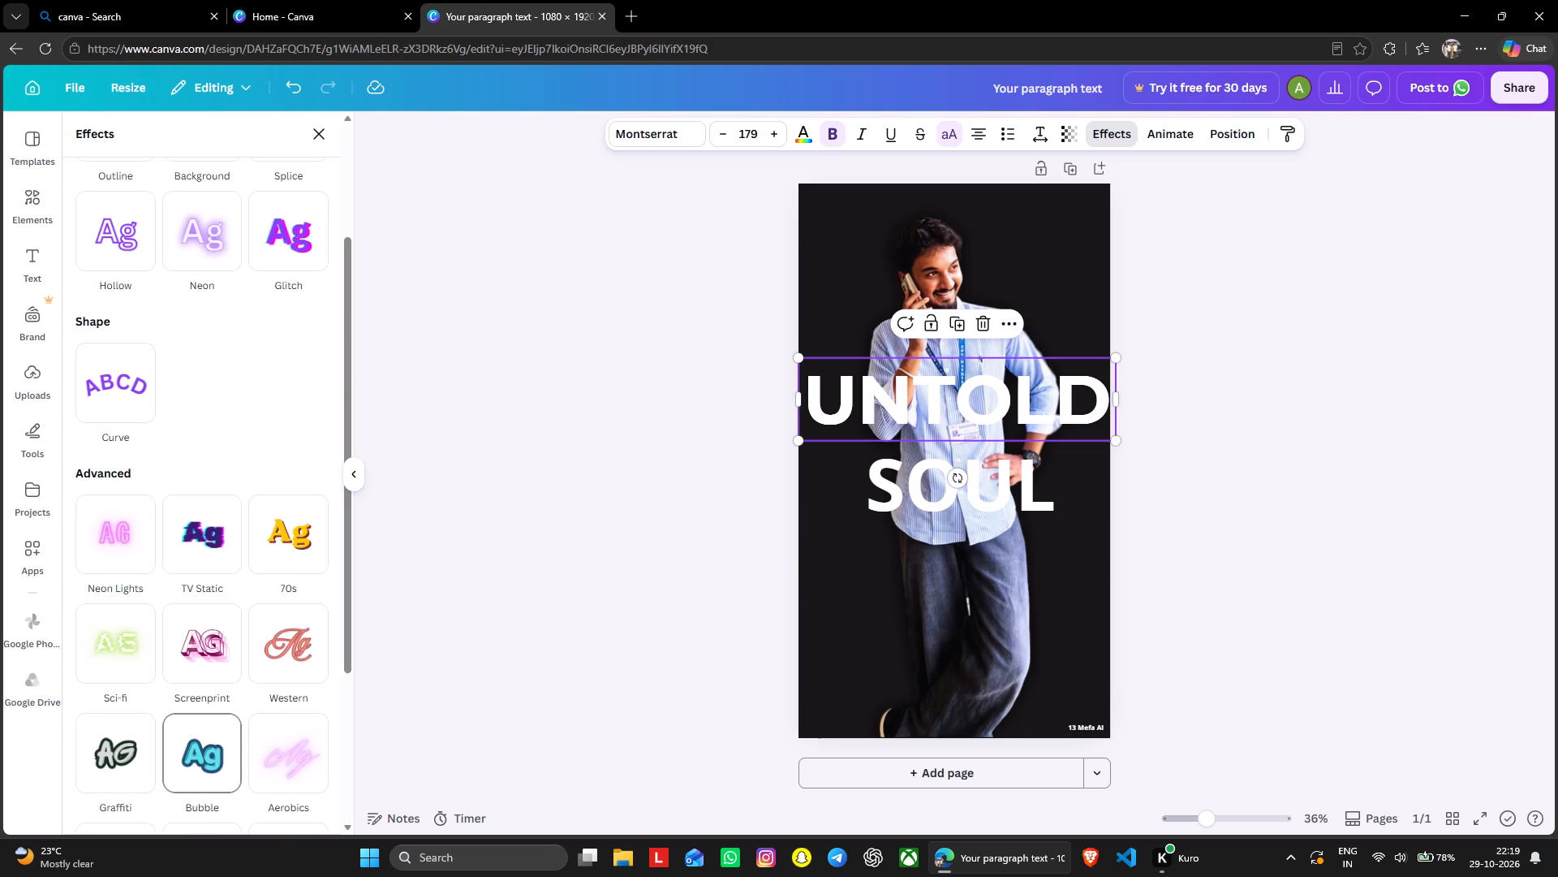
{"action": "scroll", "coordinate": [228, 564], "scroll_direction": "down", "scroll_amount": 1}
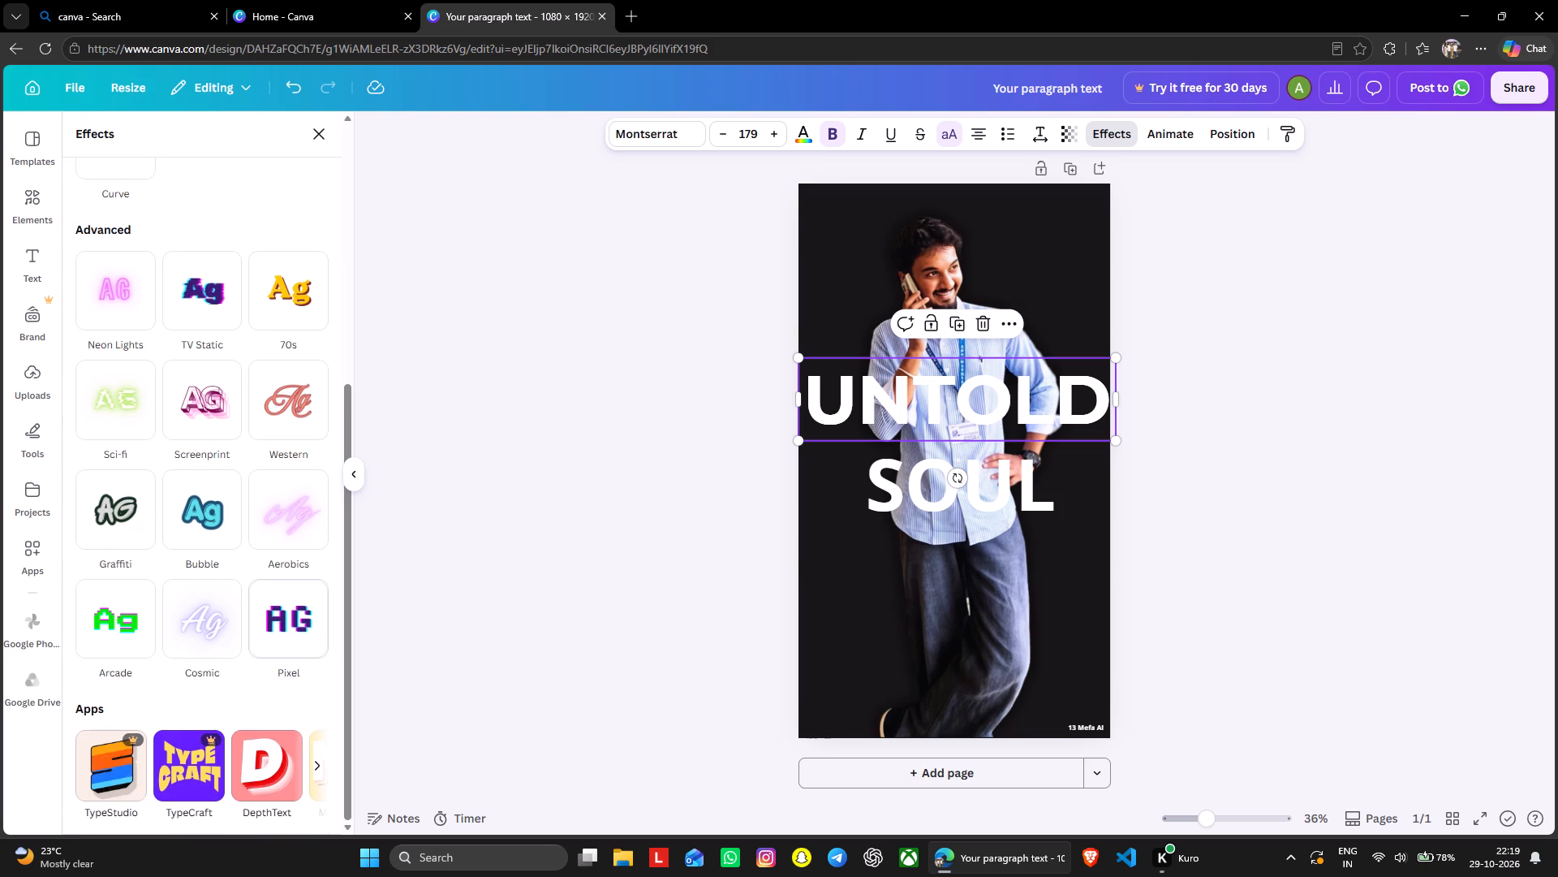
{"action": "left_click", "coordinate": [321, 768]}
{"action": "left_click", "coordinate": [321, 768]}
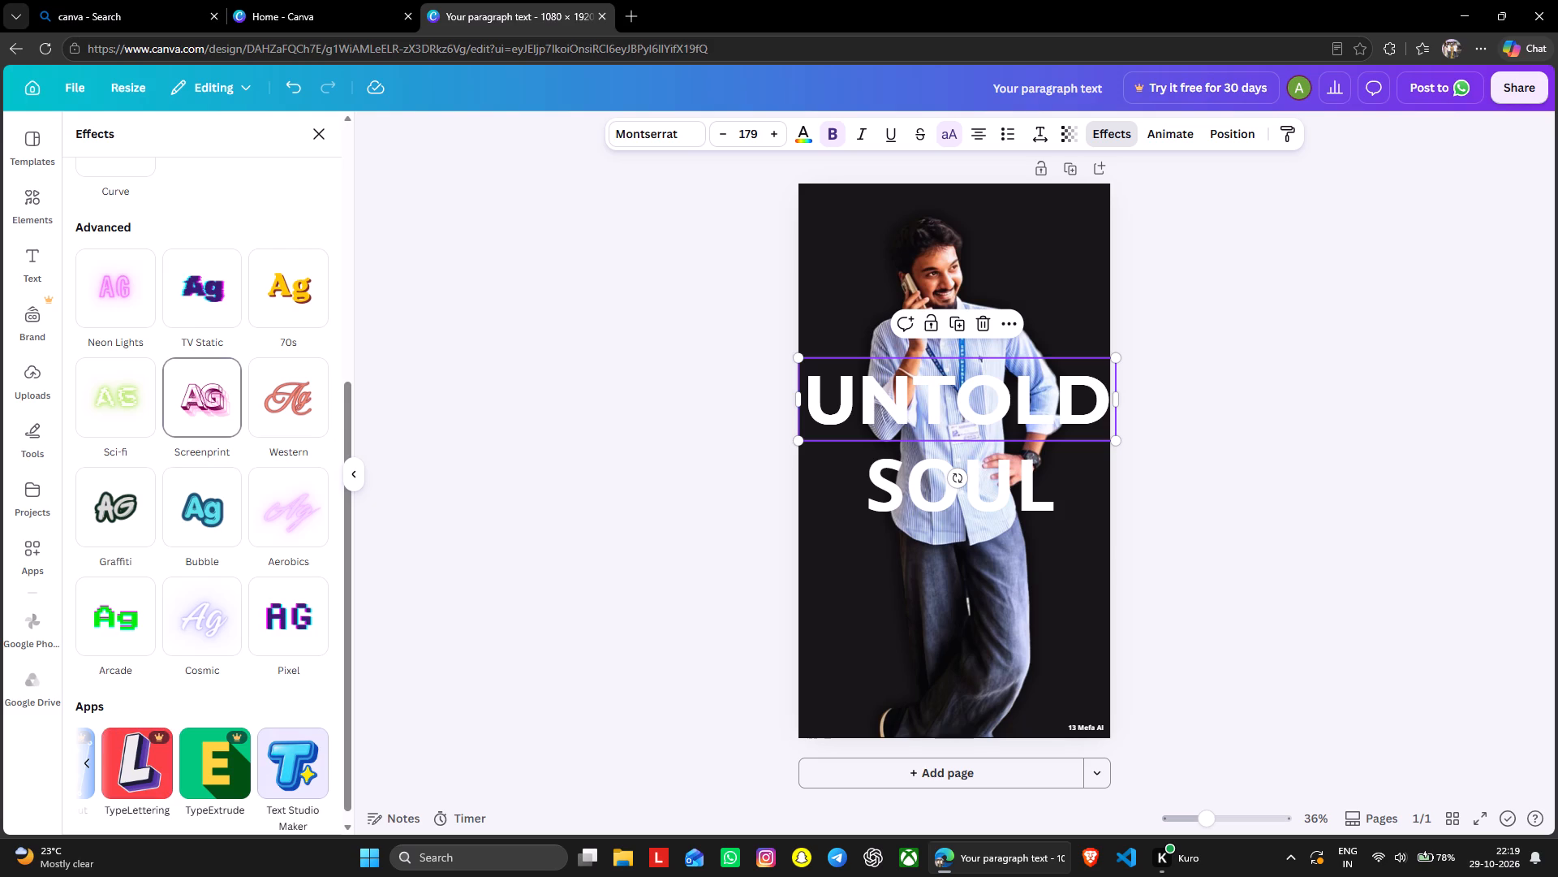
{"action": "scroll", "coordinate": [243, 518], "scroll_direction": "down", "scroll_amount": 2}
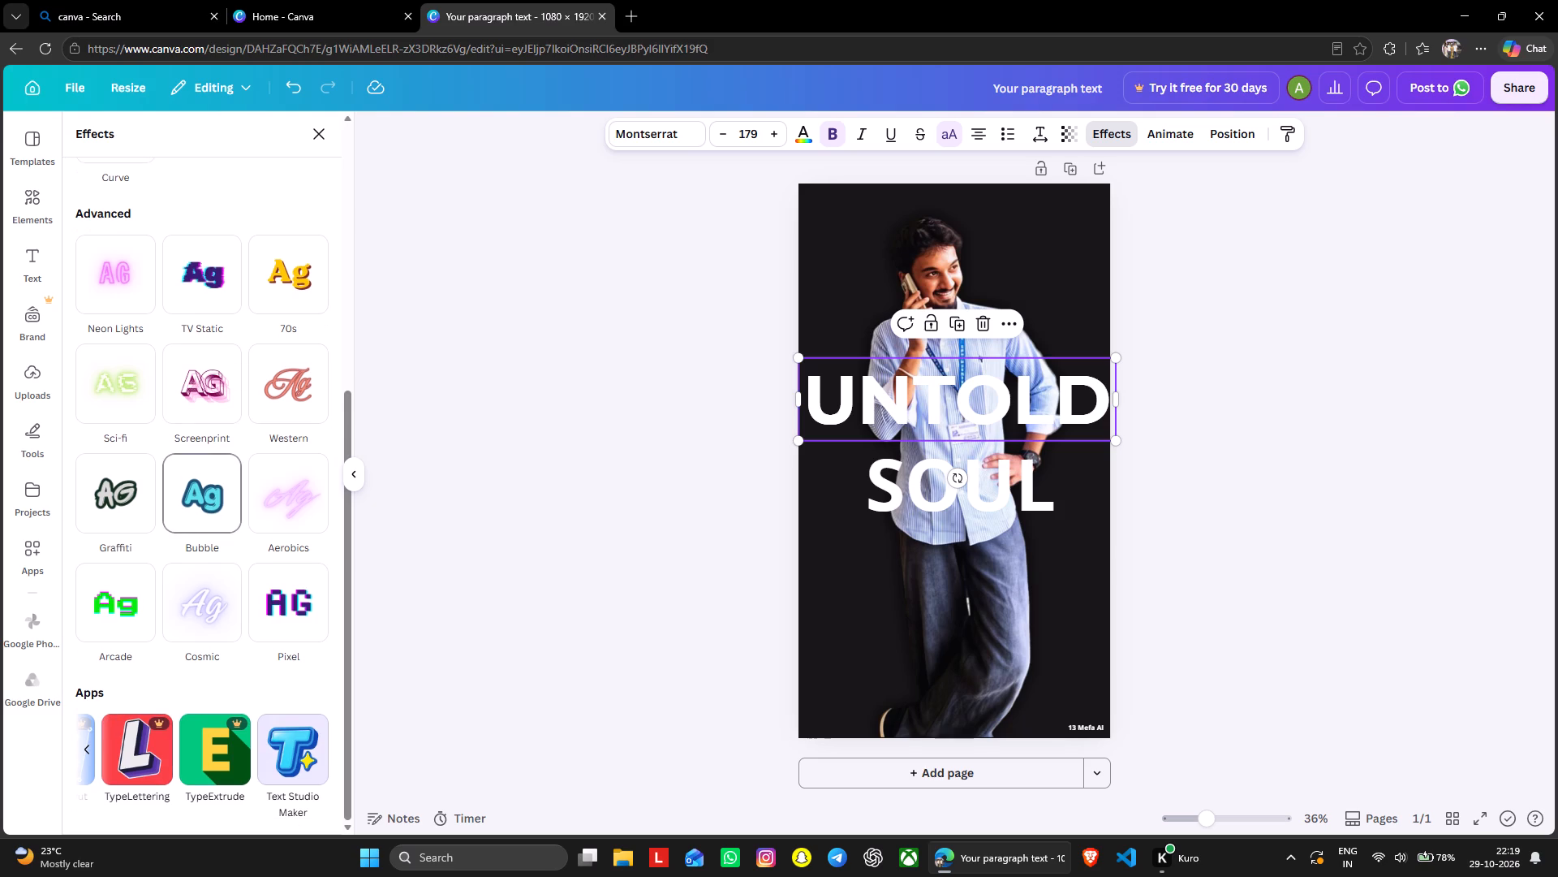
{"action": "scroll", "coordinate": [239, 496], "scroll_direction": "up", "scroll_amount": 2}
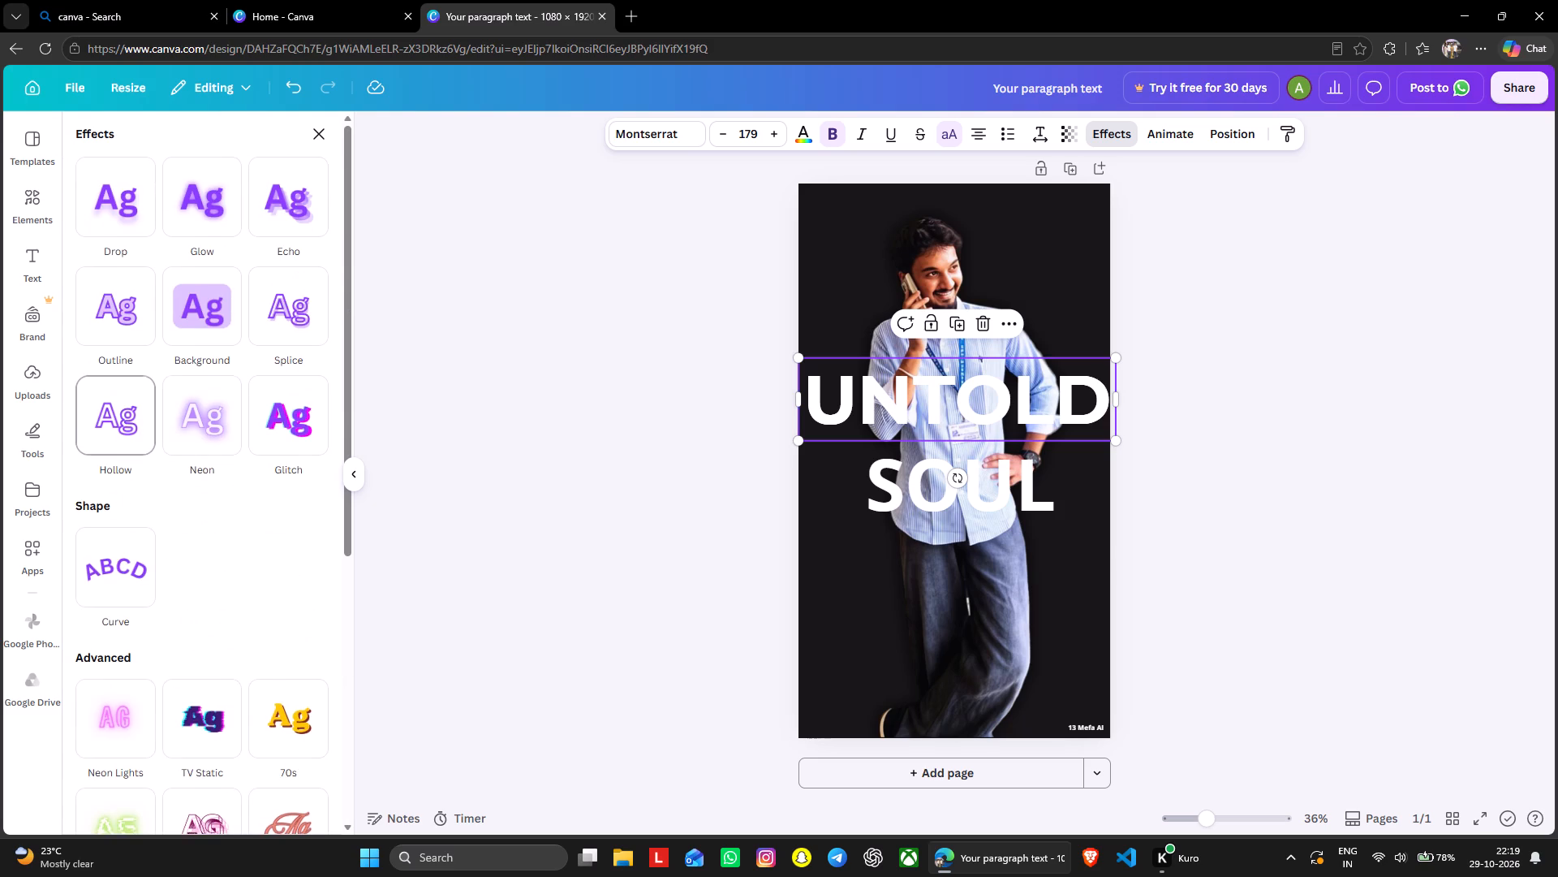
{"action": "left_click", "coordinate": [120, 416]}
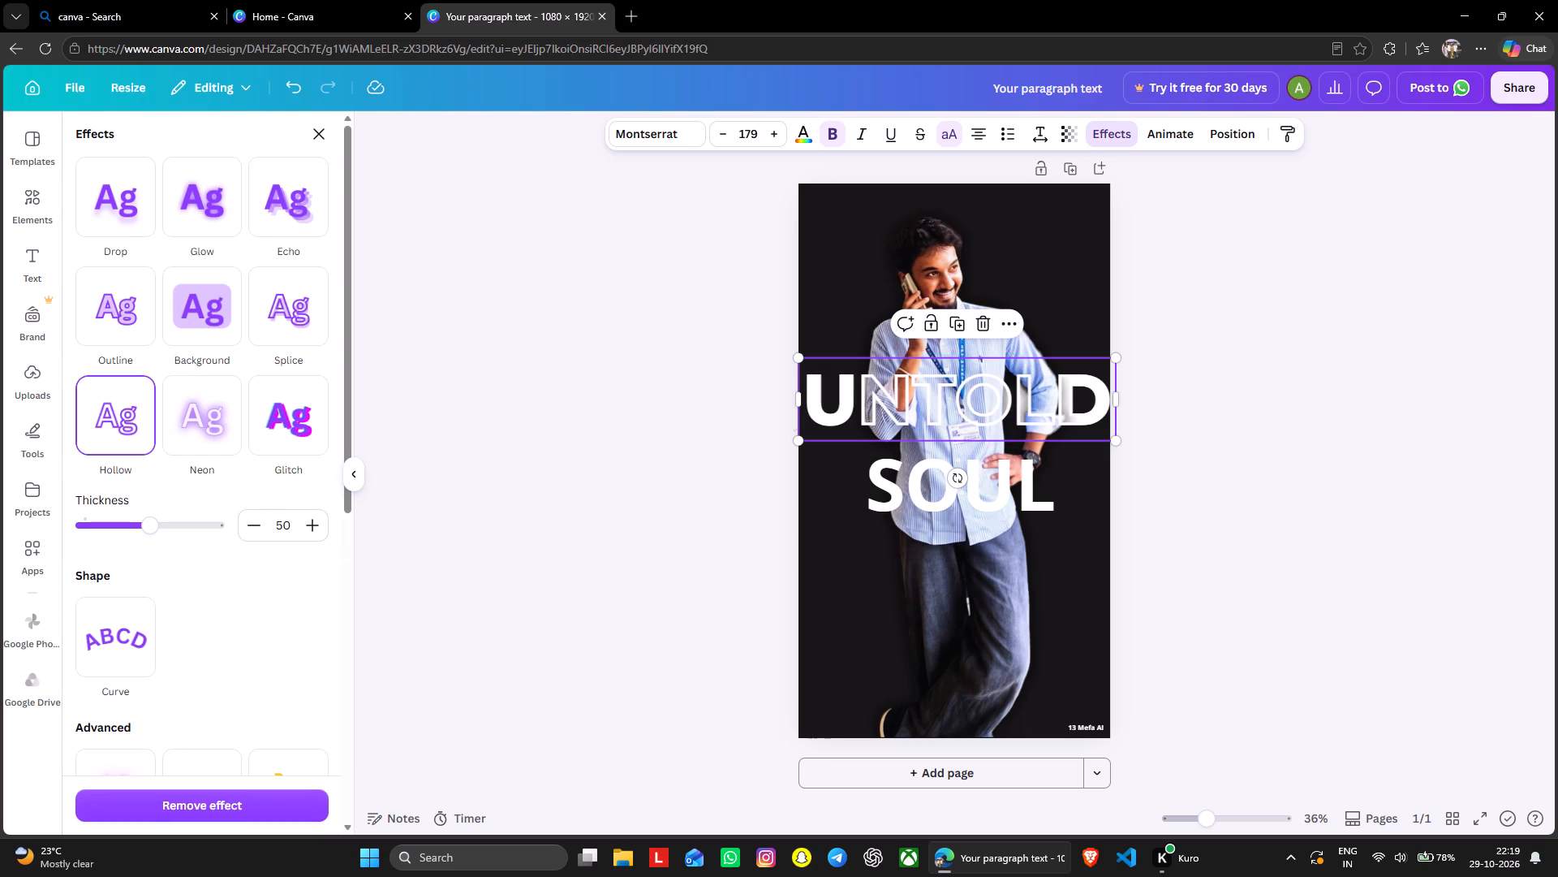
Duplicate the "SOUL" text and place one of the two below the other, over the man's legs.
{"action": "left_click", "coordinate": [1011, 492]}
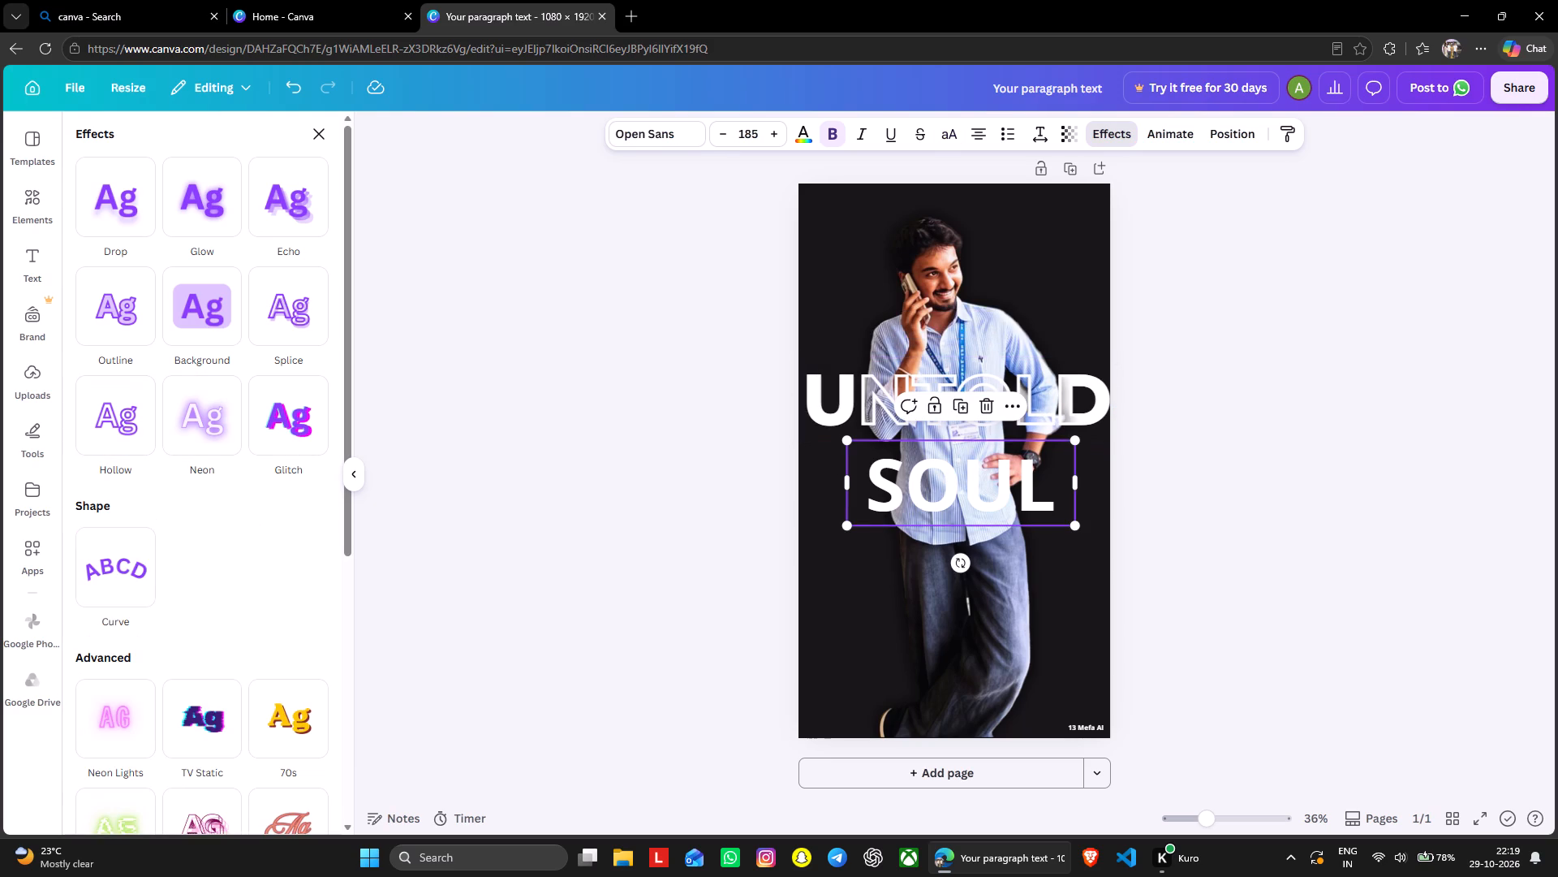
{"action": "left_click", "coordinate": [1015, 409]}
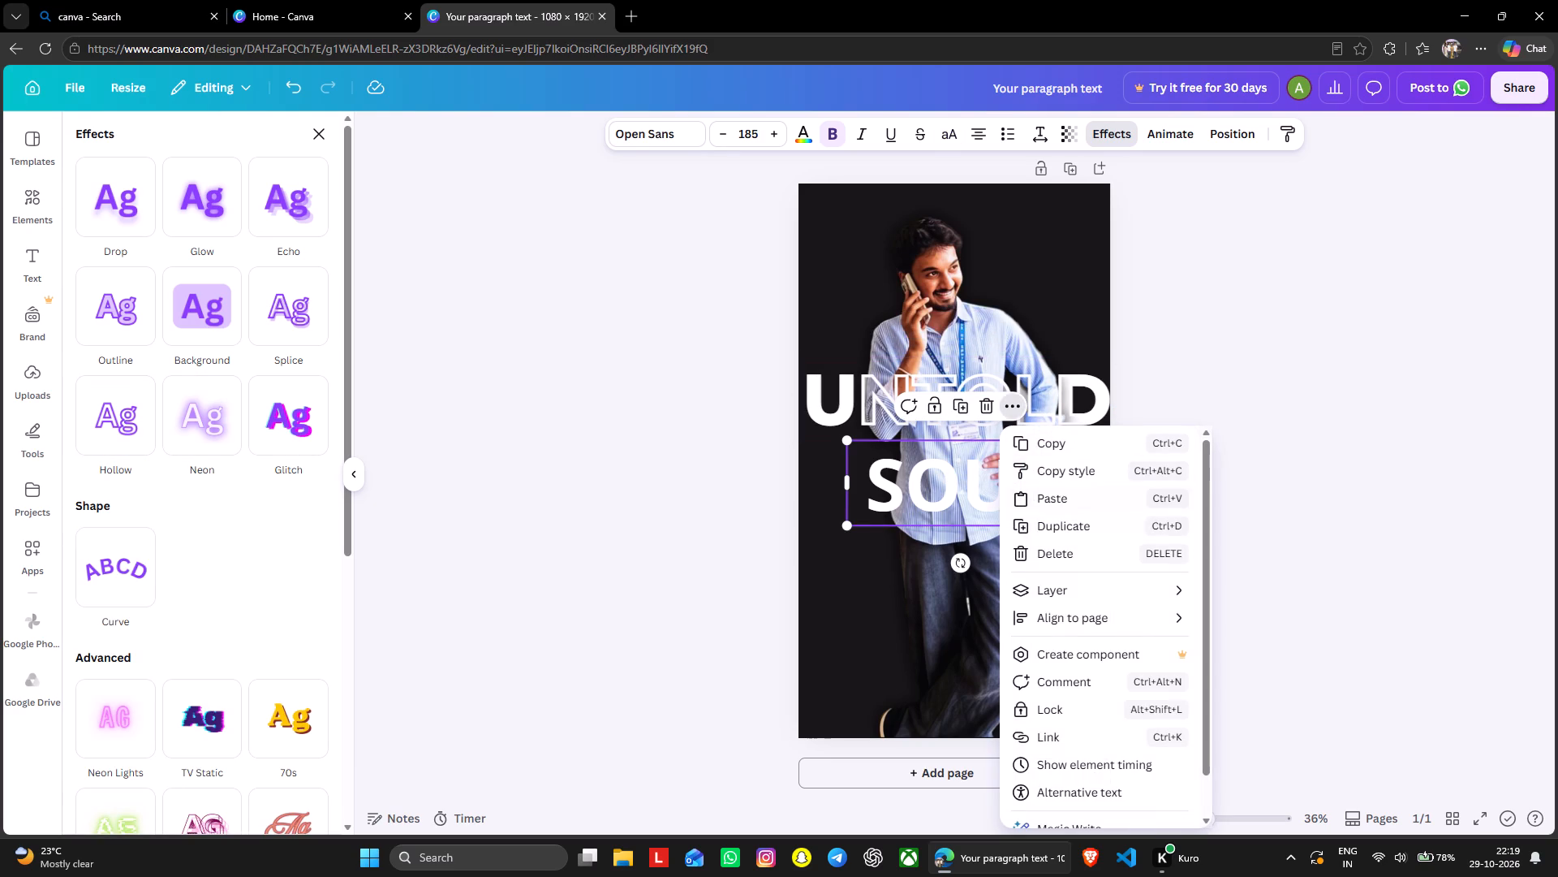
{"action": "left_click", "coordinate": [1061, 590]}
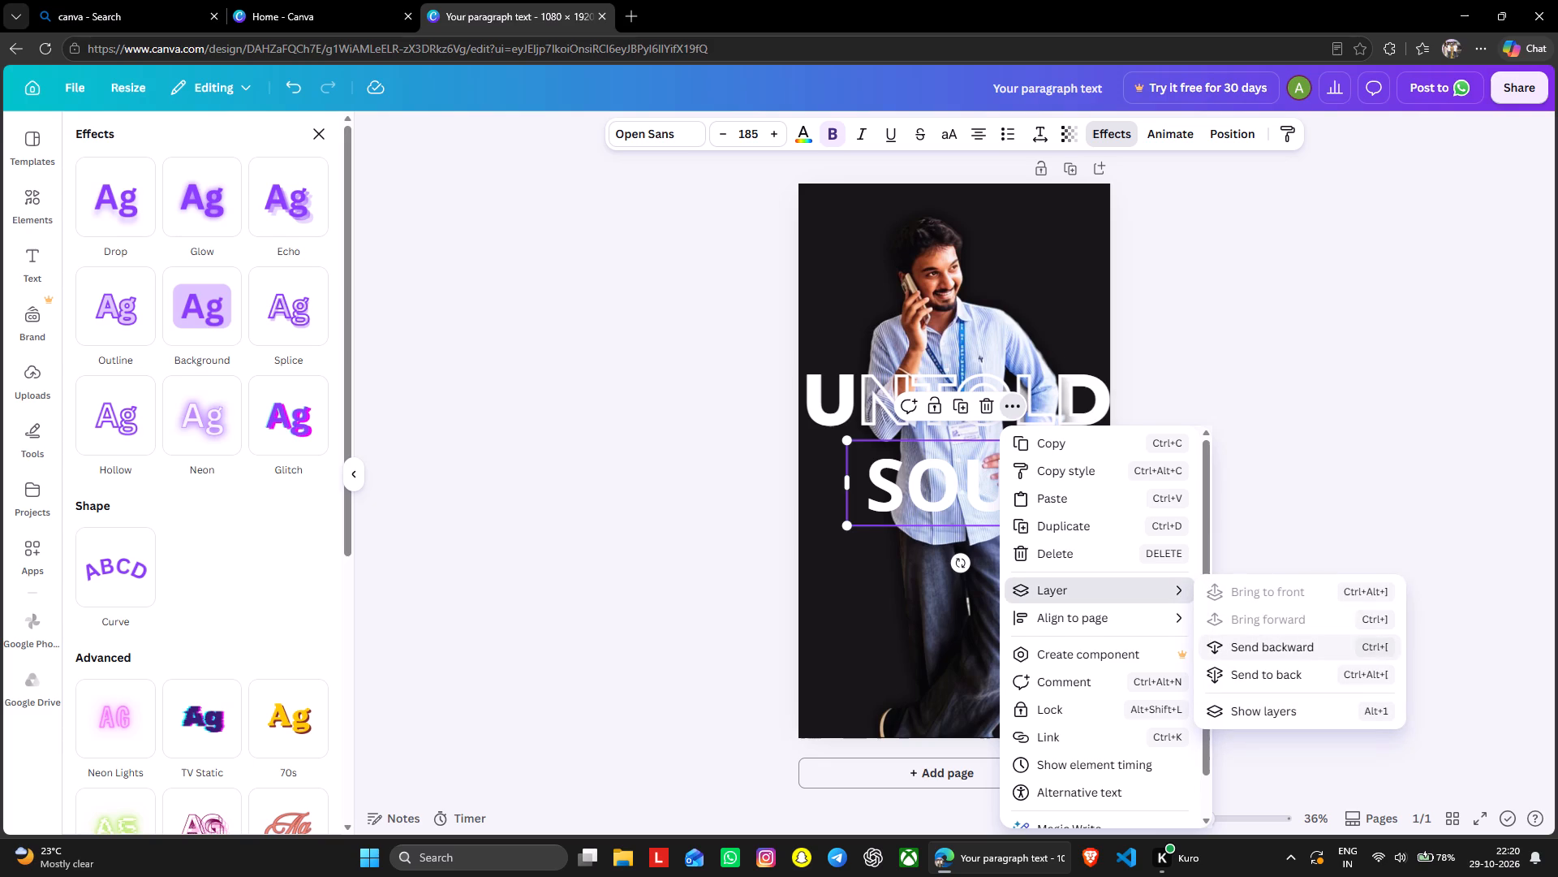
{"action": "left_click", "coordinate": [1087, 516]}
{"action": "left_click_drag", "start_coordinate": [1053, 488], "coordinate": [1042, 579]}
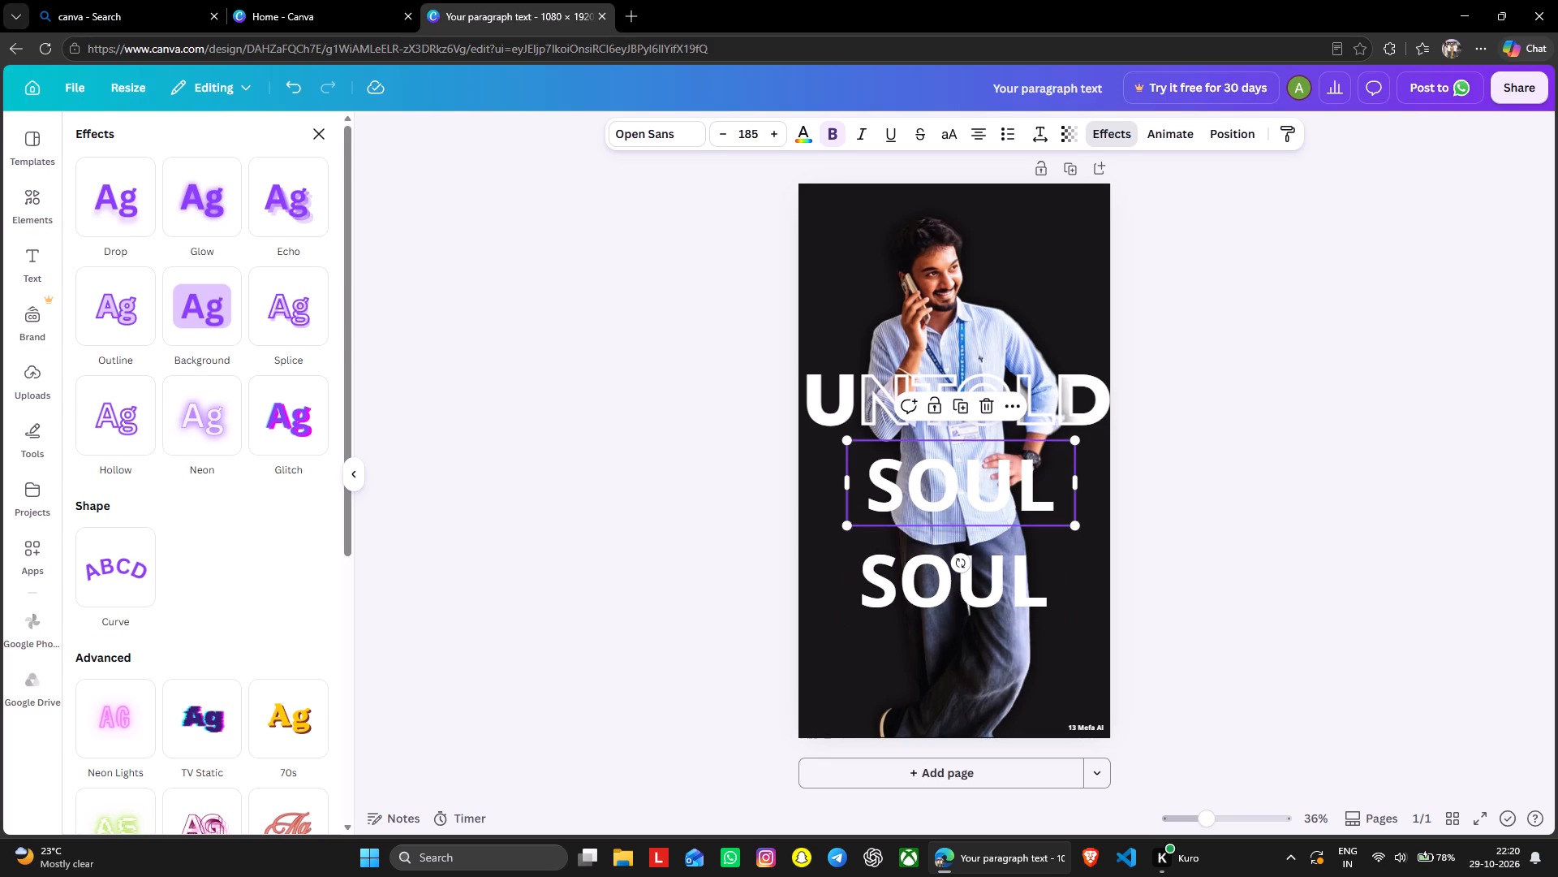
Send the upper "SOUL" text to the back so it sits behind the man's cutout.
{"action": "left_click", "coordinate": [1023, 489]}
{"action": "left_click", "coordinate": [1006, 404]}
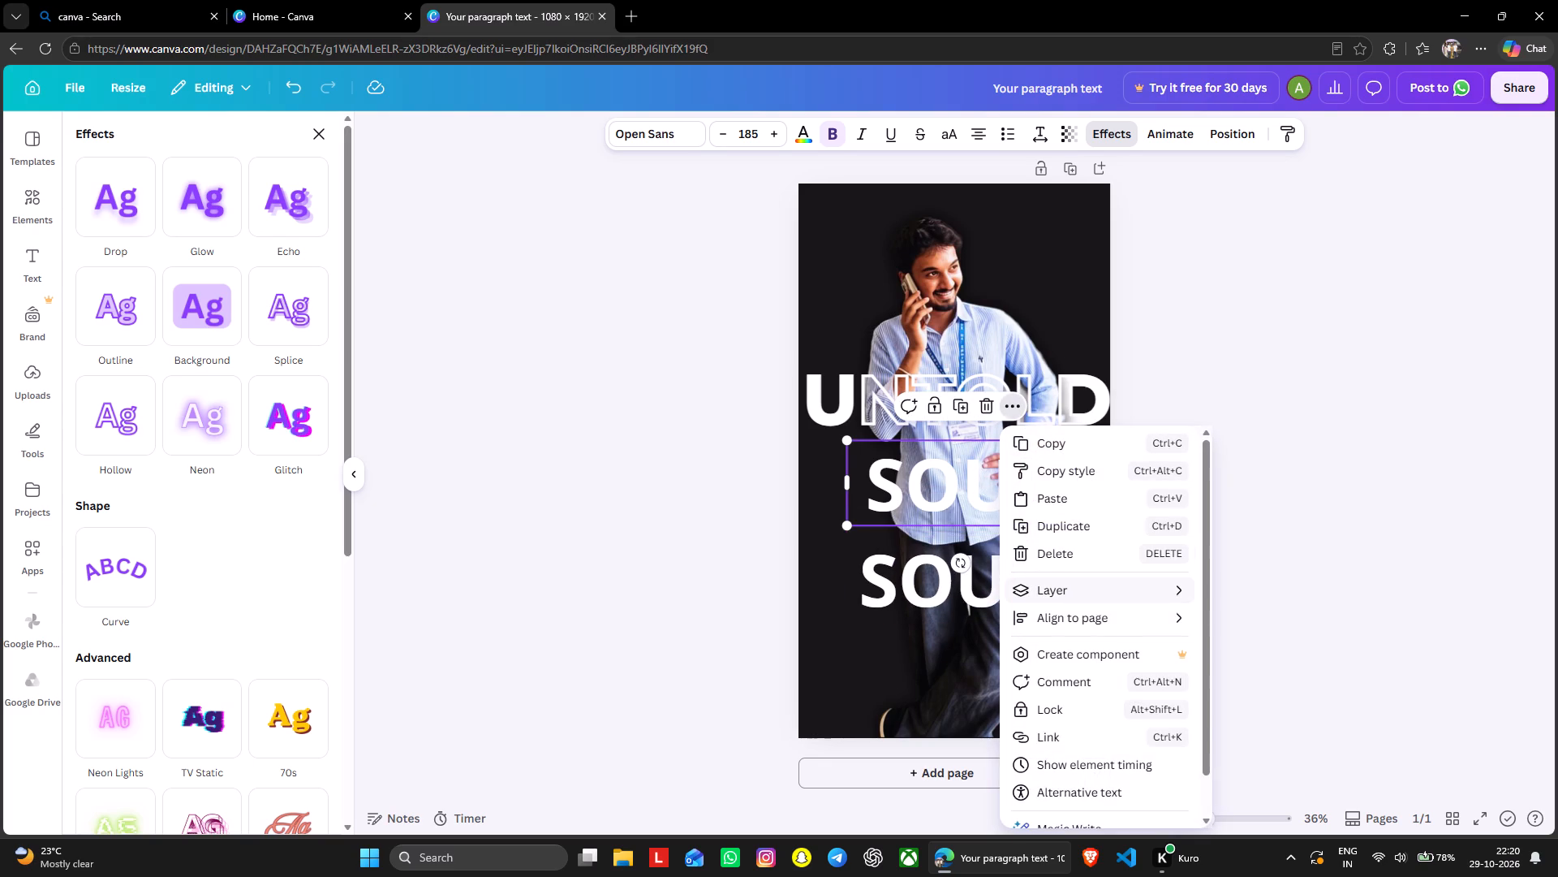
{"action": "left_click", "coordinate": [1064, 588]}
{"action": "left_click", "coordinate": [1231, 640]}
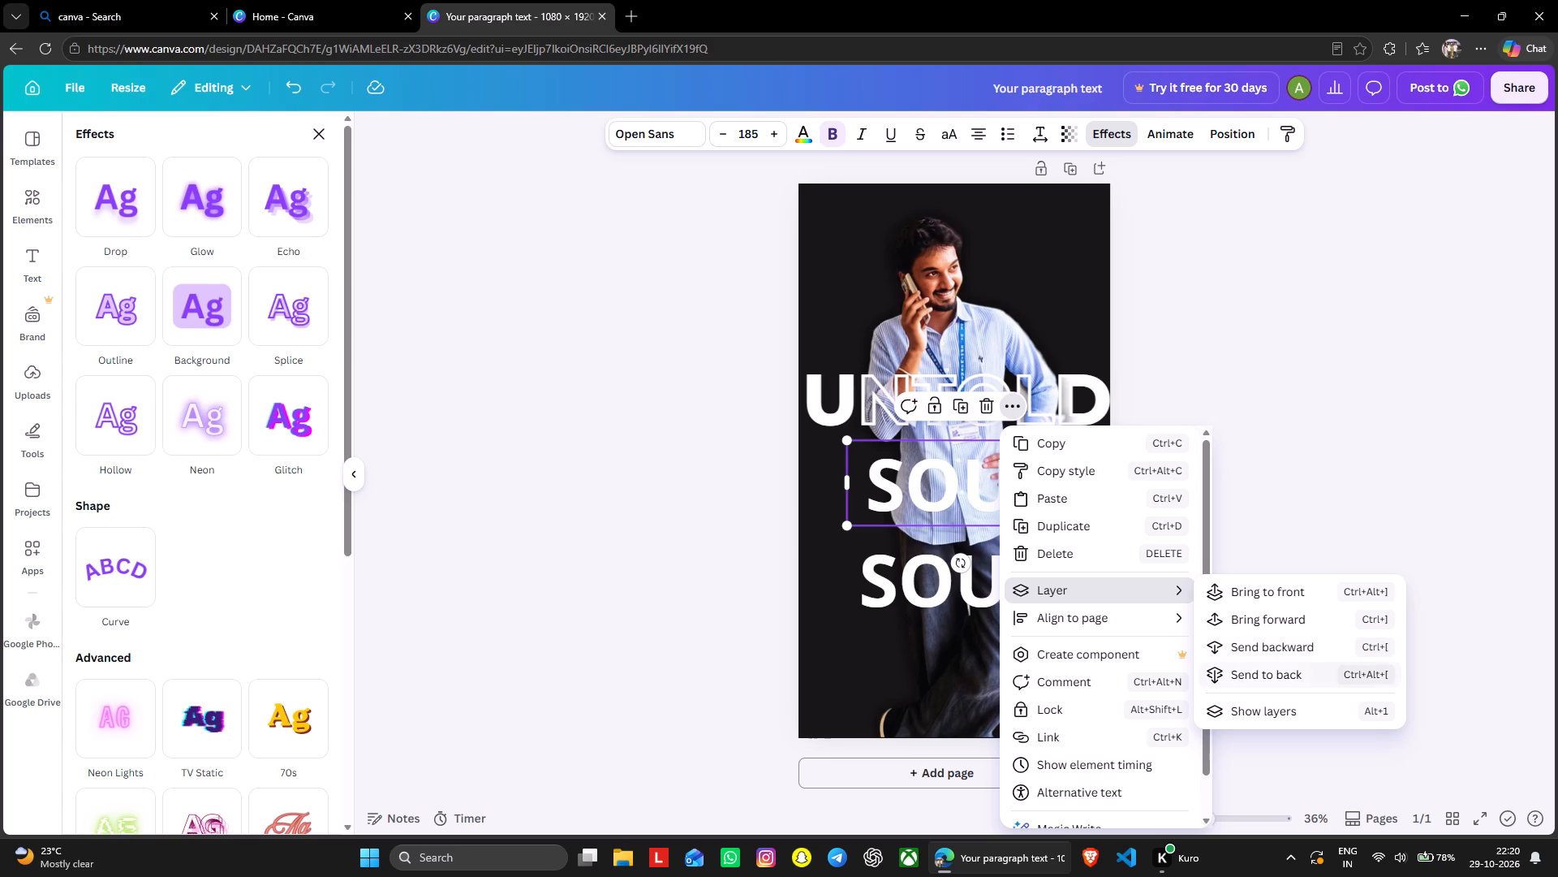
{"action": "left_click", "coordinate": [1264, 514]}
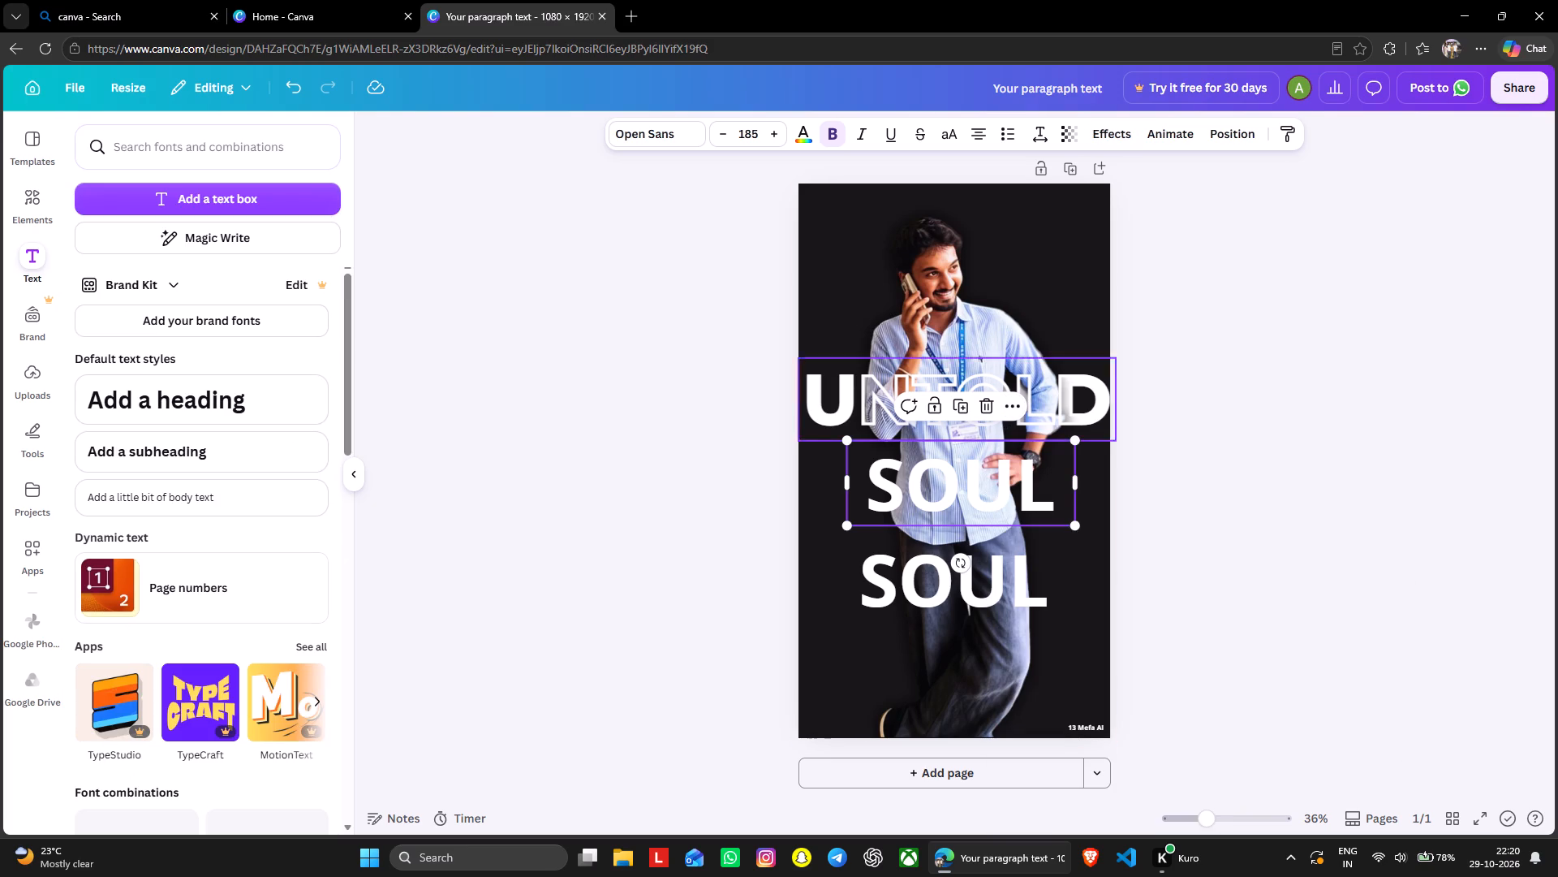
{"action": "left_click", "coordinate": [1002, 410]}
{"action": "left_click", "coordinate": [1109, 597]}
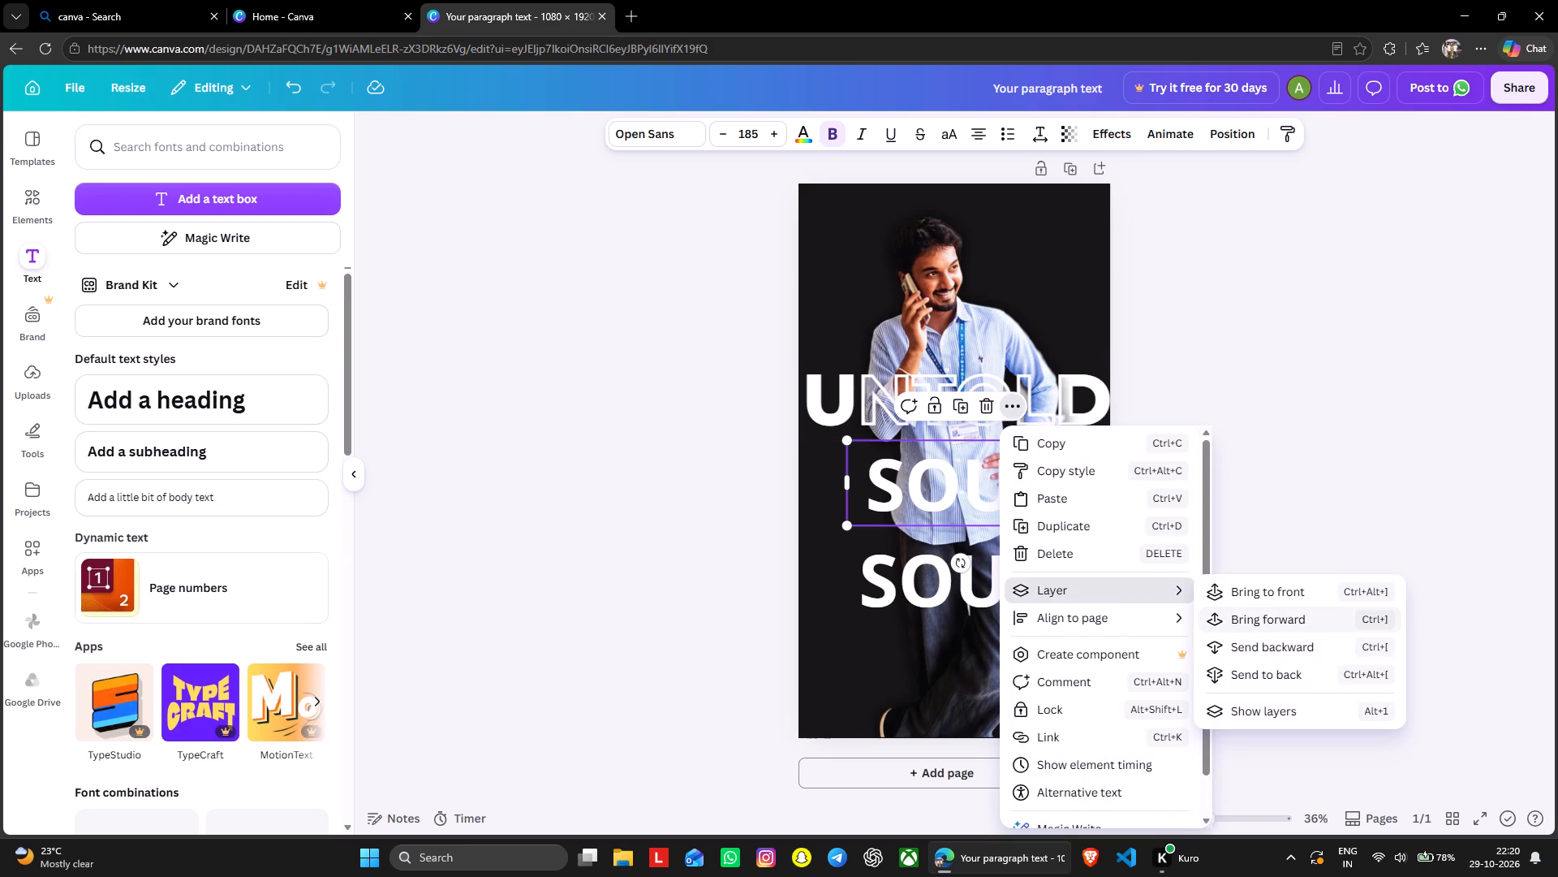
{"action": "left_click", "coordinate": [1237, 624]}
{"action": "left_click", "coordinate": [1246, 650]}
{"action": "left_click", "coordinate": [1252, 680]}
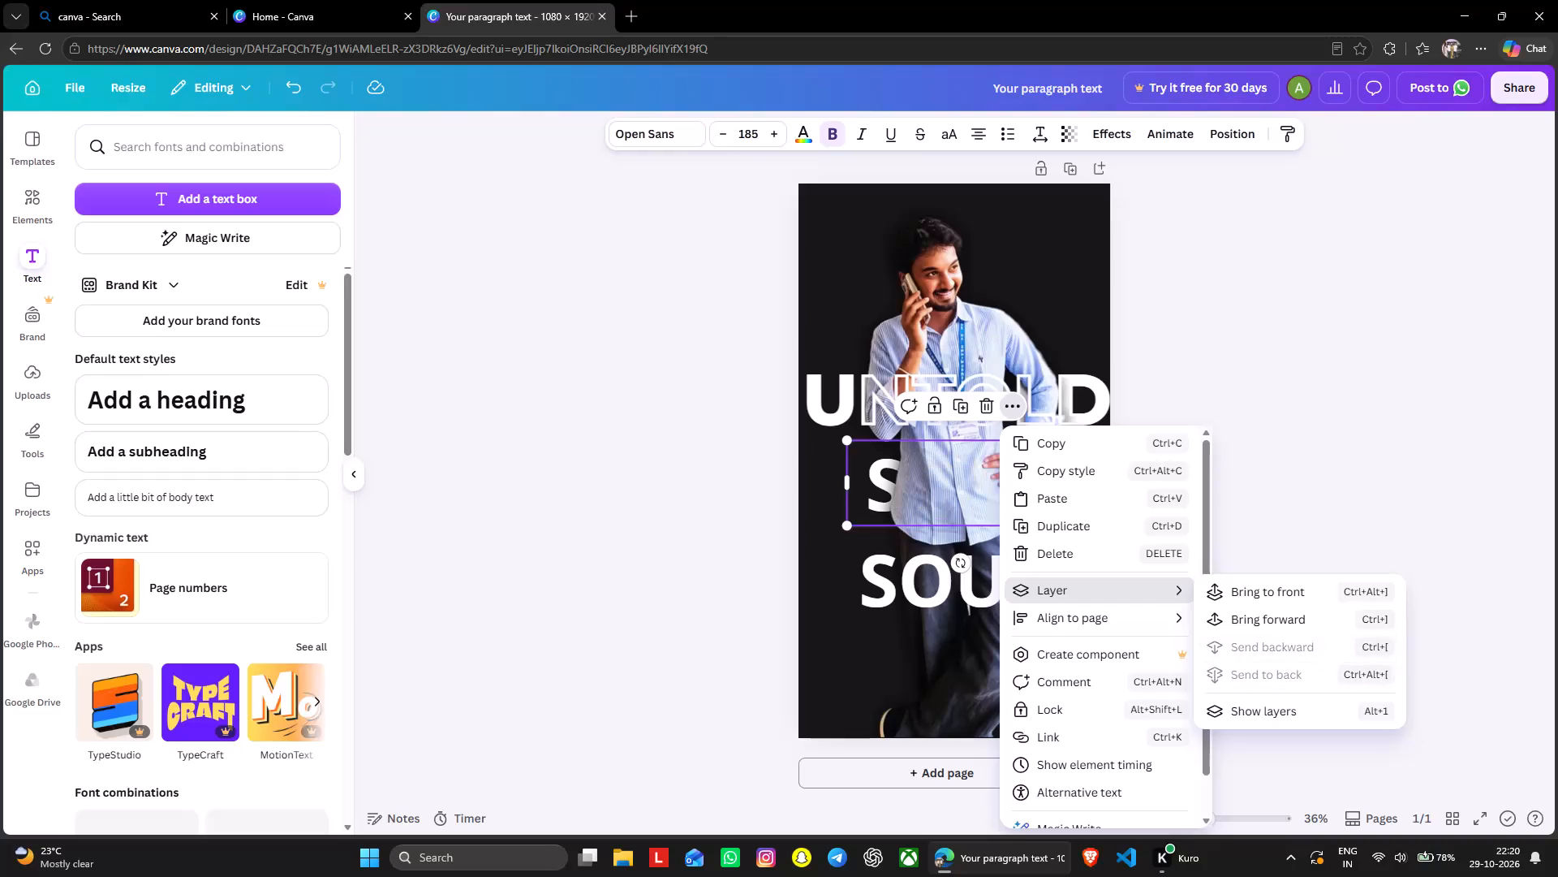
{"action": "left_click", "coordinate": [913, 564]}
Move the lower "SOUL" text up so it lies exactly over the "SOUL" text behind the man.
{"action": "left_click_drag", "start_coordinate": [967, 590], "coordinate": [968, 586]}
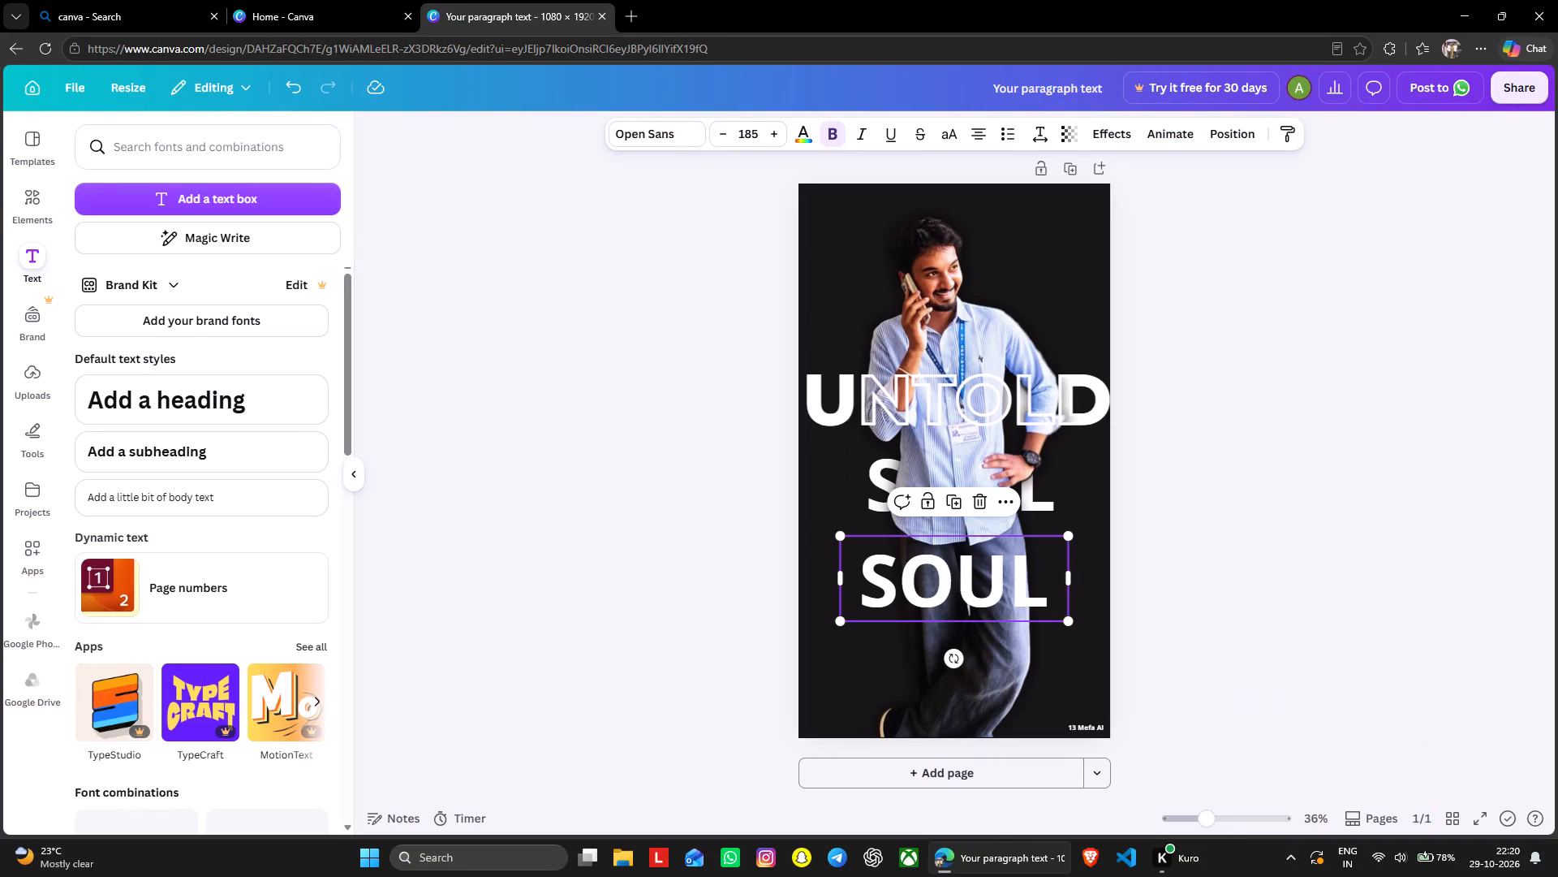
{"action": "left_click_drag", "start_coordinate": [968, 586], "coordinate": [976, 496]}
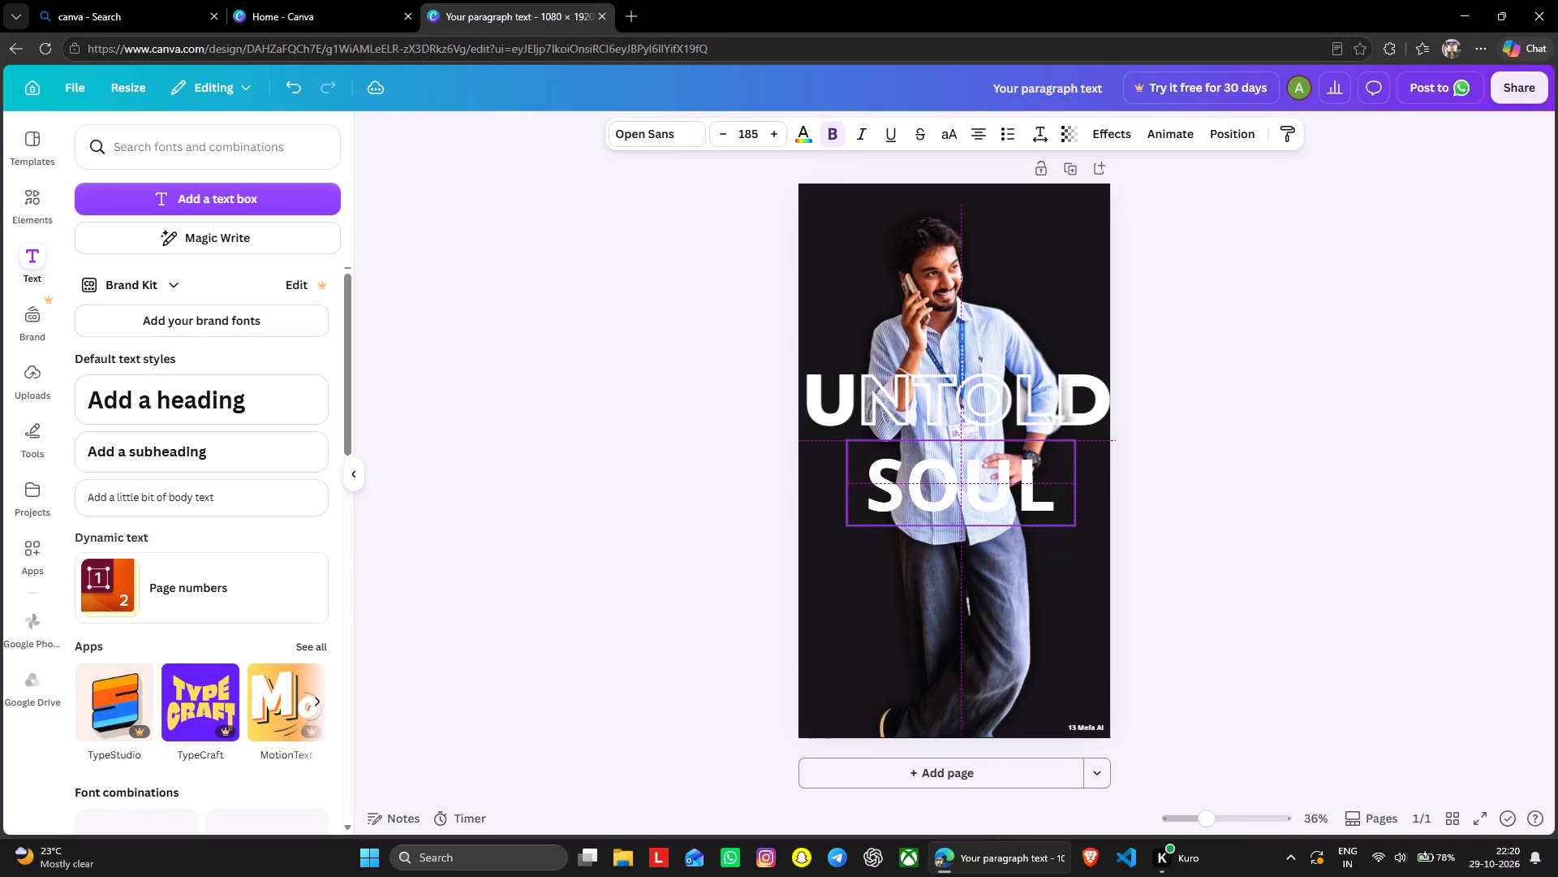
{"action": "left_click_drag", "start_coordinate": [976, 496], "coordinate": [975, 496]}
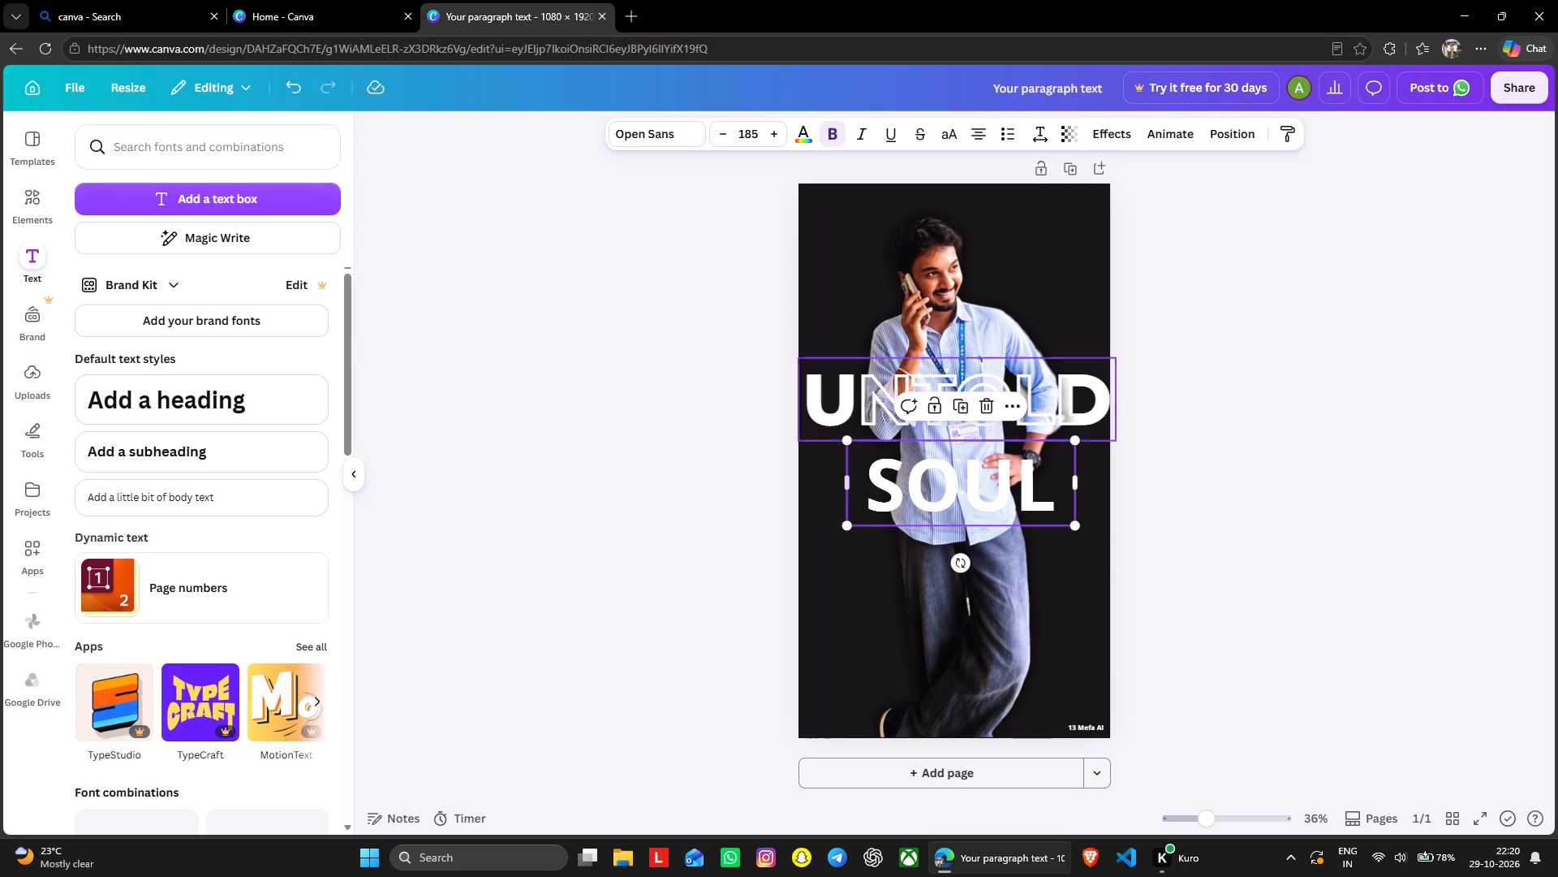
Apply the Hollow effect to the front "SOUL" text and deselect it.
{"action": "left_click", "coordinate": [1119, 140]}
{"action": "left_click", "coordinate": [134, 417]}
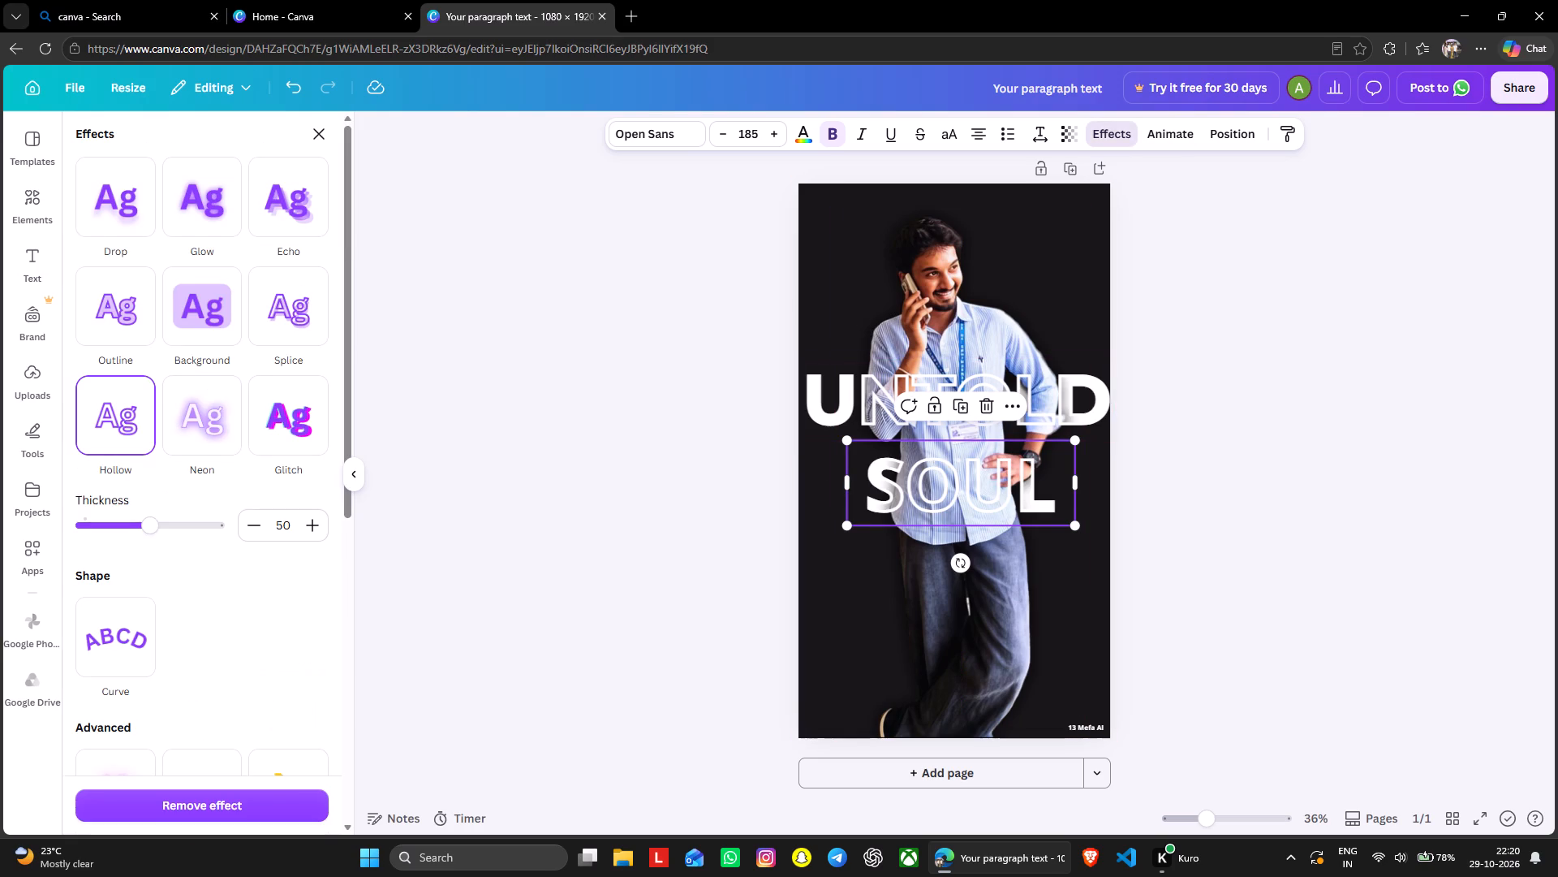
{"action": "left_click", "coordinate": [1142, 467]}
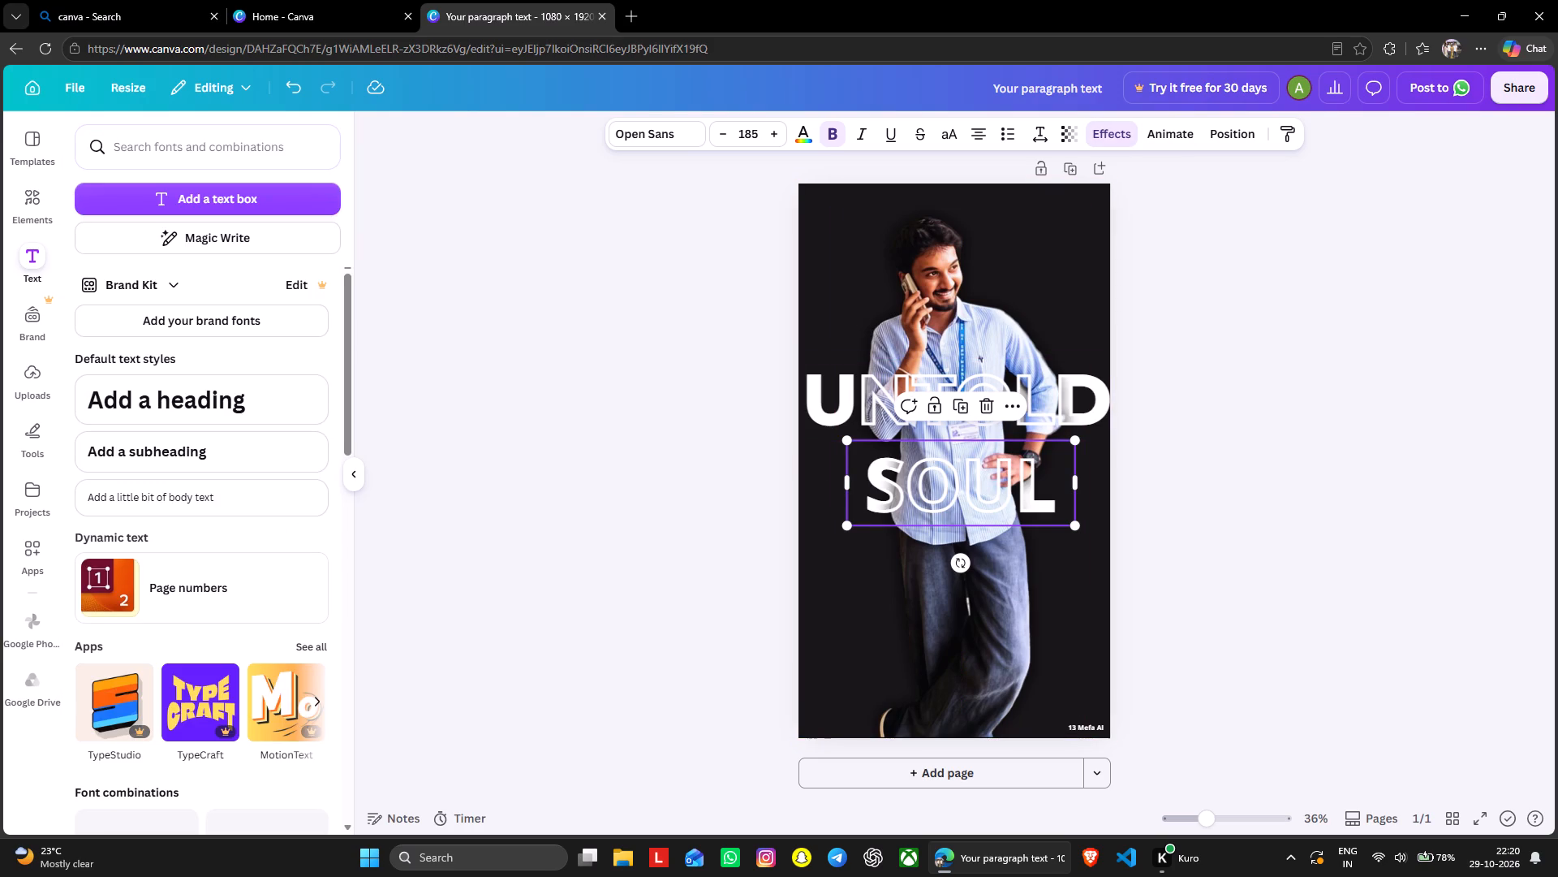
{"action": "left_click", "coordinate": [1156, 564]}
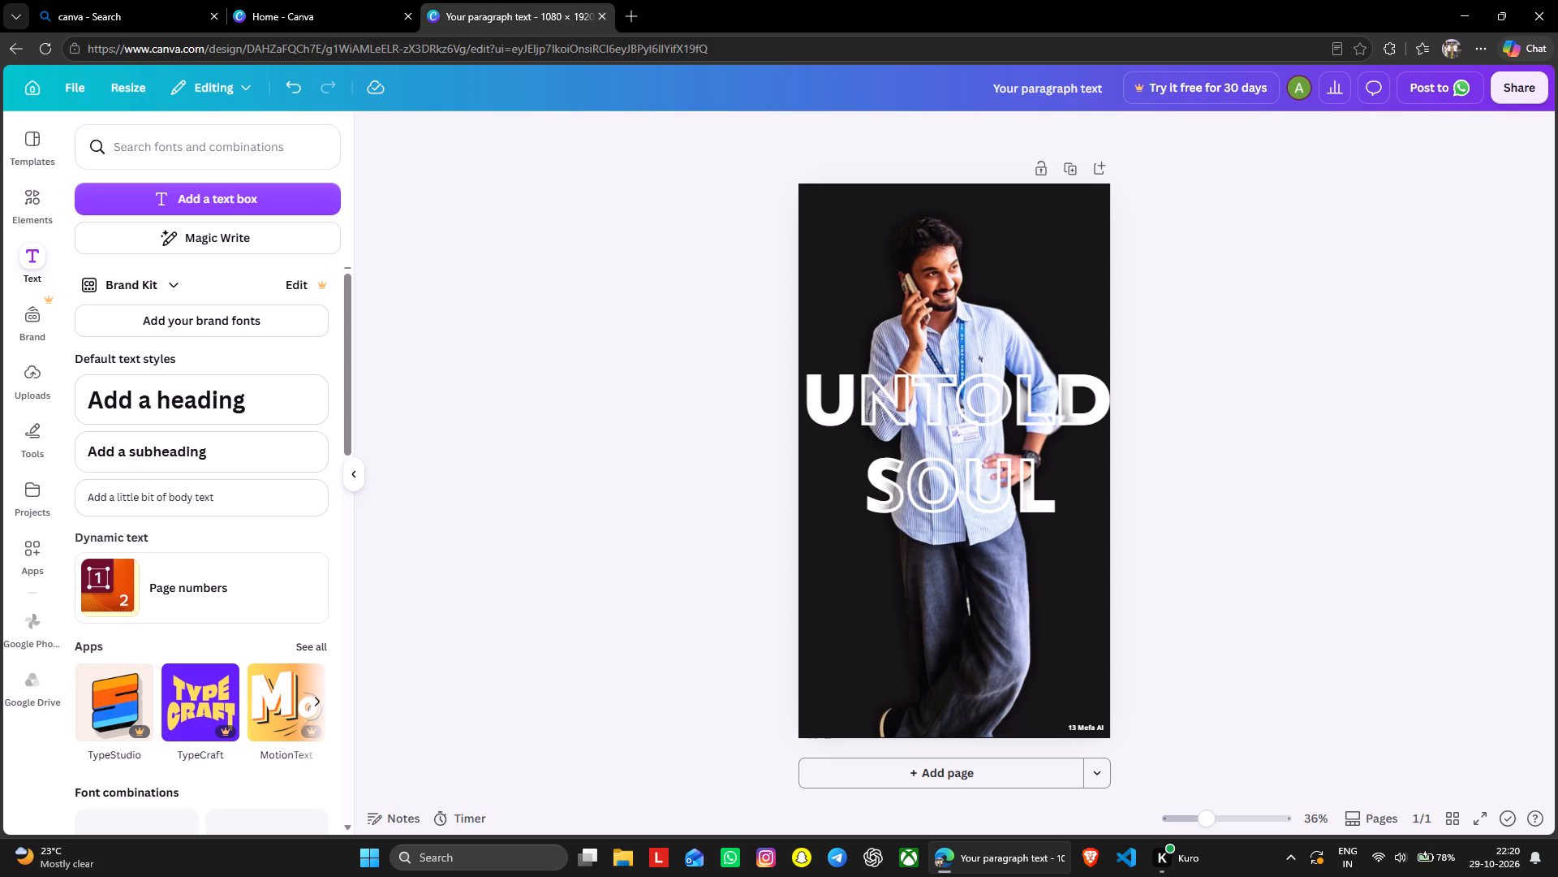
Change the colour of the hollow "UNTOLD" text in front of the man to light grey #d9d9d9.
{"action": "left_click", "coordinate": [1073, 400]}
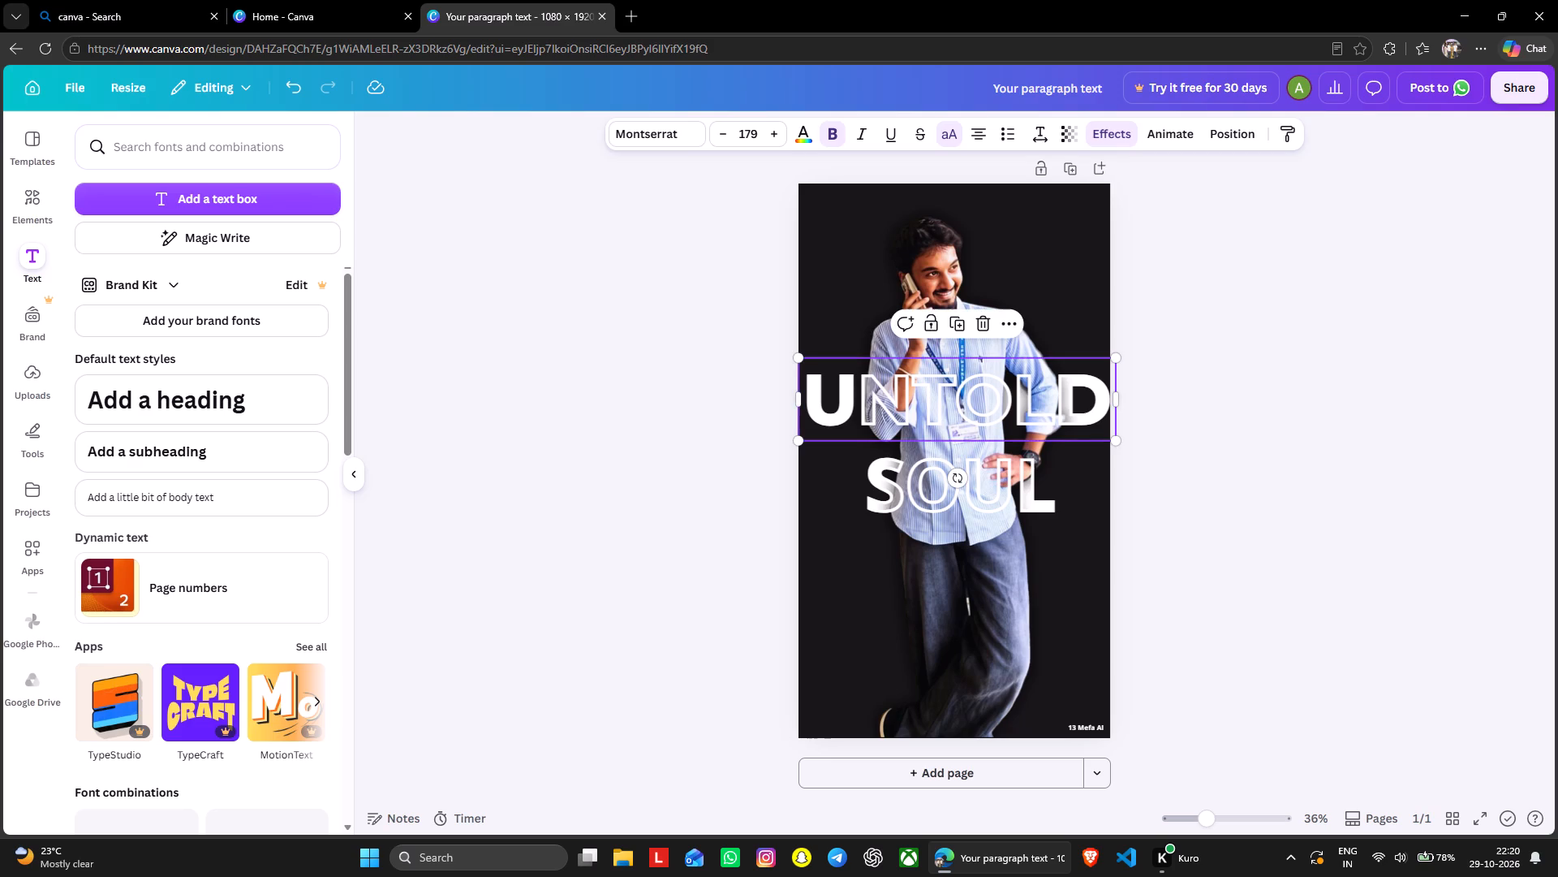
{"action": "left_click", "coordinate": [808, 131]}
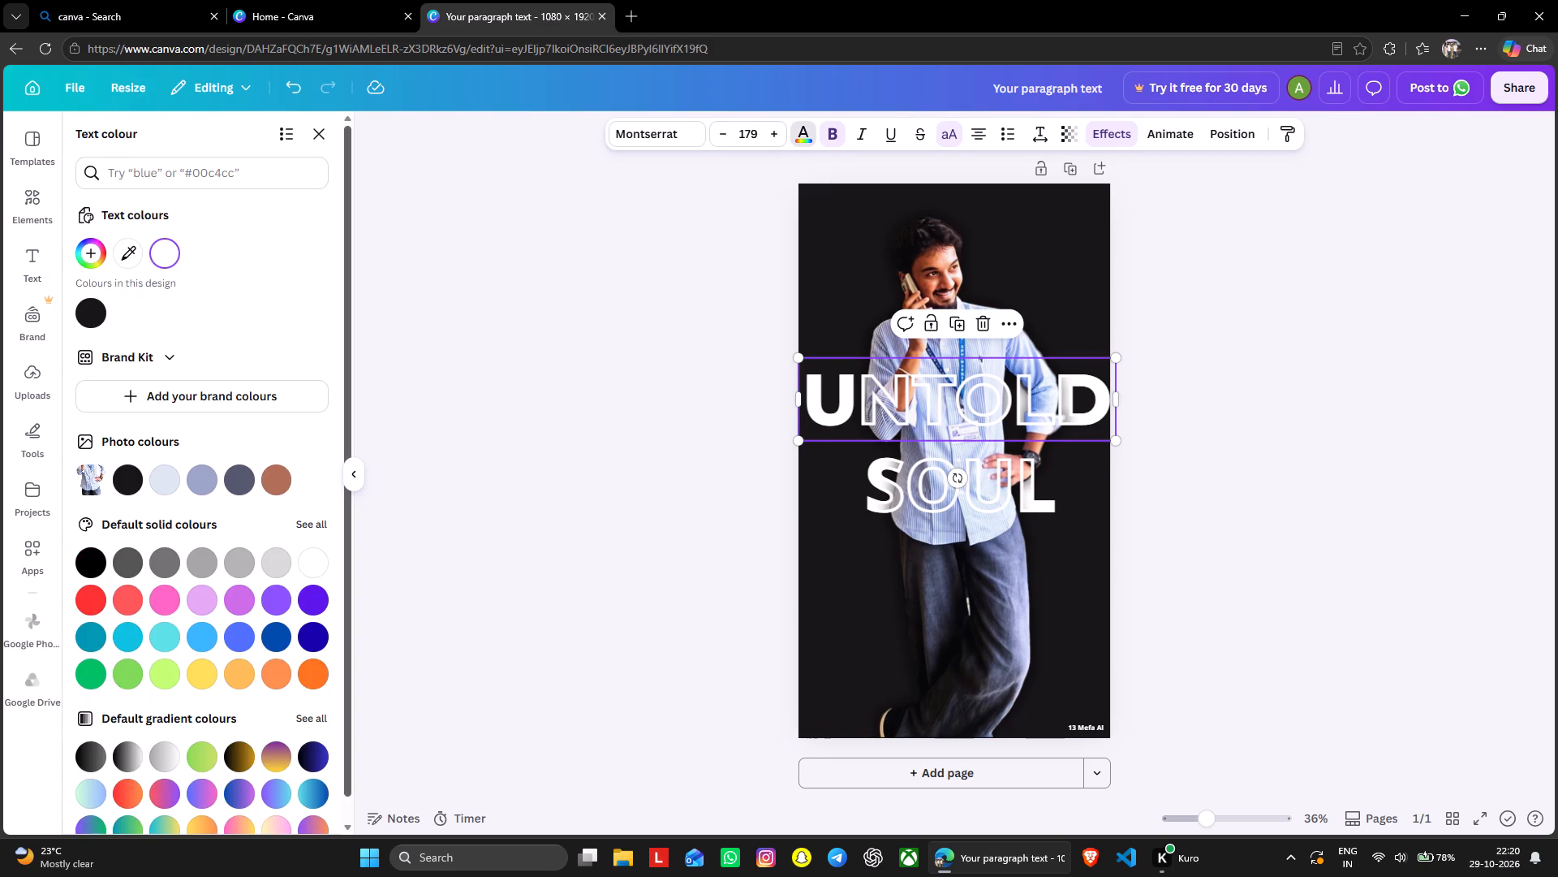
{"action": "left_click", "coordinate": [308, 553]}
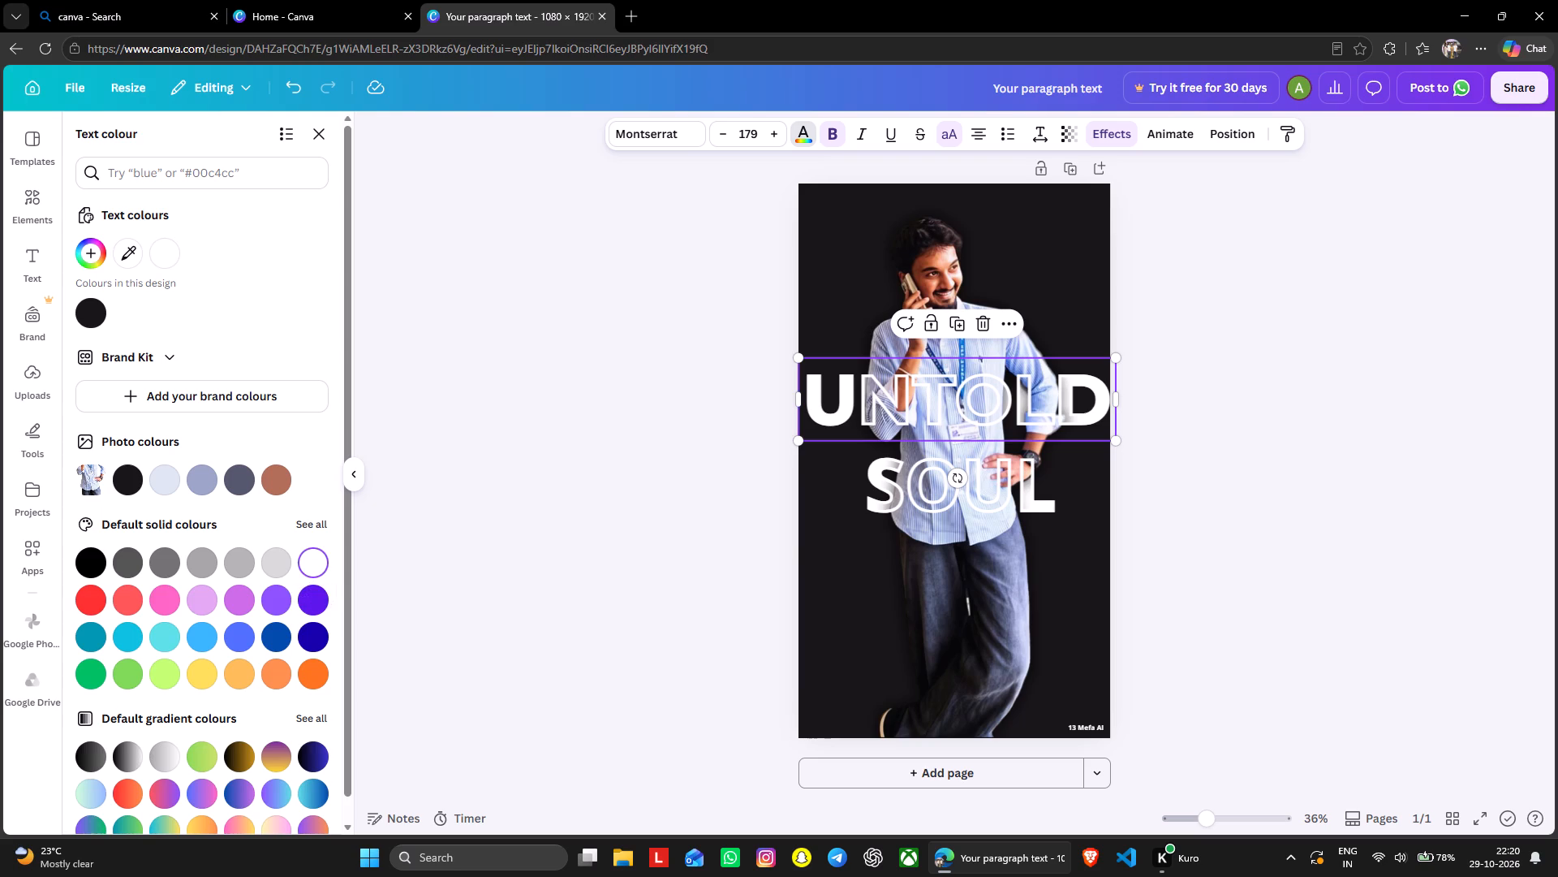
{"action": "left_click", "coordinate": [262, 564]}
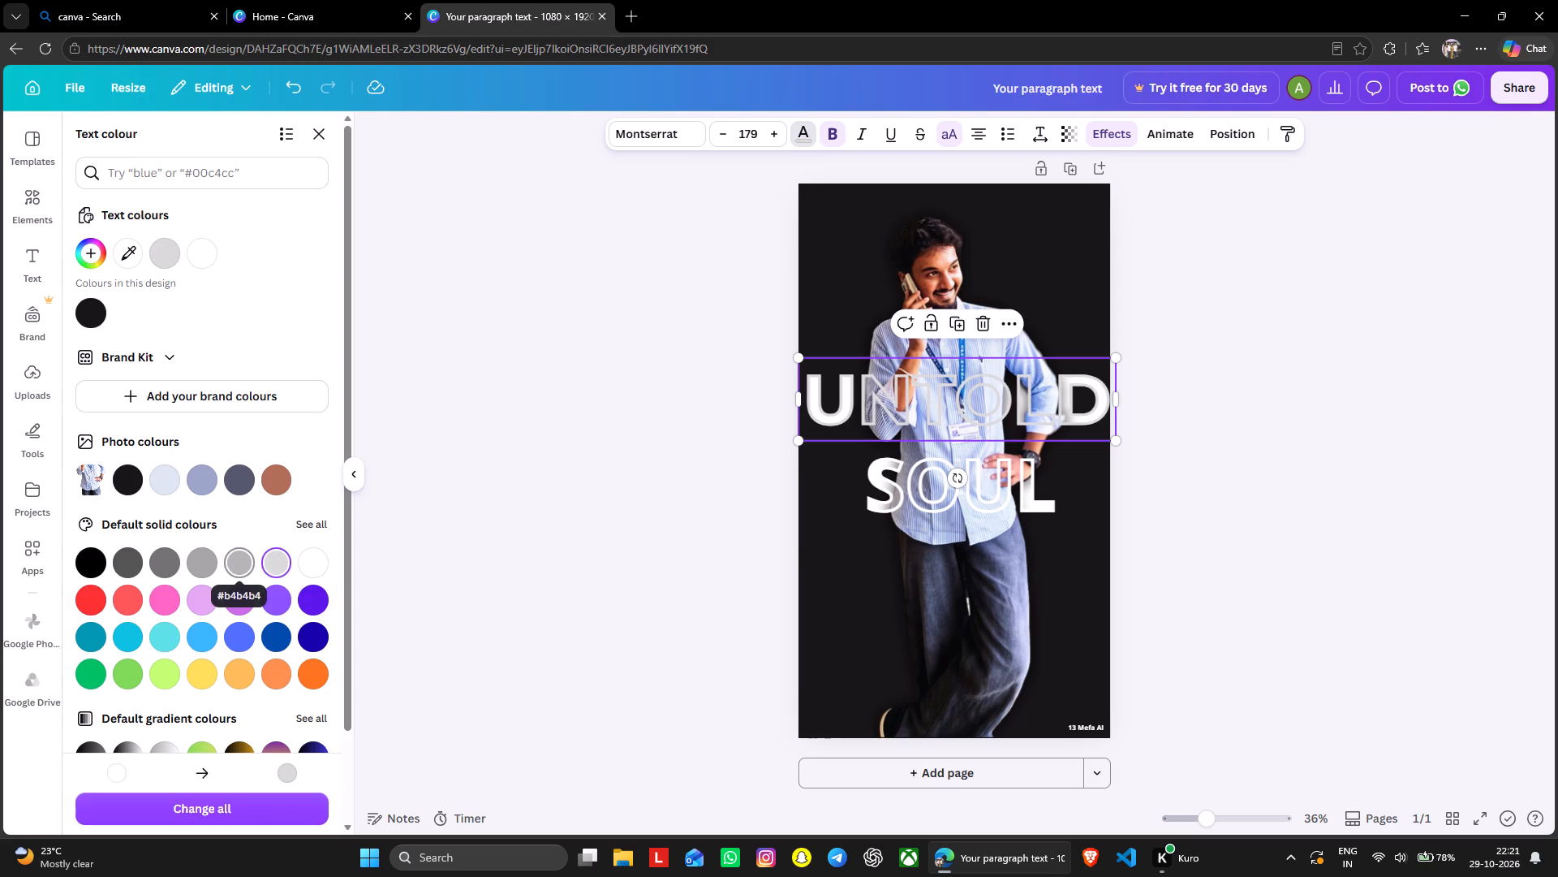
Change the colour of the hollow "SOUL" text in front of the man to light grey #d9d9d9 and deselect it.
{"action": "left_click", "coordinate": [889, 479]}
{"action": "left_click", "coordinate": [800, 140]}
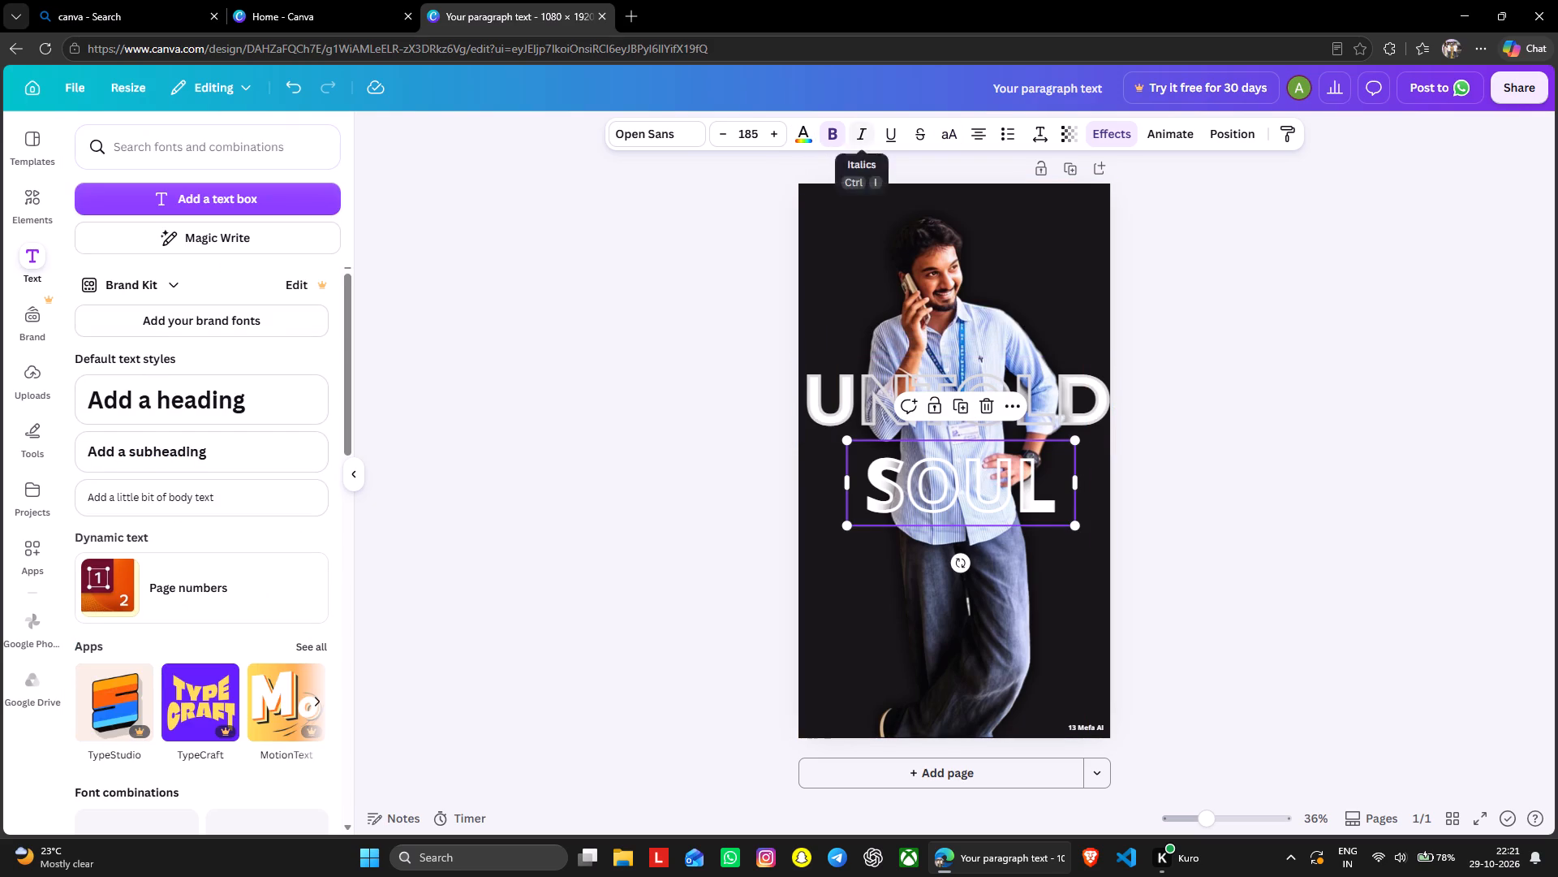
{"action": "left_click", "coordinate": [807, 136]}
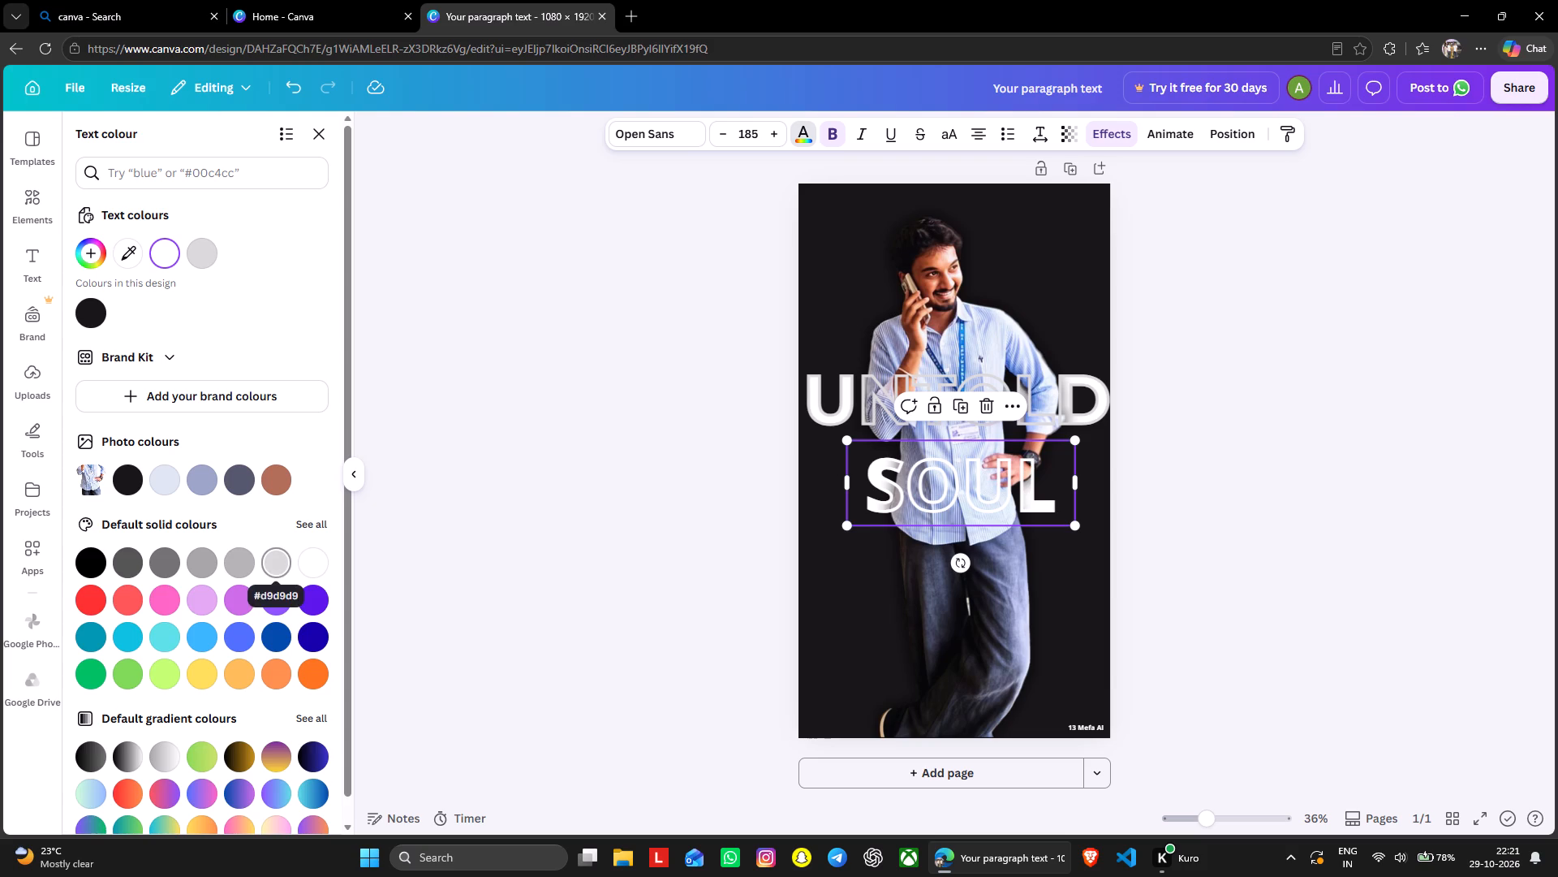
{"action": "left_click", "coordinate": [264, 563]}
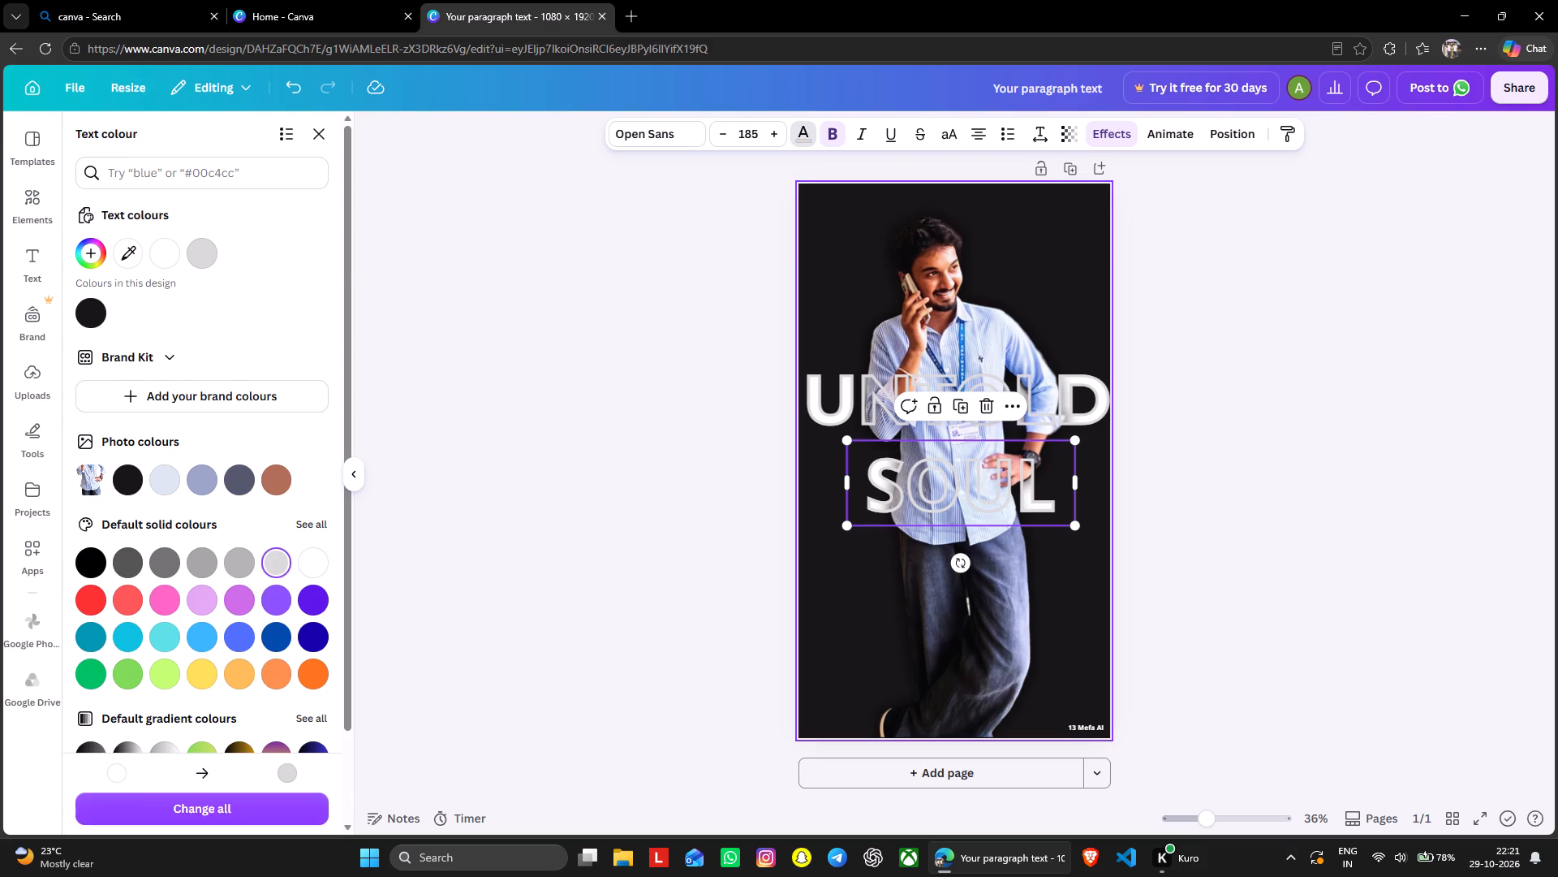
{"action": "left_click", "coordinate": [1203, 444]}
{"action": "left_click", "coordinate": [1203, 444]}
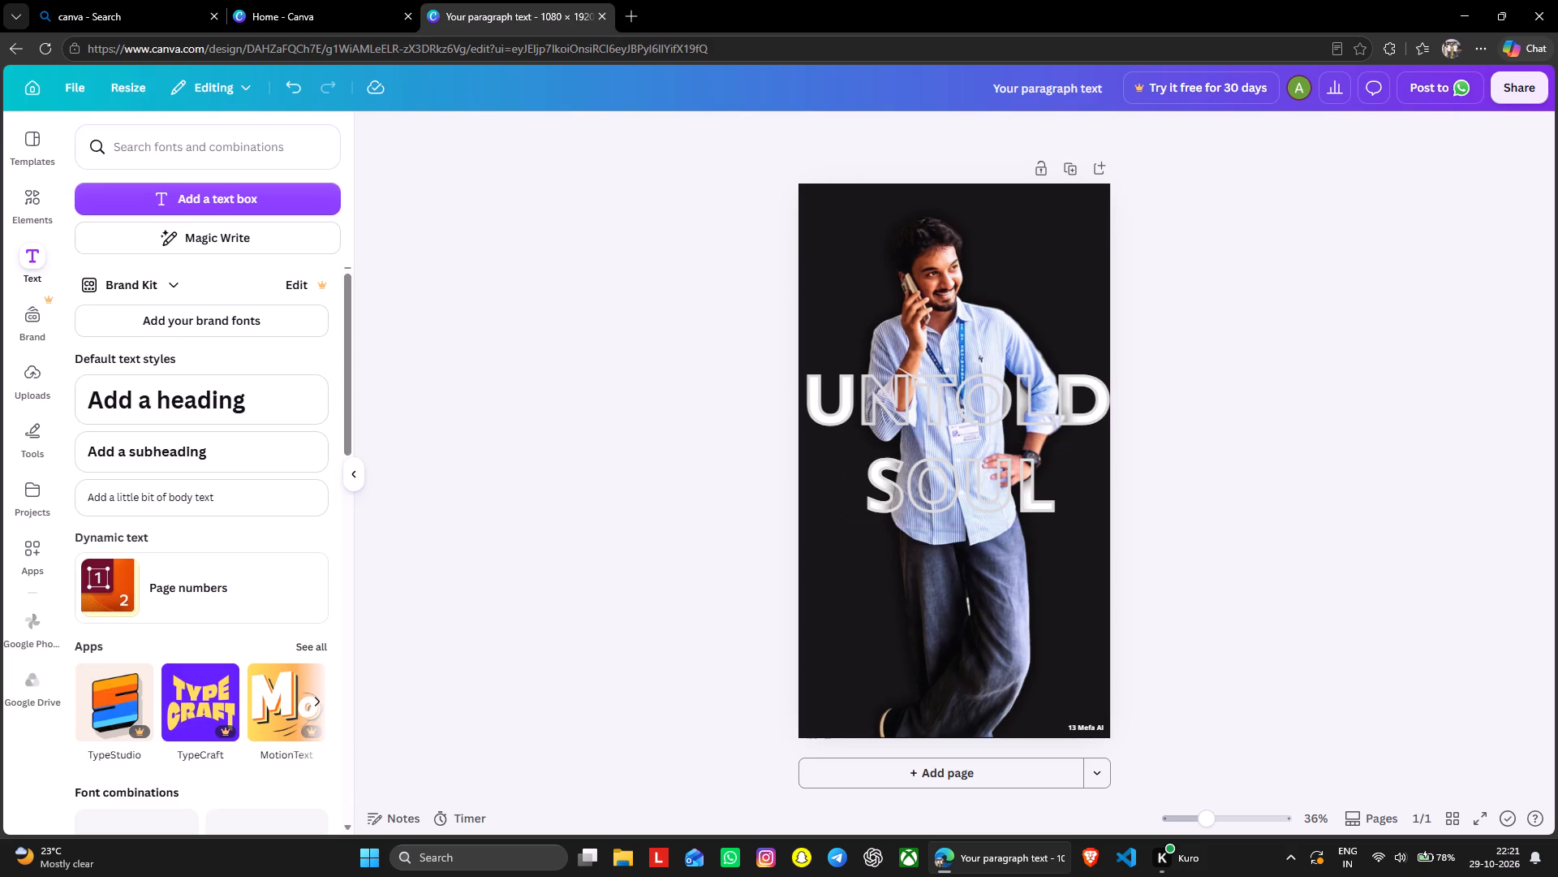
Set the page background to the dark grey default solid colour next to black.
{"action": "left_click", "coordinate": [1102, 297]}
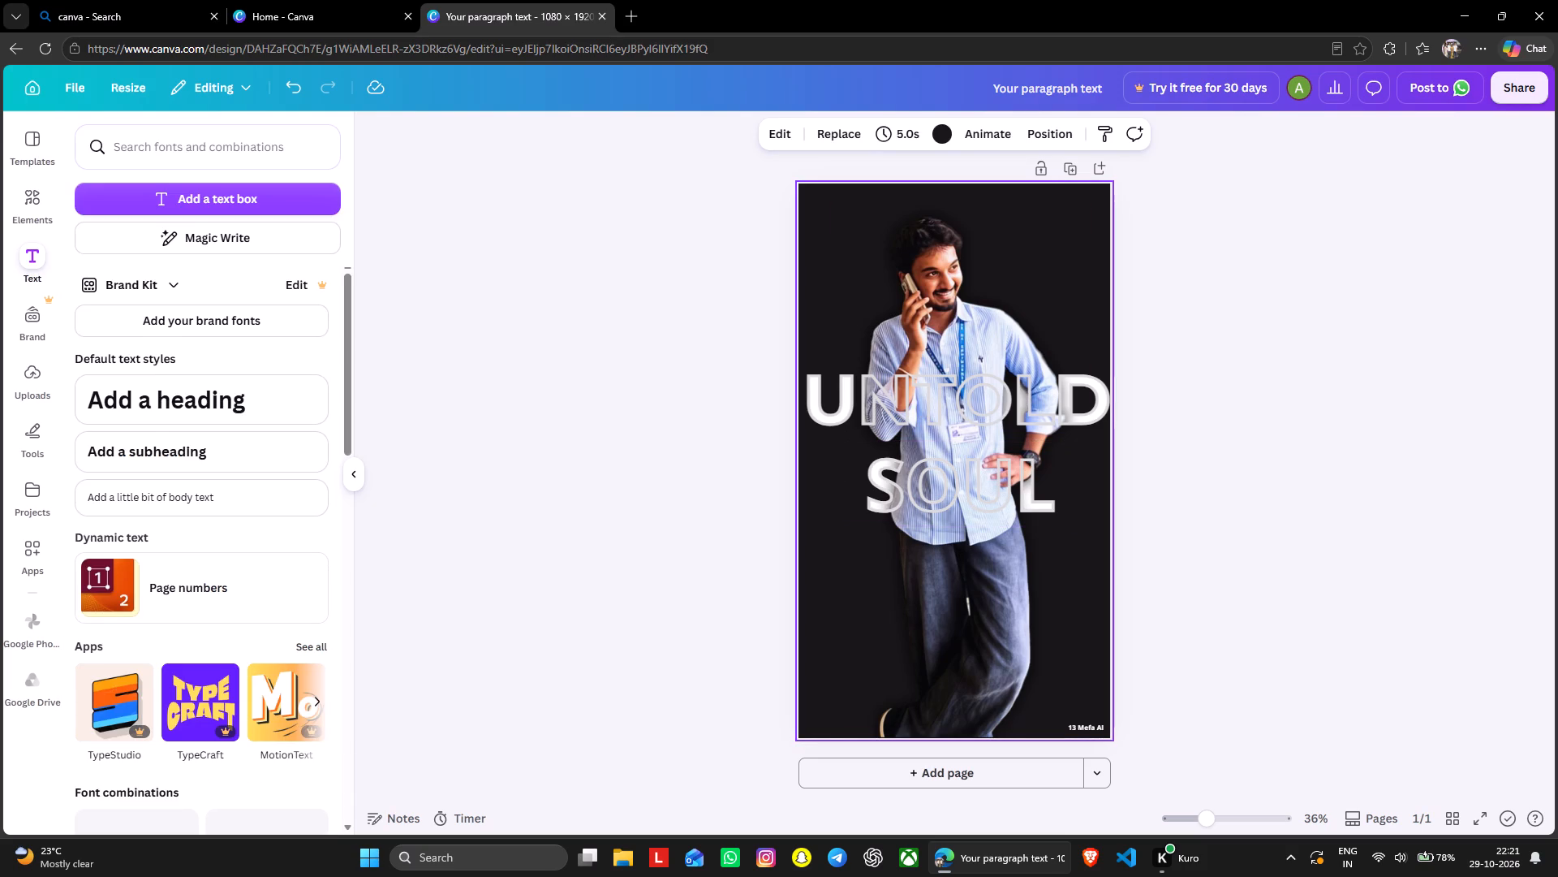
{"action": "left_click", "coordinate": [945, 140]}
{"action": "left_click", "coordinate": [116, 560]}
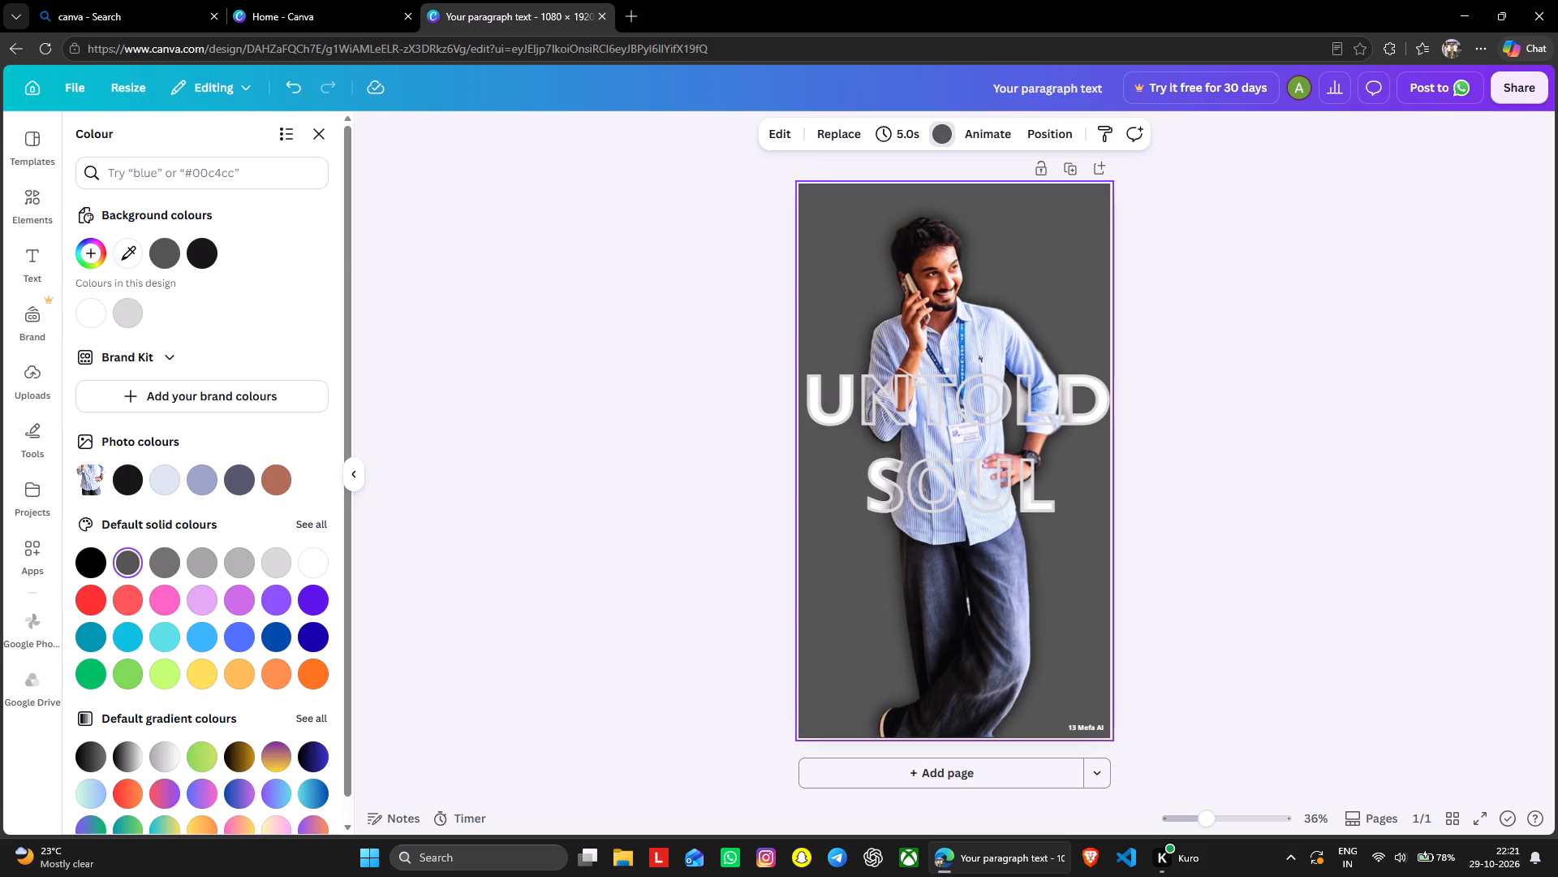
{"action": "left_click", "coordinate": [492, 408]}
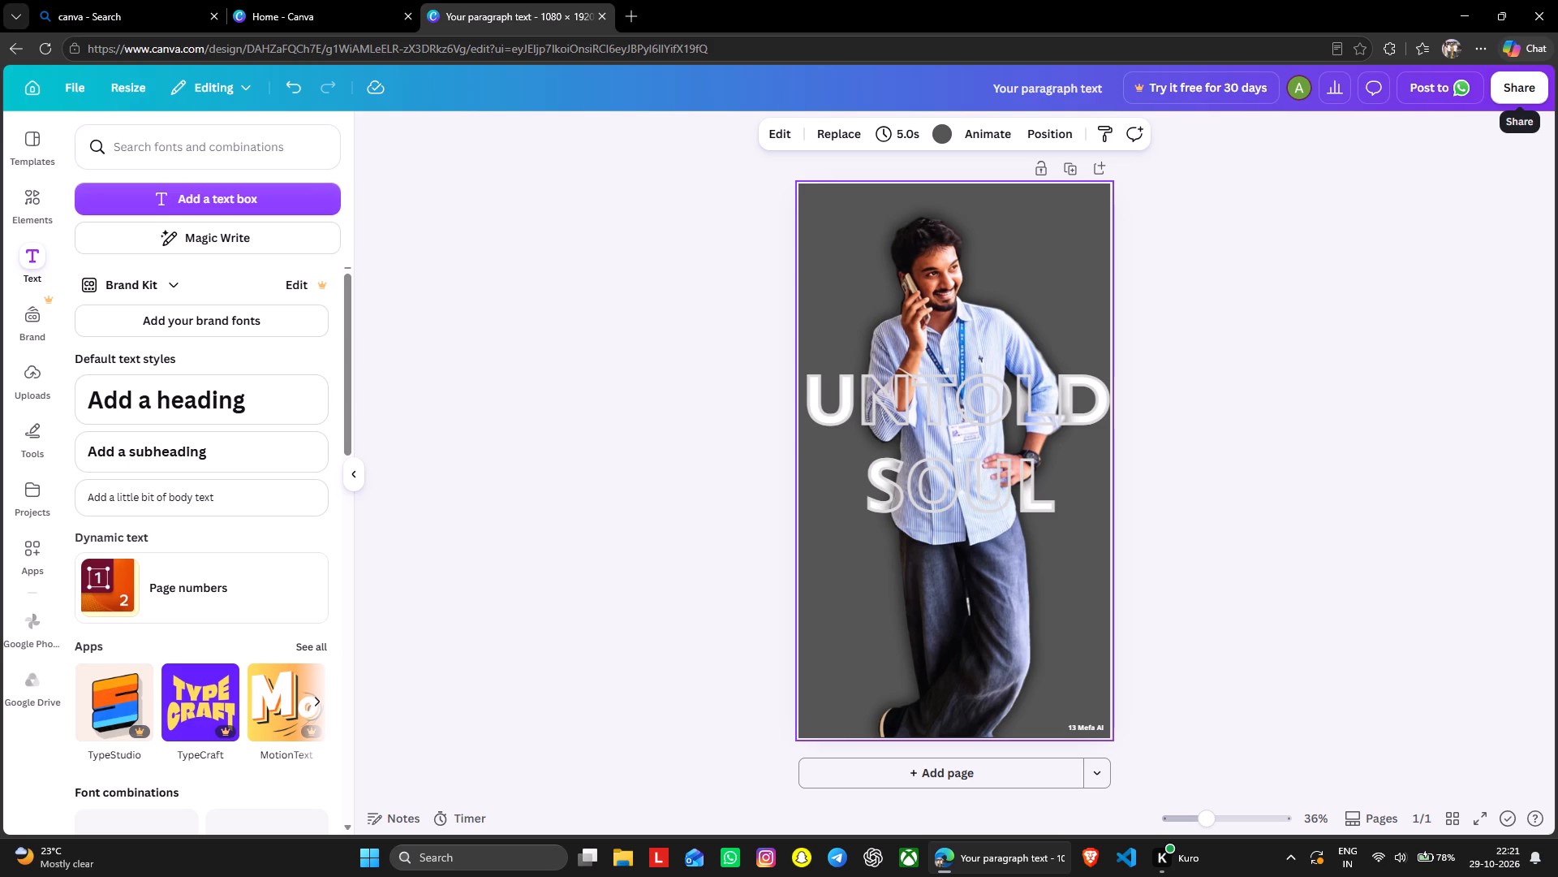
Delete the small "13 Mefa AI" text from the bottom corner of the page.
{"action": "left_click", "coordinate": [1090, 731]}
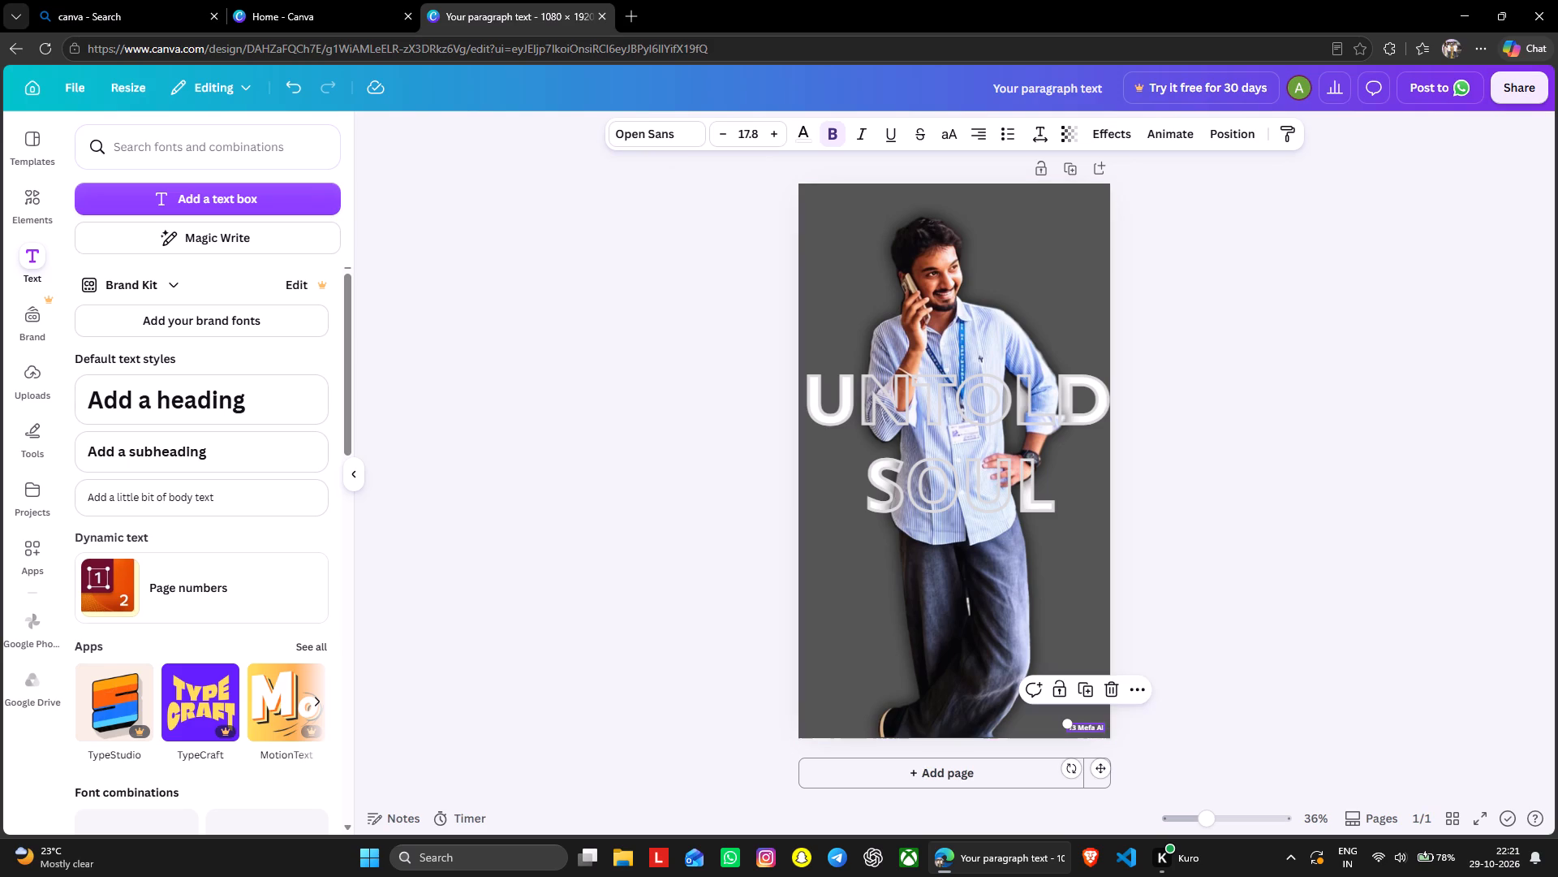
{"action": "left_click", "coordinate": [1108, 691]}
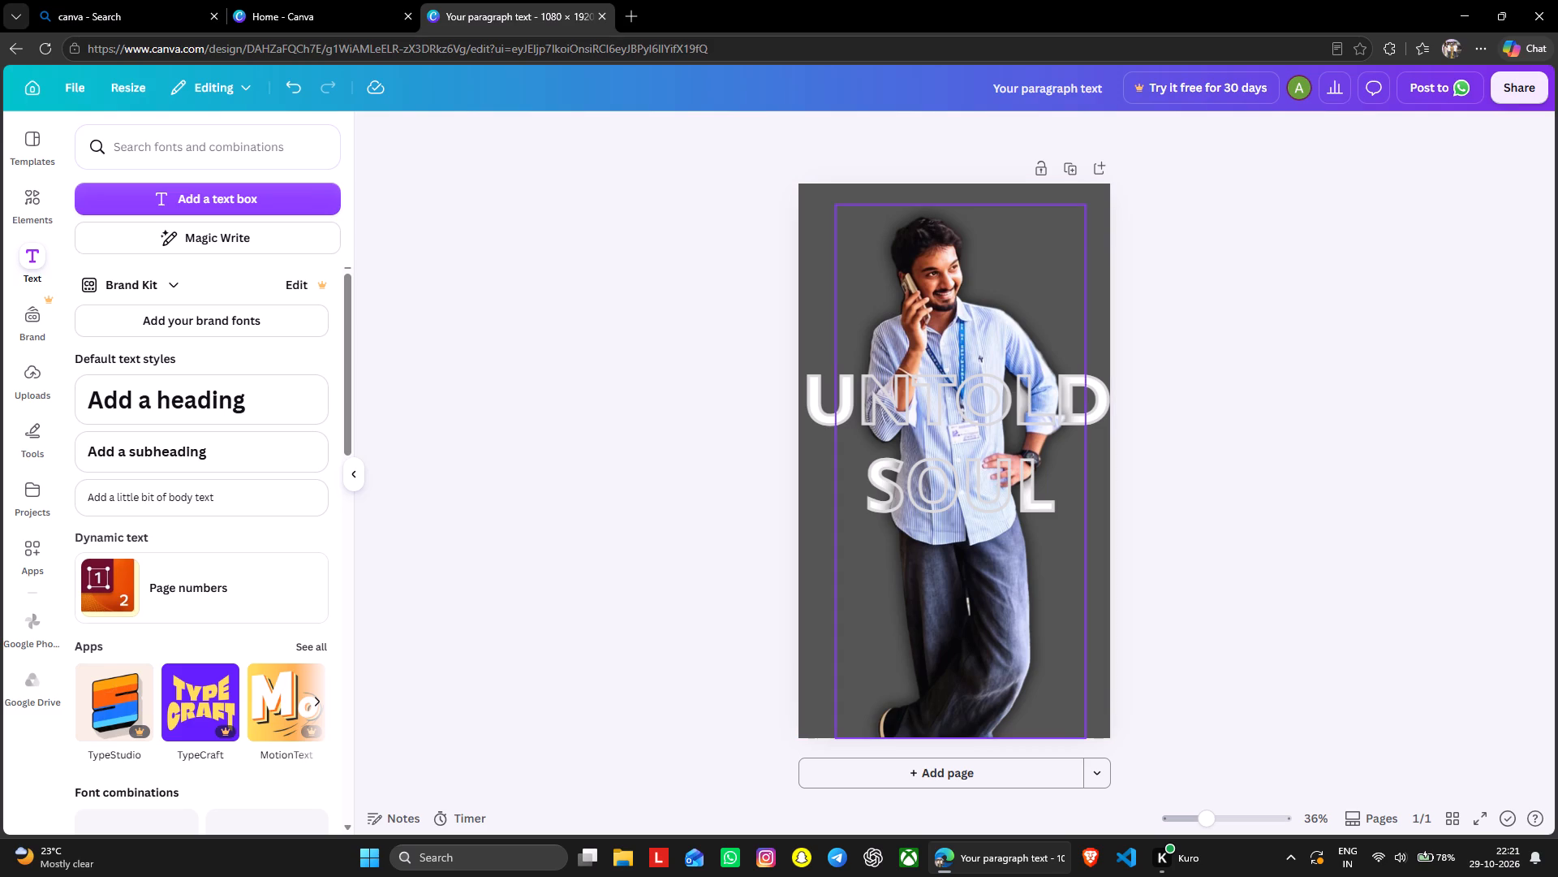
Add a text box, place it beside the man's legs at the page's left edge, and enlarge it to about font size 36.7.
{"action": "left_click", "coordinate": [201, 201]}
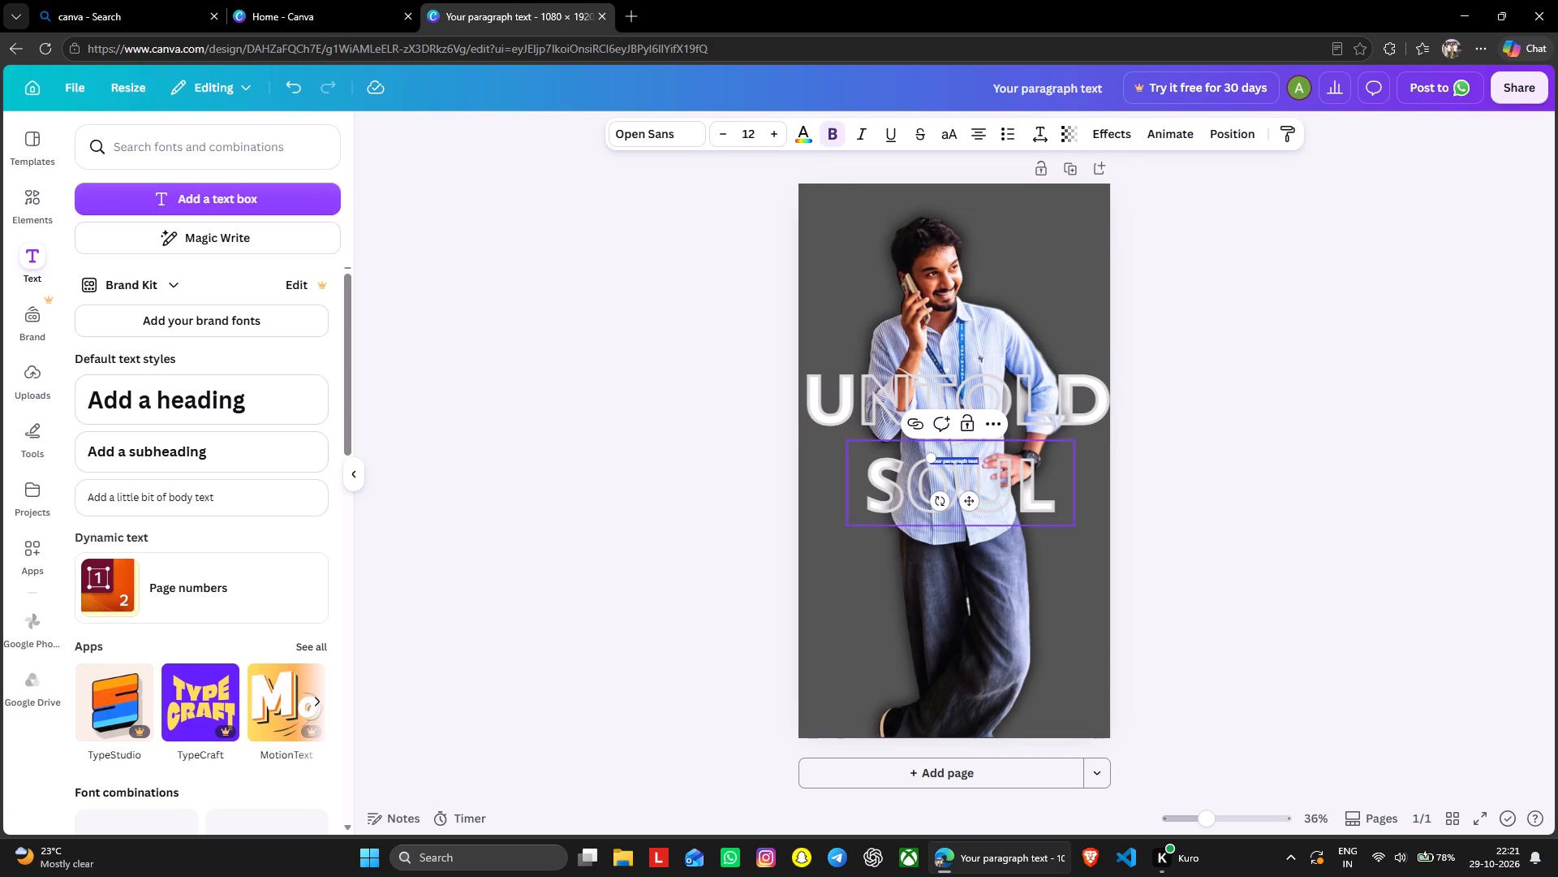
{"action": "left_click_drag", "start_coordinate": [942, 454], "coordinate": [841, 585]}
{"action": "left_click_drag", "start_coordinate": [828, 585], "coordinate": [760, 522]}
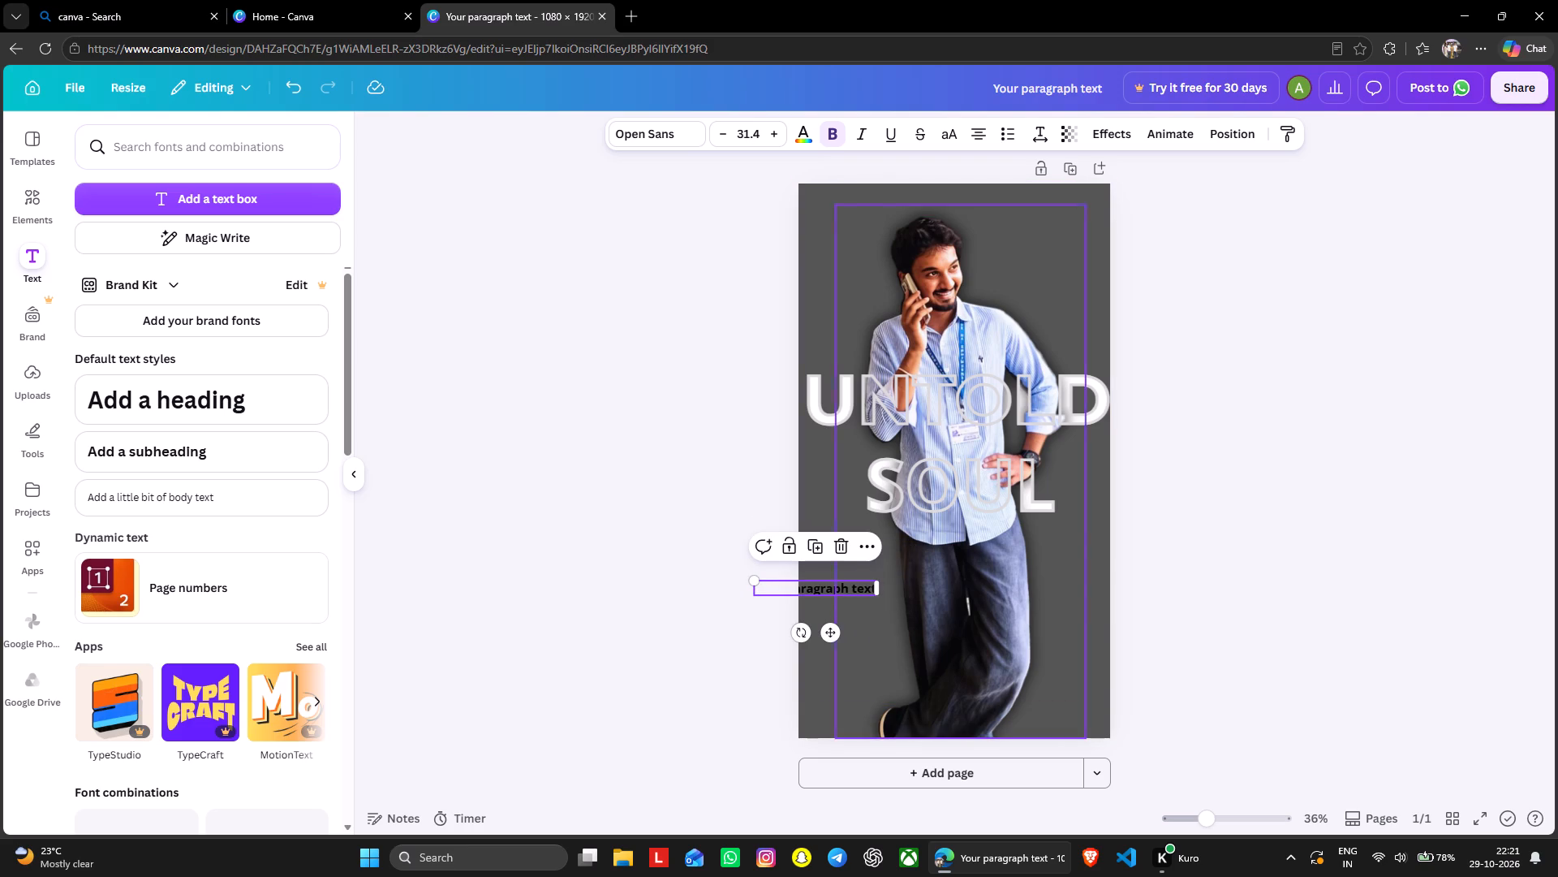
{"action": "double_click", "coordinate": [833, 584]}
{"action": "left_click_drag", "start_coordinate": [833, 575], "coordinate": [846, 582]}
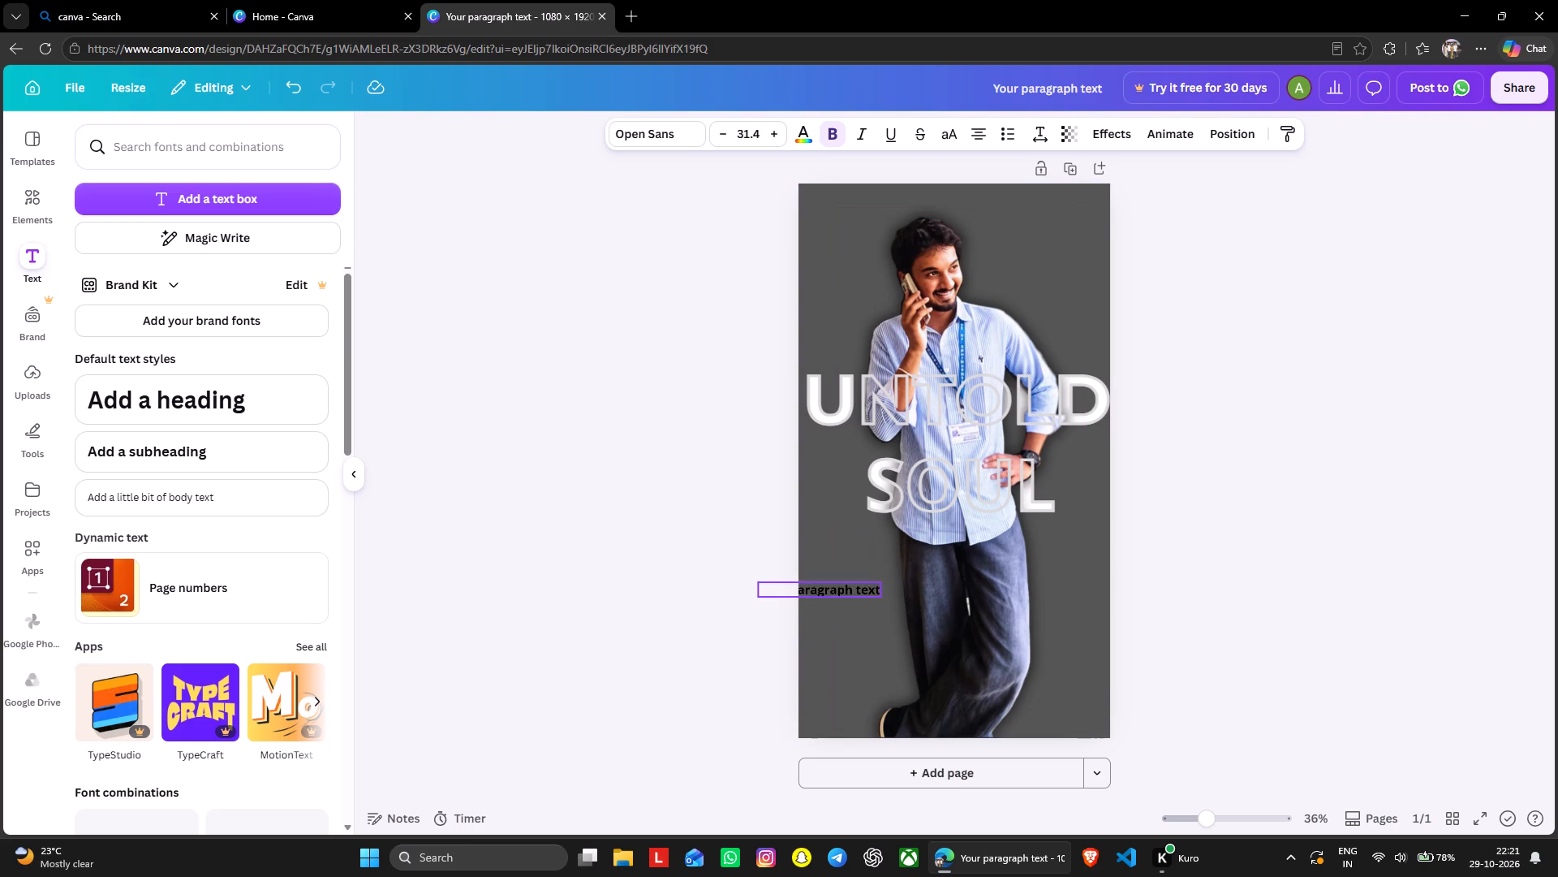
{"action": "left_click_drag", "start_coordinate": [846, 582], "coordinate": [901, 577]}
{"action": "left_click_drag", "start_coordinate": [824, 582], "coordinate": [806, 560]}
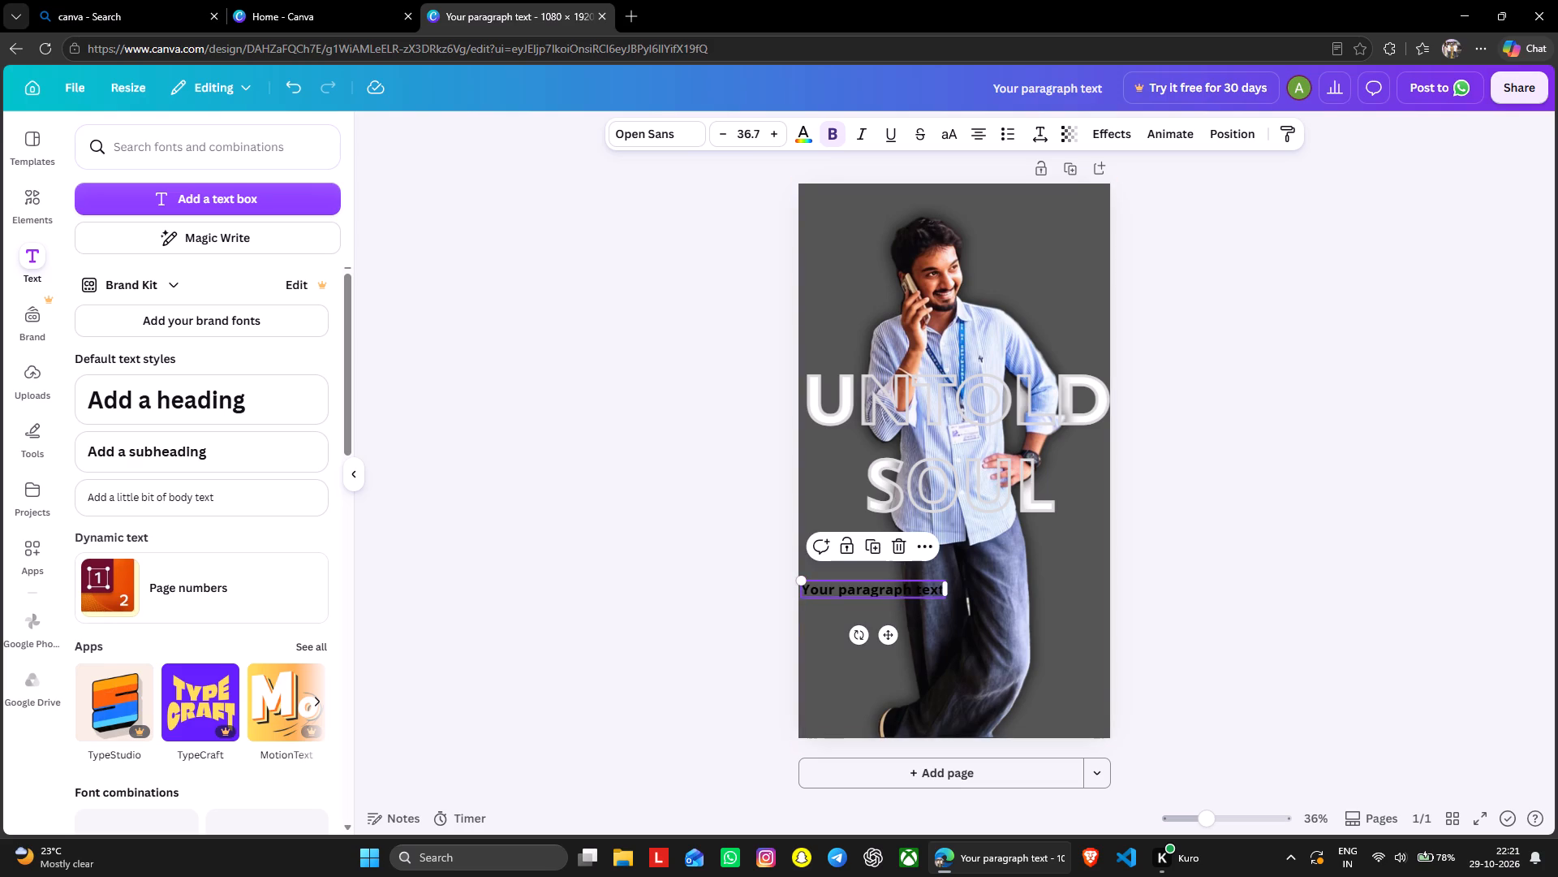
Replace the placeholder text in the new text box with the creator's social handle in capitals.
{"action": "double_click", "coordinate": [873, 587]}
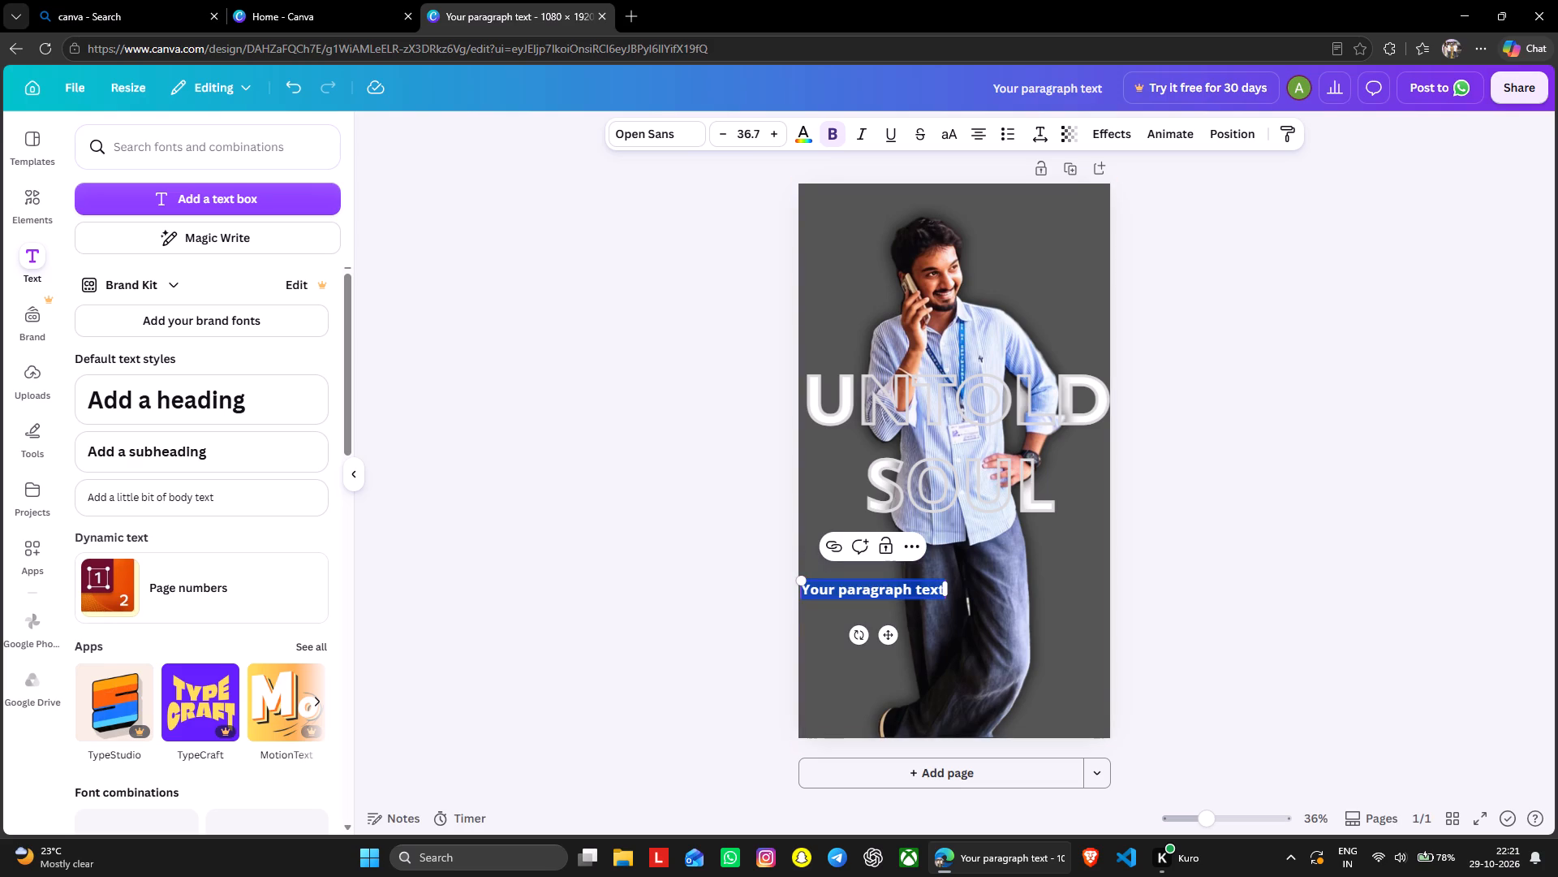
{"action": "key", "text": "shift+at"}
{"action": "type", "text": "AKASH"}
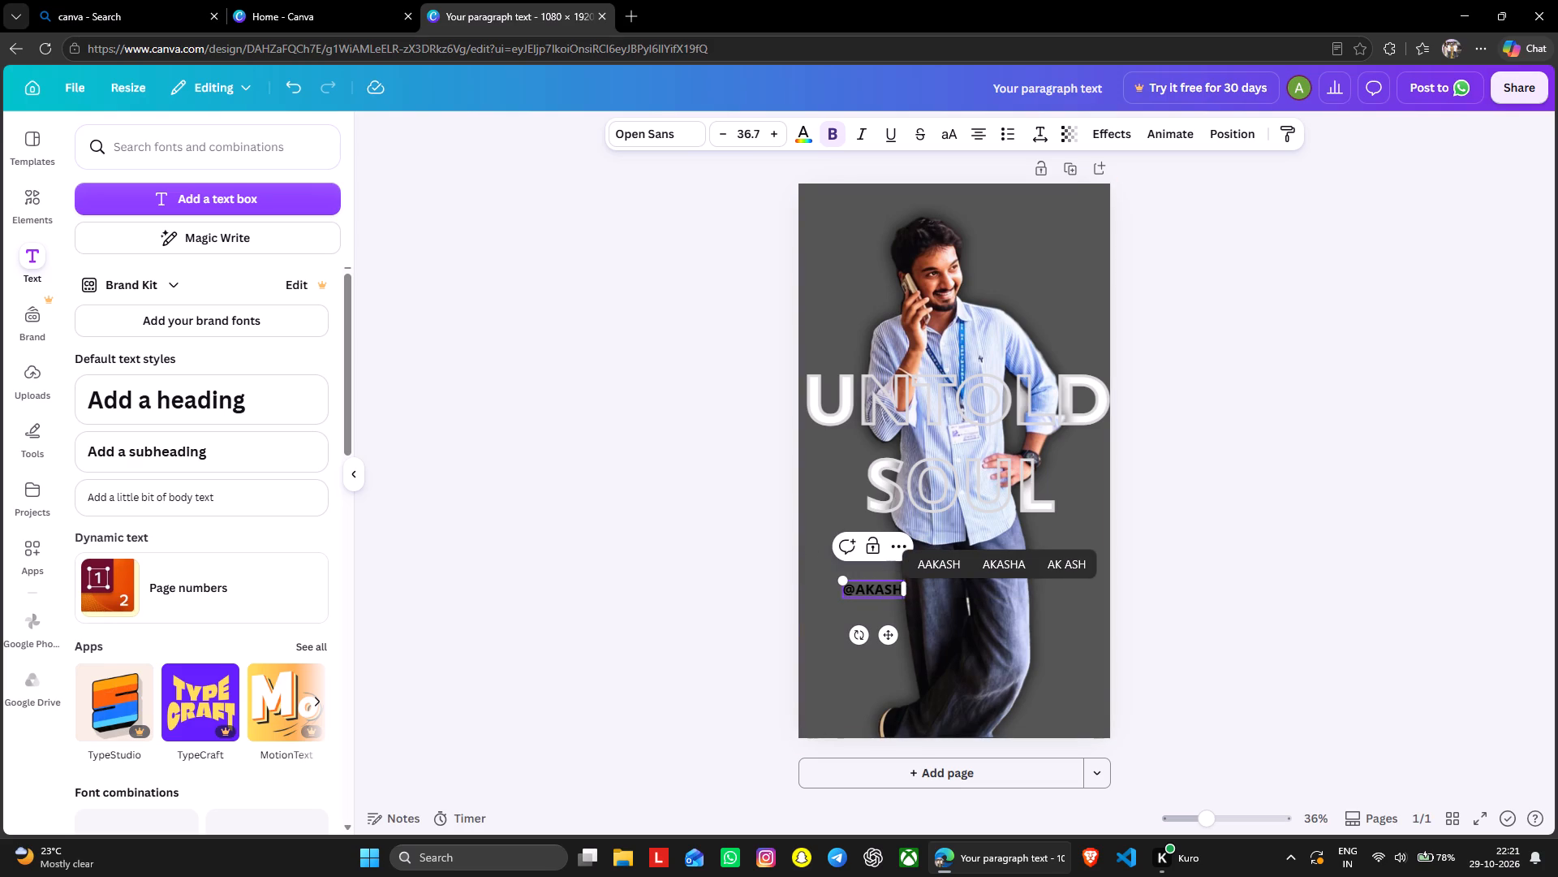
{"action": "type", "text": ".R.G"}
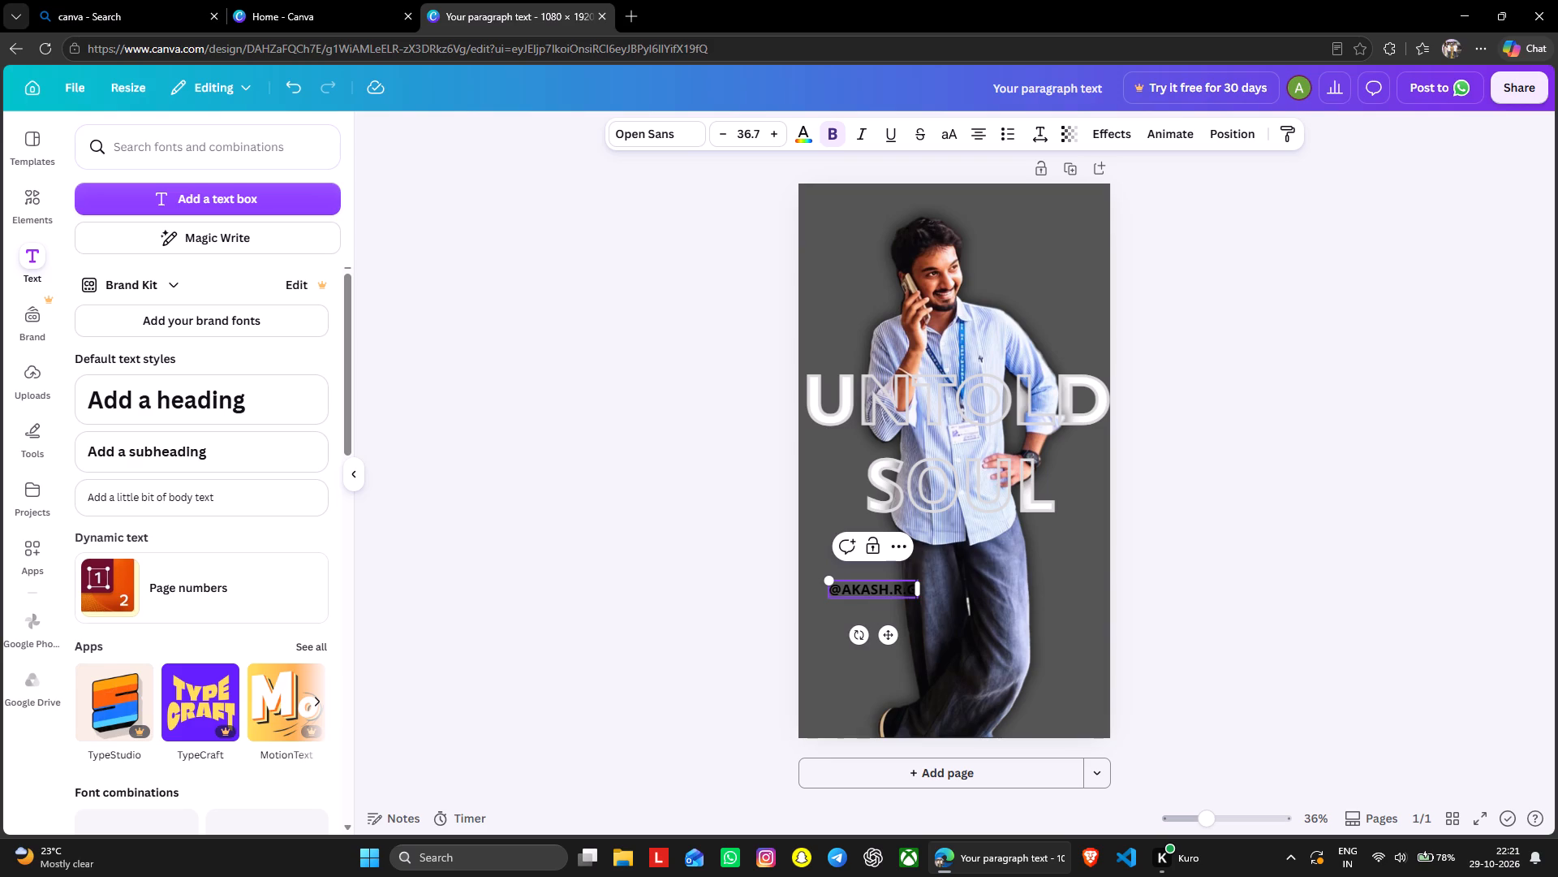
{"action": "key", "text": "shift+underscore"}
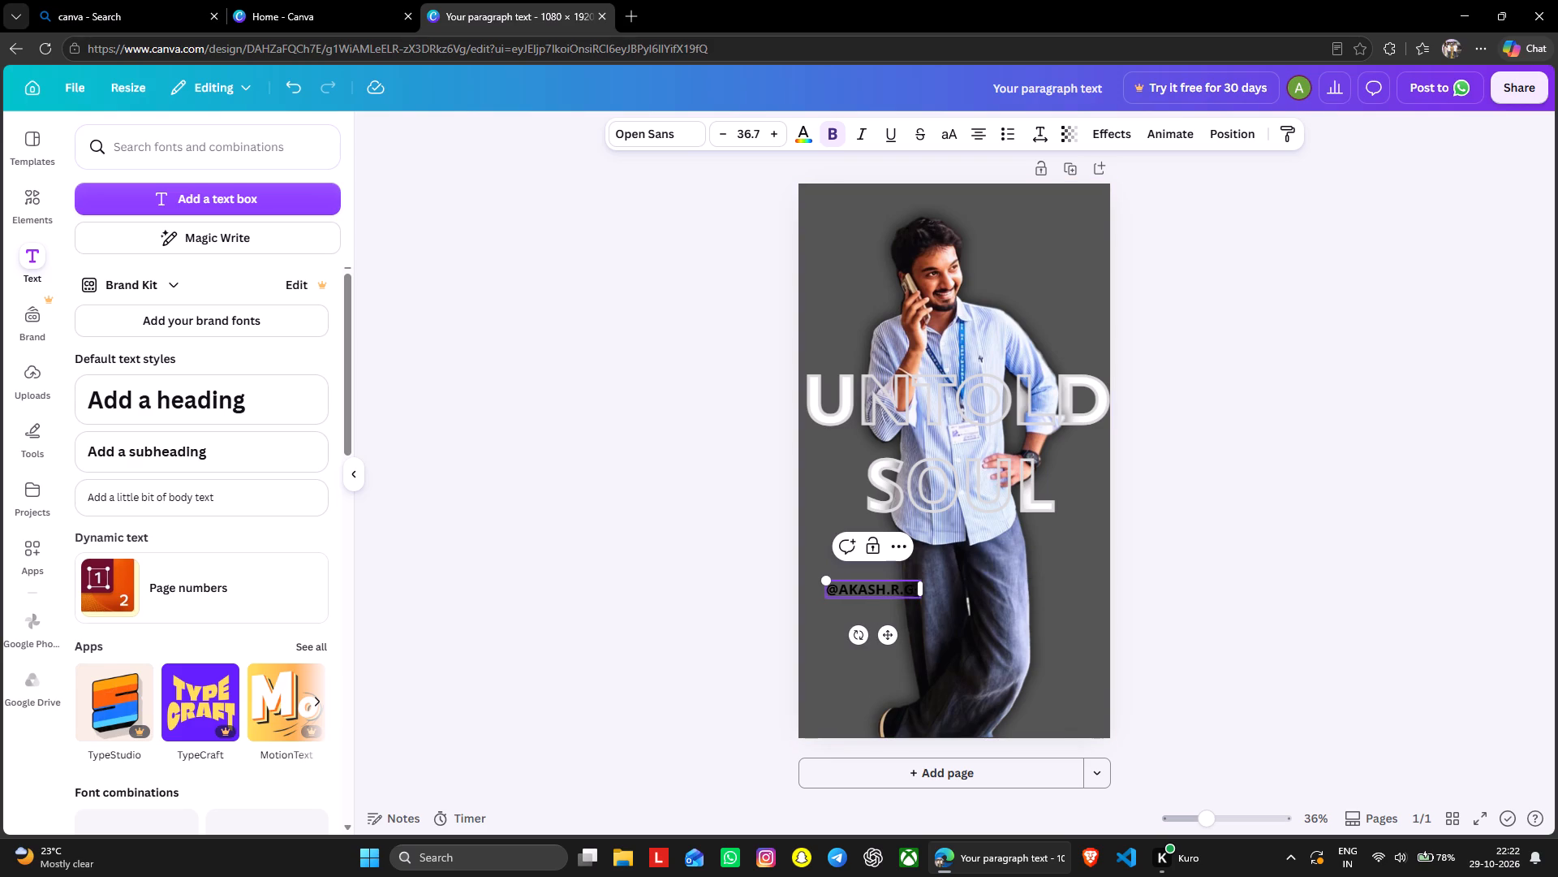
Move the social handle text to the upper right of the page, beside the man's head.
{"action": "double_click", "coordinate": [874, 590]}
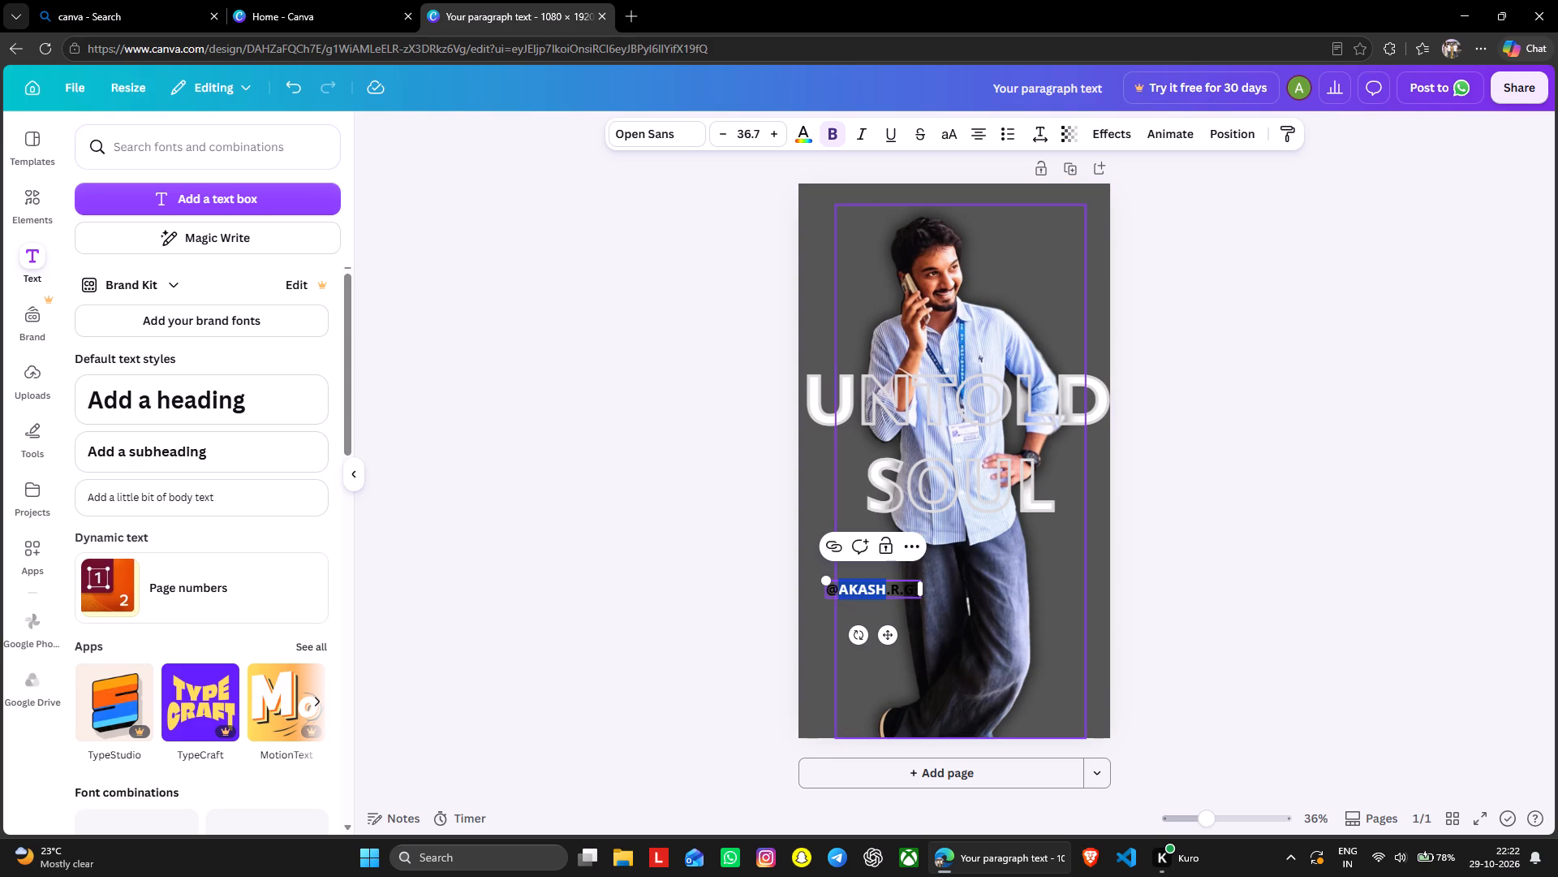
{"action": "left_click_drag", "start_coordinate": [872, 577], "coordinate": [1035, 201]}
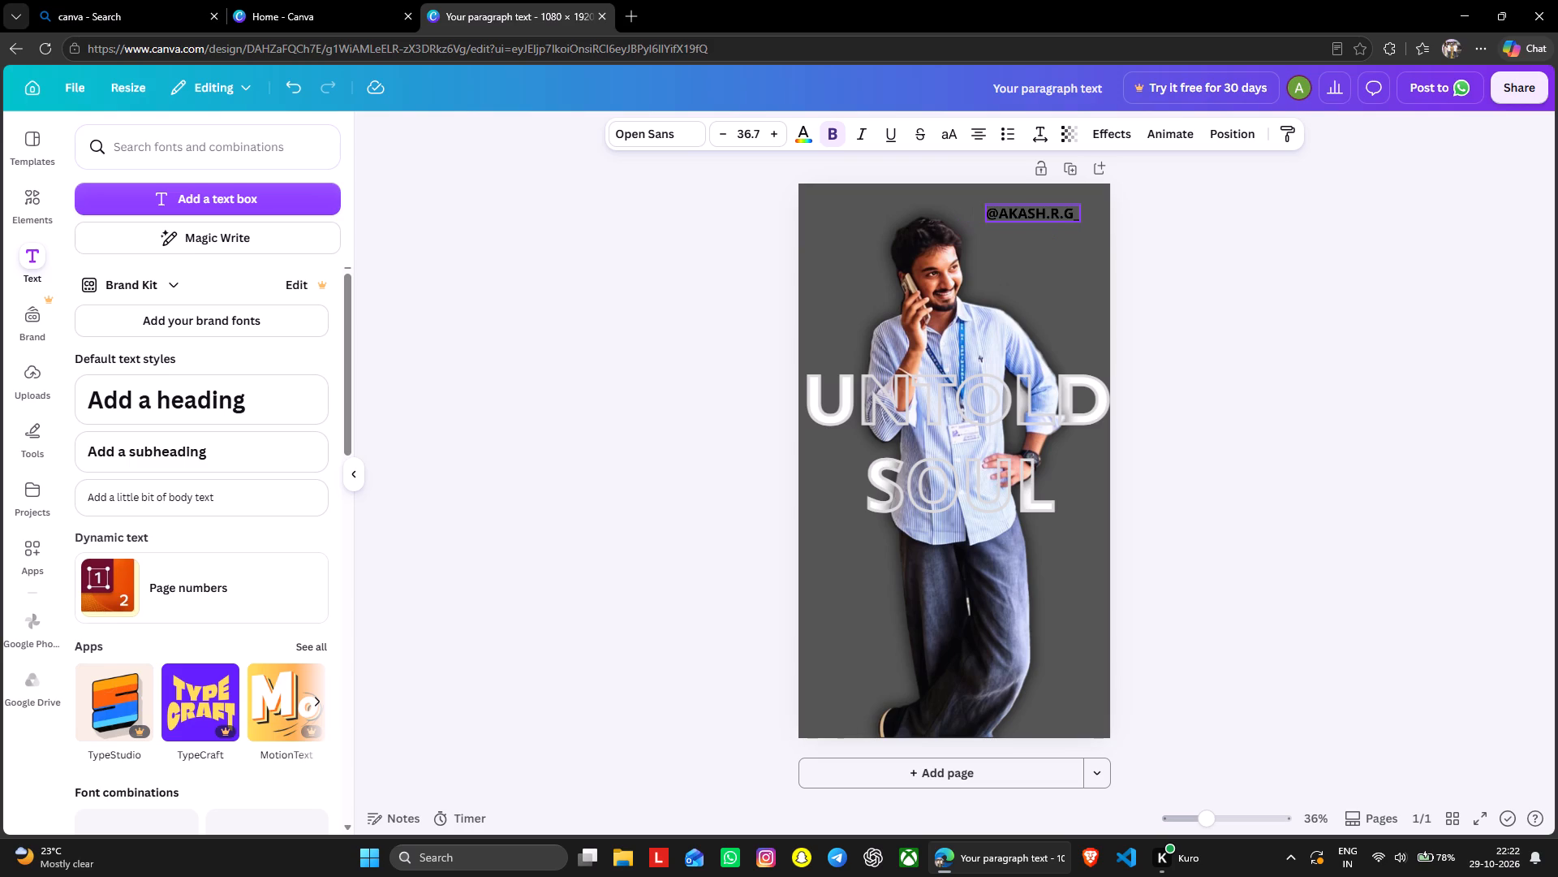
{"action": "left_click_drag", "start_coordinate": [1035, 201], "coordinate": [1042, 191]}
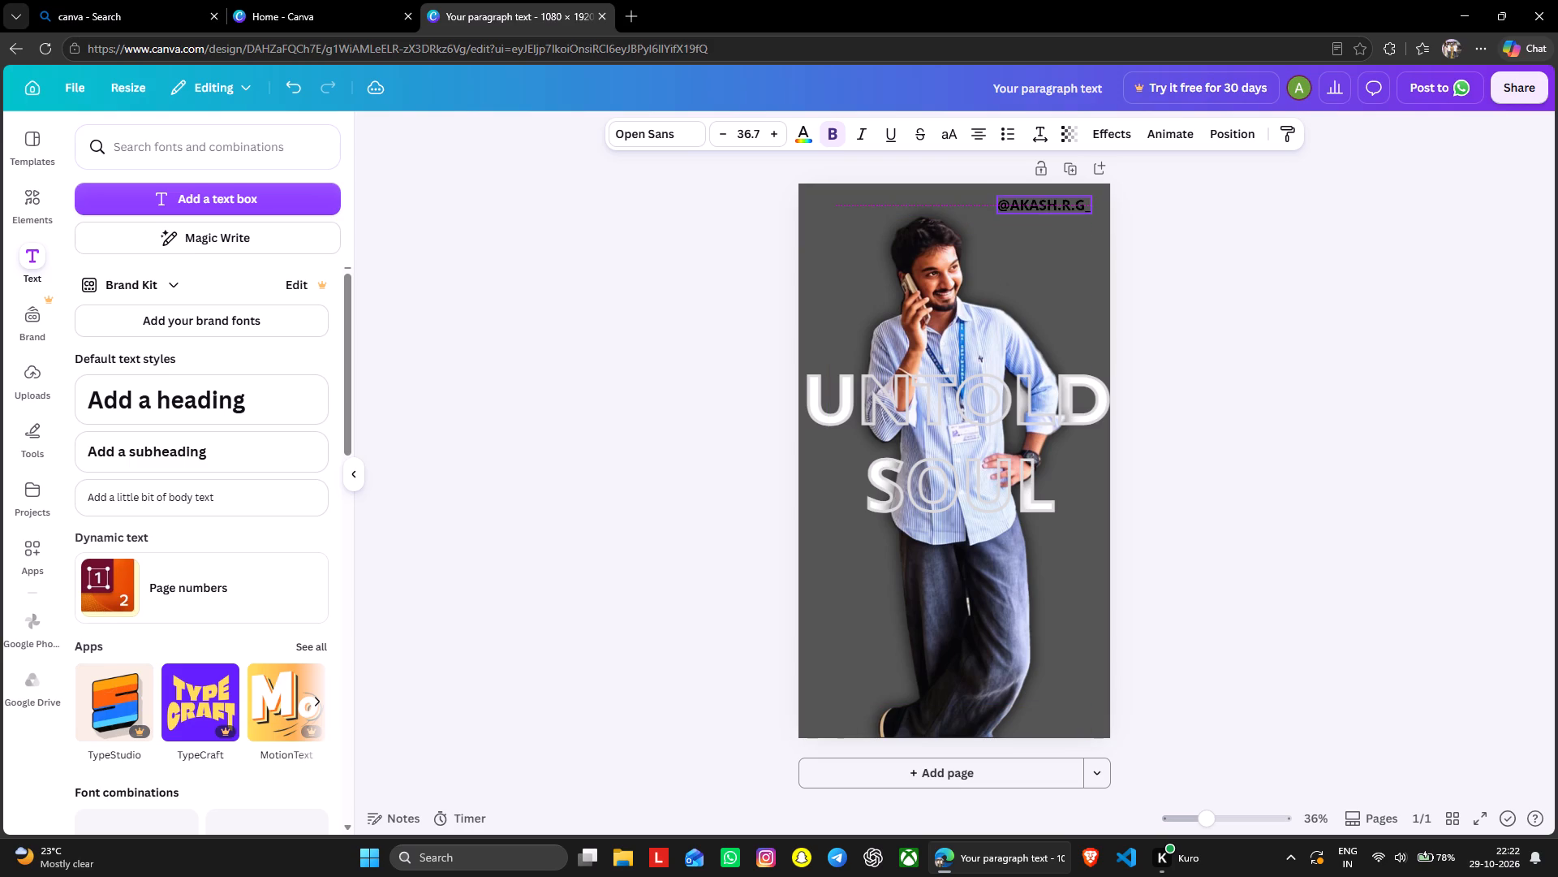
{"action": "left_click_drag", "start_coordinate": [1042, 191], "coordinate": [1048, 191]}
{"action": "left_click_drag", "start_coordinate": [1048, 191], "coordinate": [1052, 192]}
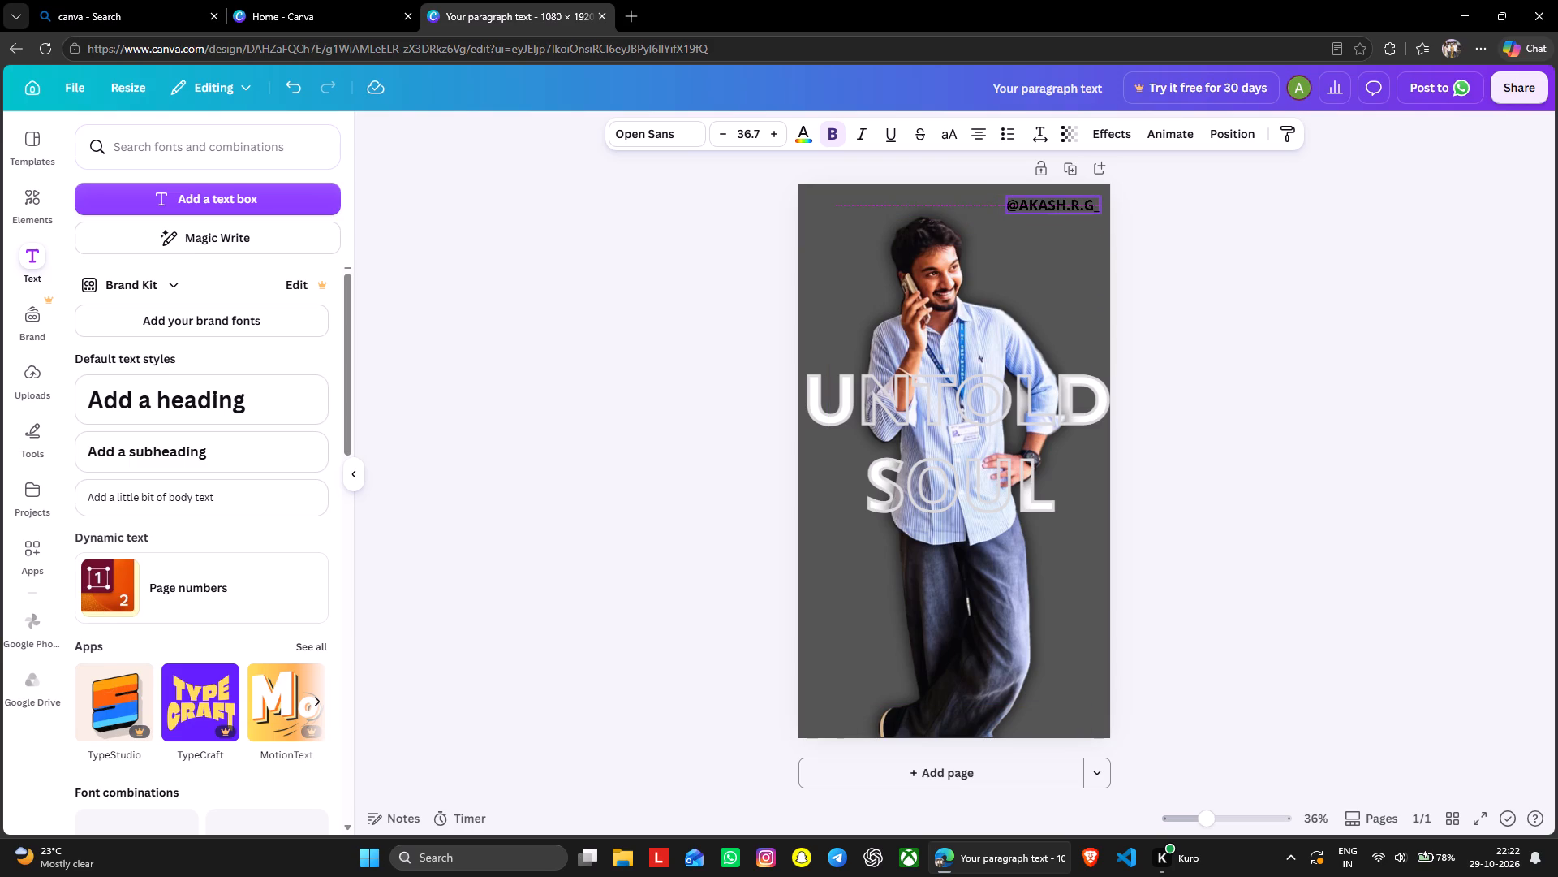
{"action": "left_click_drag", "start_coordinate": [1052, 192], "coordinate": [1052, 207]}
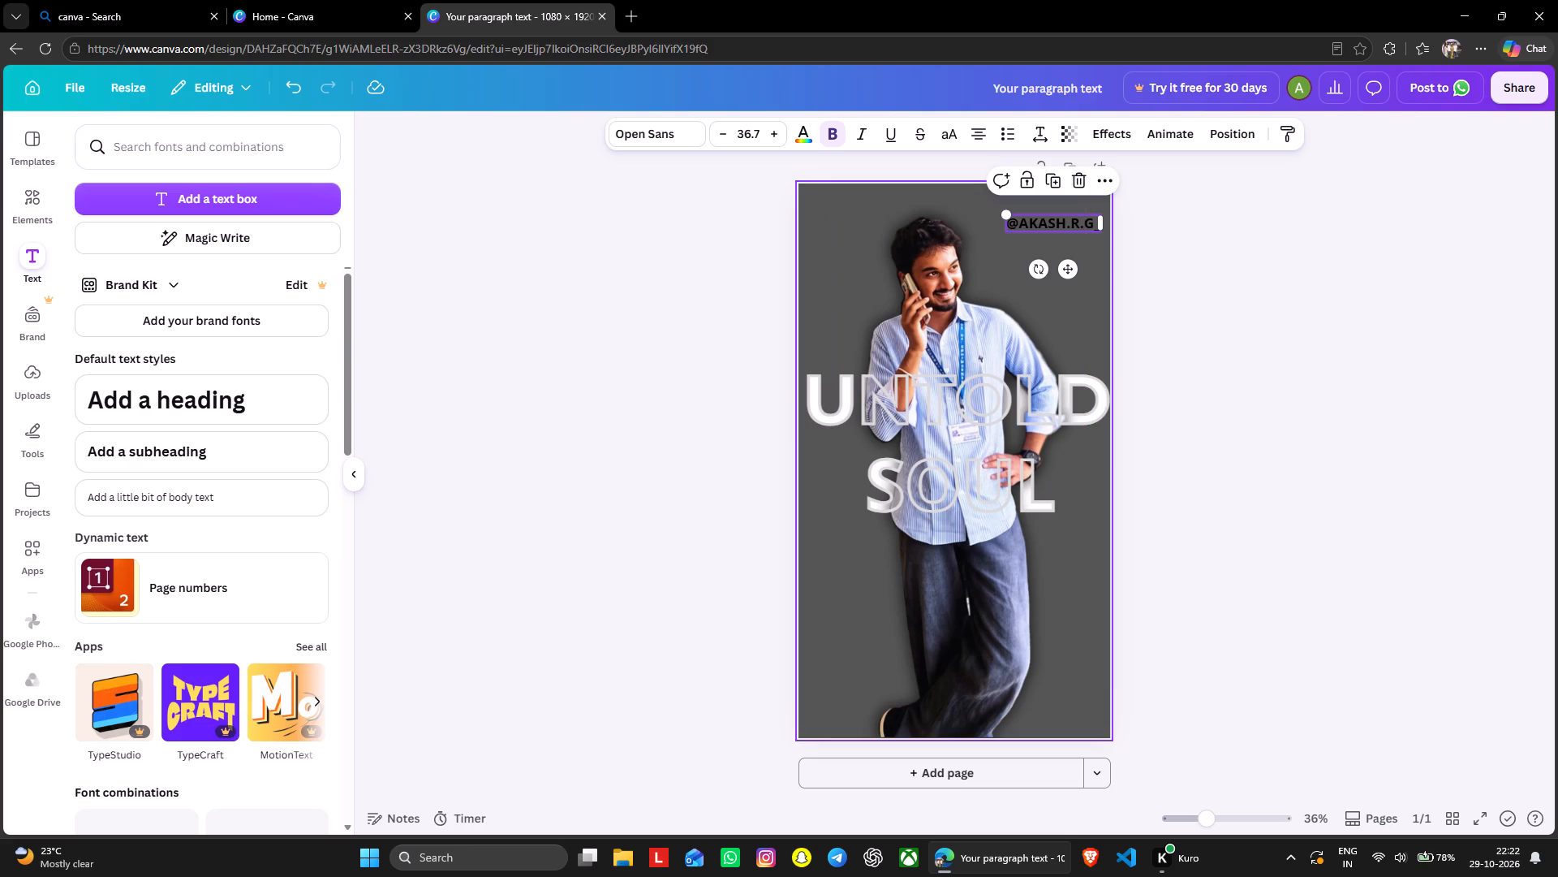
Enlarge the man's cutout slightly from its upper-left corner and deselect it.
{"action": "left_click", "coordinate": [945, 194]}
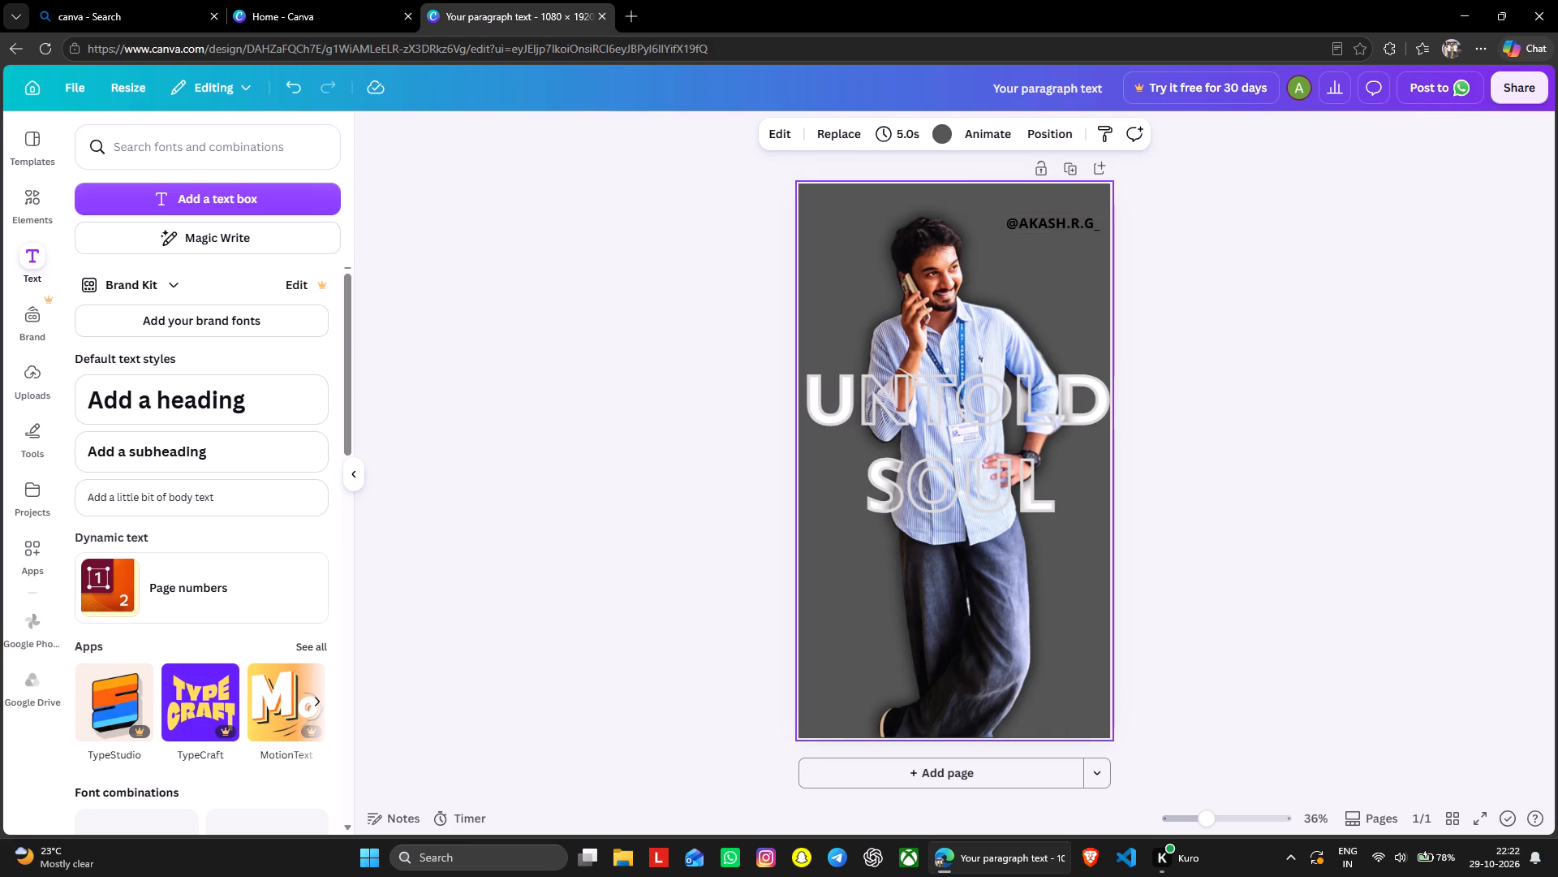
{"action": "left_click", "coordinate": [971, 309]}
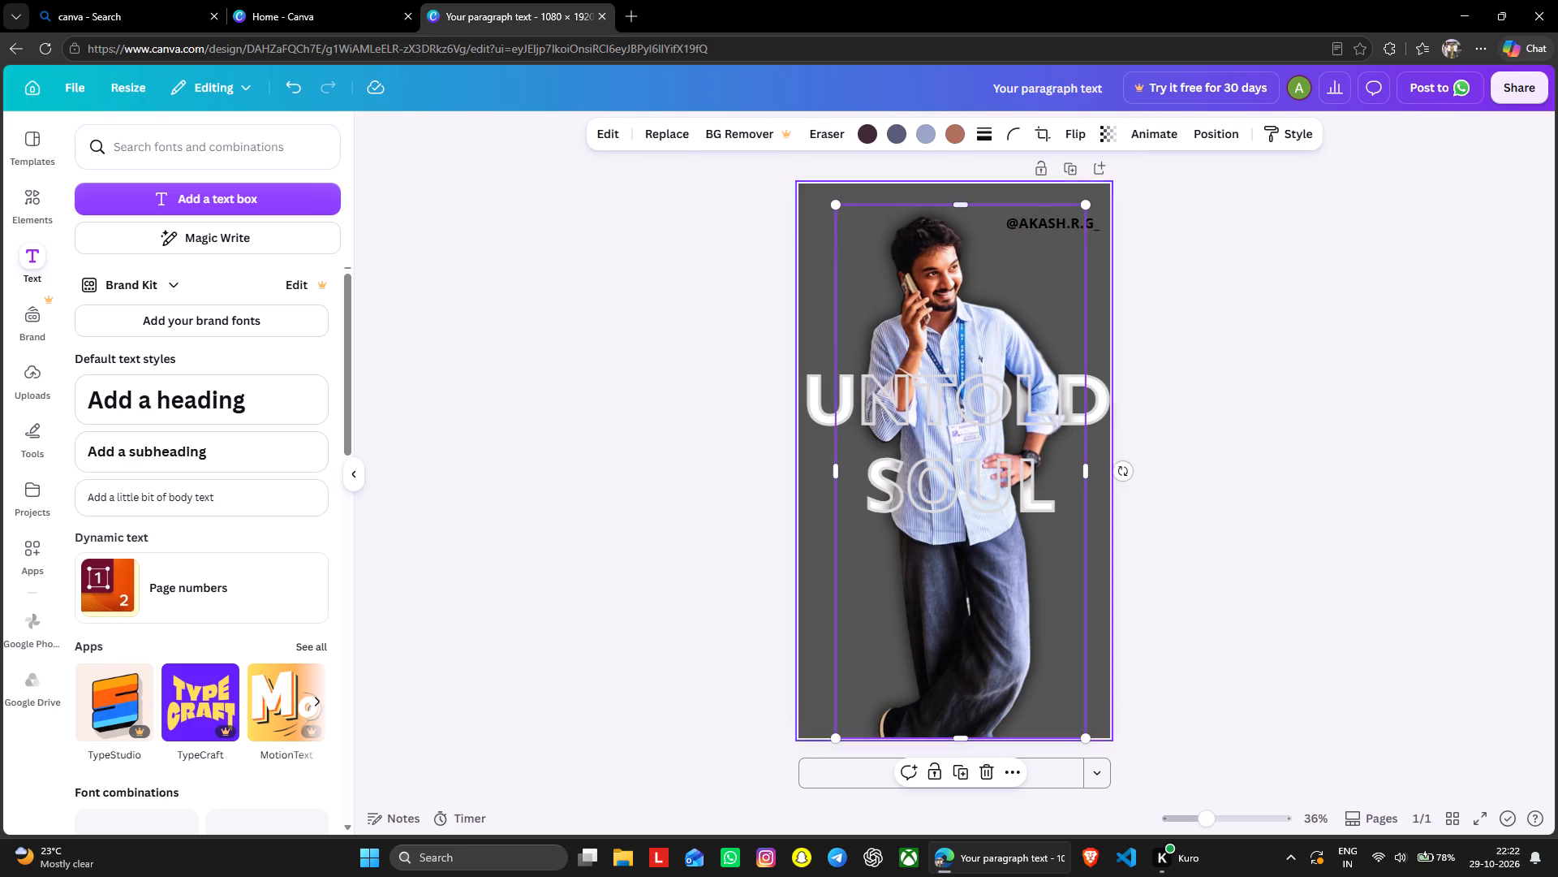
{"action": "left_click_drag", "start_coordinate": [837, 210], "coordinate": [828, 203]}
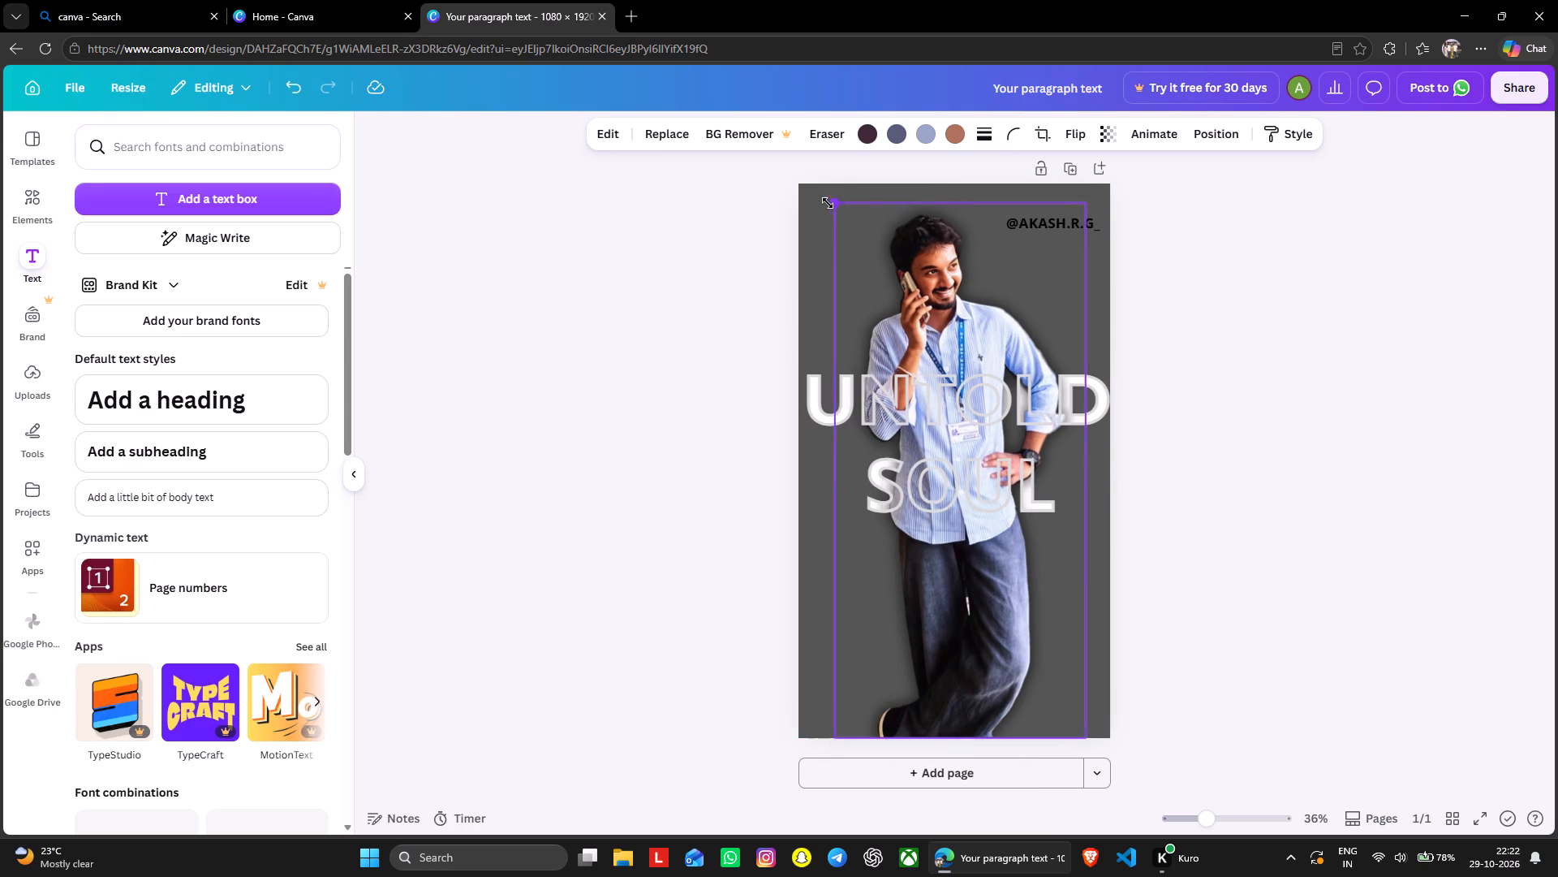
{"action": "left_click_drag", "start_coordinate": [828, 203], "coordinate": [826, 202]}
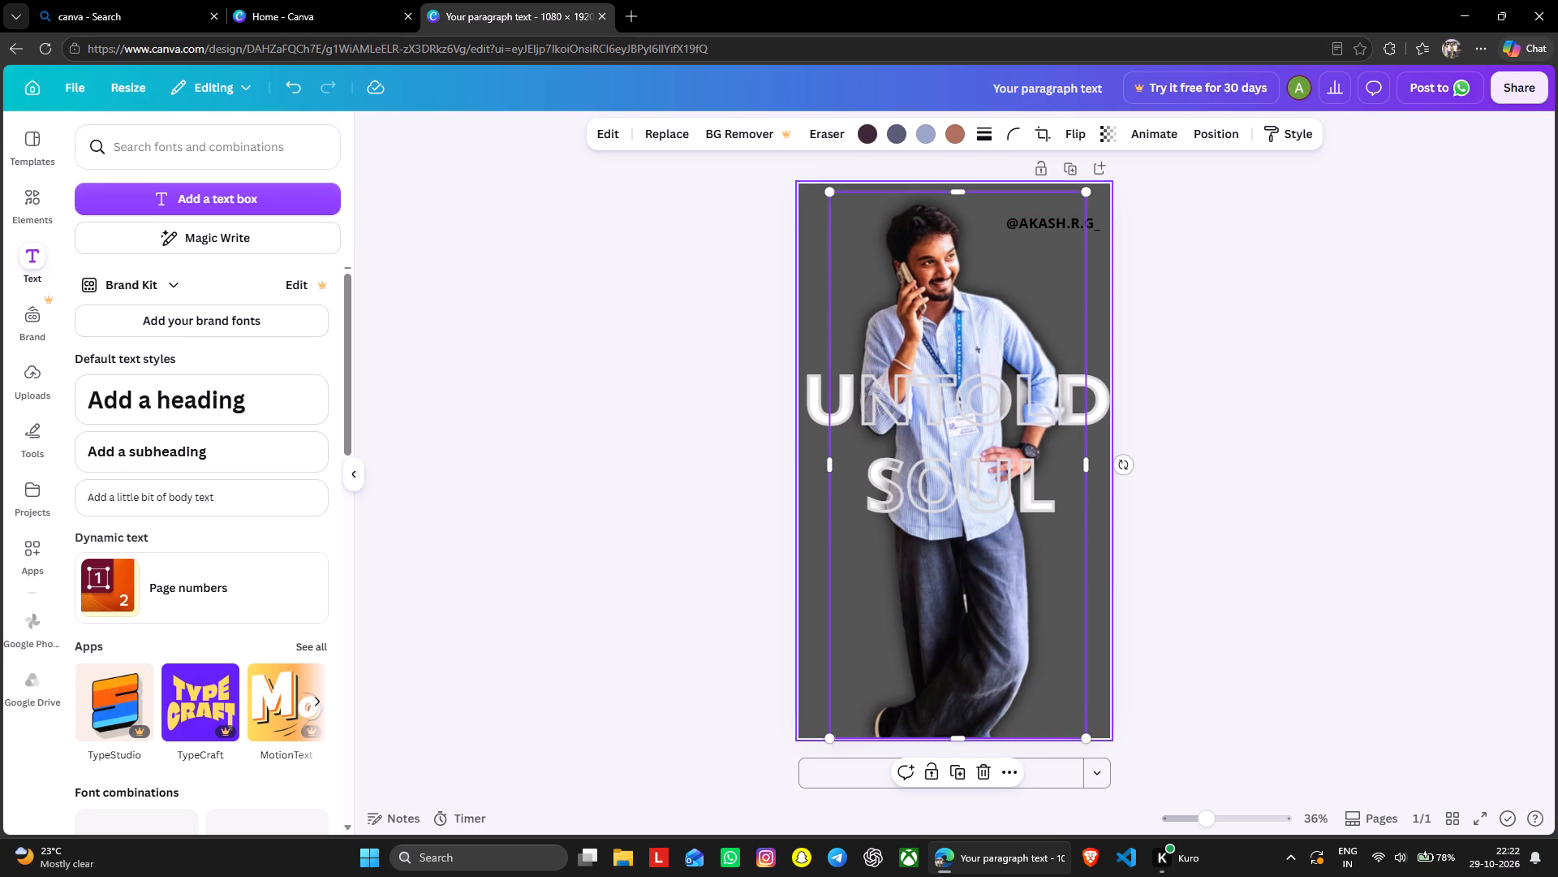
{"action": "left_click", "coordinate": [1150, 250]}
Move the social handle text up close to the page's top-right corner, above the man's shoulder, and deselect it.
{"action": "left_click", "coordinate": [1078, 222]}
{"action": "double_click", "coordinate": [1078, 222]}
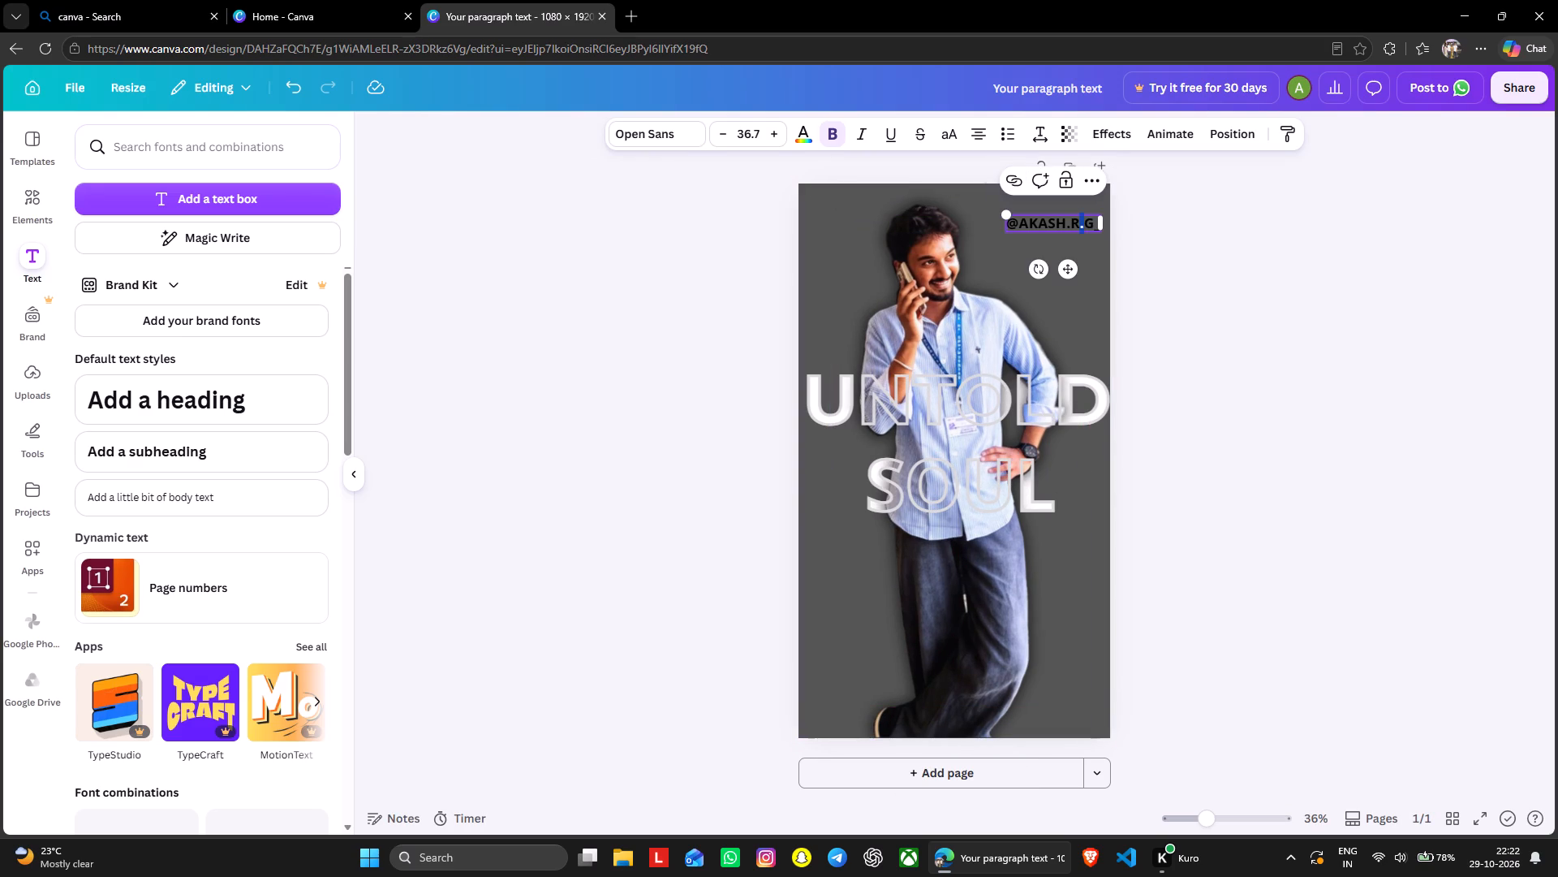
{"action": "left_click_drag", "start_coordinate": [1060, 210], "coordinate": [1056, 194]}
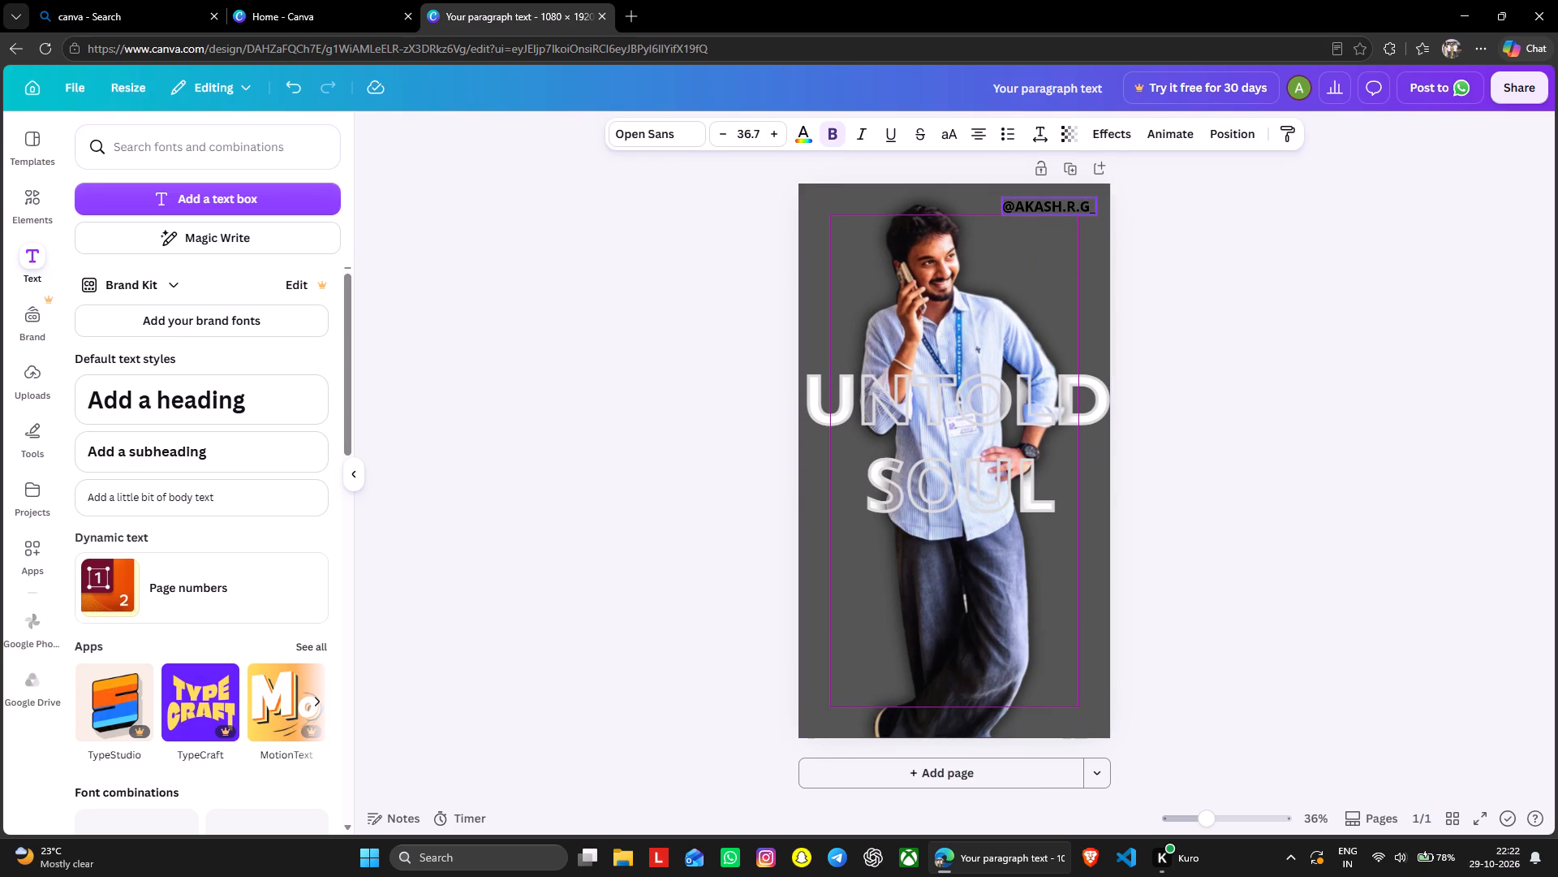
{"action": "left_click_drag", "start_coordinate": [1056, 194], "coordinate": [1058, 190]}
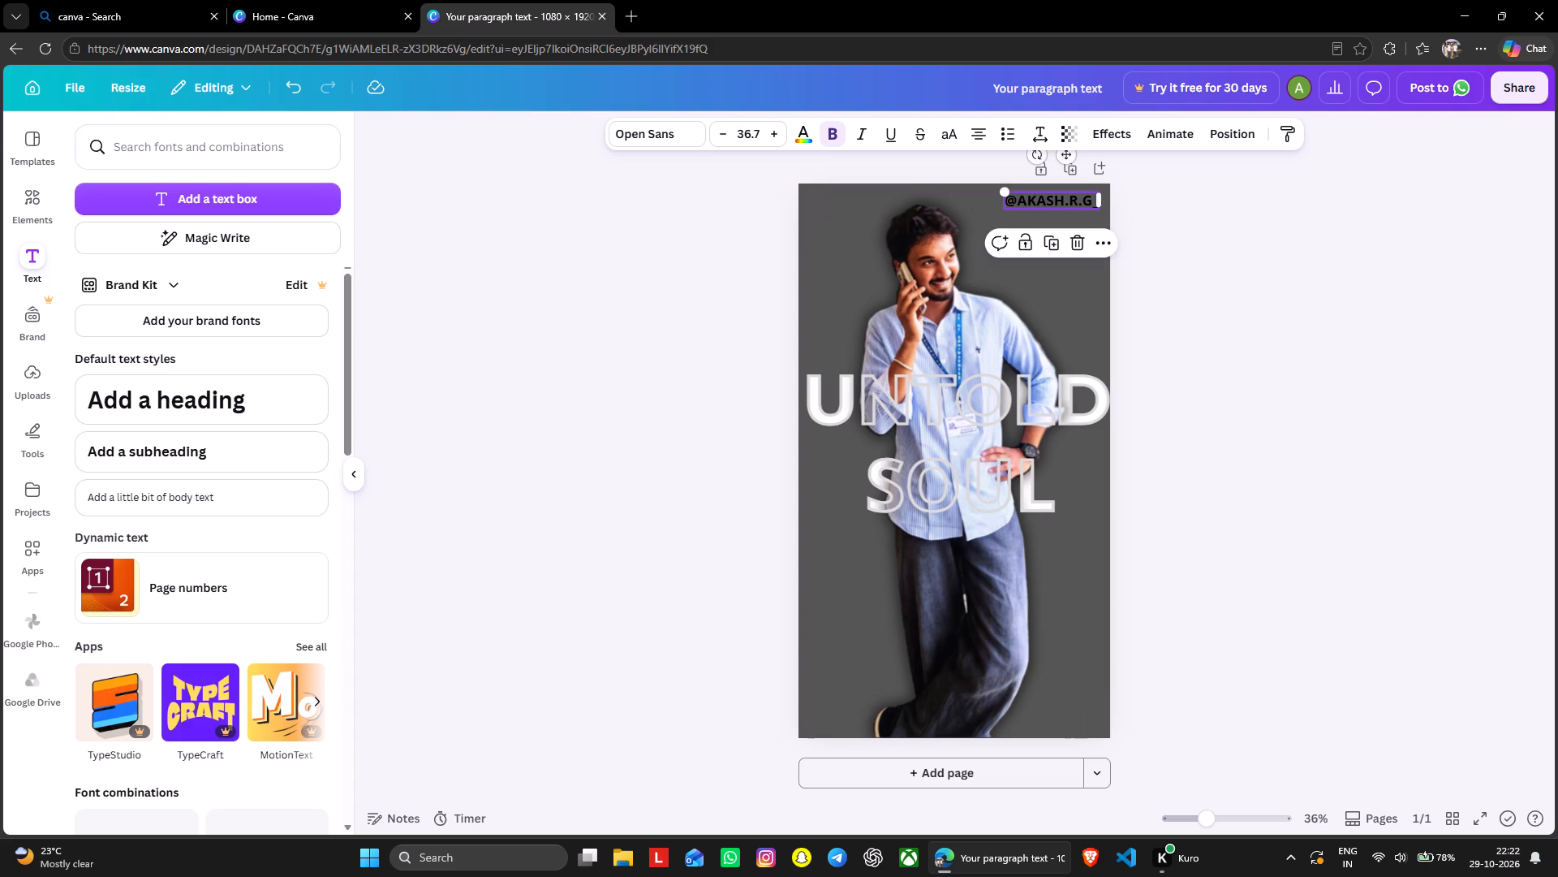
{"action": "left_click", "coordinate": [1194, 294]}
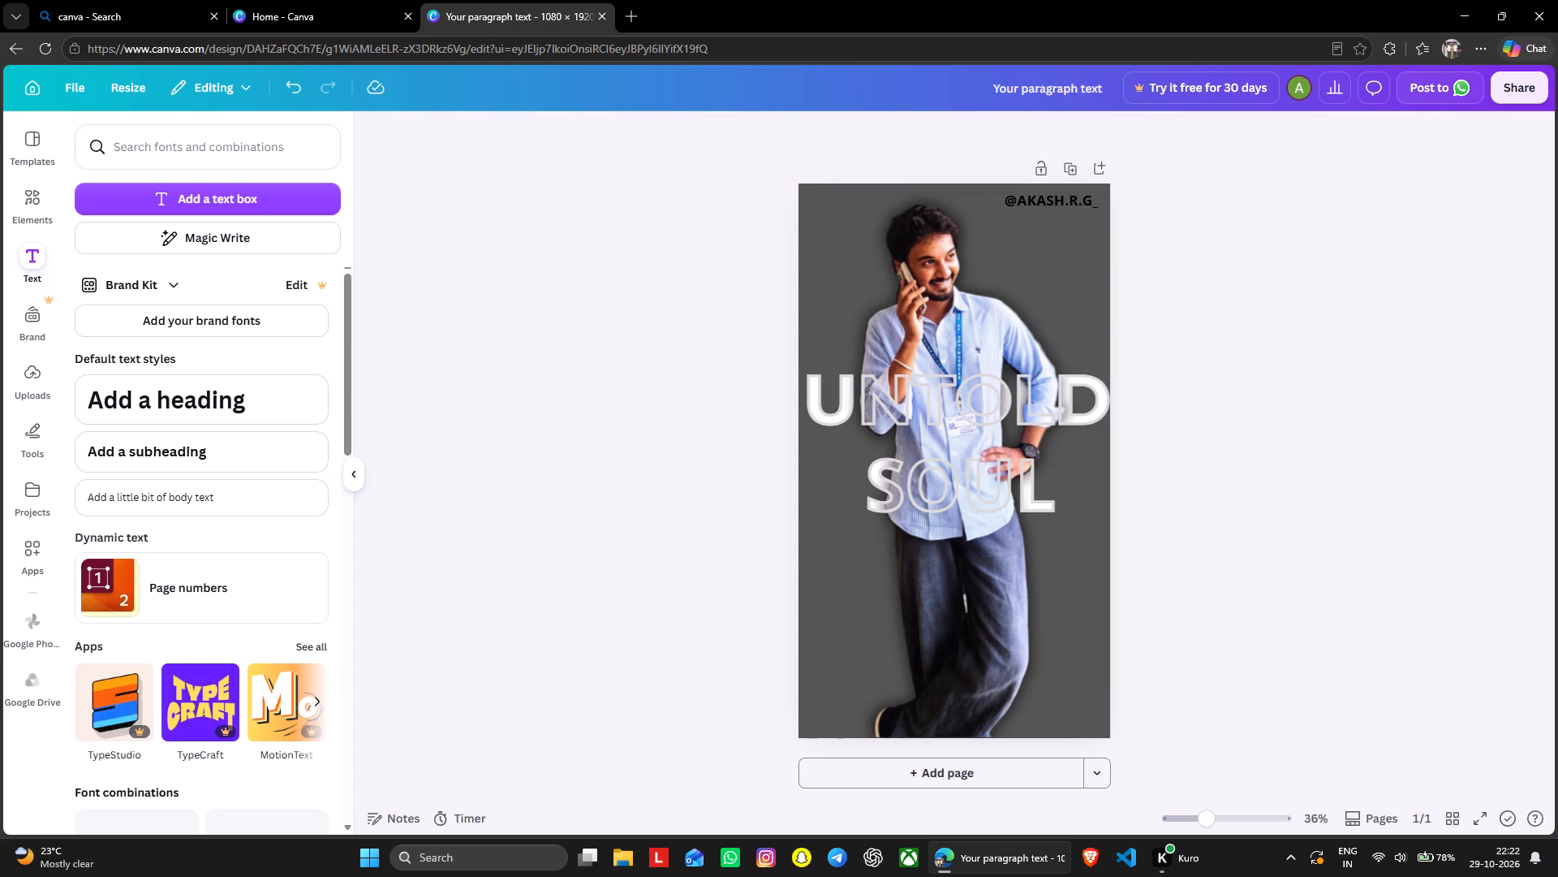
Download the finished poster design as a JPG file.
{"action": "left_click", "coordinate": [1505, 89]}
{"action": "left_click", "coordinate": [1275, 461]}
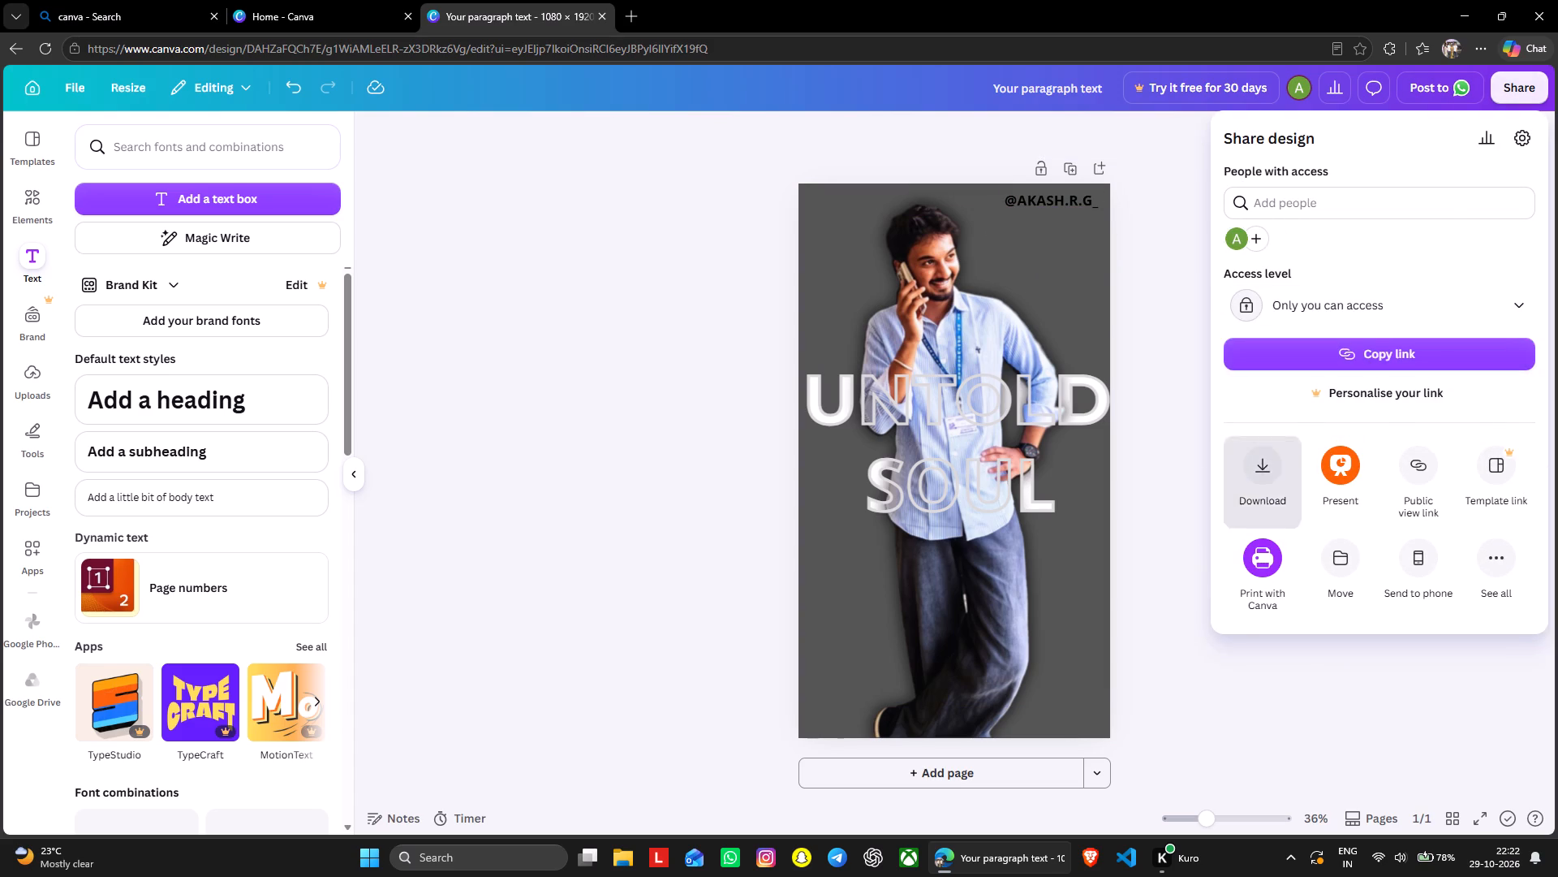
{"action": "left_click", "coordinate": [1333, 203]}
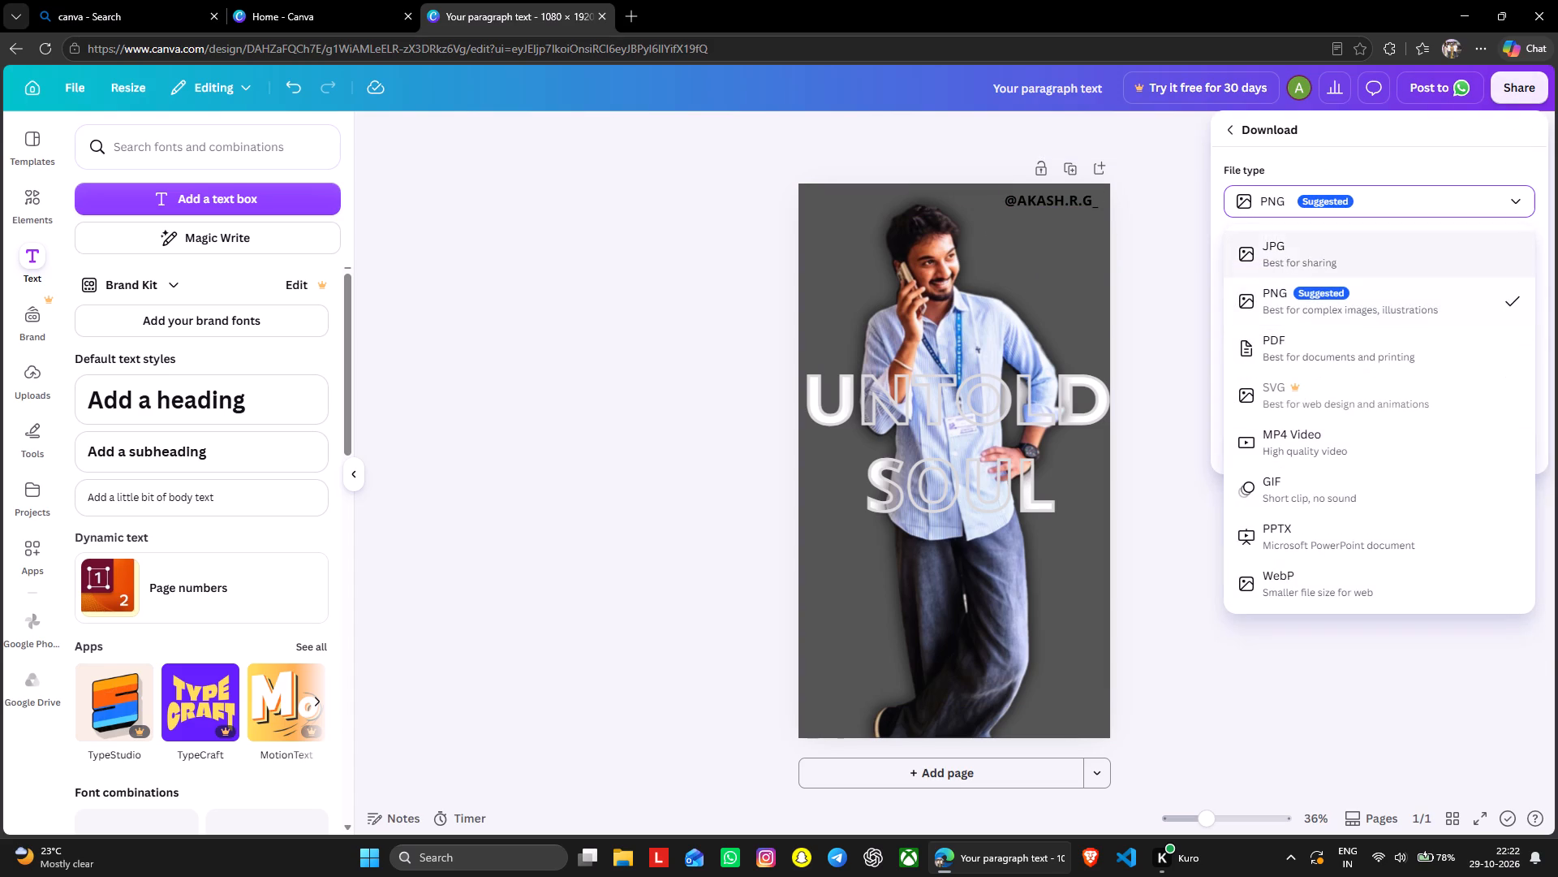
{"action": "left_click", "coordinate": [1322, 259]}
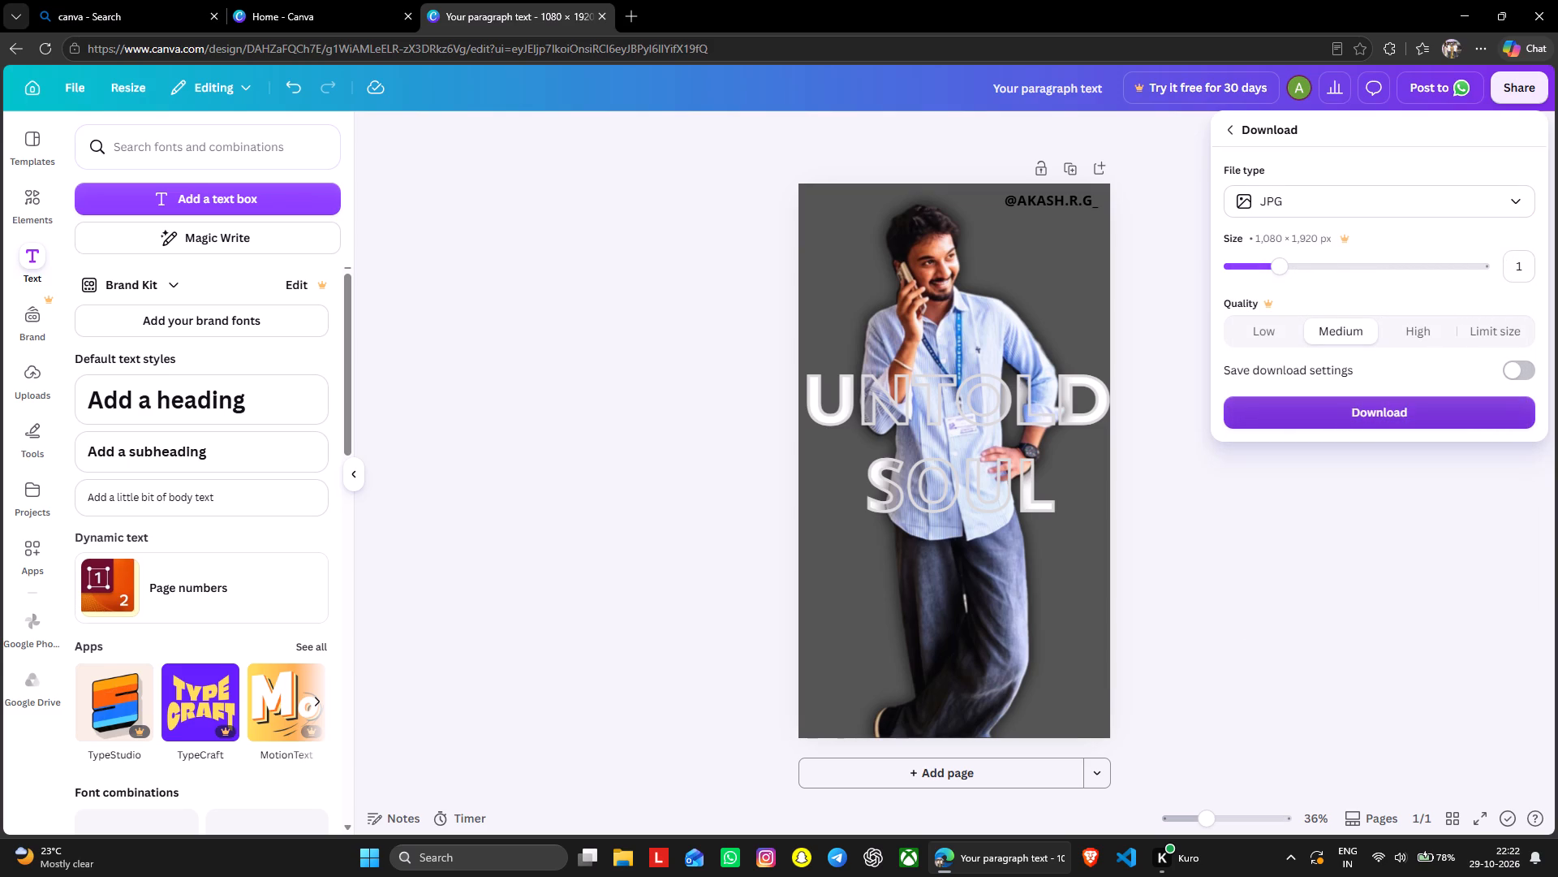
{"action": "left_click", "coordinate": [1337, 413]}
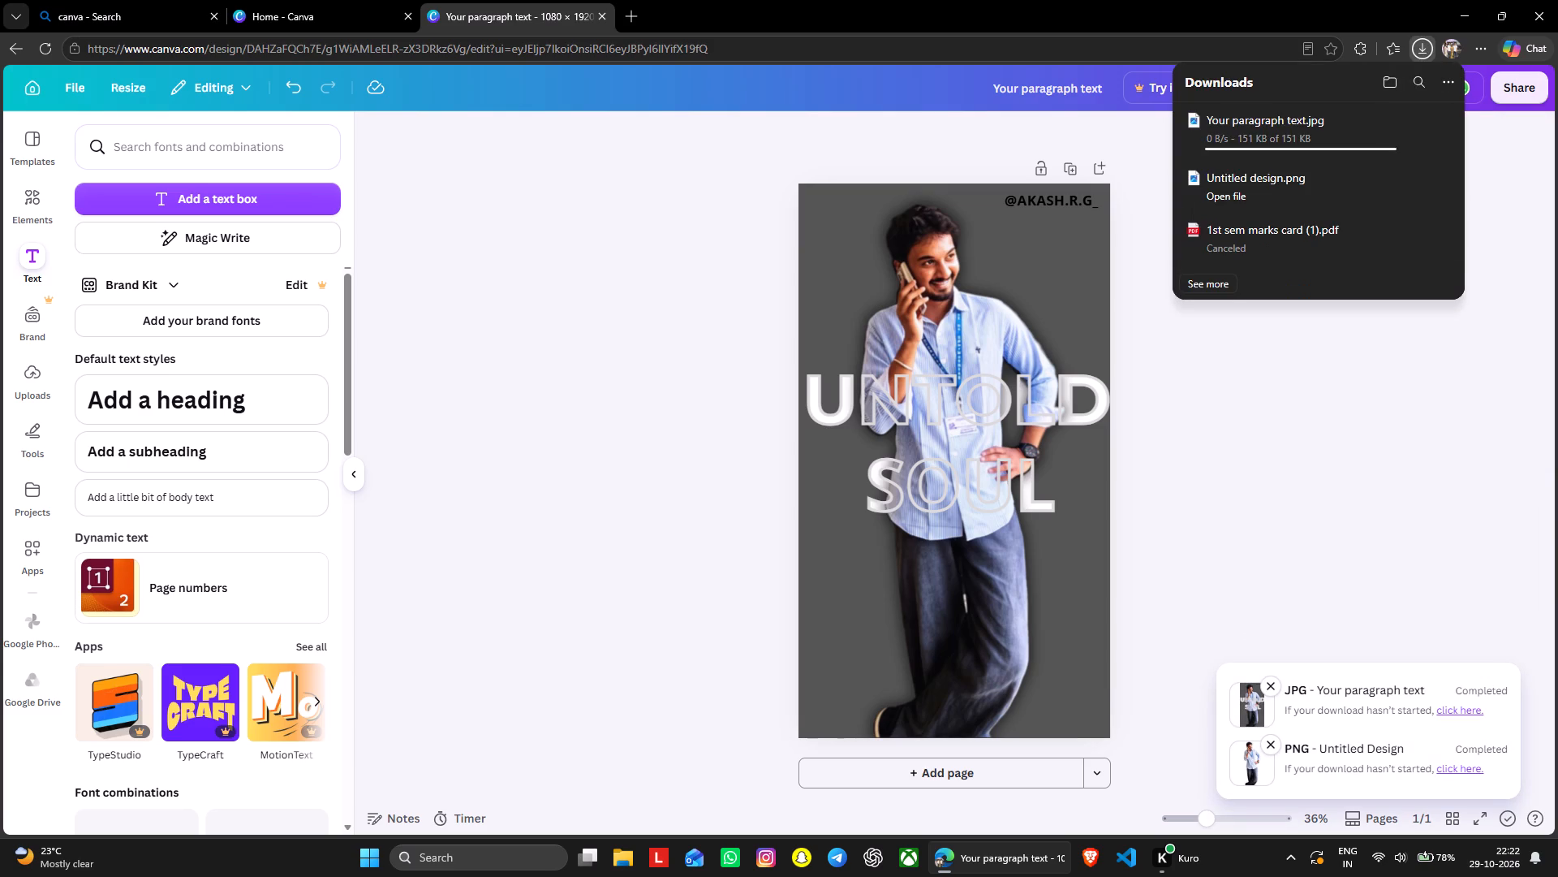
Show the downloaded poster JPG in File Explorer and move it into the "my photos" folder on New Volume (D:).
{"action": "left_click", "coordinate": [1412, 132]}
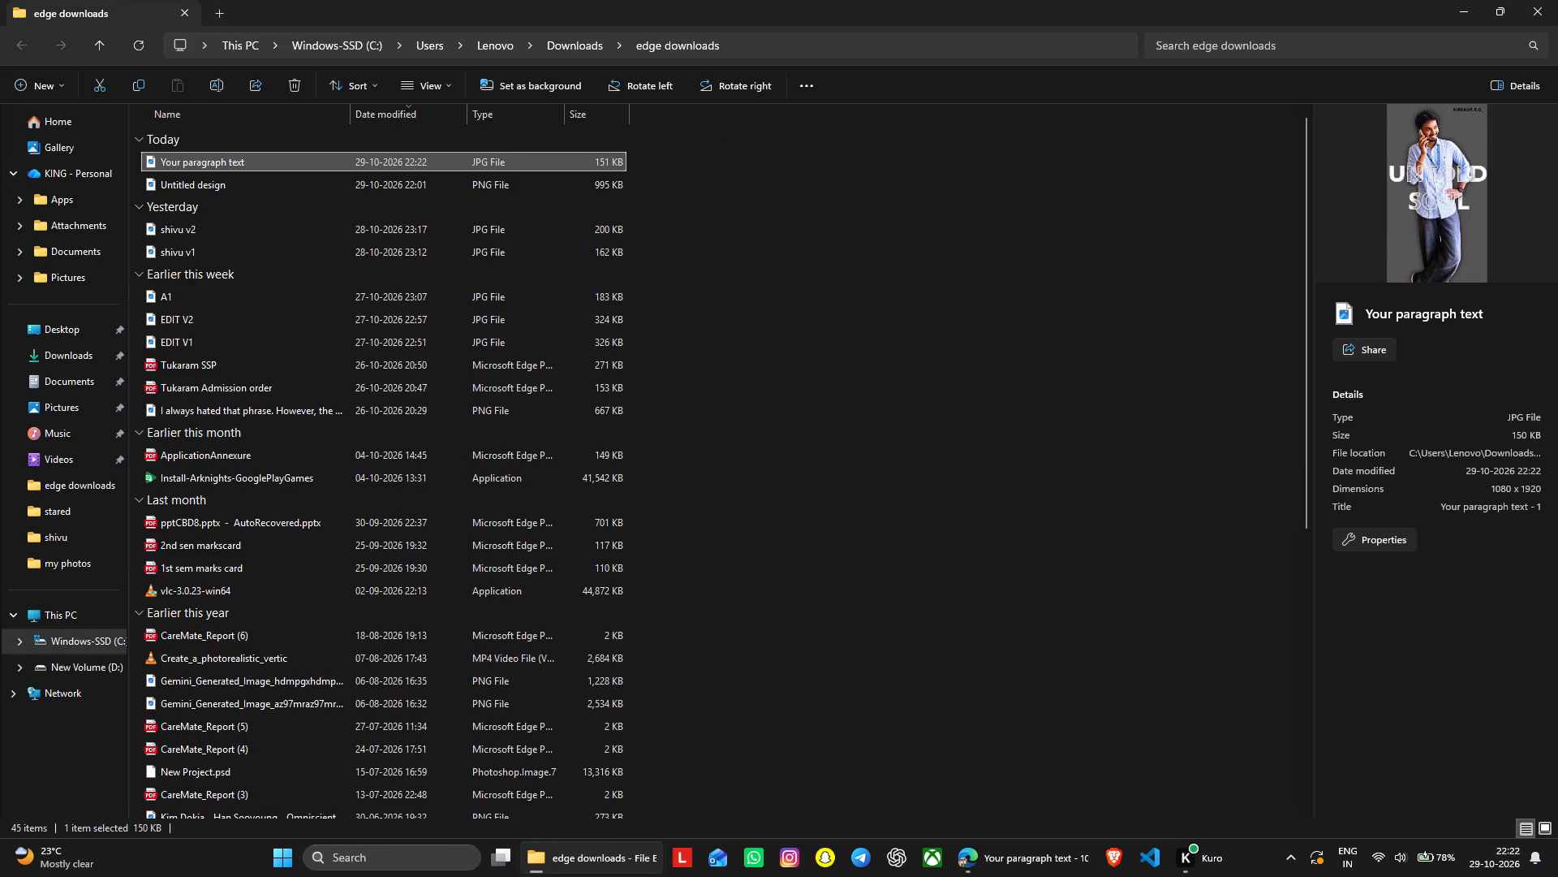
{"action": "right_click", "coordinate": [229, 163]}
{"action": "left_click", "coordinate": [248, 166]}
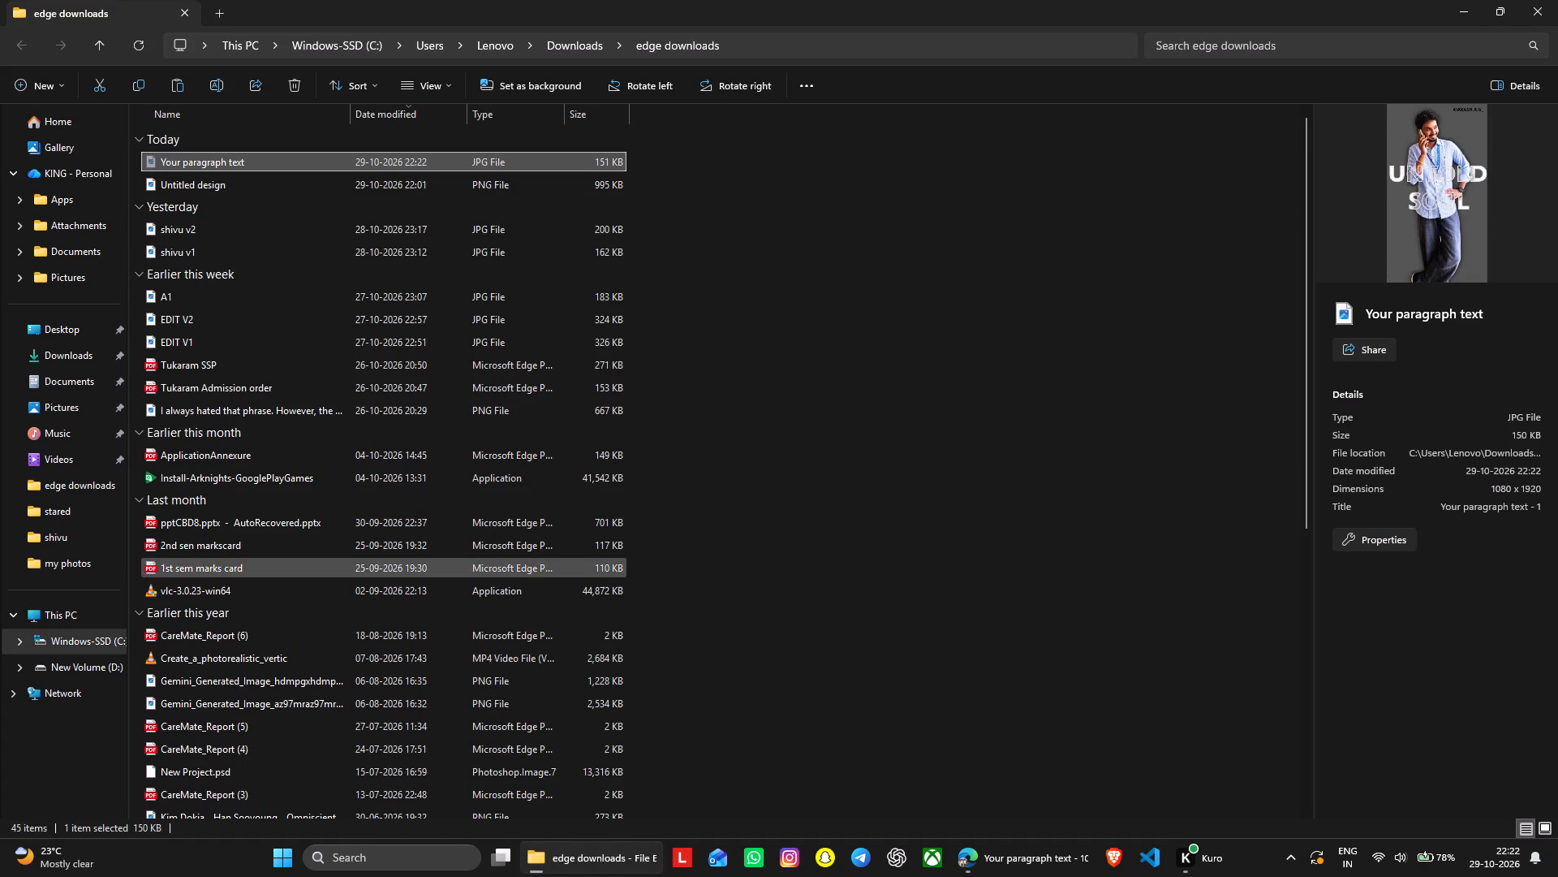
{"action": "left_click", "coordinate": [93, 672]}
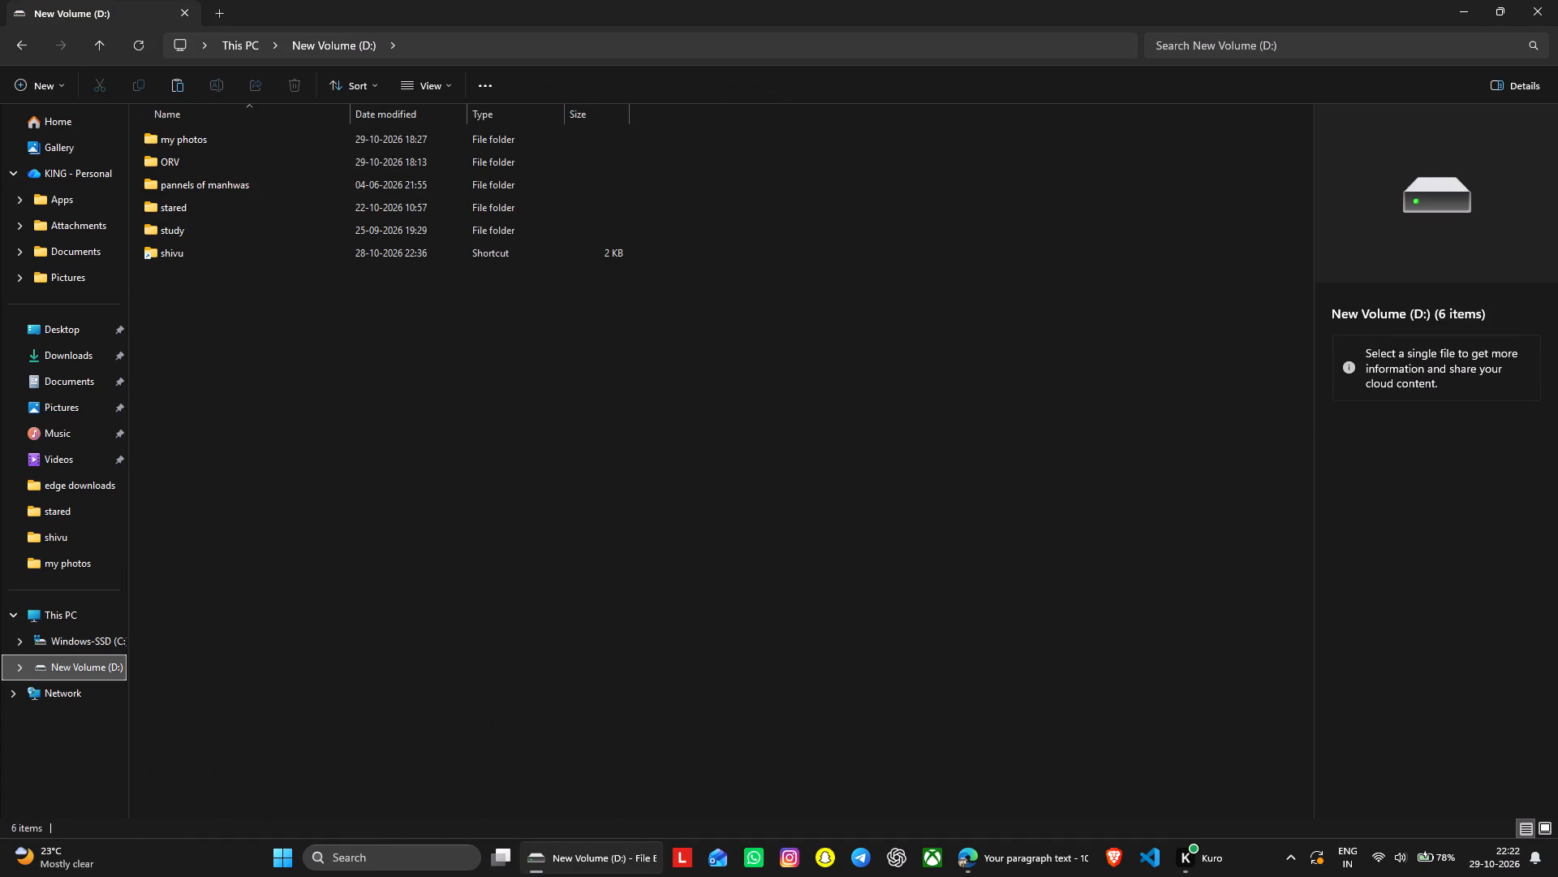
{"action": "double_click", "coordinate": [251, 133]}
{"action": "right_click", "coordinate": [300, 330]}
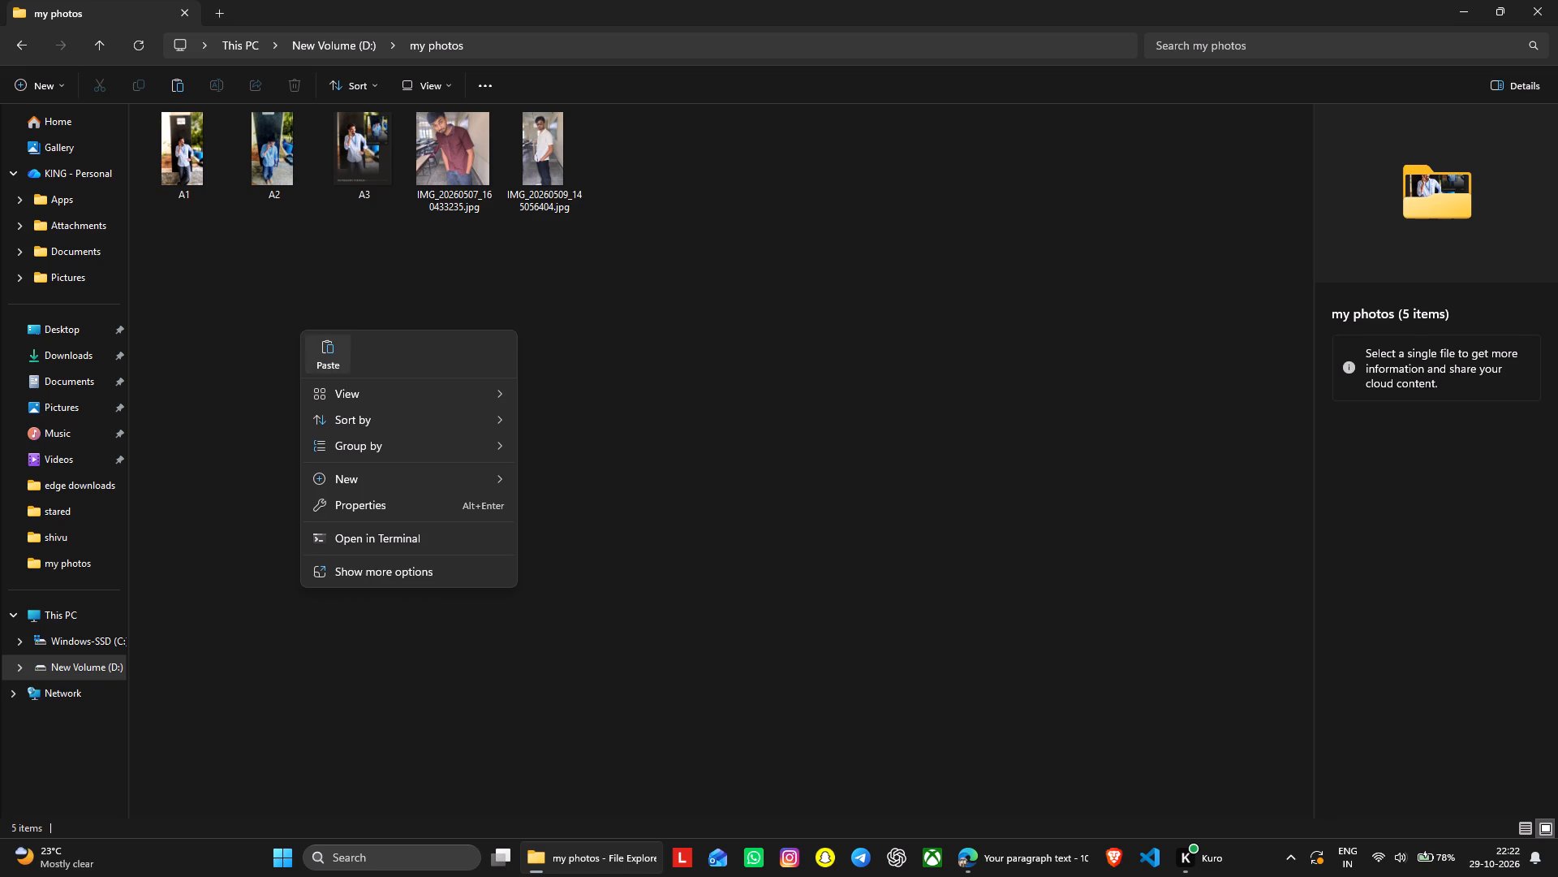
{"action": "left_click", "coordinate": [332, 356]}
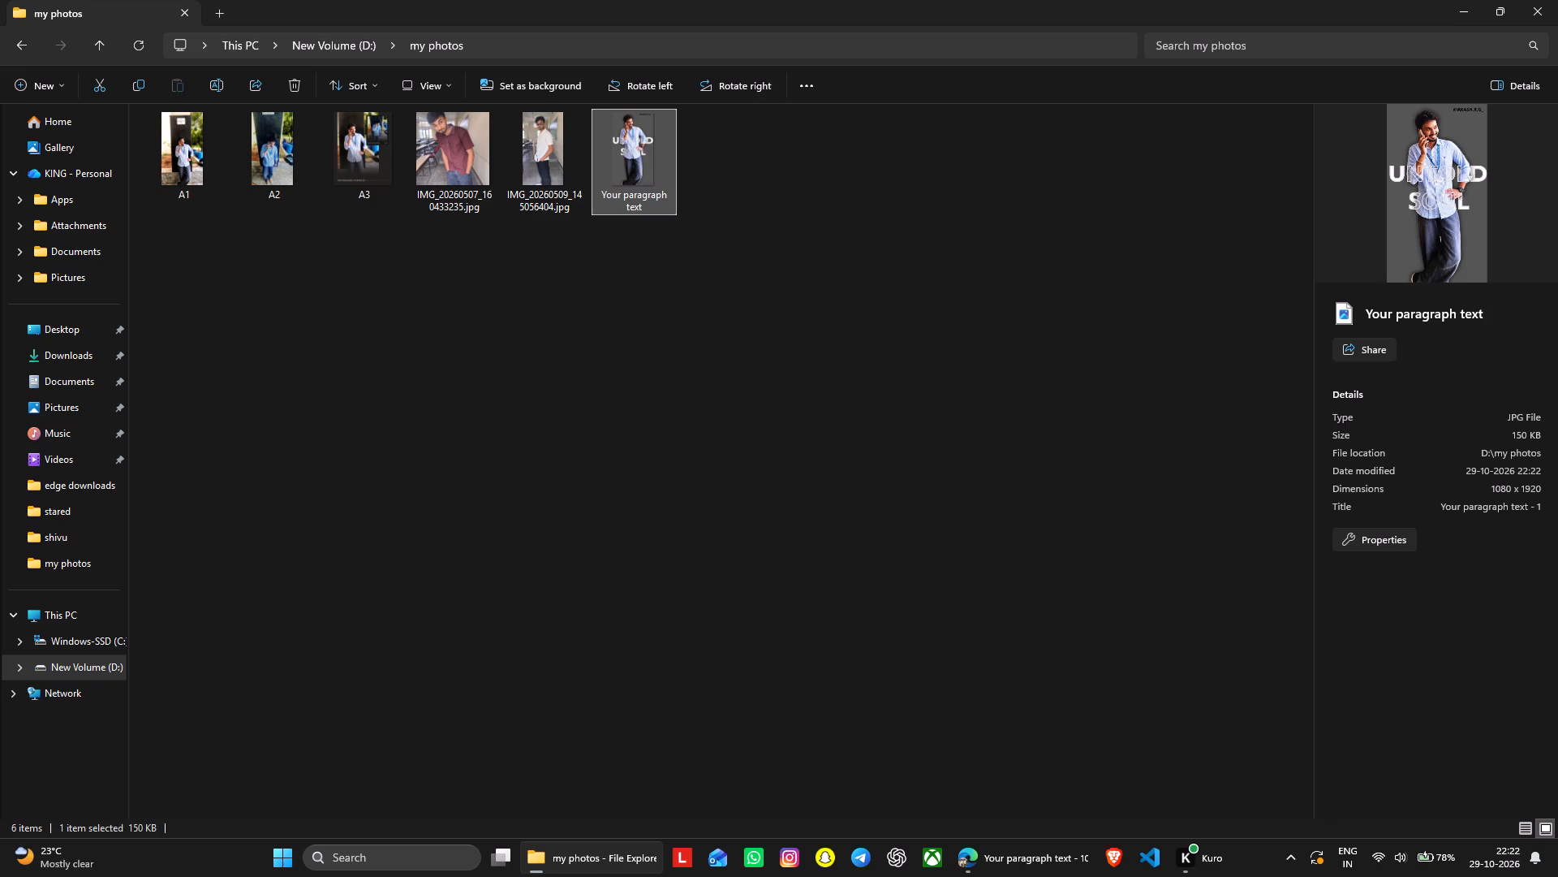
Rename the poster image in the "my photos" folder as A4.
{"action": "left_click", "coordinate": [631, 162]}
{"action": "left_click", "coordinate": [634, 205]}
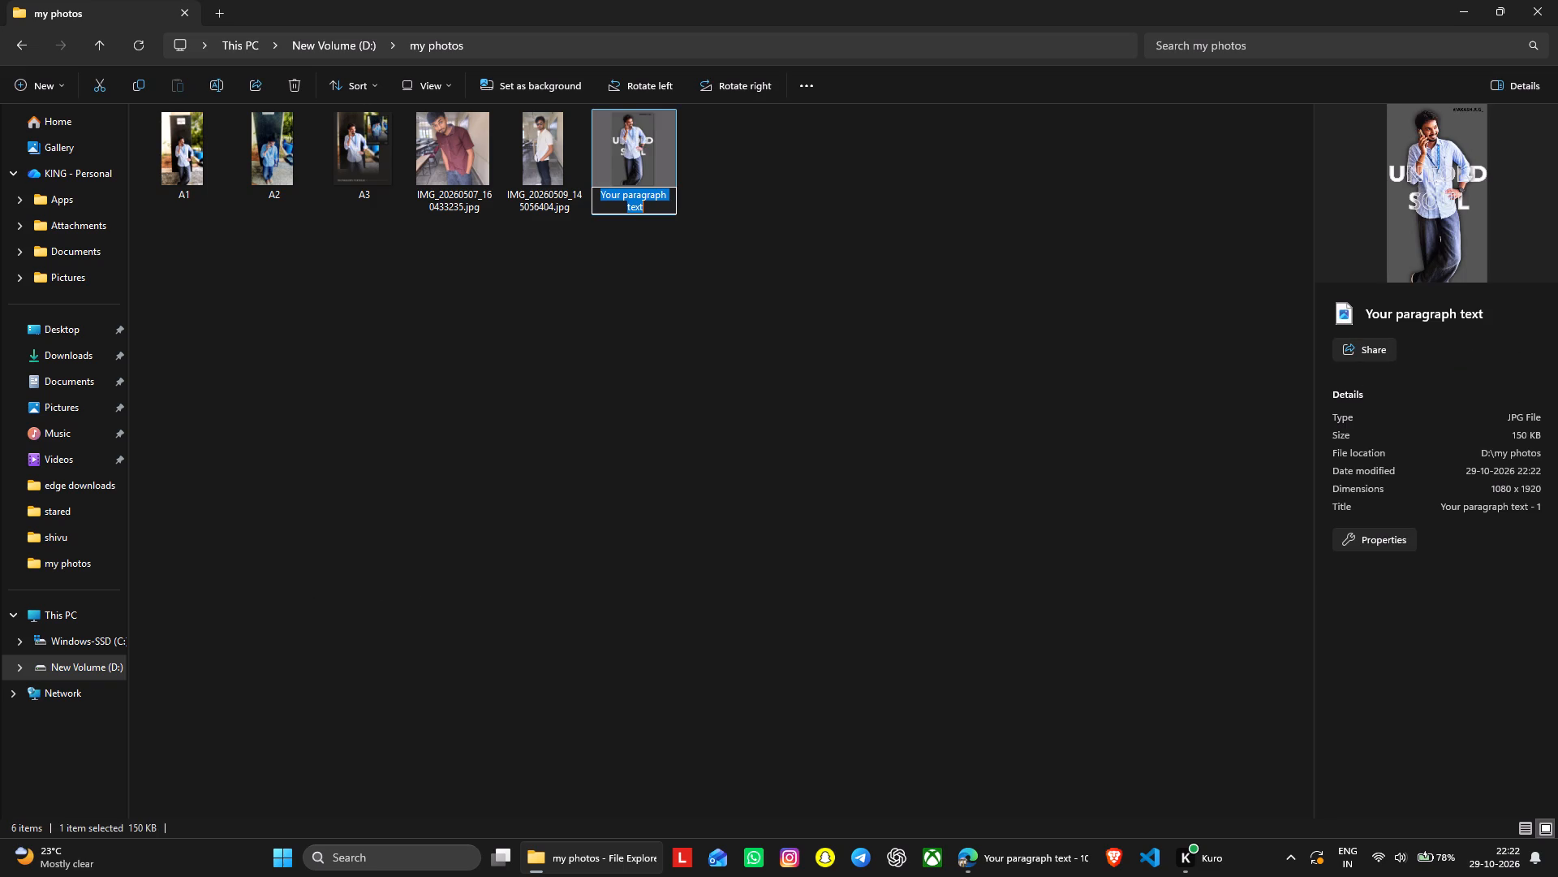
{"action": "type", "text": "a4"}
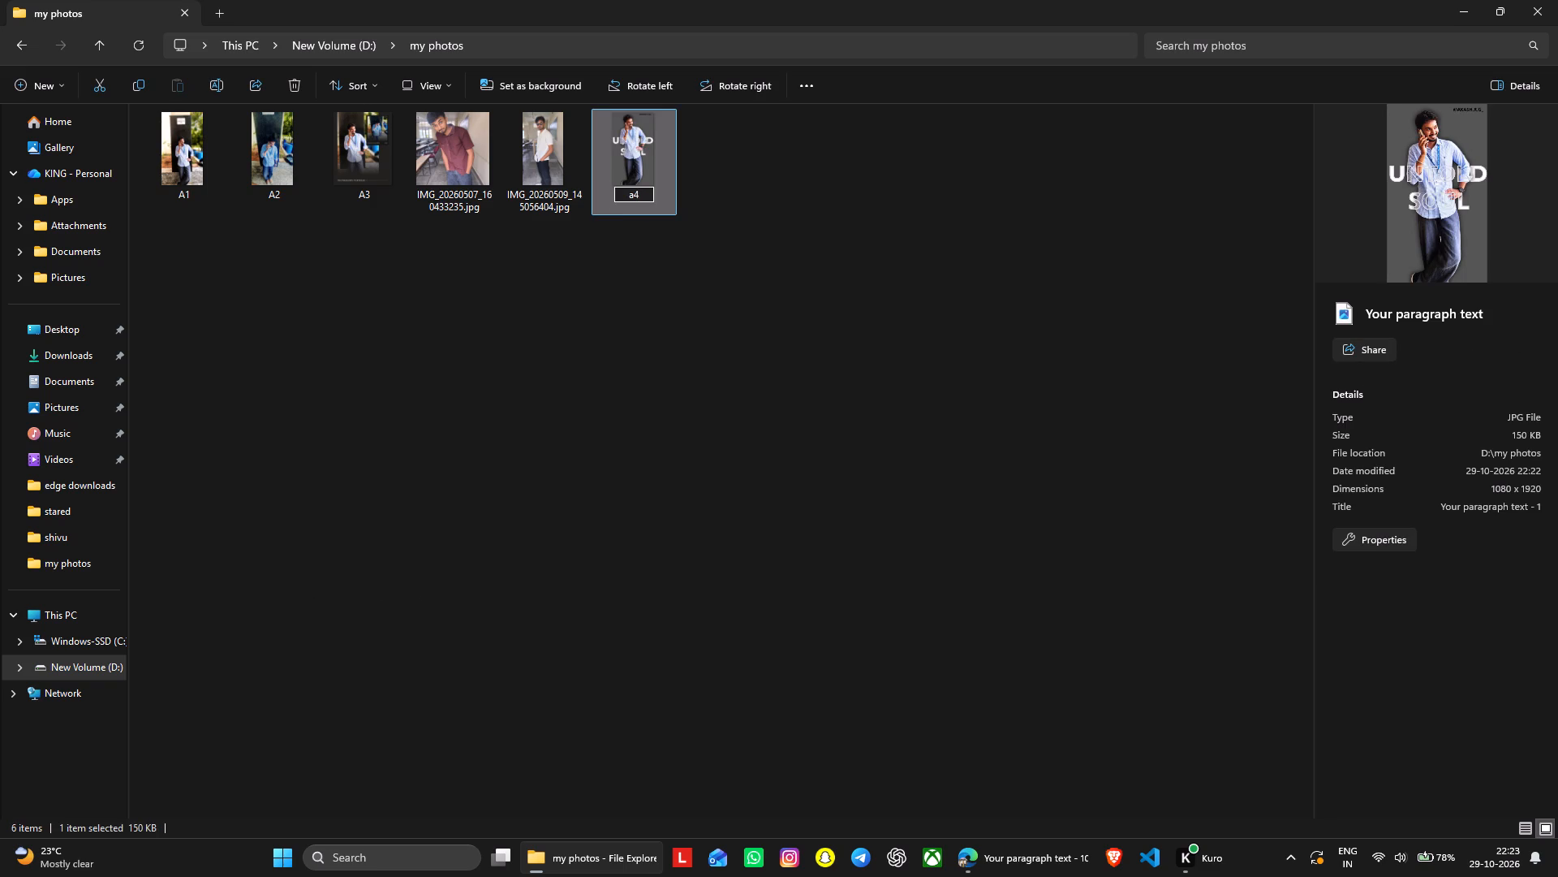
{"action": "key", "text": "BackSpace"}
{"action": "key", "text": "BackSpace"}
{"action": "type", "text": "A4"}
{"action": "left_click", "coordinate": [705, 305]}
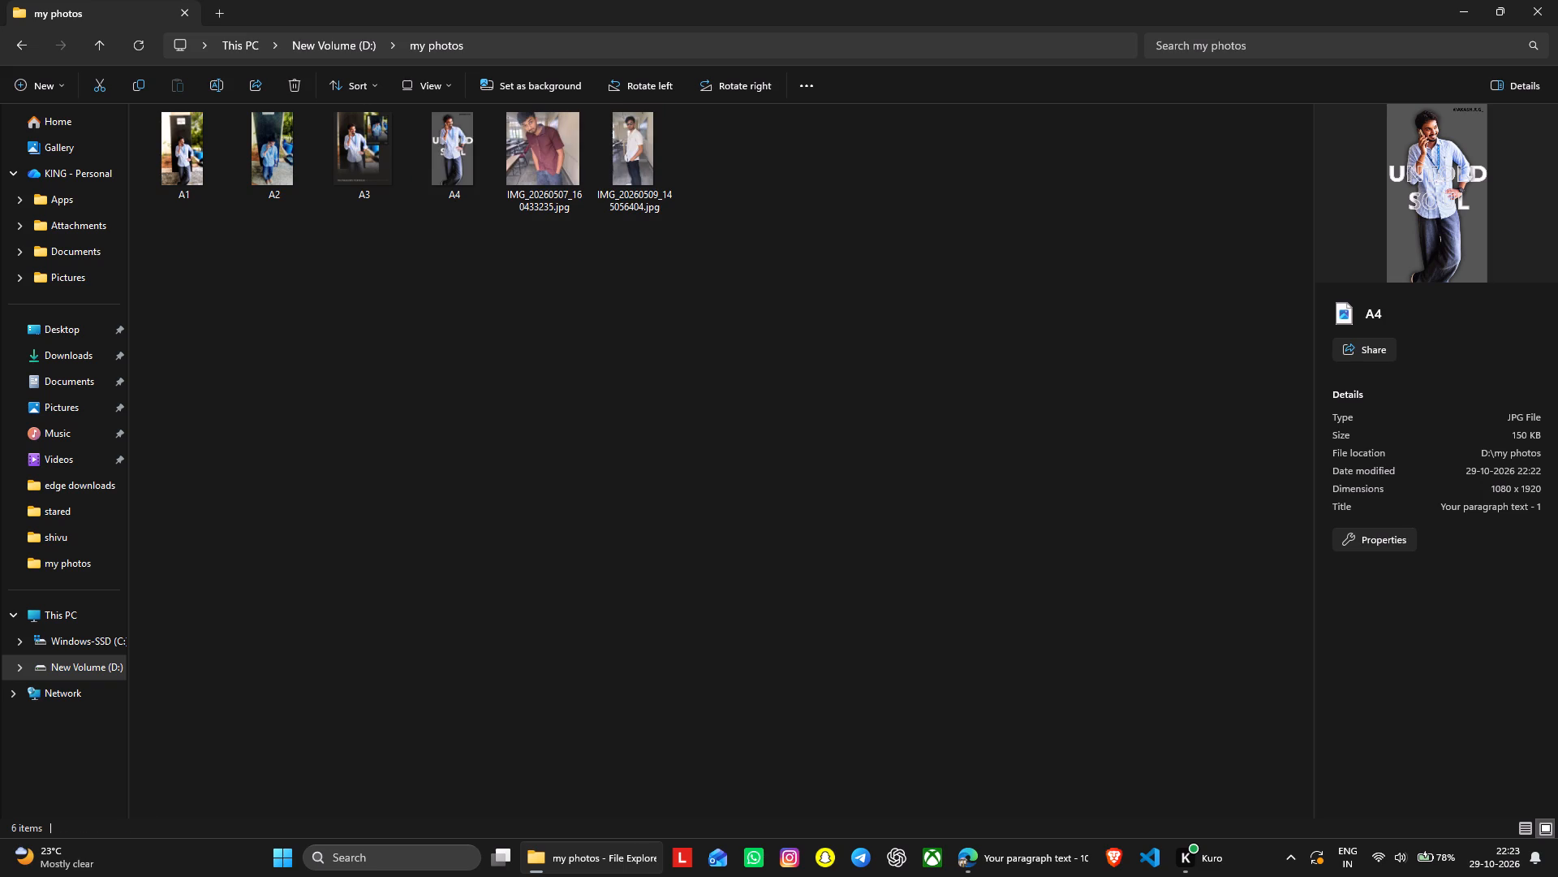
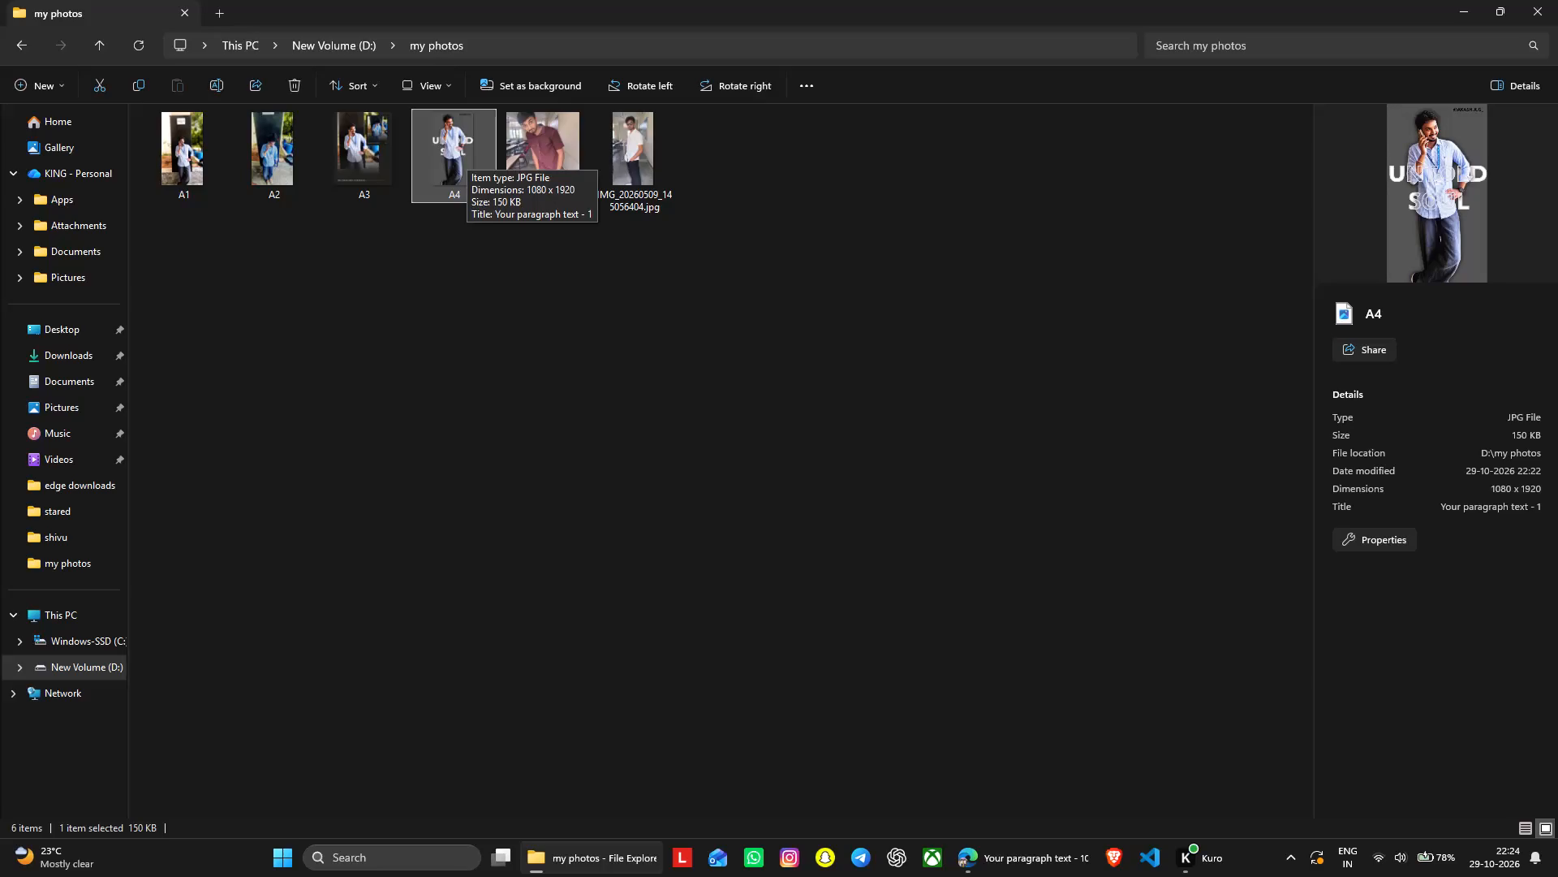
Close the File Explorer window and dismiss the downloads list covering the Canva poster design.
{"action": "left_click", "coordinate": [1557, 0]}
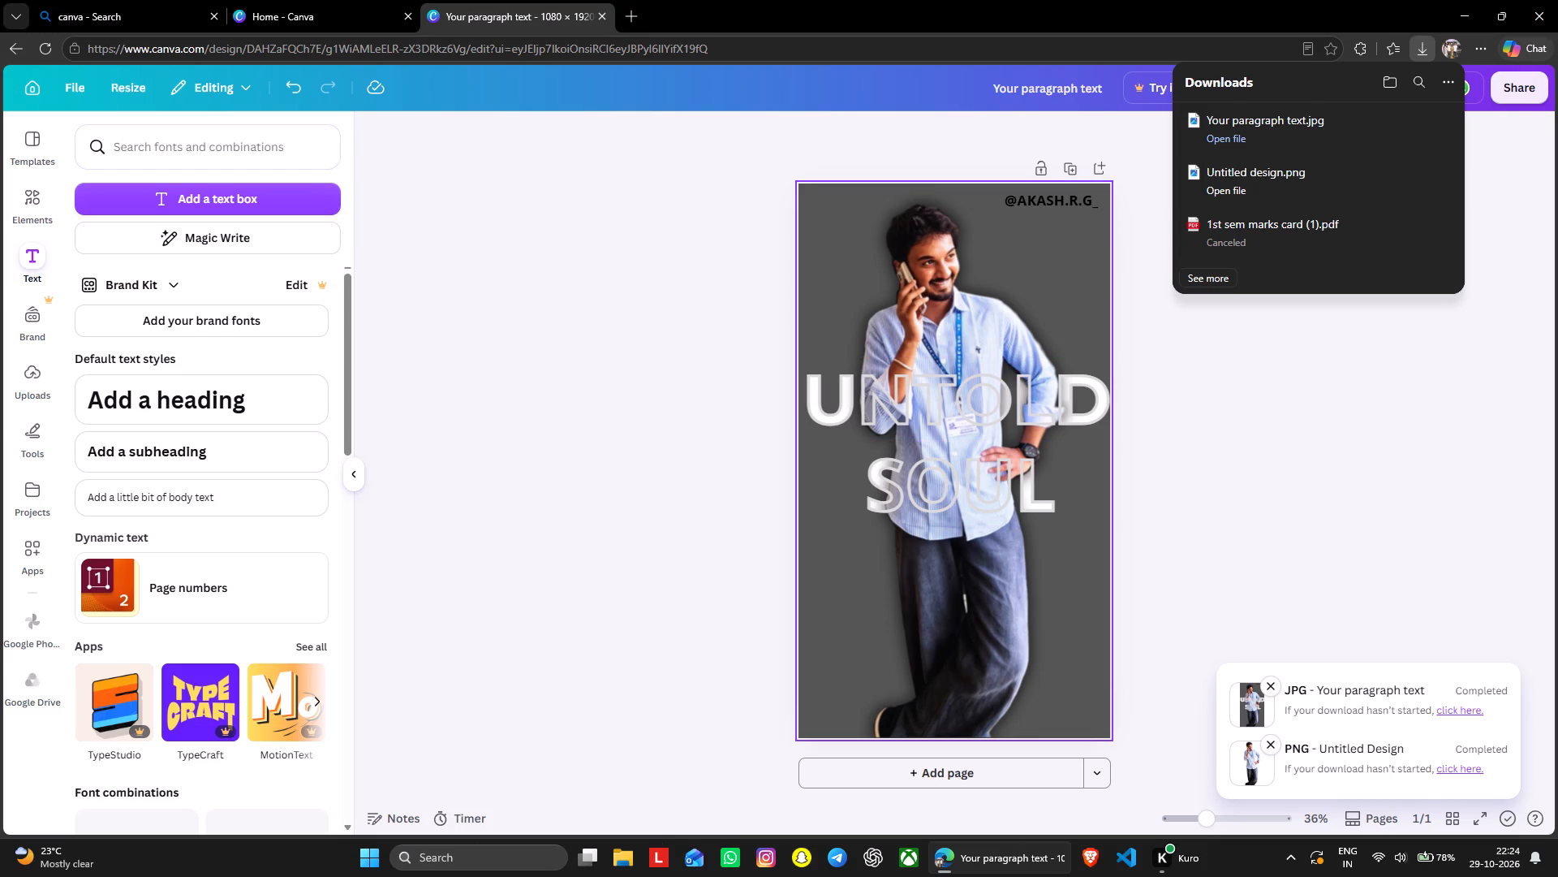
{"action": "left_click", "coordinate": [1199, 443]}
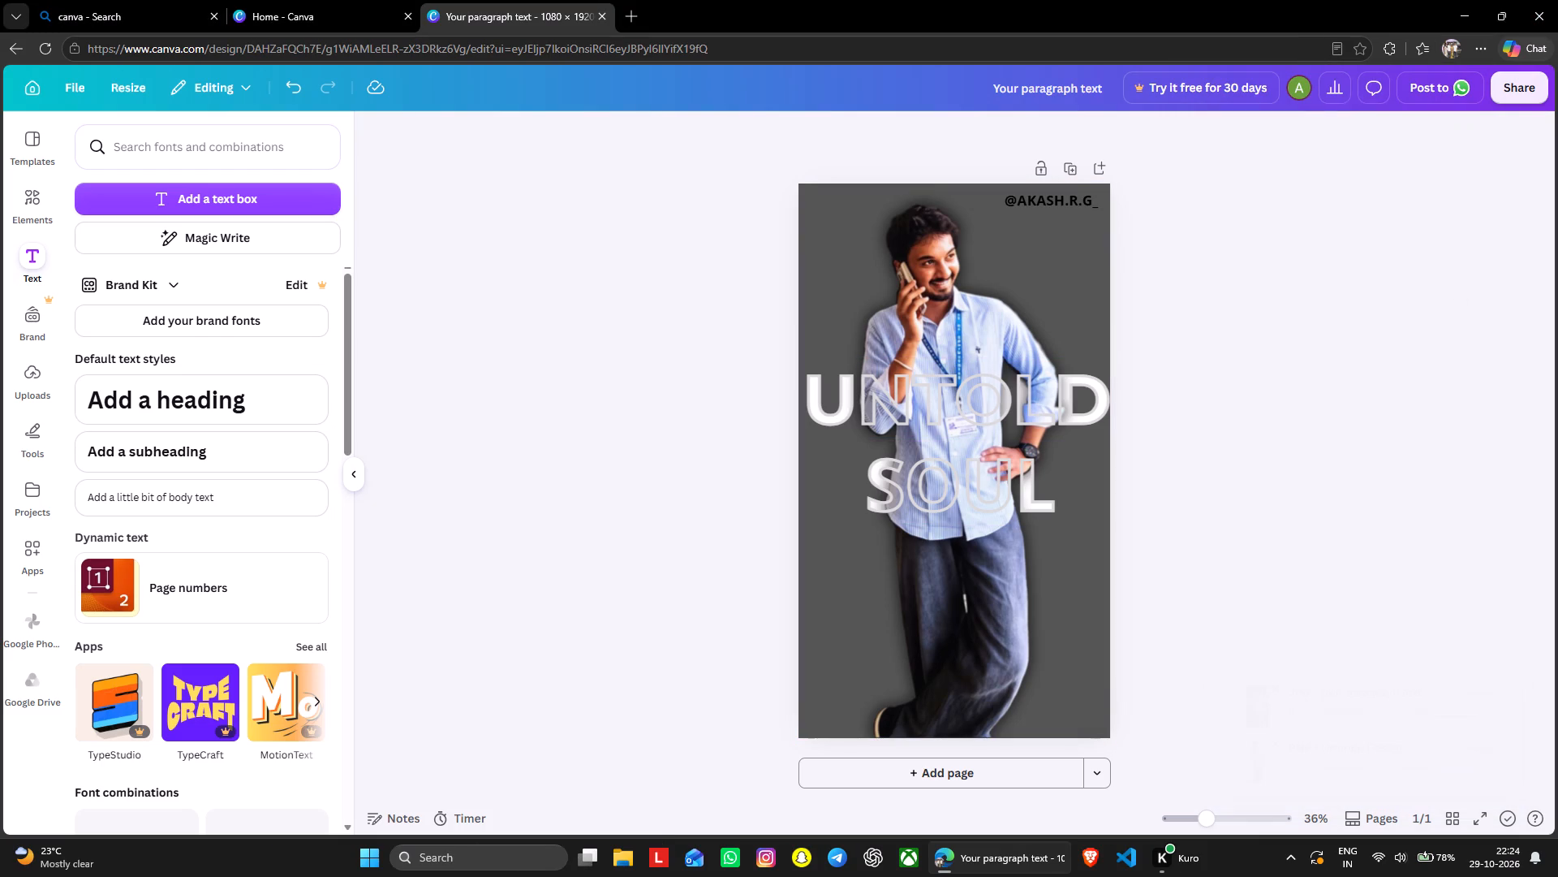
{"action": "scroll", "coordinate": [960, 384], "scroll_direction": "up", "scroll_amount": 1}
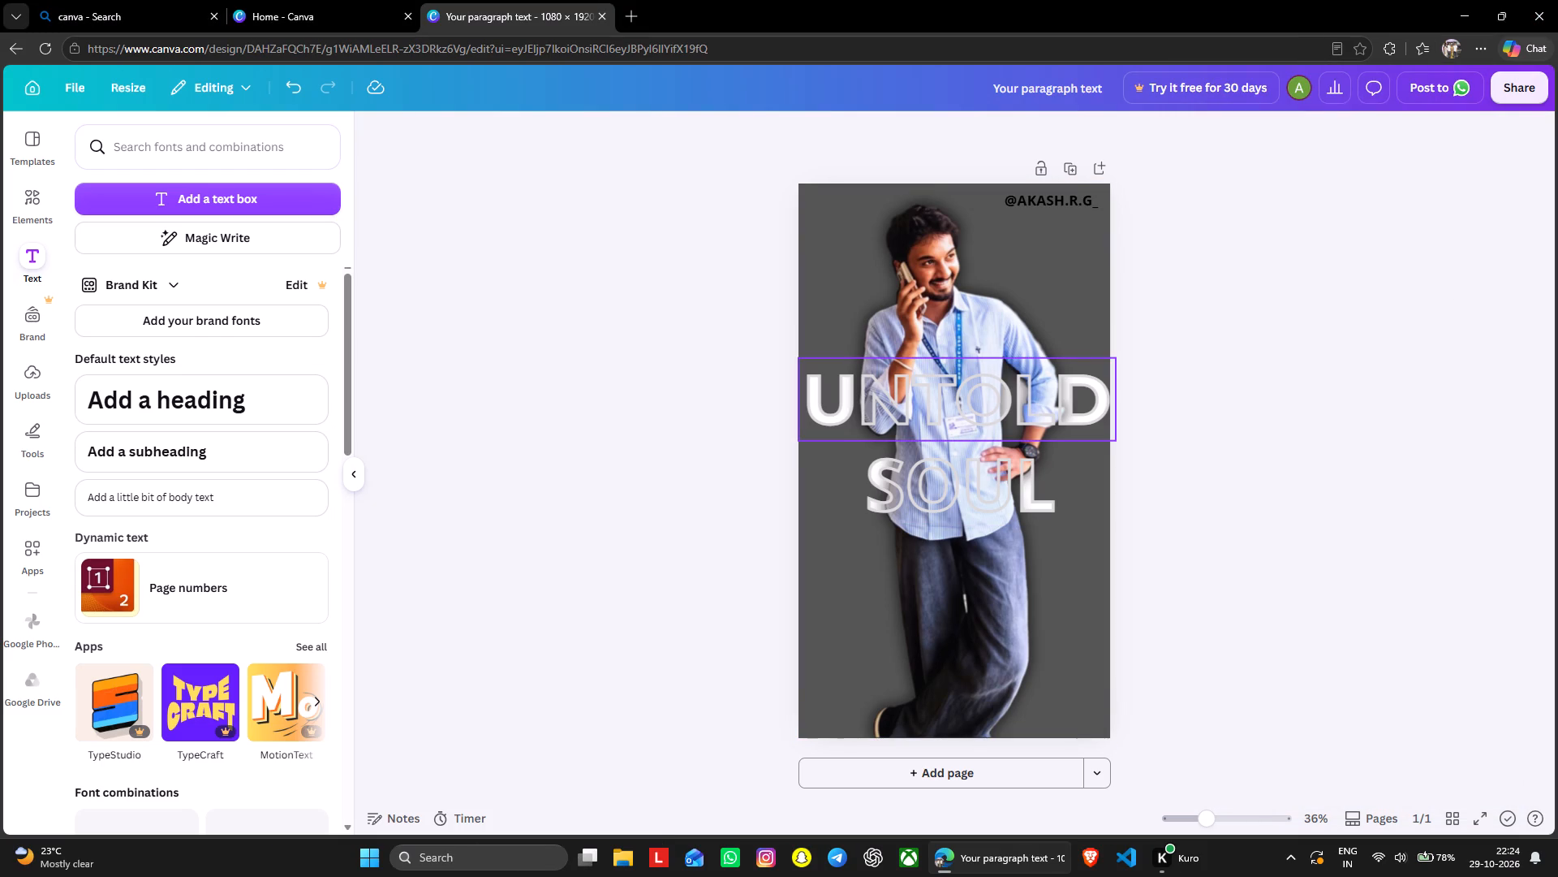
{"action": "scroll", "coordinate": [960, 384], "scroll_direction": "up", "scroll_amount": 2}
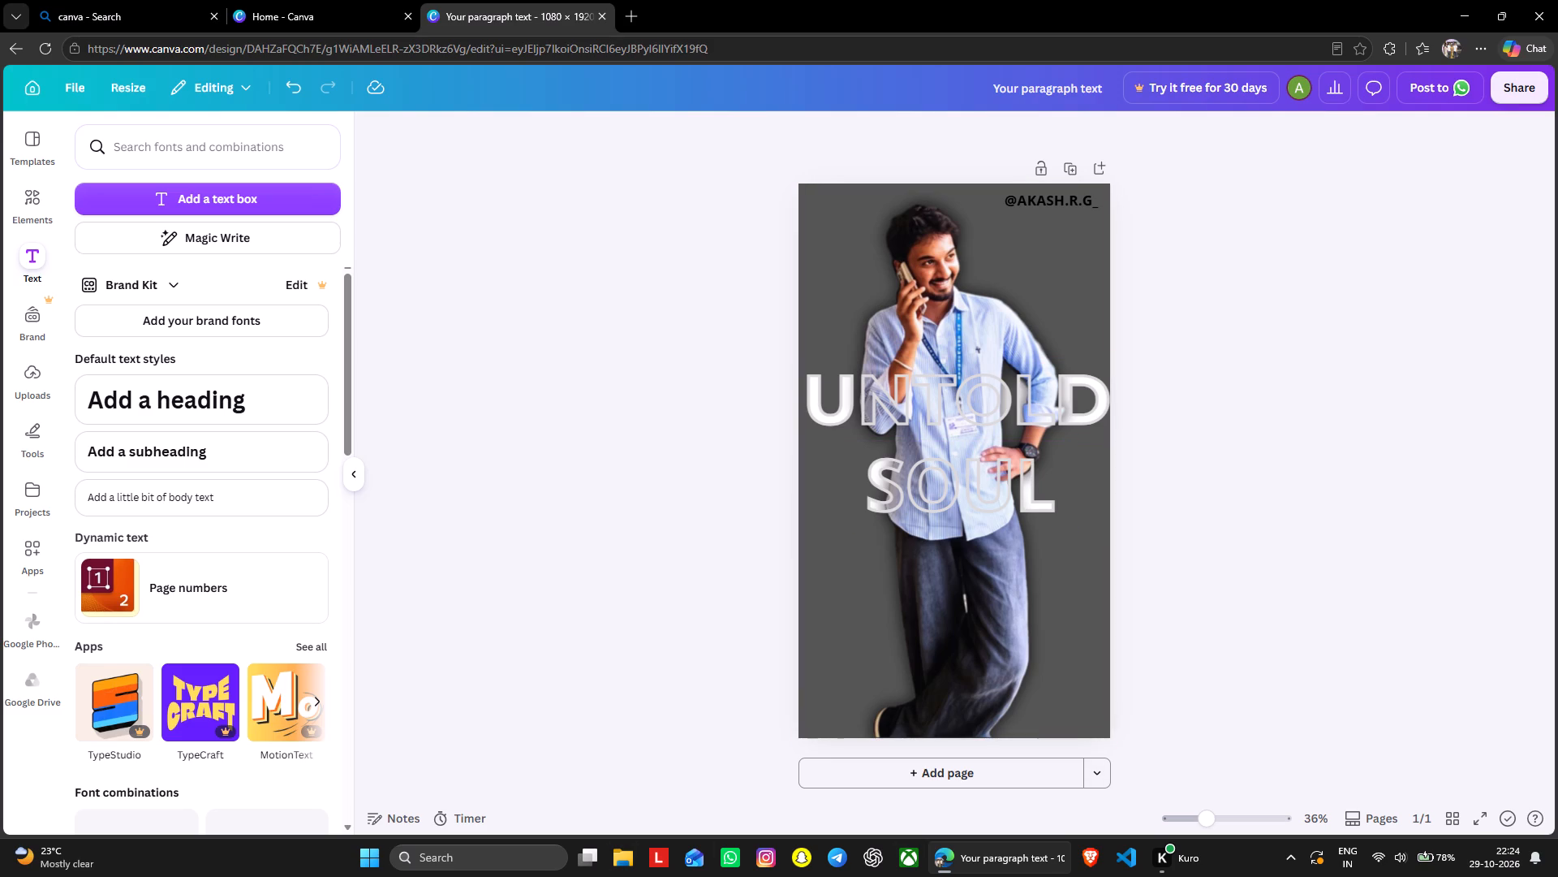
Open the A4 image from the "my photos" folder on New Volume (D:) in a maximized Photos window.
{"action": "left_click", "coordinate": [635, 856]}
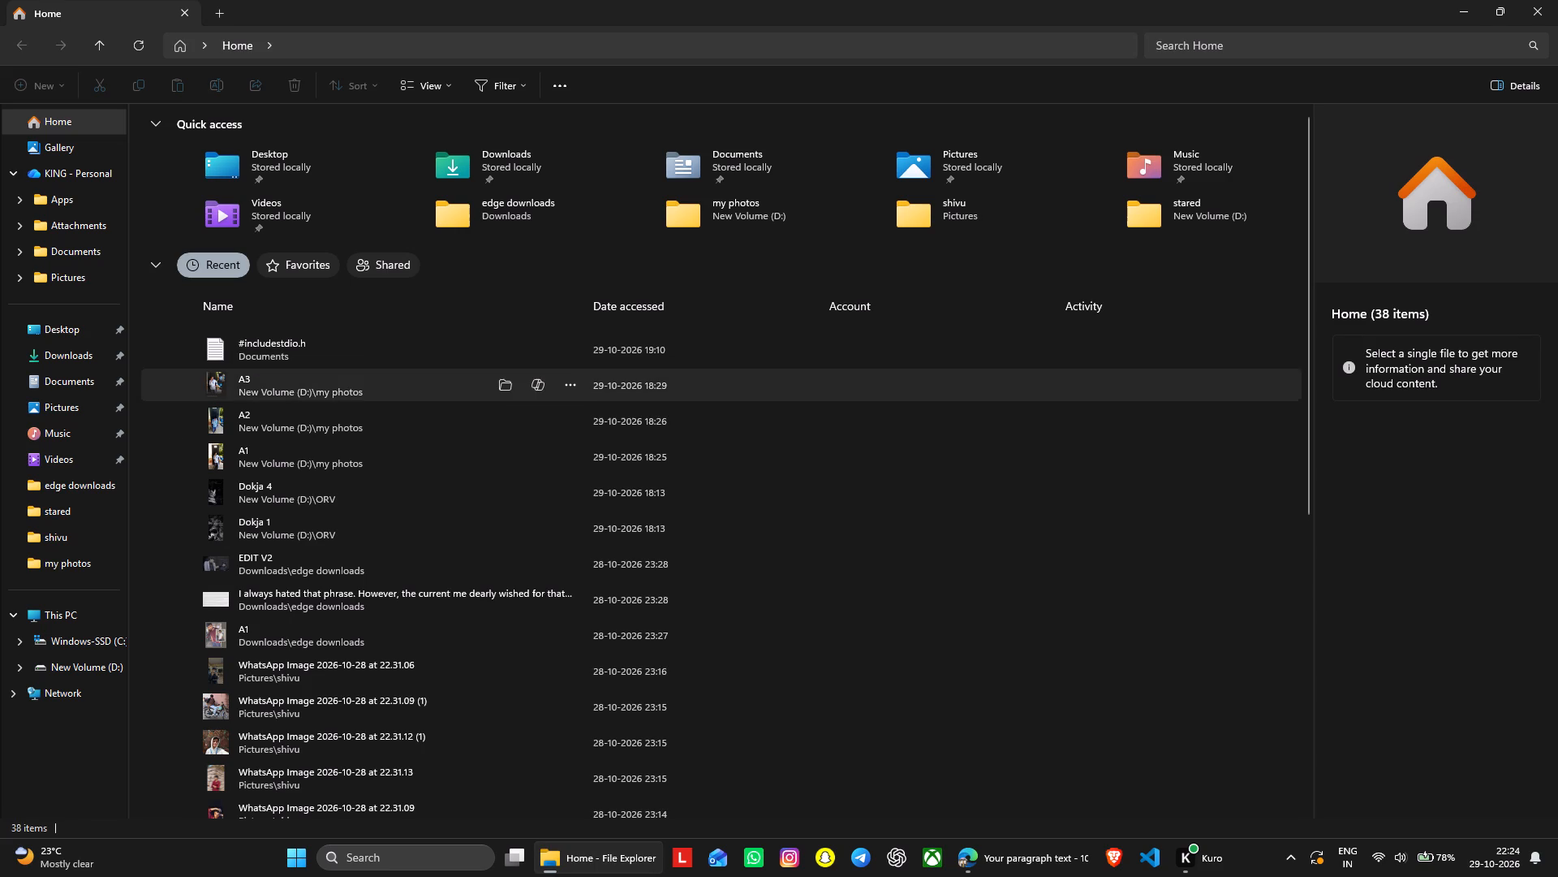
{"action": "left_click", "coordinate": [89, 653]}
{"action": "left_click", "coordinate": [92, 675]}
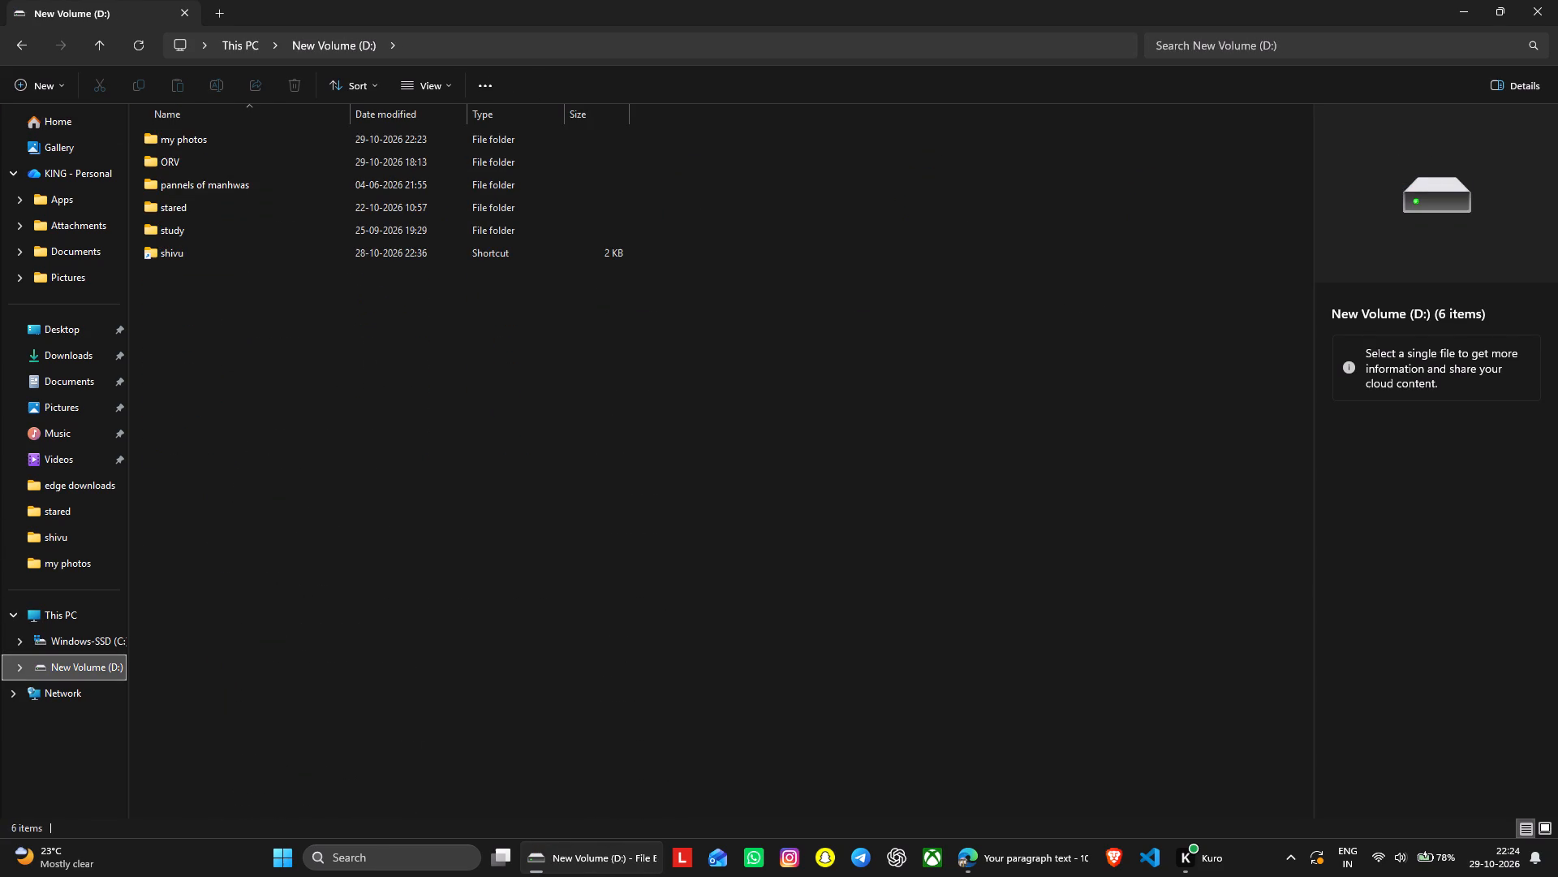
{"action": "double_click", "coordinate": [252, 141]}
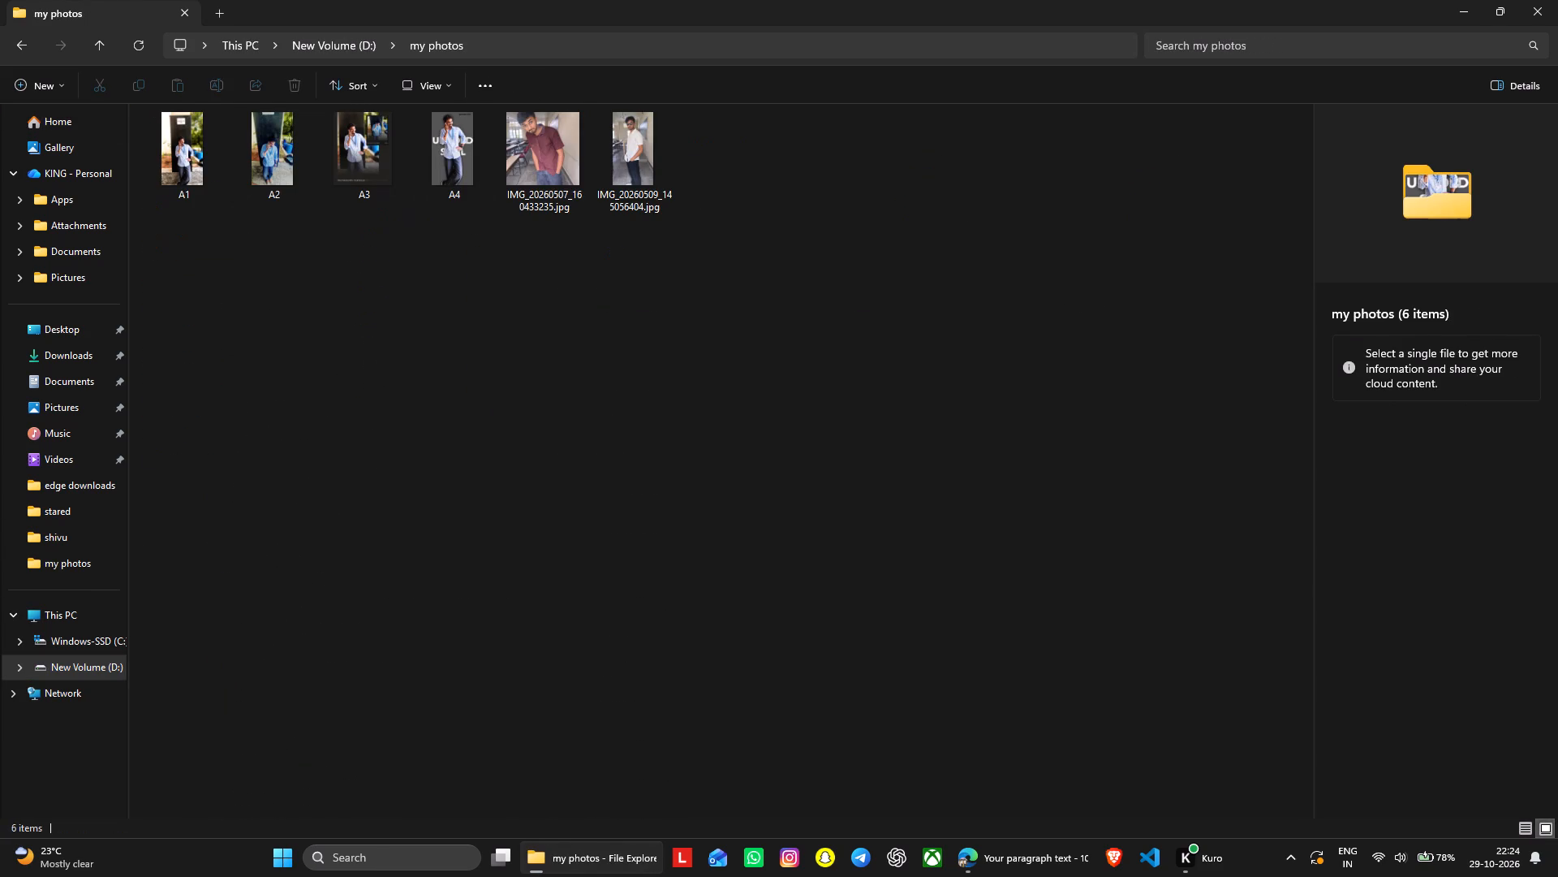
{"action": "double_click", "coordinate": [454, 157]}
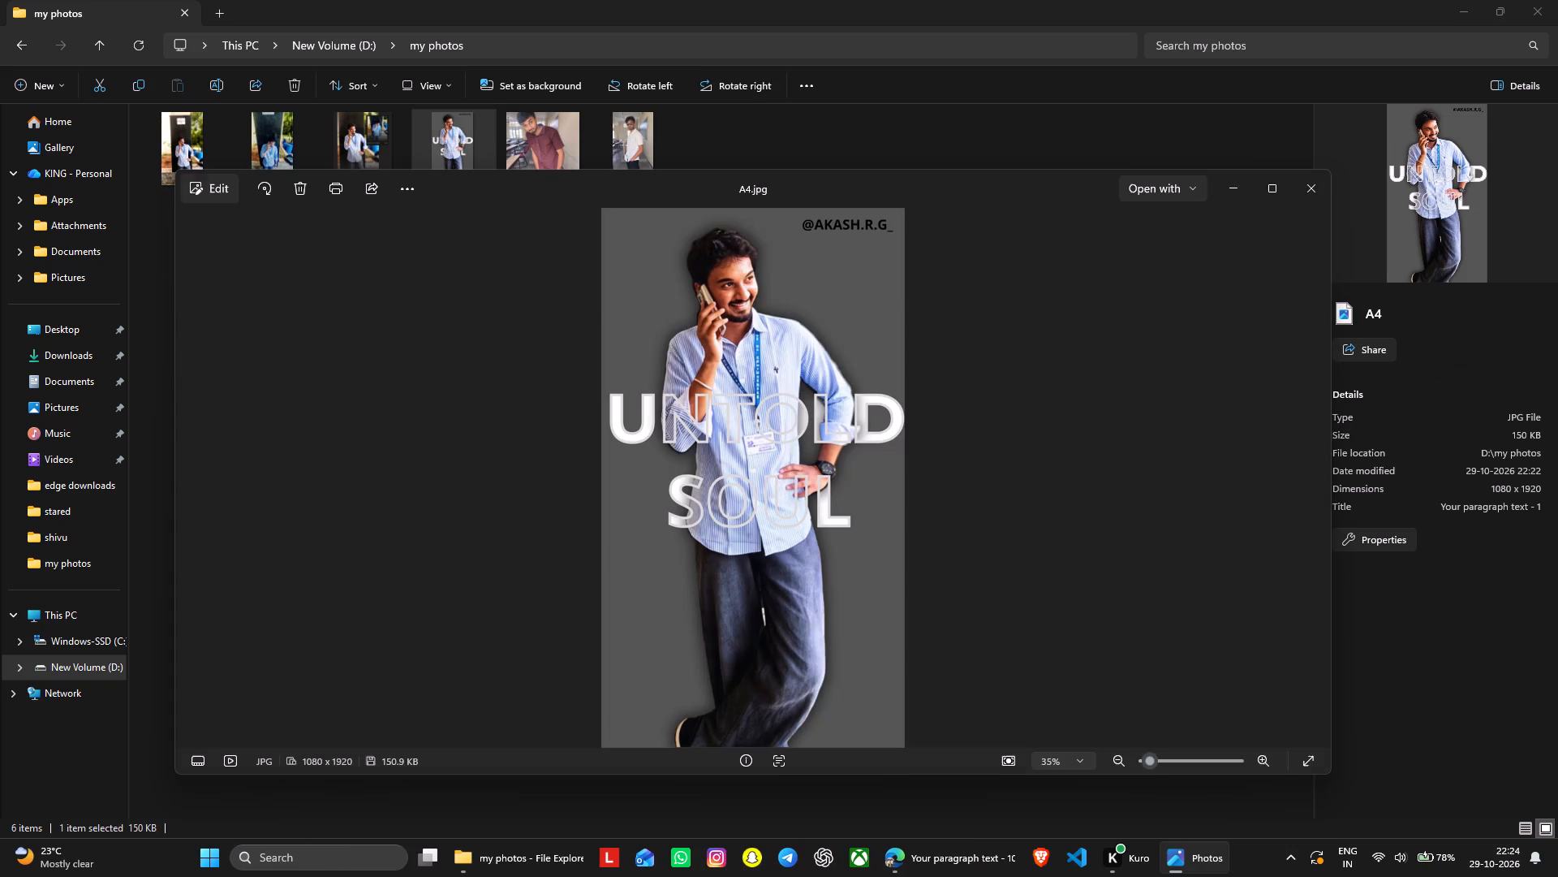
{"action": "left_click", "coordinate": [1278, 193]}
Examine the A4 poster up close around the man's face and as a whole, and close Photos and File Explorer.
{"action": "scroll", "coordinate": [672, 146], "scroll_direction": "up", "scroll_amount": 1}
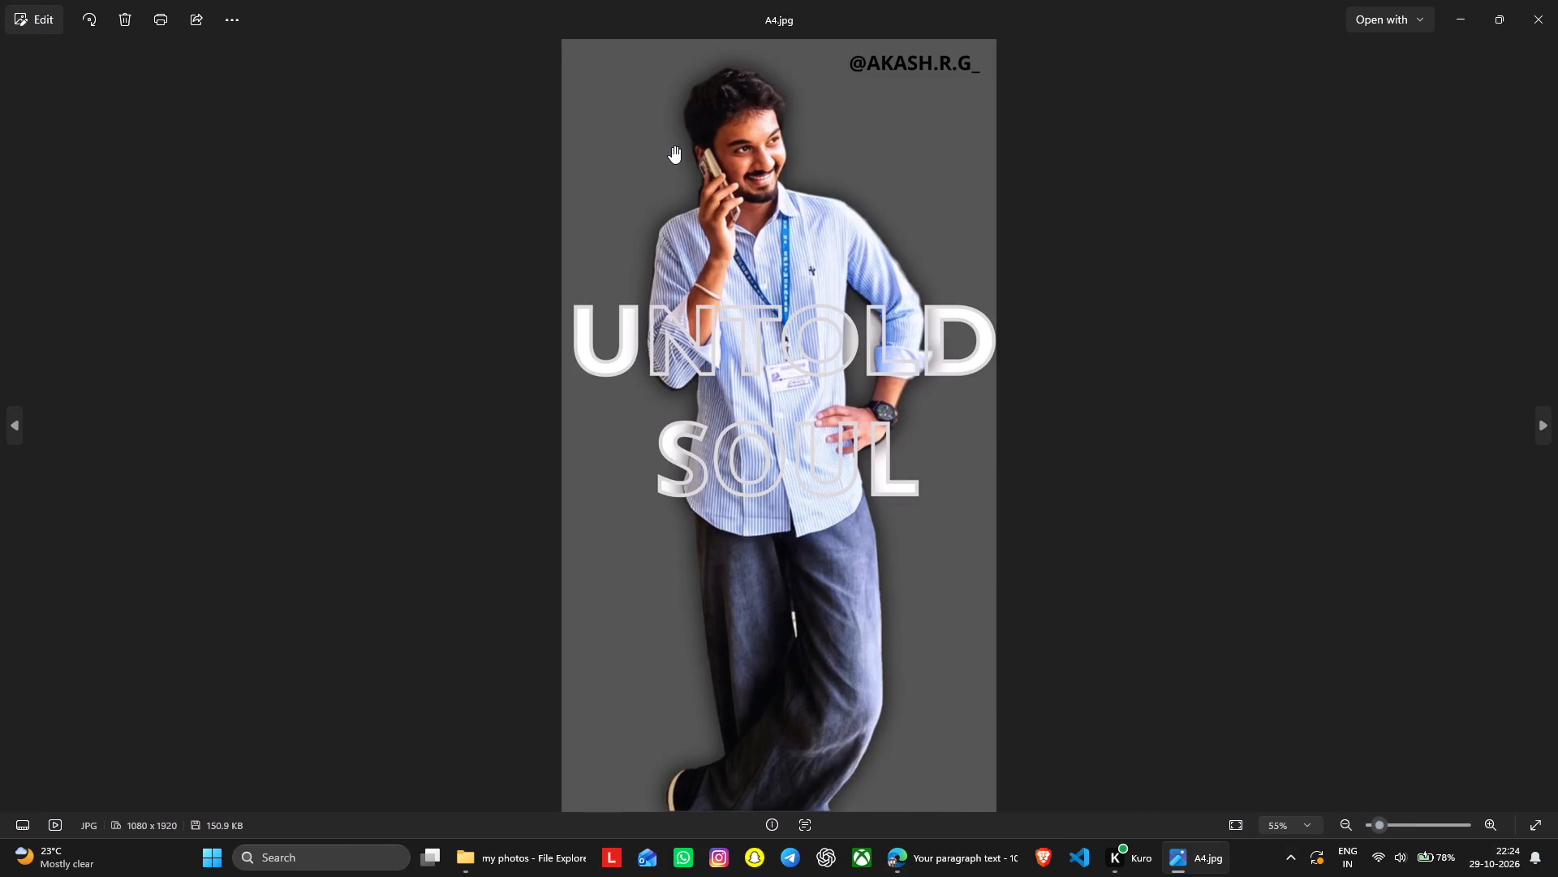
{"action": "scroll", "coordinate": [672, 146], "scroll_direction": "up", "scroll_amount": 3}
{"action": "scroll", "coordinate": [734, 170], "scroll_direction": "up", "scroll_amount": 17}
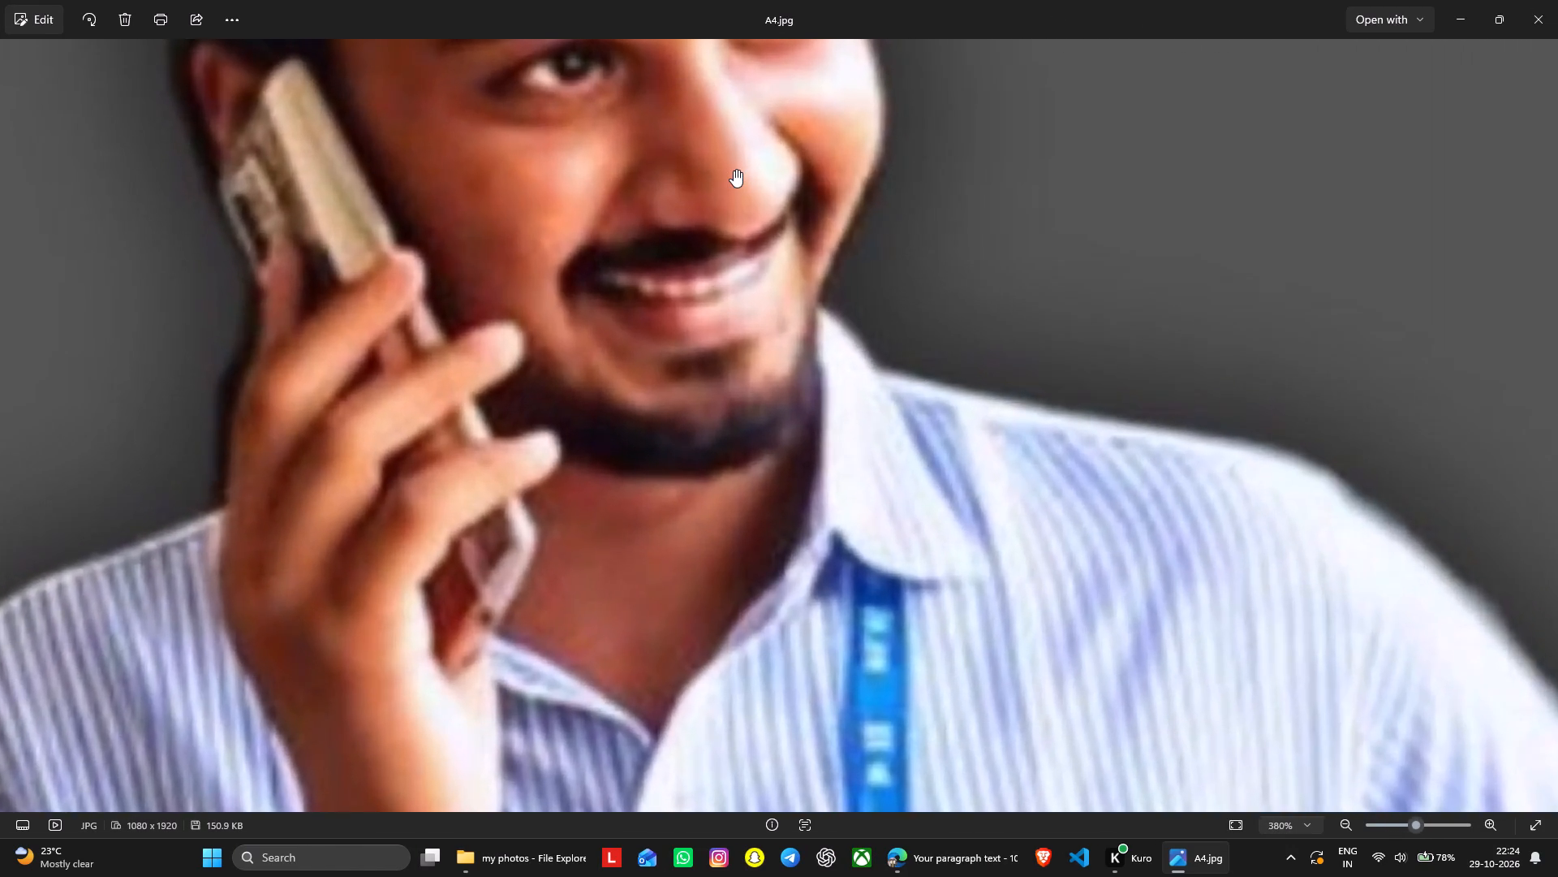
{"action": "scroll", "coordinate": [734, 170], "scroll_direction": "down", "scroll_amount": 19}
{"action": "scroll", "coordinate": [734, 170], "scroll_direction": "down", "scroll_amount": 10}
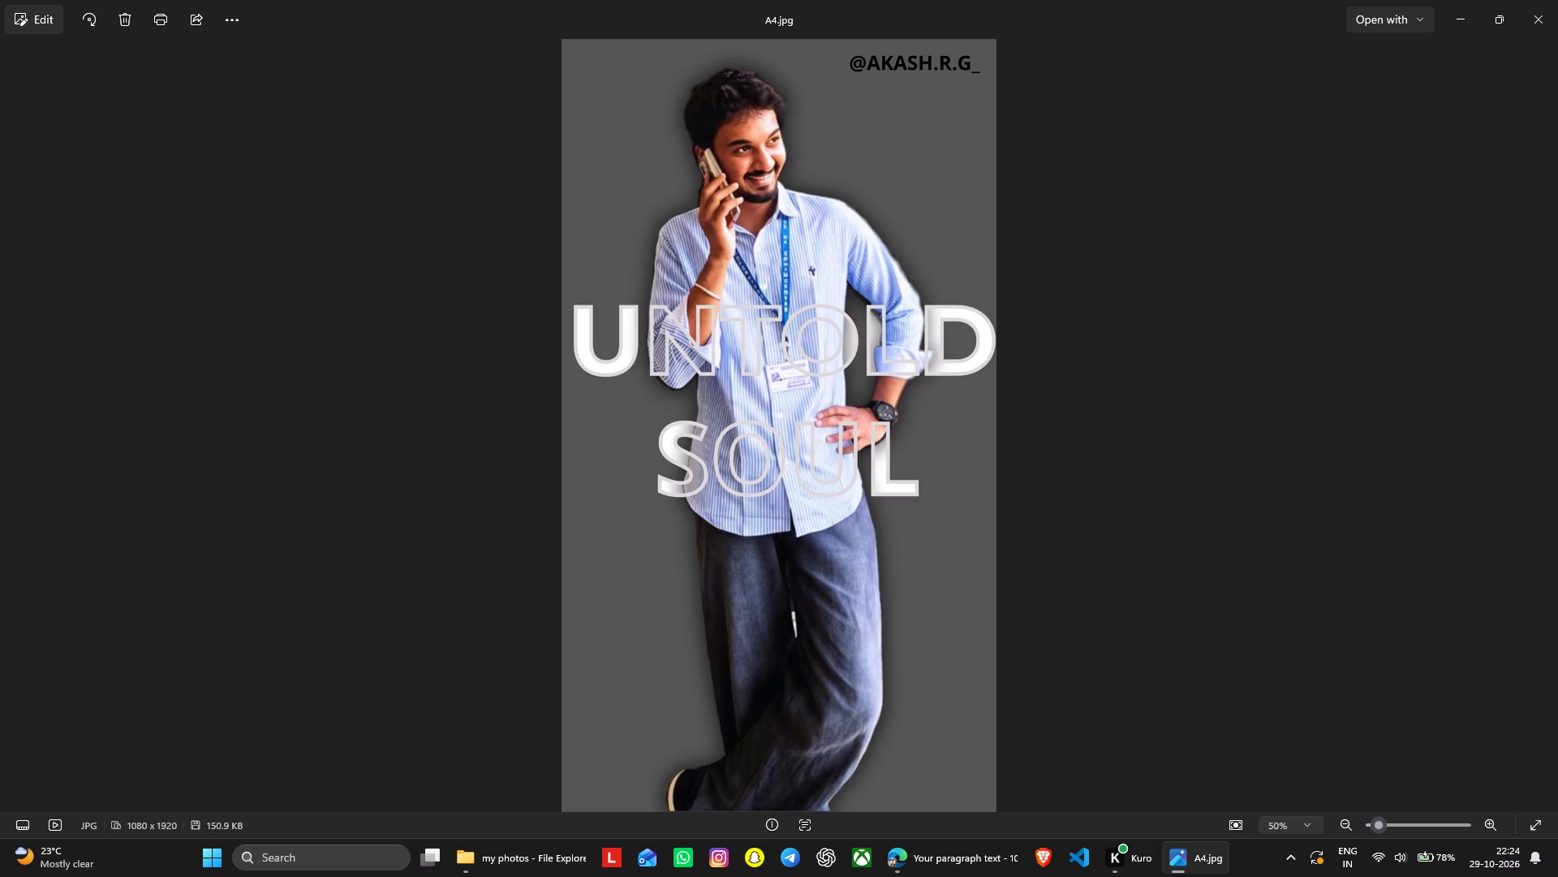
{"action": "scroll", "coordinate": [950, 61], "scroll_direction": "down", "scroll_amount": 7}
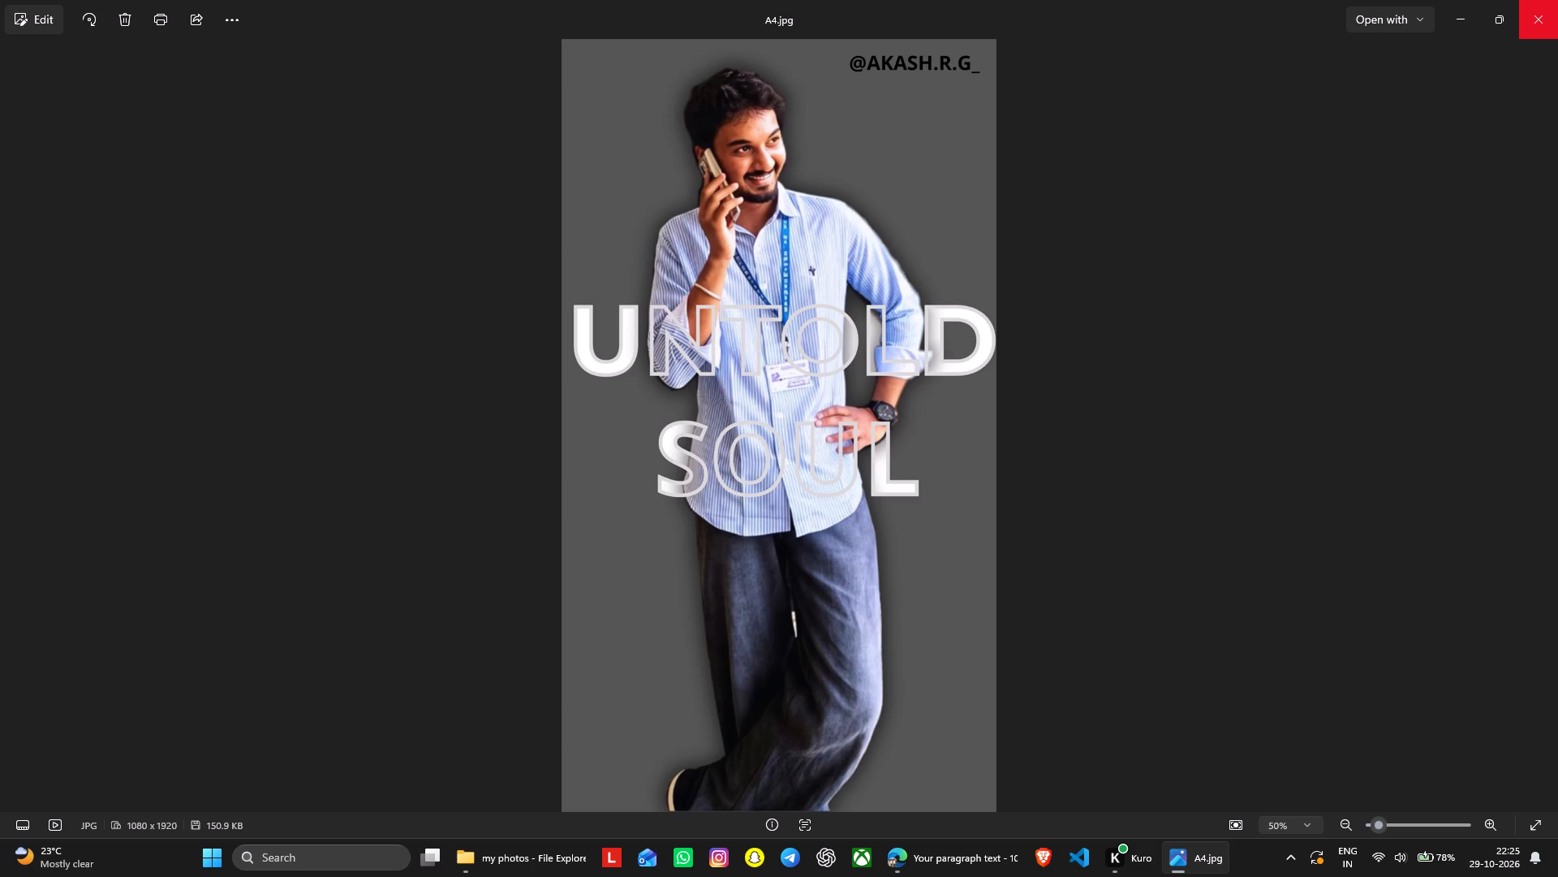
{"action": "left_click", "coordinate": [1557, 28]}
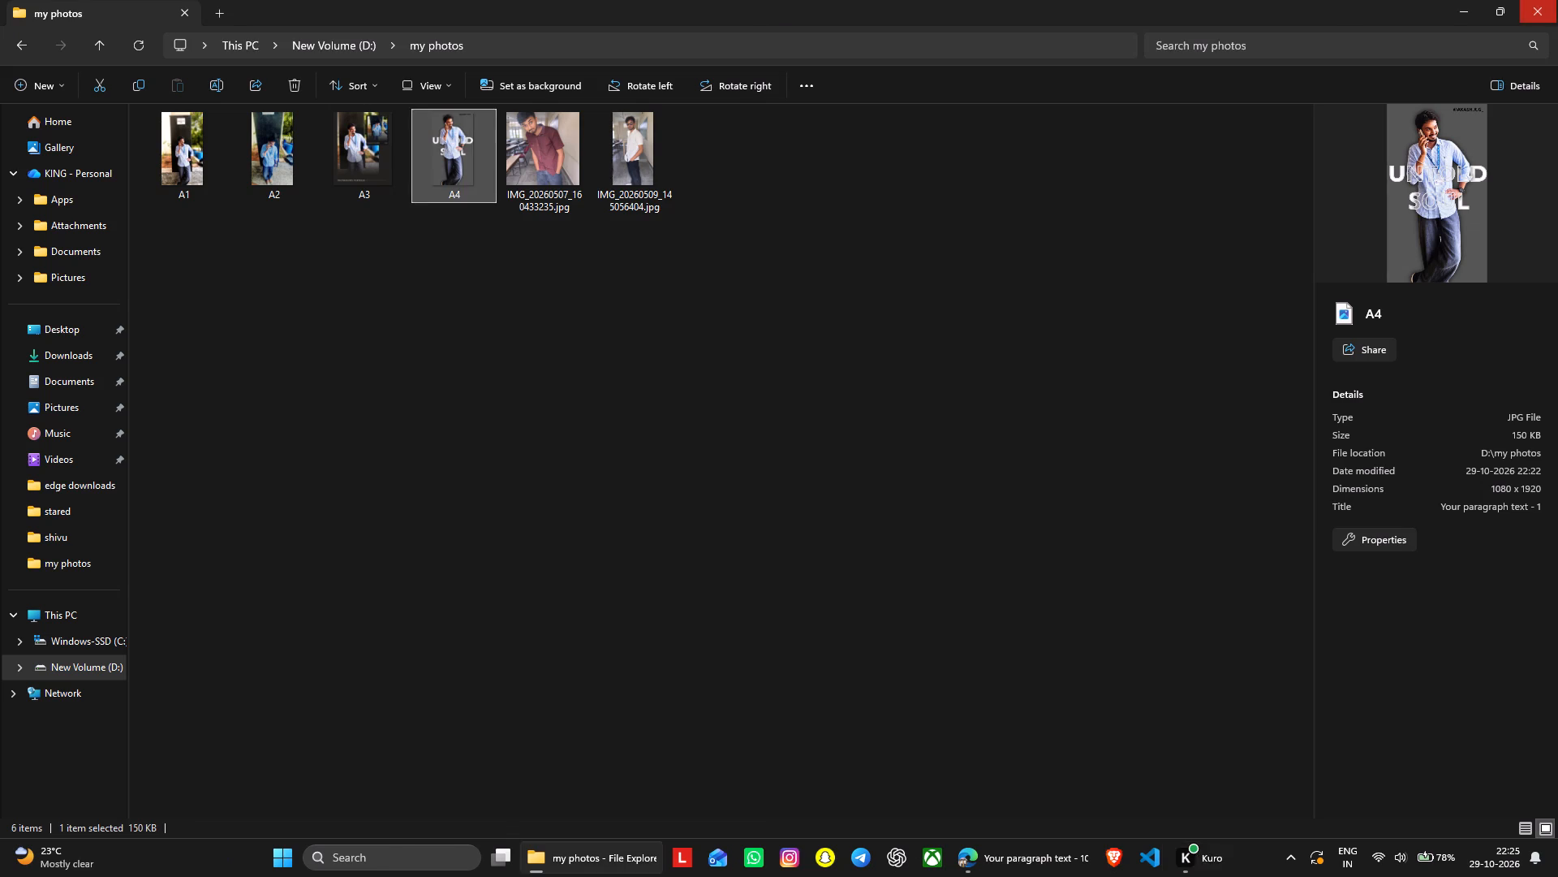
{"action": "left_click", "coordinate": [1549, 11]}
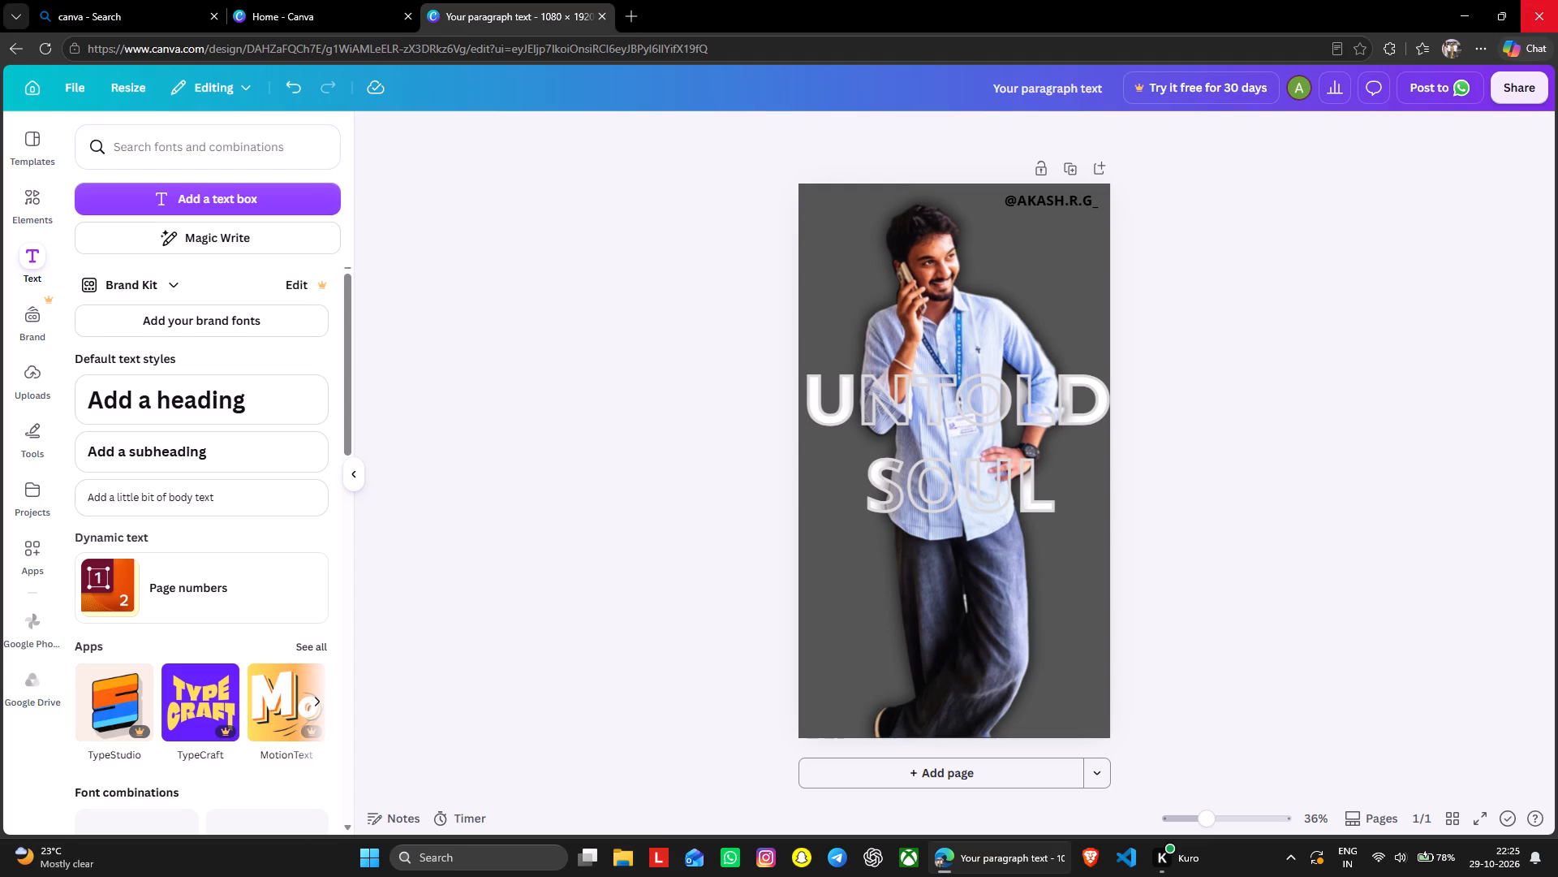
Close the separate Canva Home browser tab and go from the poster design to Canva's home page.
{"action": "left_click", "coordinate": [408, 18]}
{"action": "left_click", "coordinate": [30, 89]}
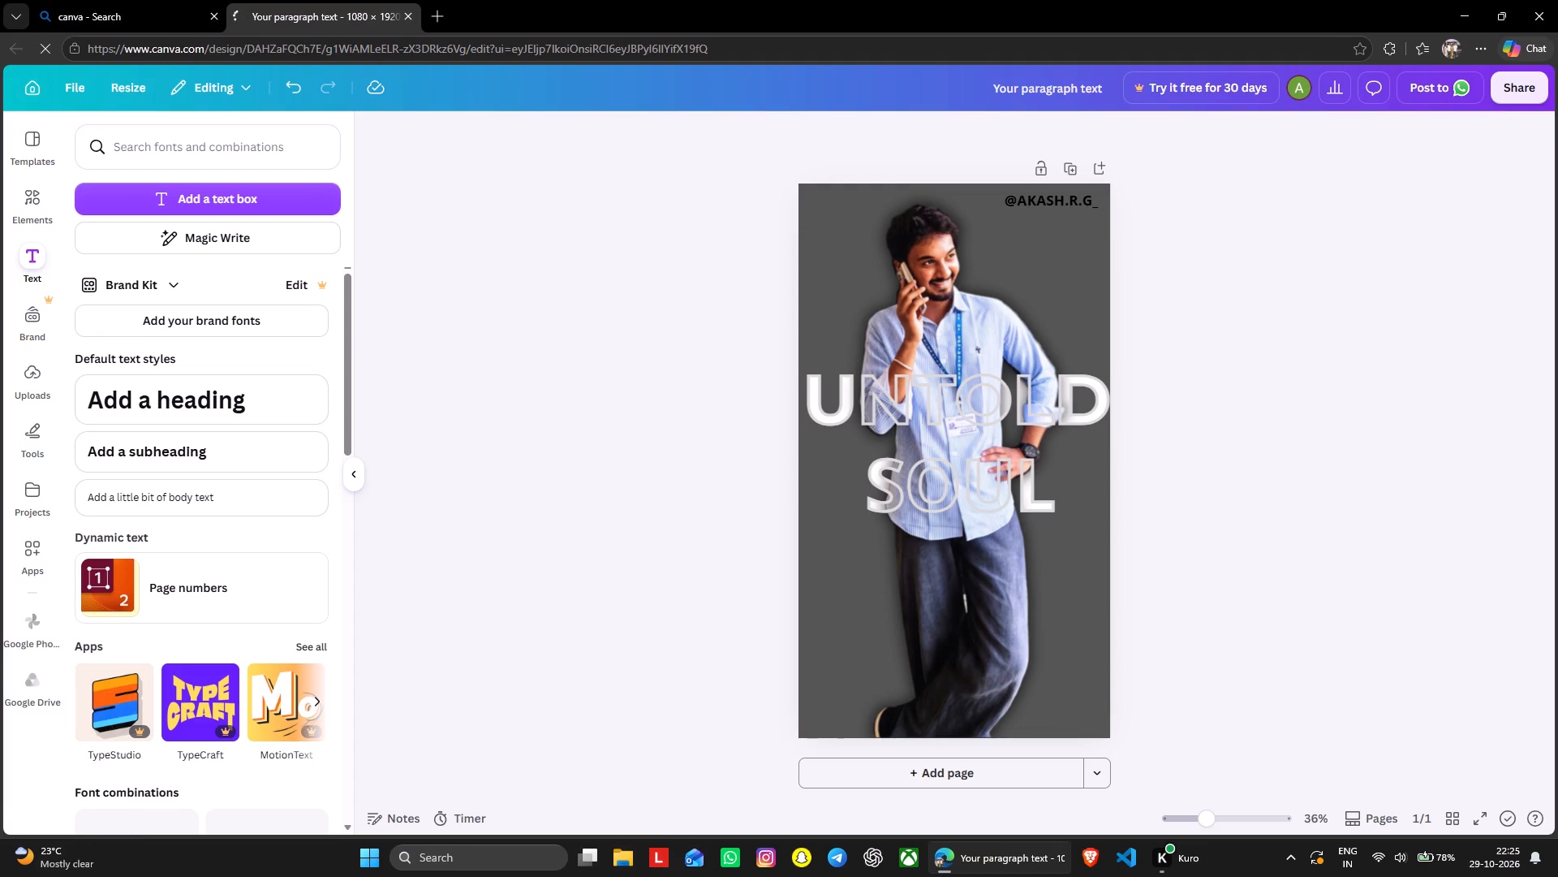
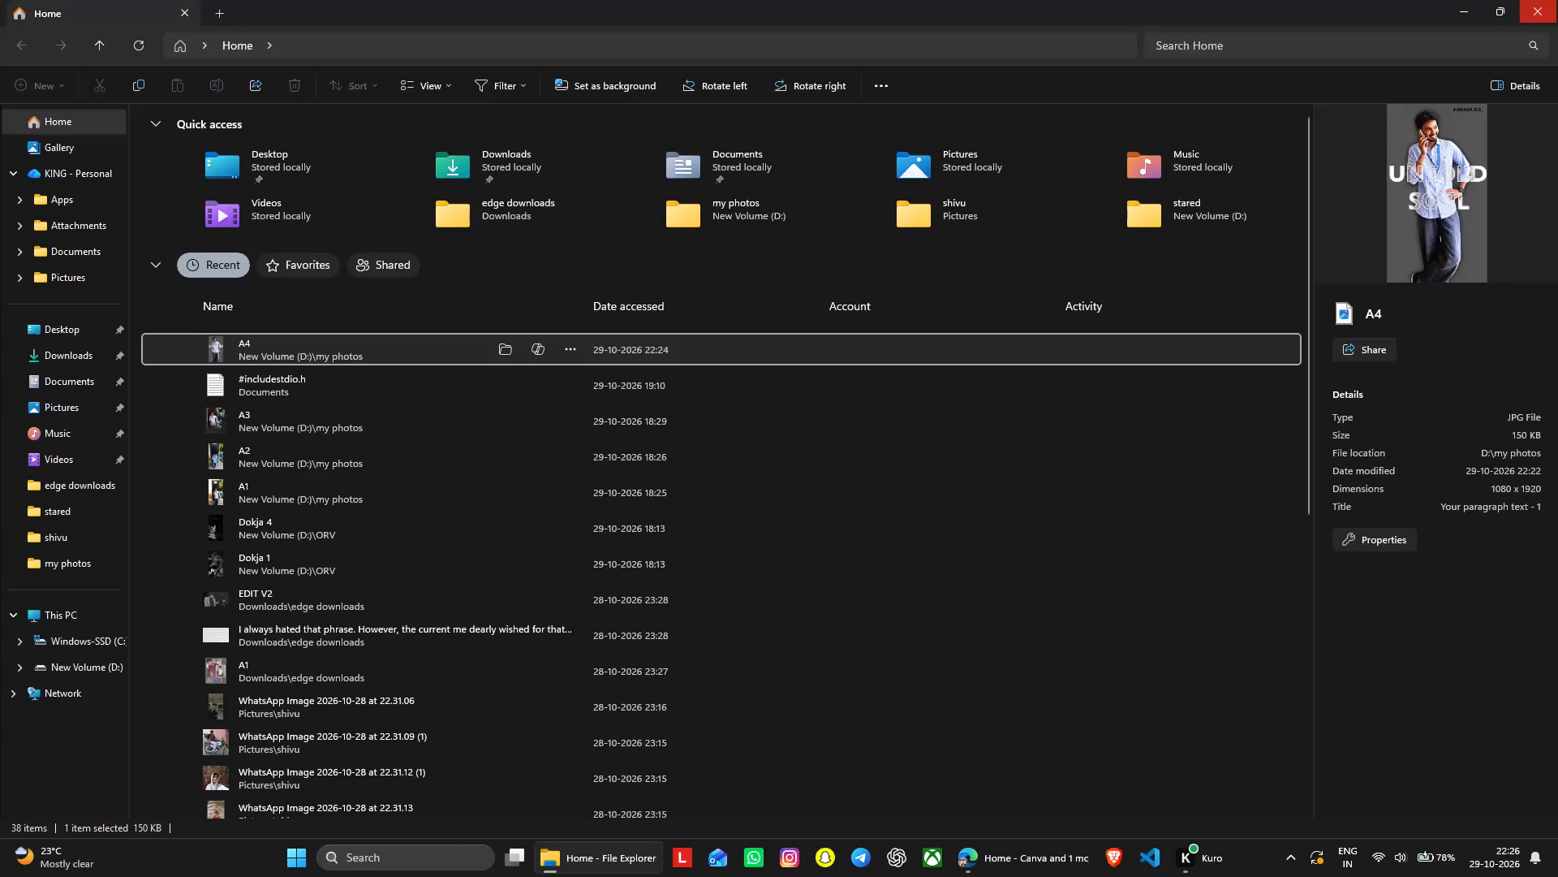
Close the File Explorer window covering Canva's home page.
{"action": "left_click", "coordinate": [1557, 0]}
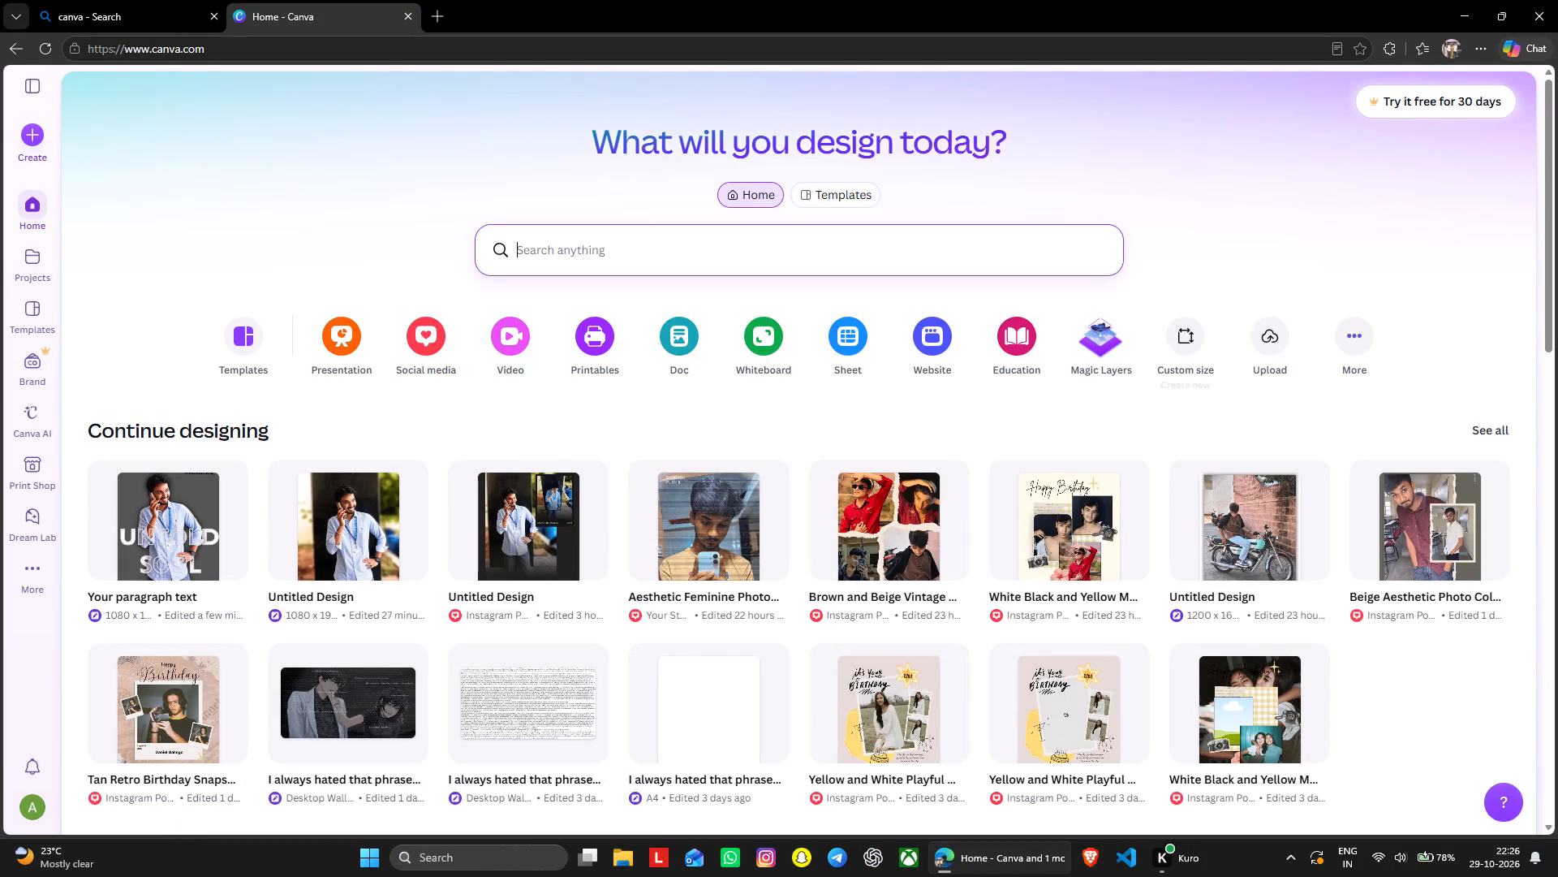
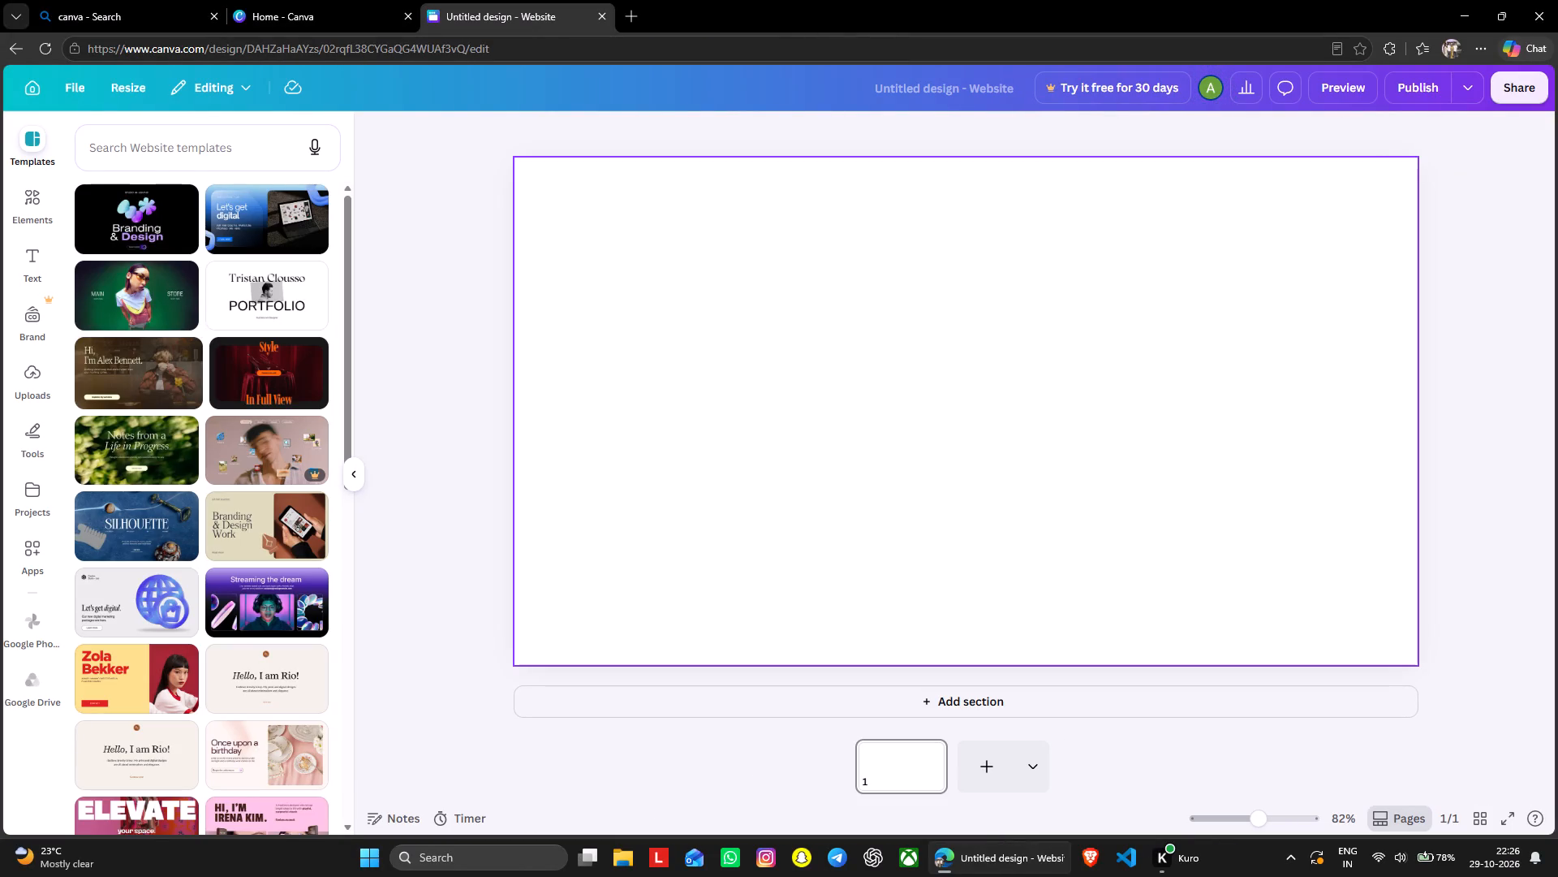
Apply page 1 of the white, black and light illustration portfolio template to the blank website design.
{"action": "left_click", "coordinate": [291, 300]}
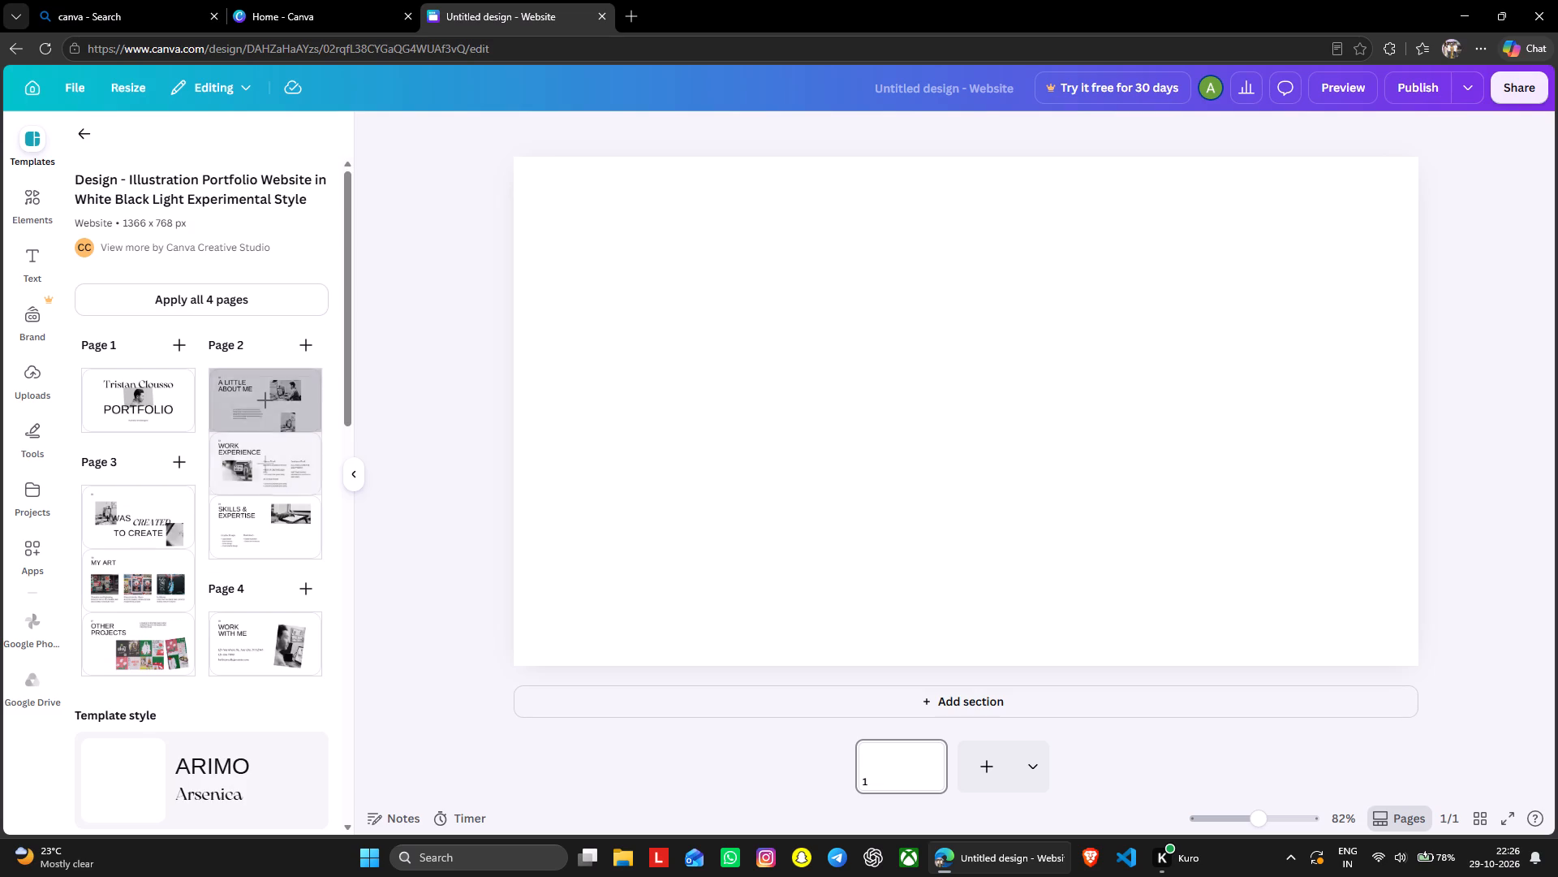
{"action": "left_click", "coordinate": [108, 397]}
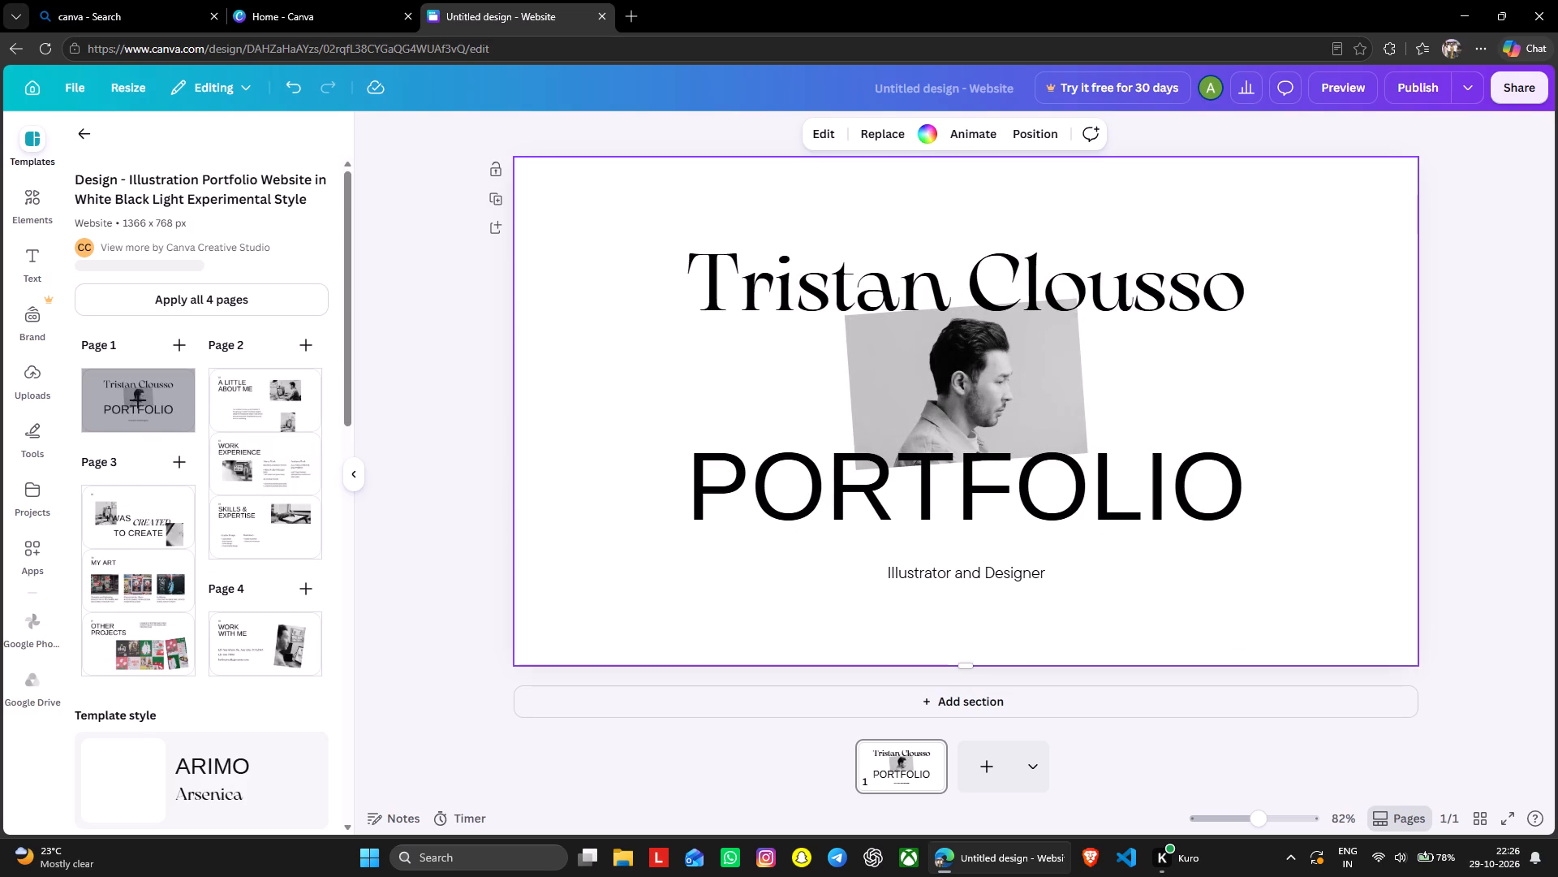
{"action": "left_click", "coordinate": [90, 132]}
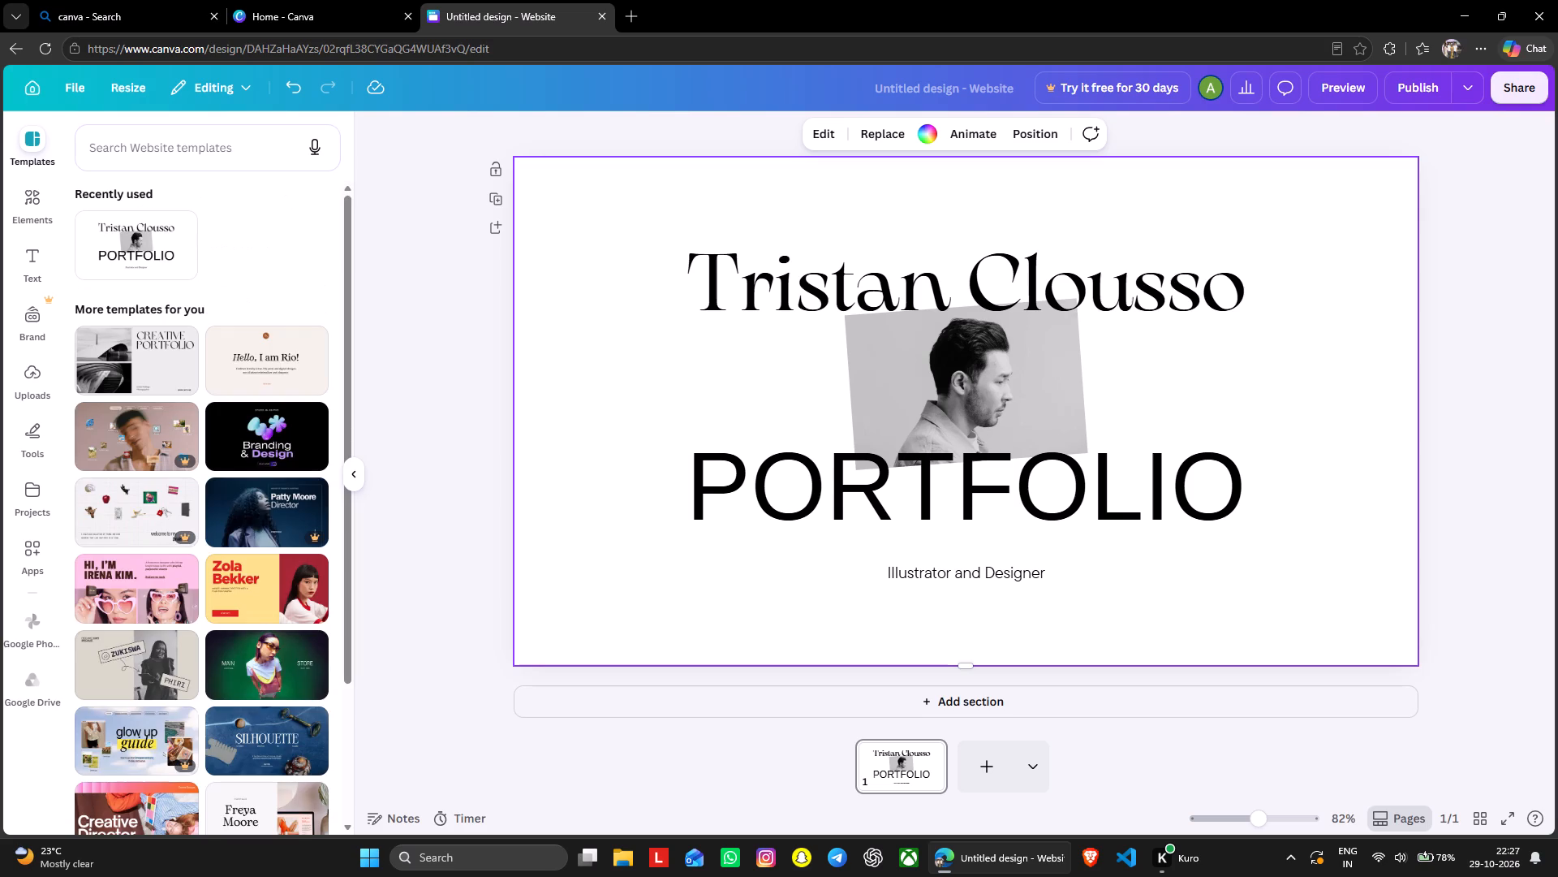
{"action": "scroll", "coordinate": [213, 218], "scroll_direction": "down", "scroll_amount": 2}
{"action": "scroll", "coordinate": [213, 218], "scroll_direction": "up", "scroll_amount": 3}
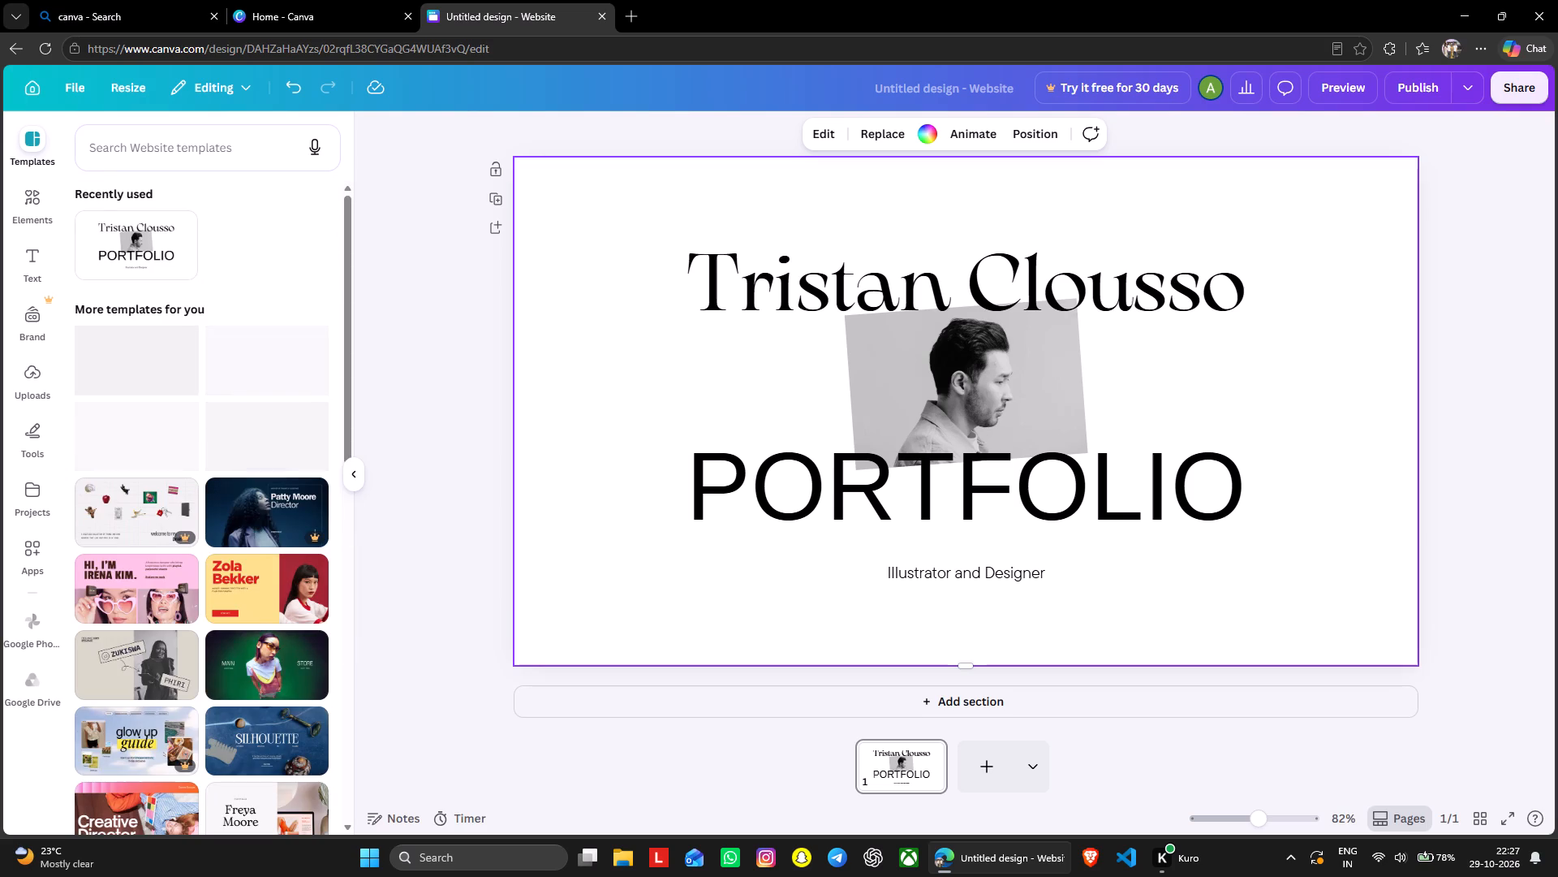
Leave the website design and return to Canva's home page.
{"action": "left_click", "coordinate": [19, 51]}
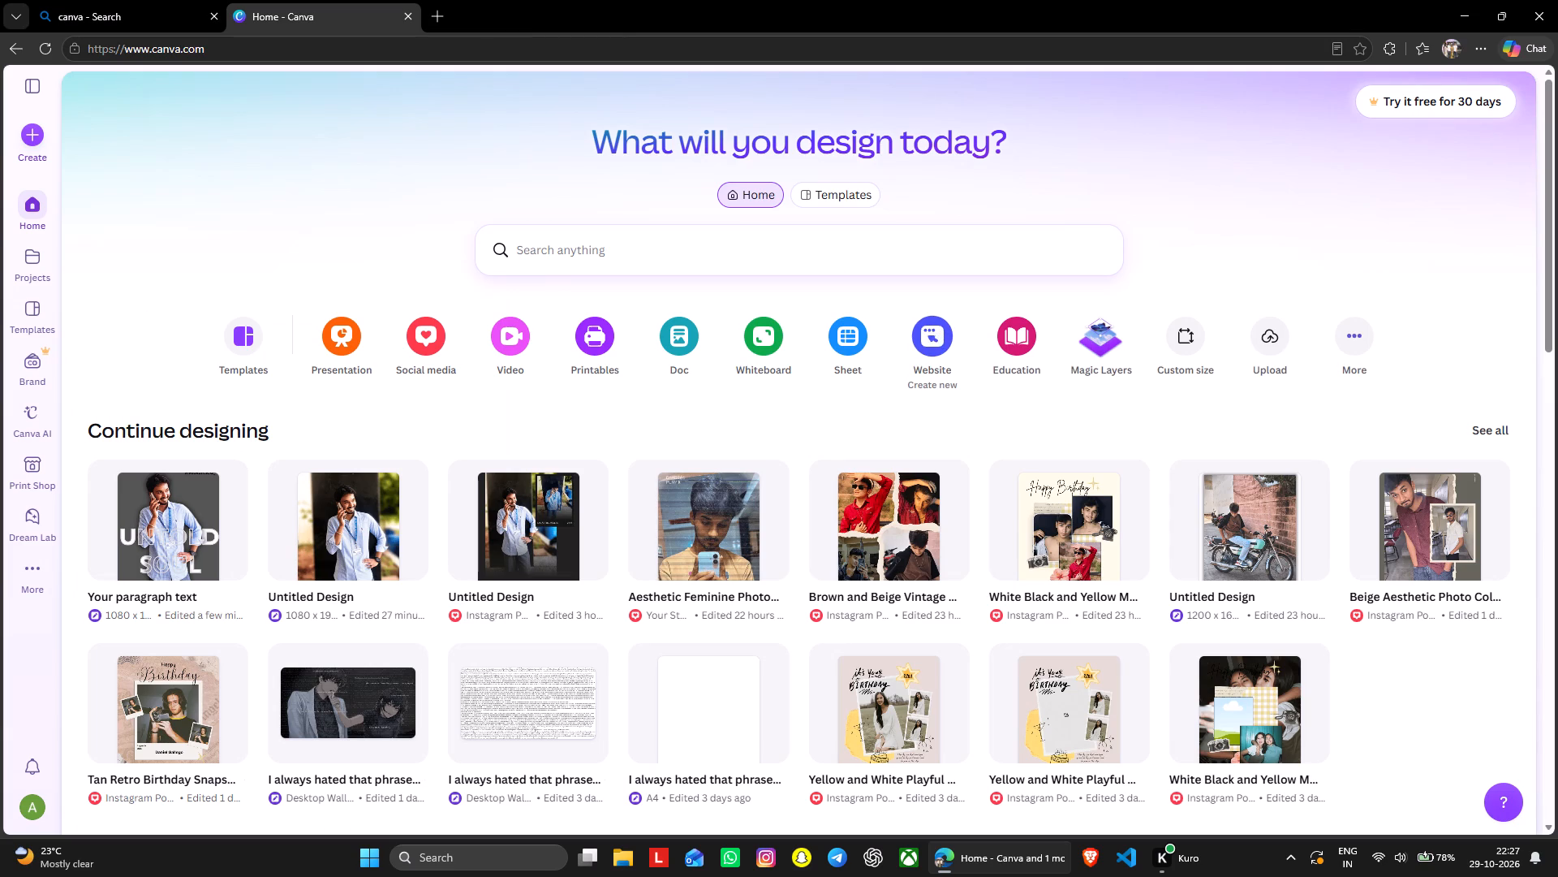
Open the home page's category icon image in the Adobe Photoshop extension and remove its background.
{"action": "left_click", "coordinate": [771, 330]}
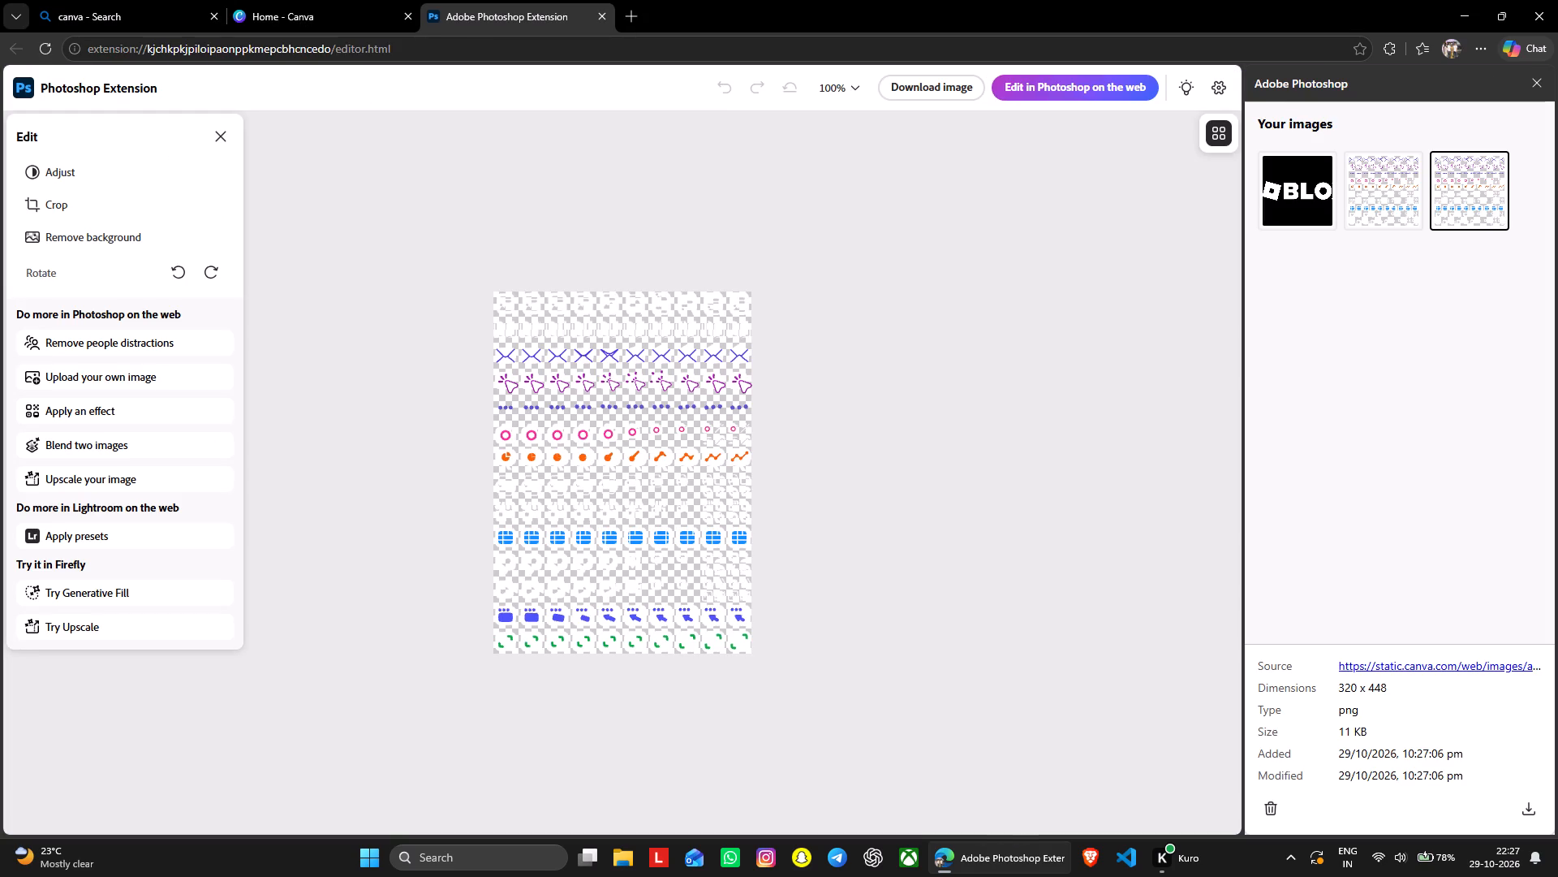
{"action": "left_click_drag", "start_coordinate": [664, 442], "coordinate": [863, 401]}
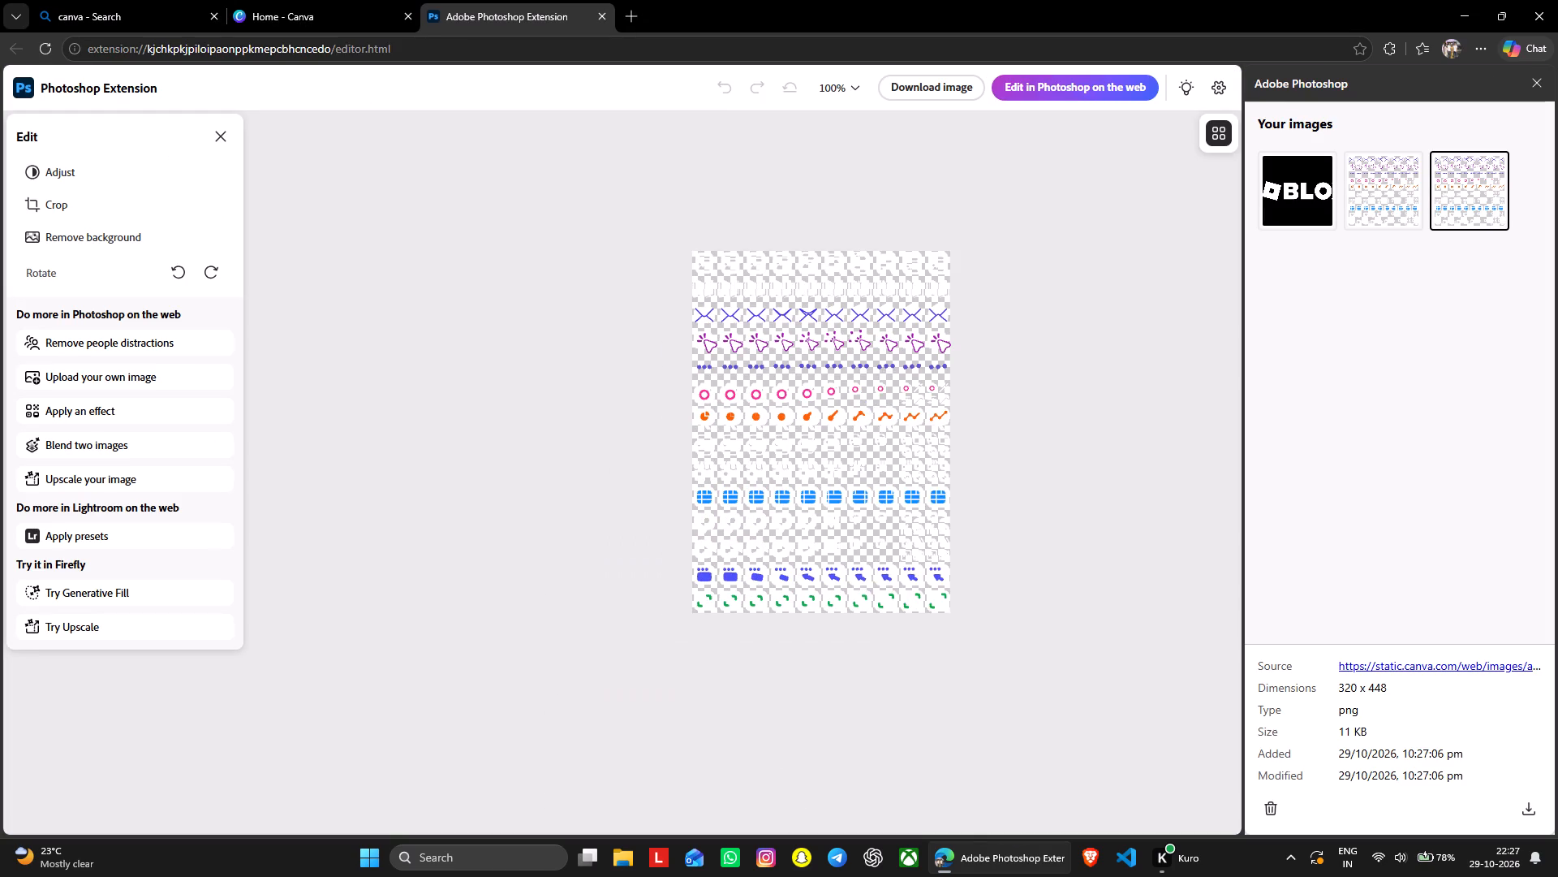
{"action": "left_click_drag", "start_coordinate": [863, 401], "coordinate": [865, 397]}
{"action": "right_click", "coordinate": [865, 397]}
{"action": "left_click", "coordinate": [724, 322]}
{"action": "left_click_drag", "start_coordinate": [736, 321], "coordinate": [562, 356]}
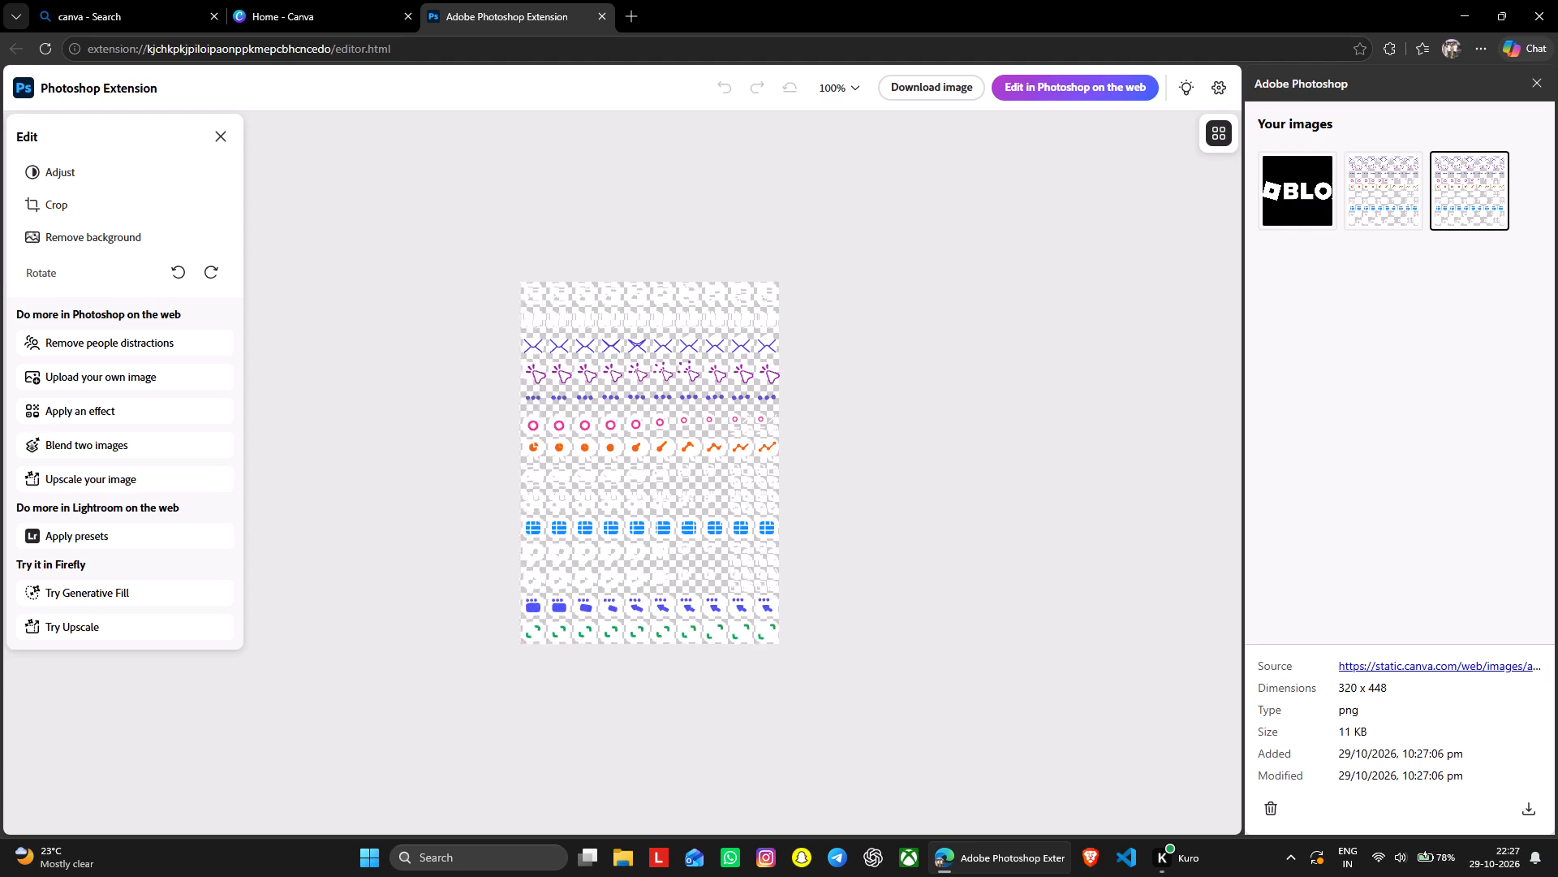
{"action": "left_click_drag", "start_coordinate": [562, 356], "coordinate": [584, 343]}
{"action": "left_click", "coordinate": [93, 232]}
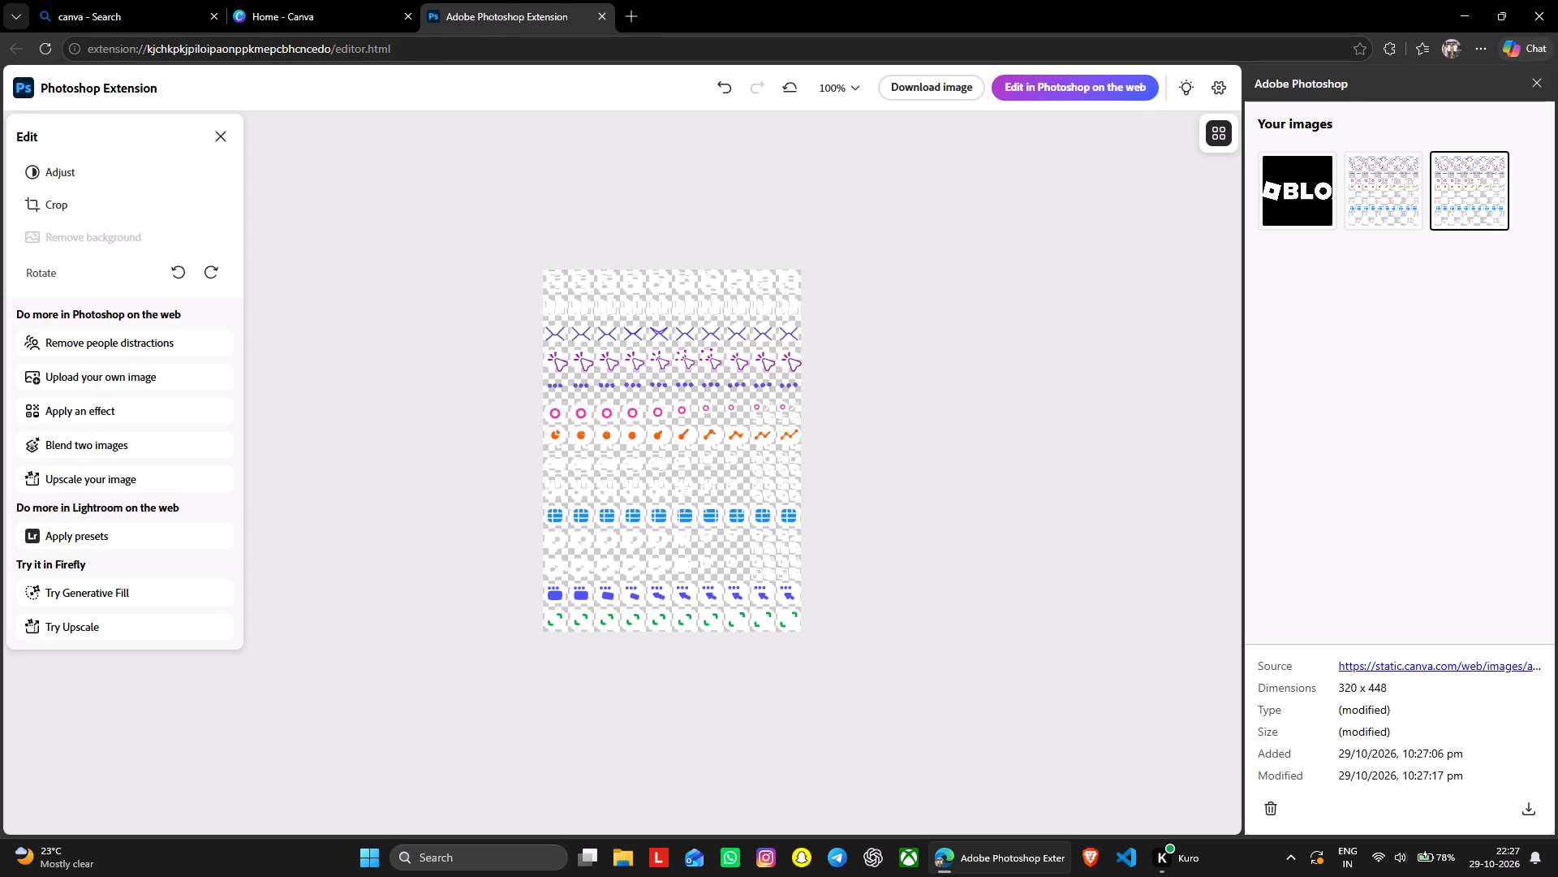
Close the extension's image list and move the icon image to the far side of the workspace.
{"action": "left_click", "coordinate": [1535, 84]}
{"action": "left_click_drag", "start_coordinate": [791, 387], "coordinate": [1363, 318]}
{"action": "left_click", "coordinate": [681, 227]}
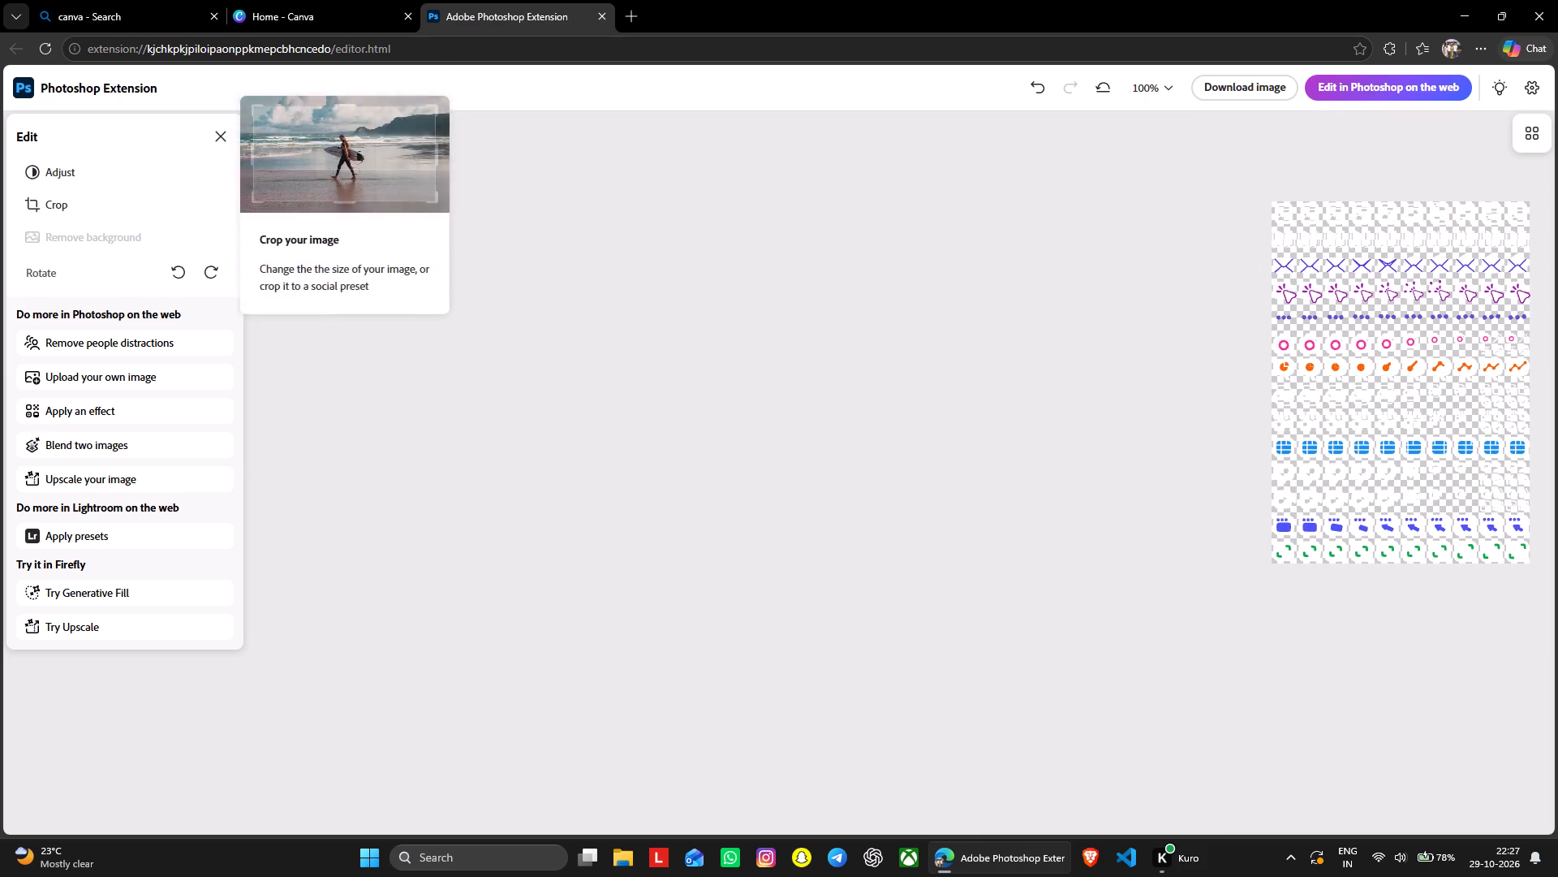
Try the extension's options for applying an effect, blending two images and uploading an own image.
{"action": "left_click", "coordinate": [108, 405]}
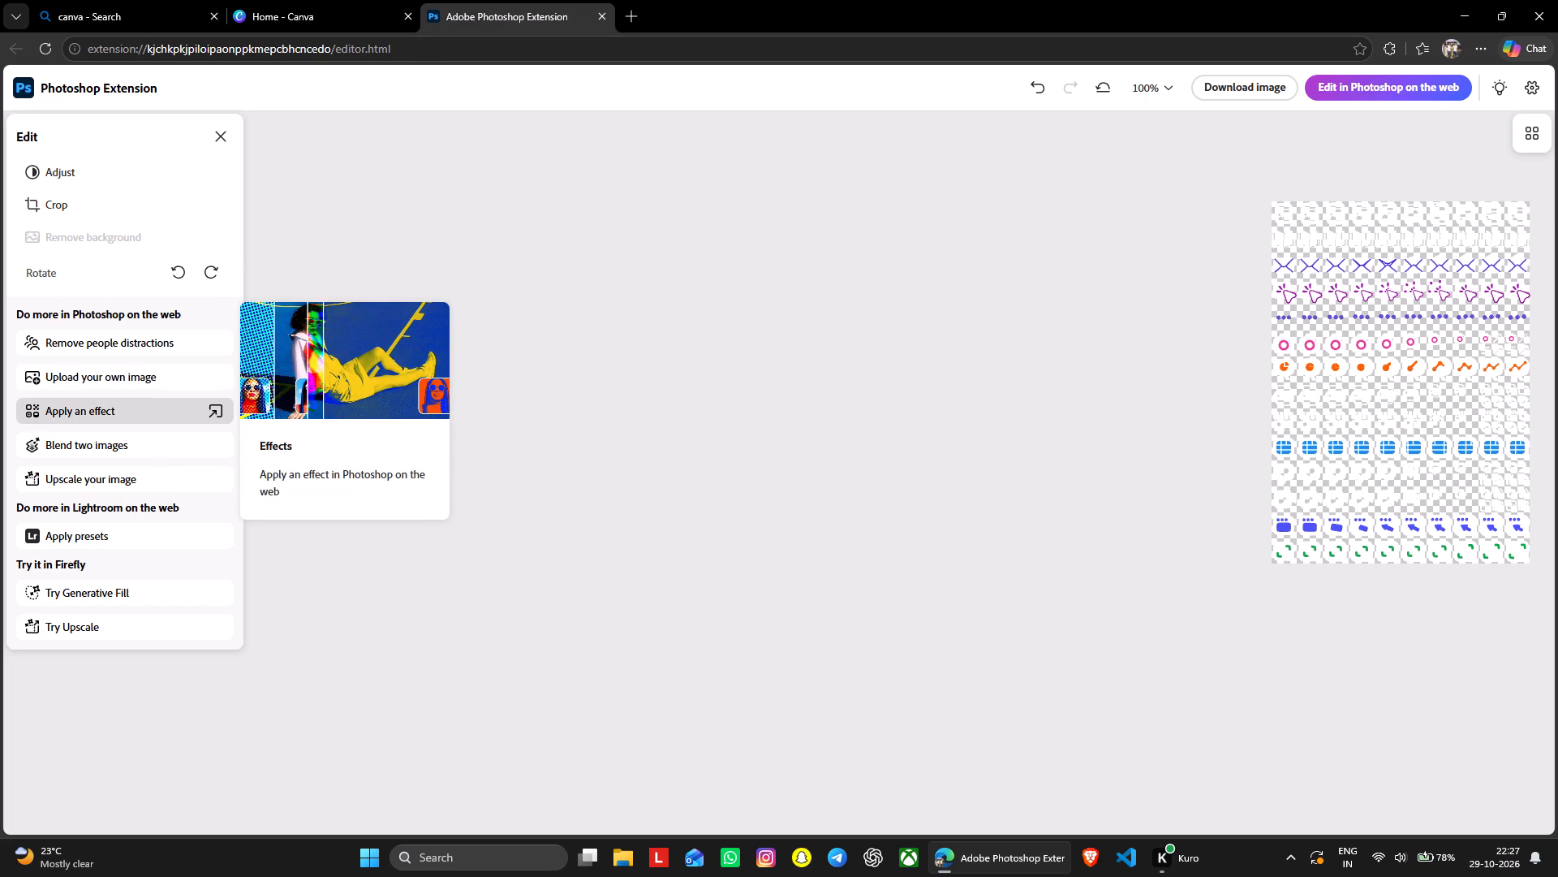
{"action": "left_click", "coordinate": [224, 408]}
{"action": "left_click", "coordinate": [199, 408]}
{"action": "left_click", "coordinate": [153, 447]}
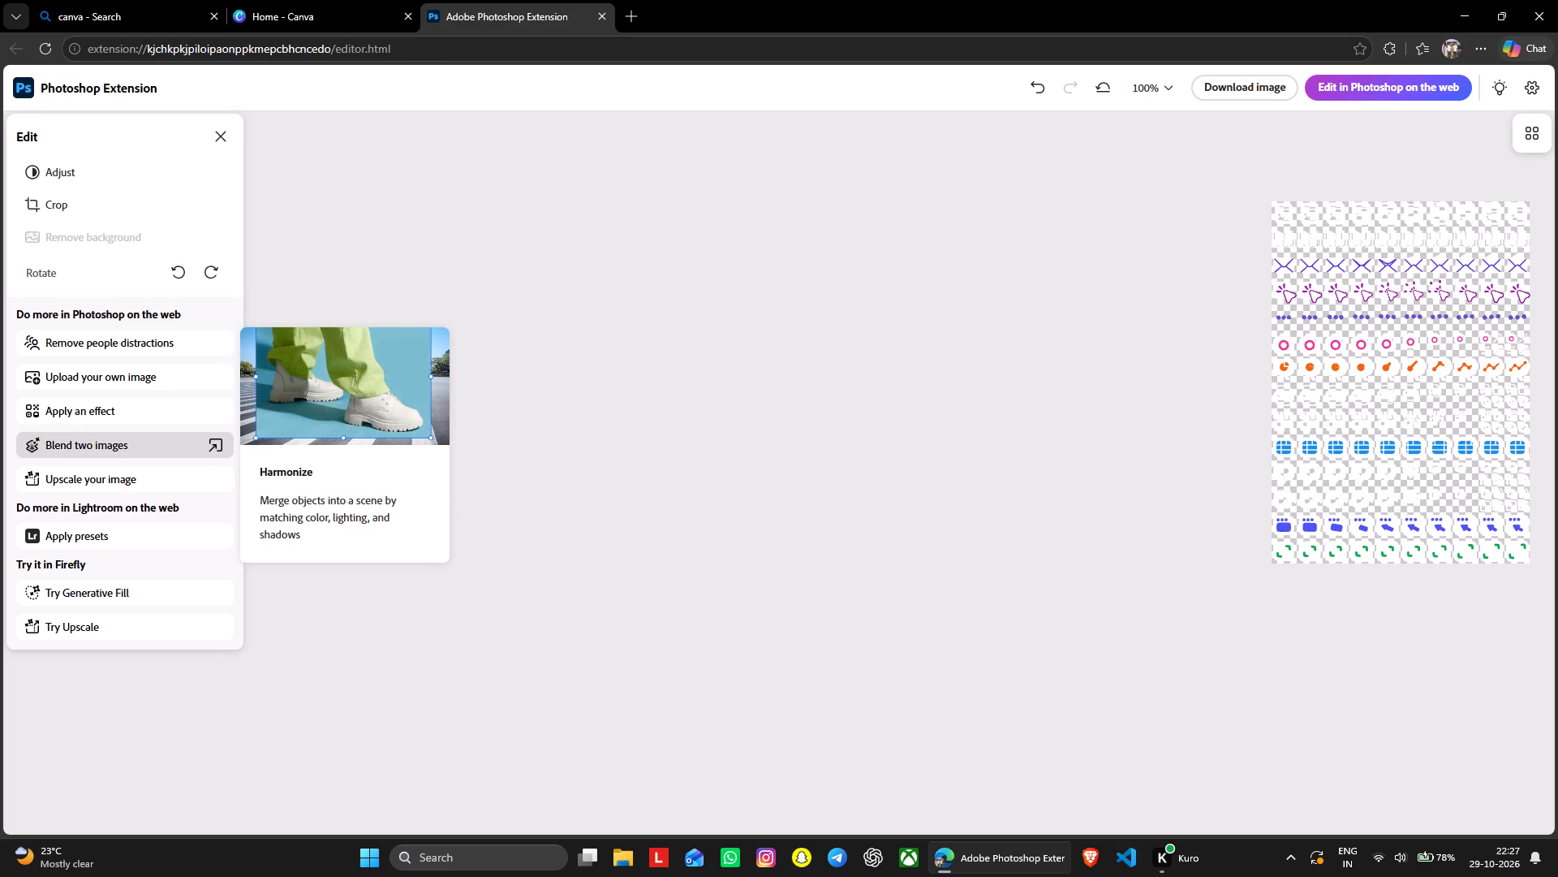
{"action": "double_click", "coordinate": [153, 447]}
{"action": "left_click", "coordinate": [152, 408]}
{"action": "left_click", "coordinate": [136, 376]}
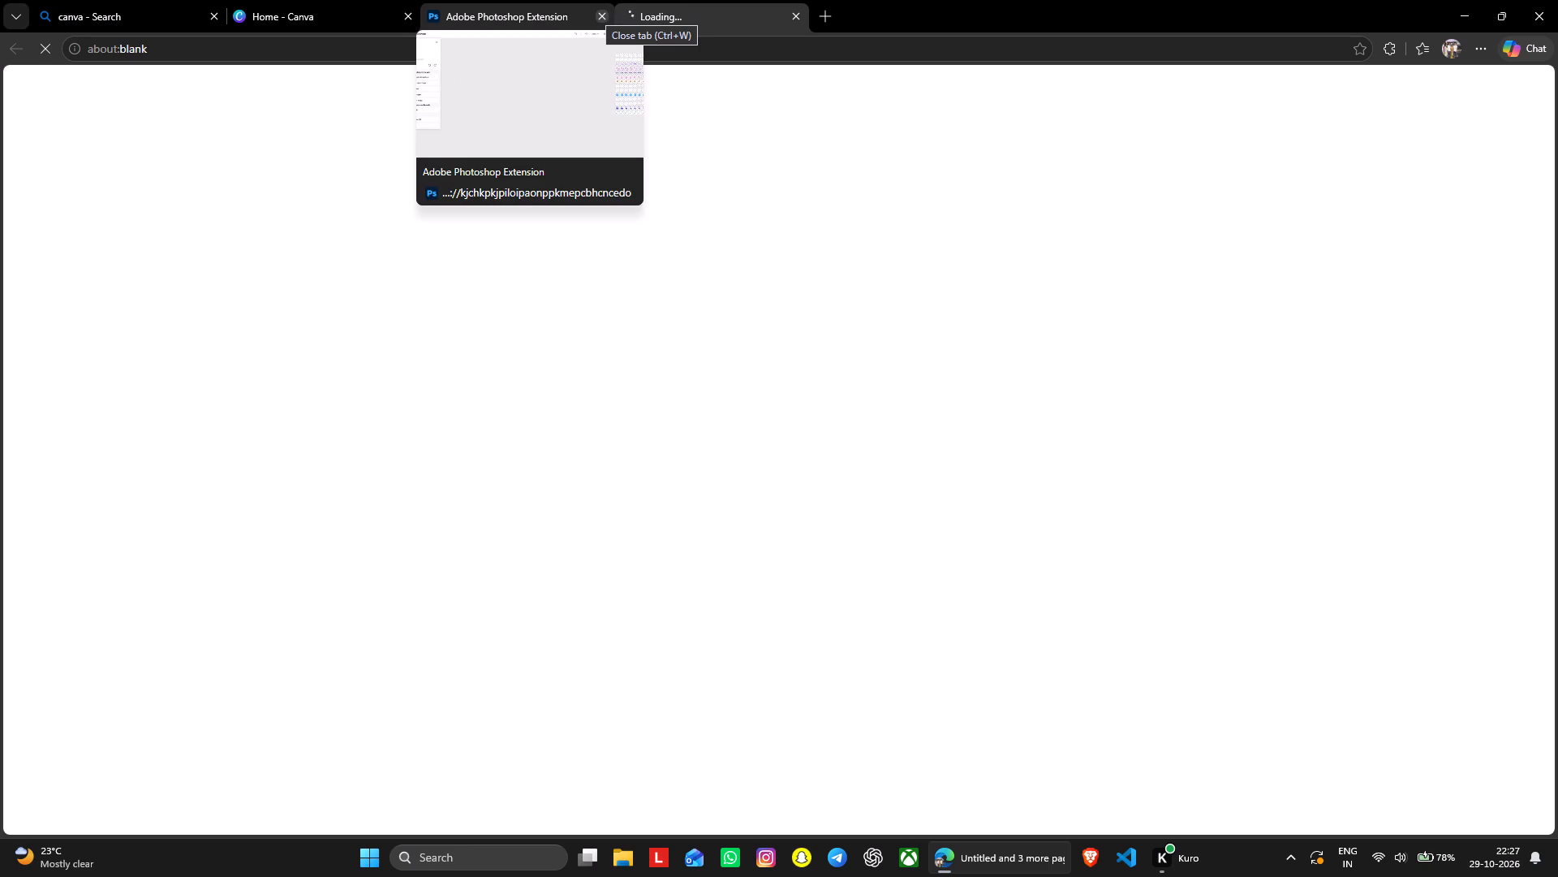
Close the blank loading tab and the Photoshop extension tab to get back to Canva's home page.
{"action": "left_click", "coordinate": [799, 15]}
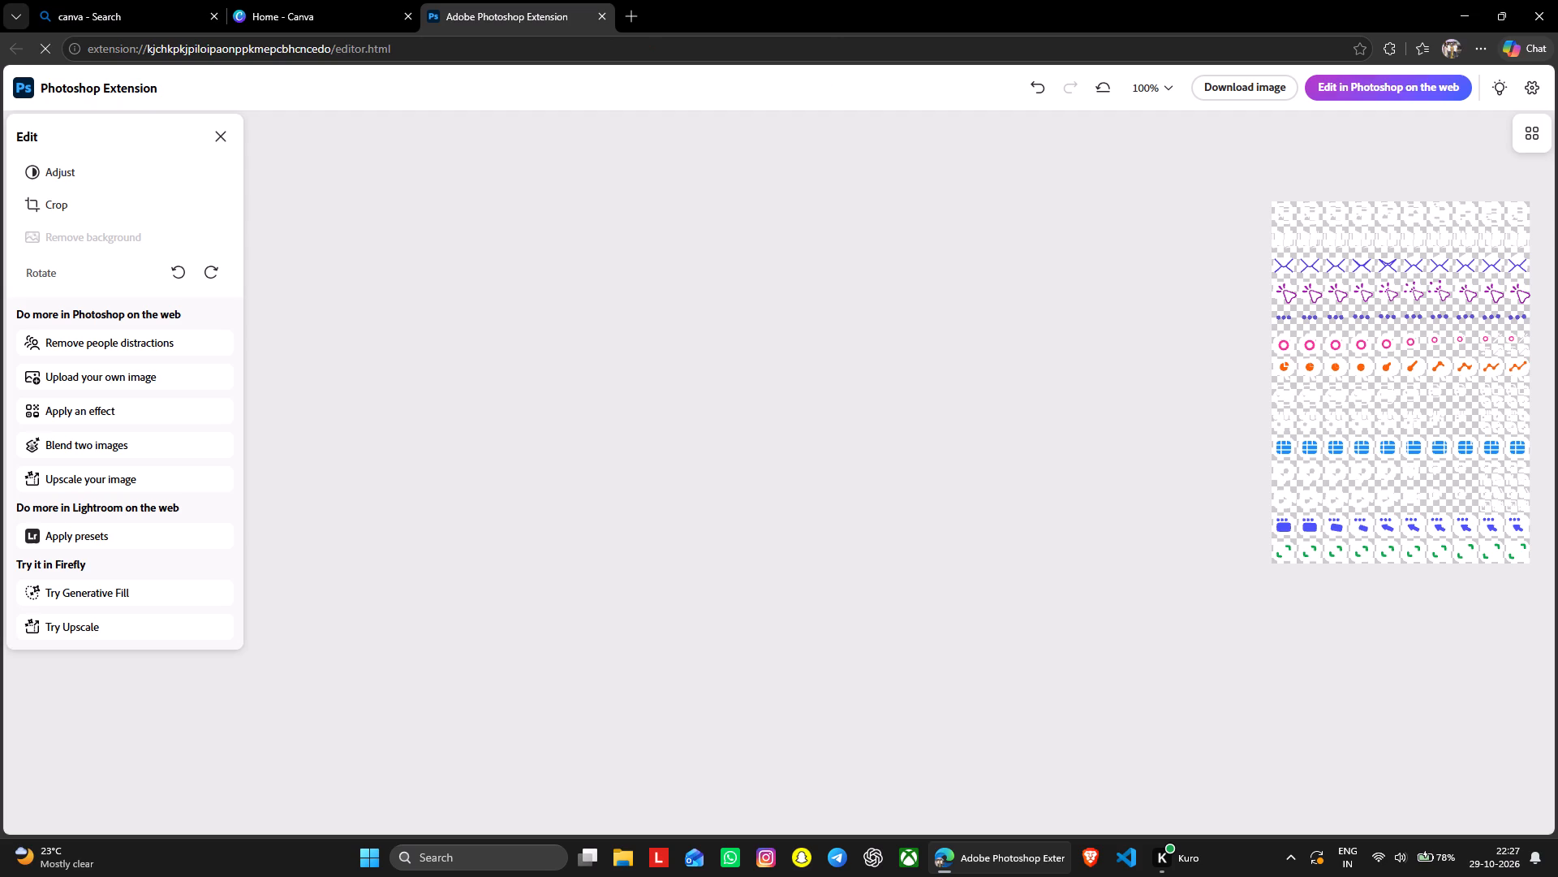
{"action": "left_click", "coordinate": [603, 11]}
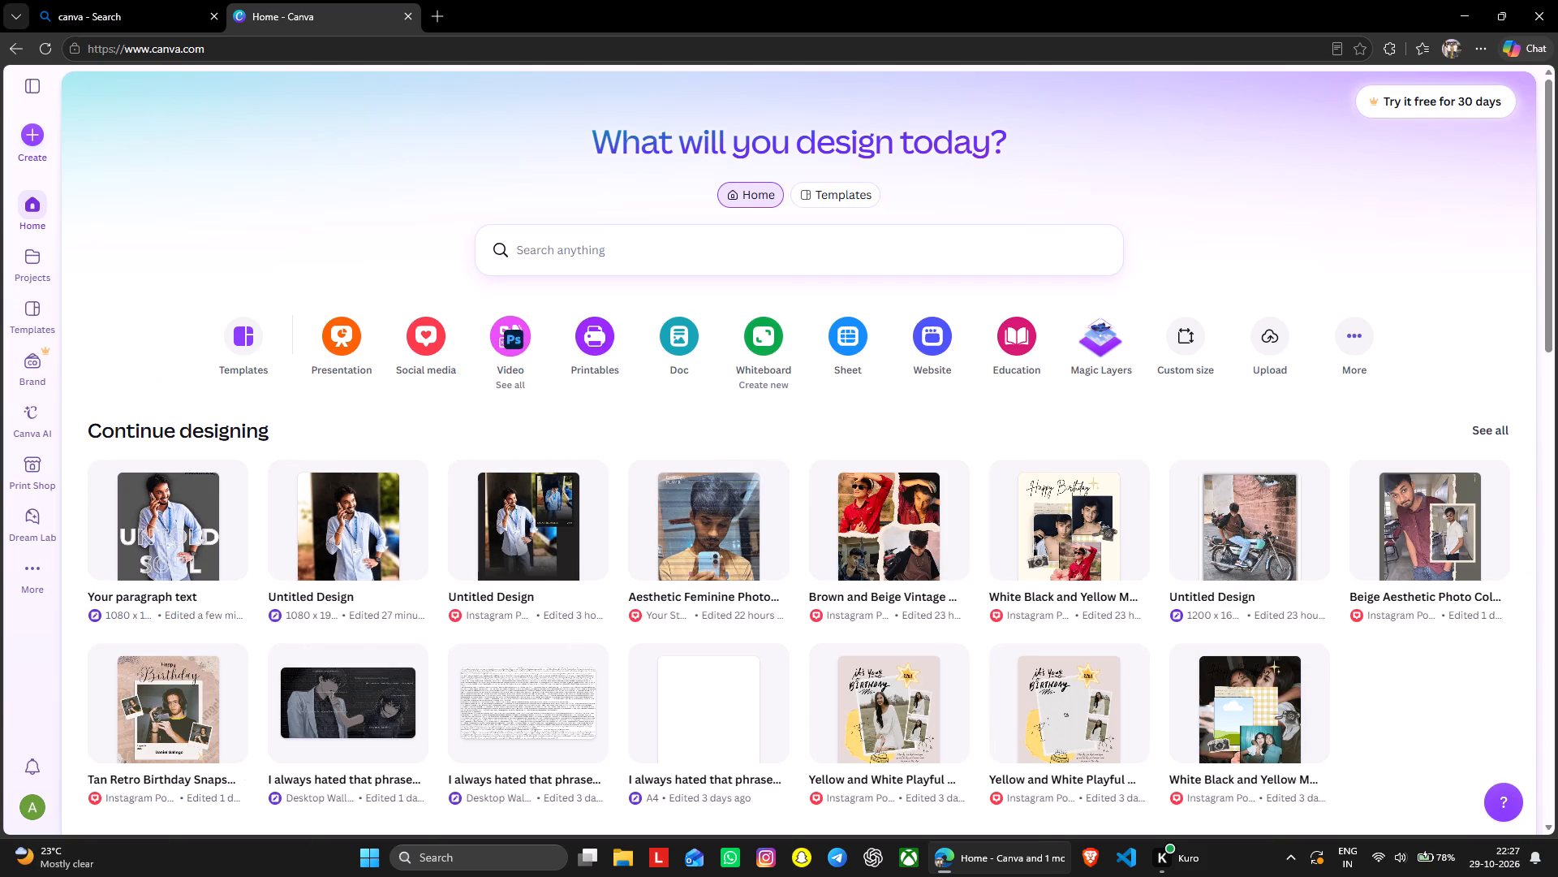
Open a new Instagram Reel video design with the Black and White Modern Fashion template.
{"action": "left_click", "coordinate": [499, 330]}
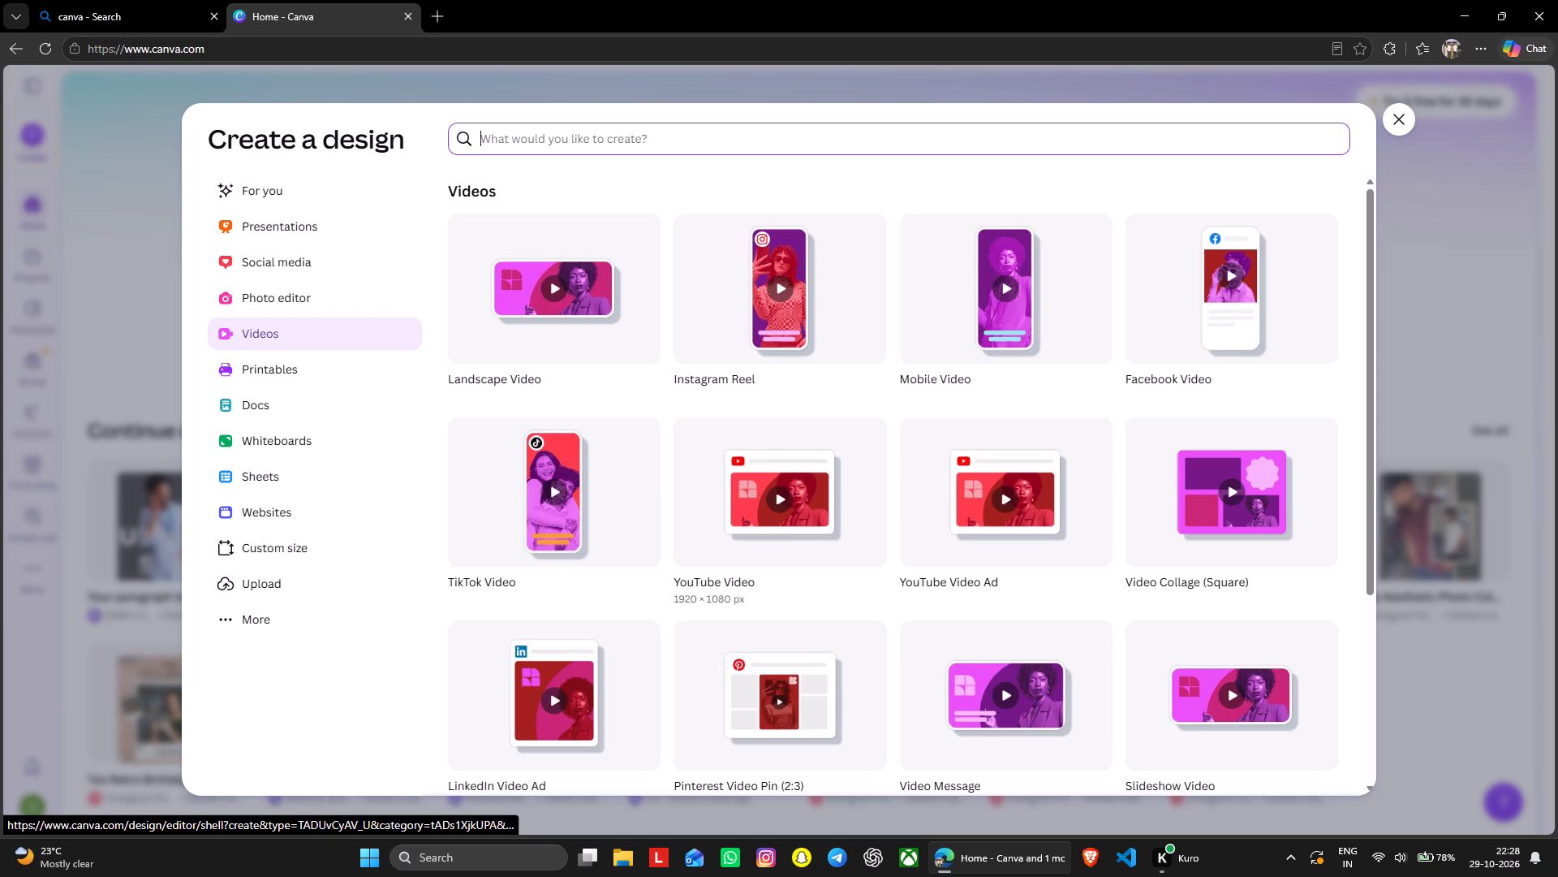
Create a new blank Instagram Reel design from the Videos category.
{"action": "scroll", "coordinate": [822, 478], "scroll_direction": "down", "scroll_amount": 1}
{"action": "scroll", "coordinate": [822, 478], "scroll_direction": "up", "scroll_amount": 1}
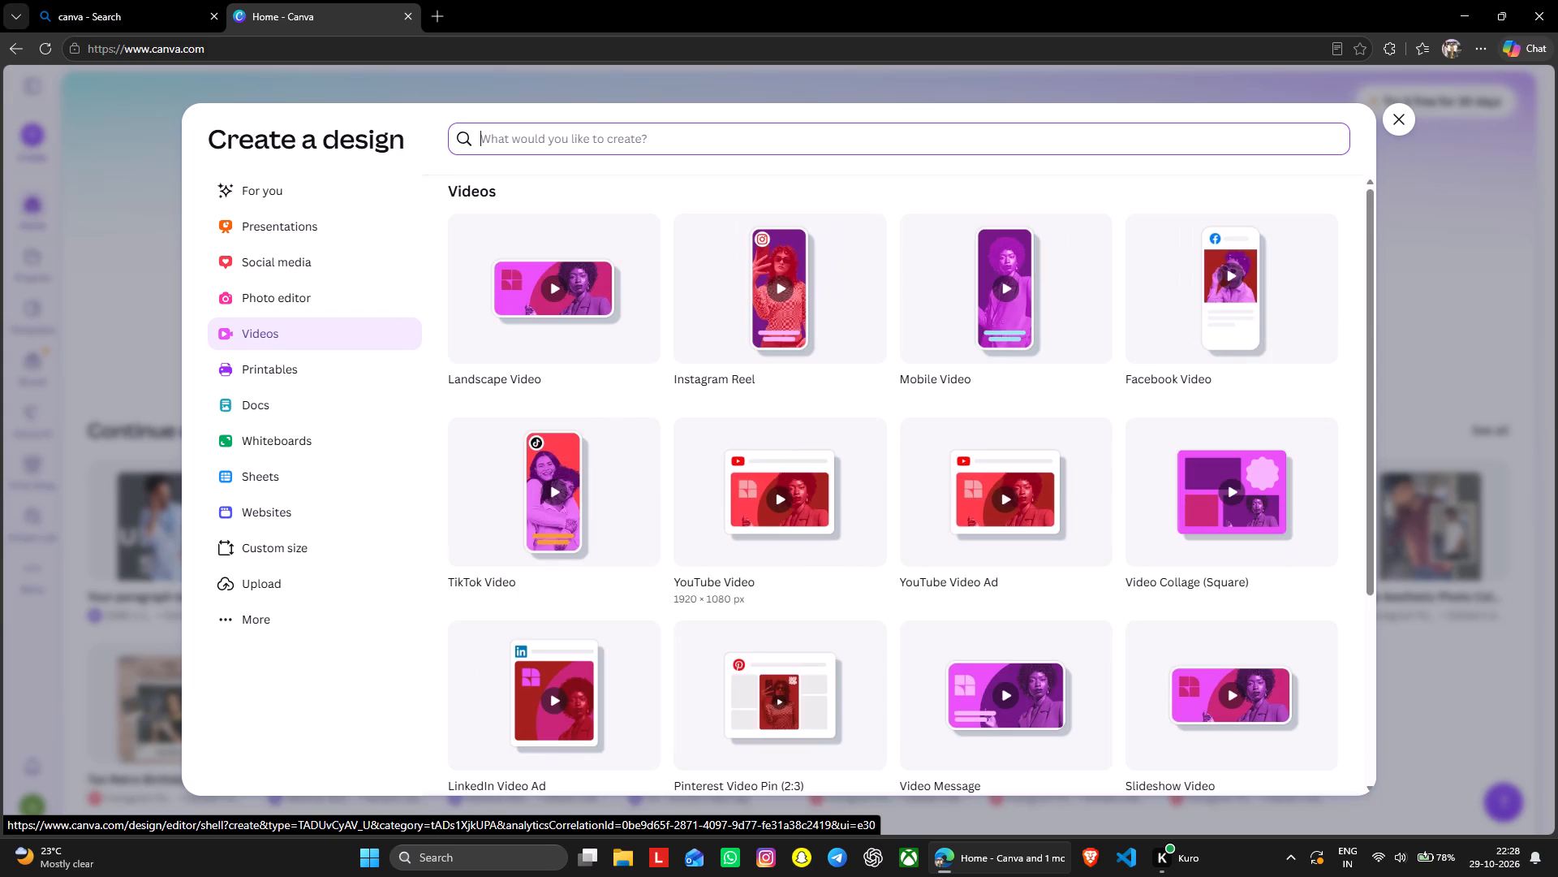
{"action": "left_click", "coordinate": [823, 302]}
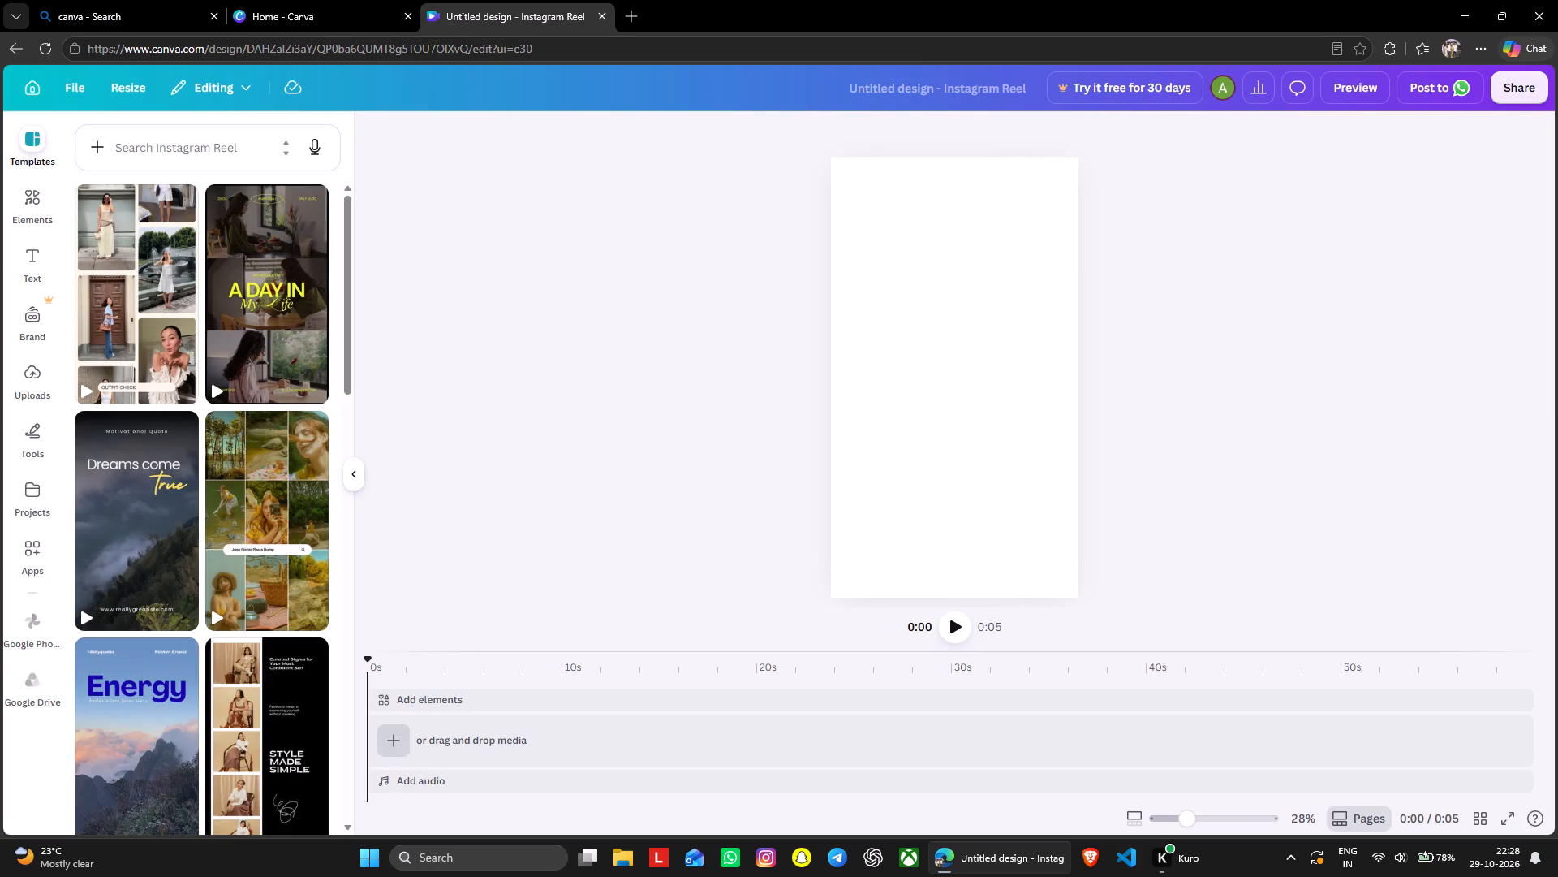
Apply the Black and White Modern Fashion Instagram Reel template, the one reading "Style Made Simple", to the blank page.
{"action": "scroll", "coordinate": [217, 416], "scroll_direction": "down", "scroll_amount": 1}
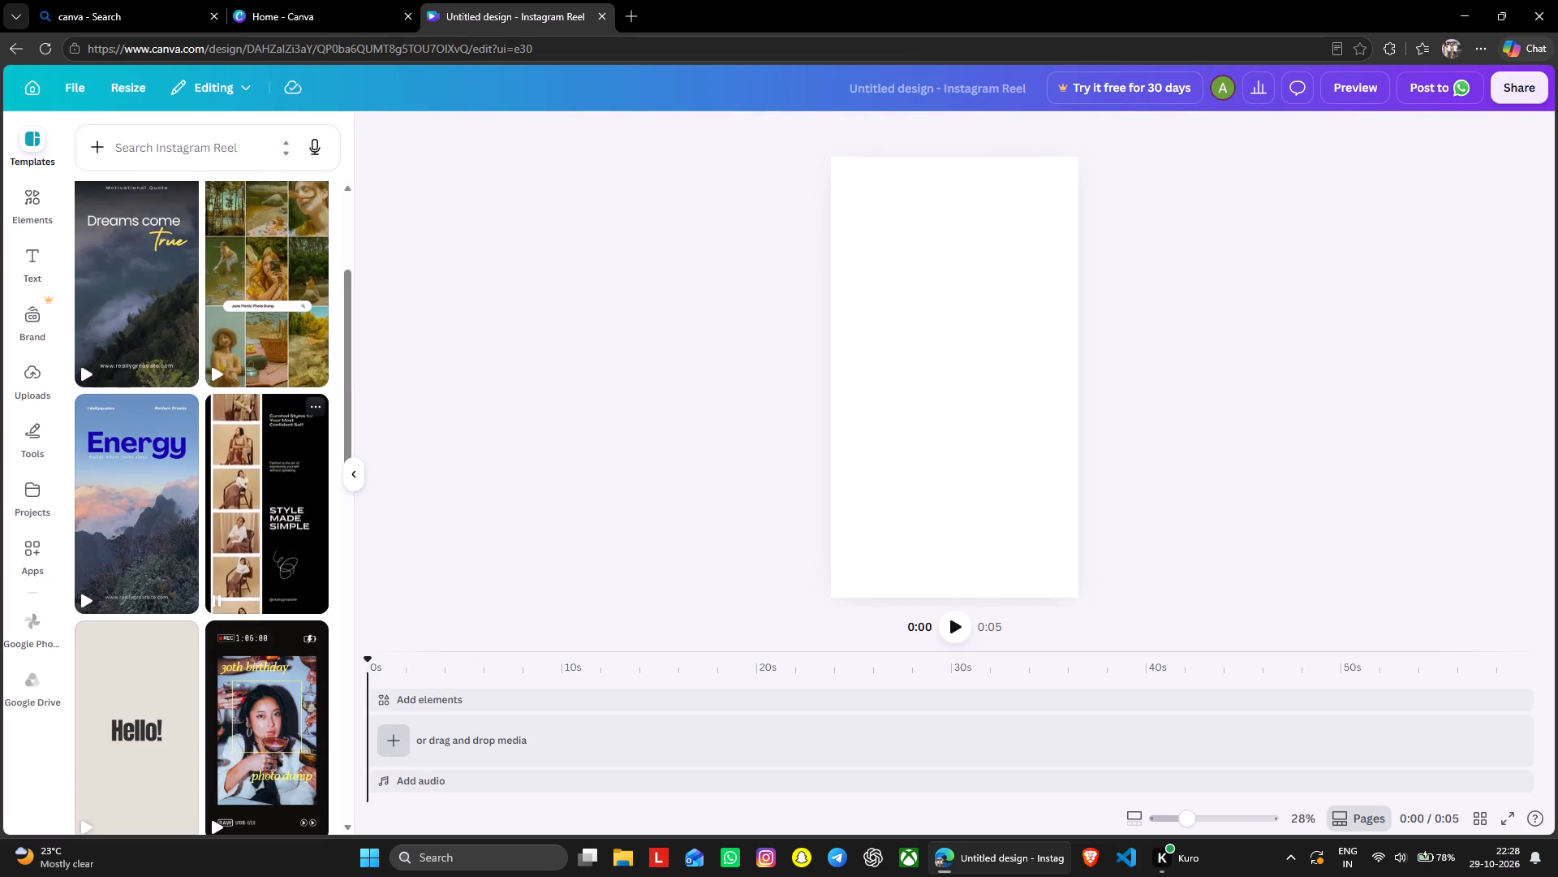
{"action": "scroll", "coordinate": [217, 416], "scroll_direction": "down", "scroll_amount": 1}
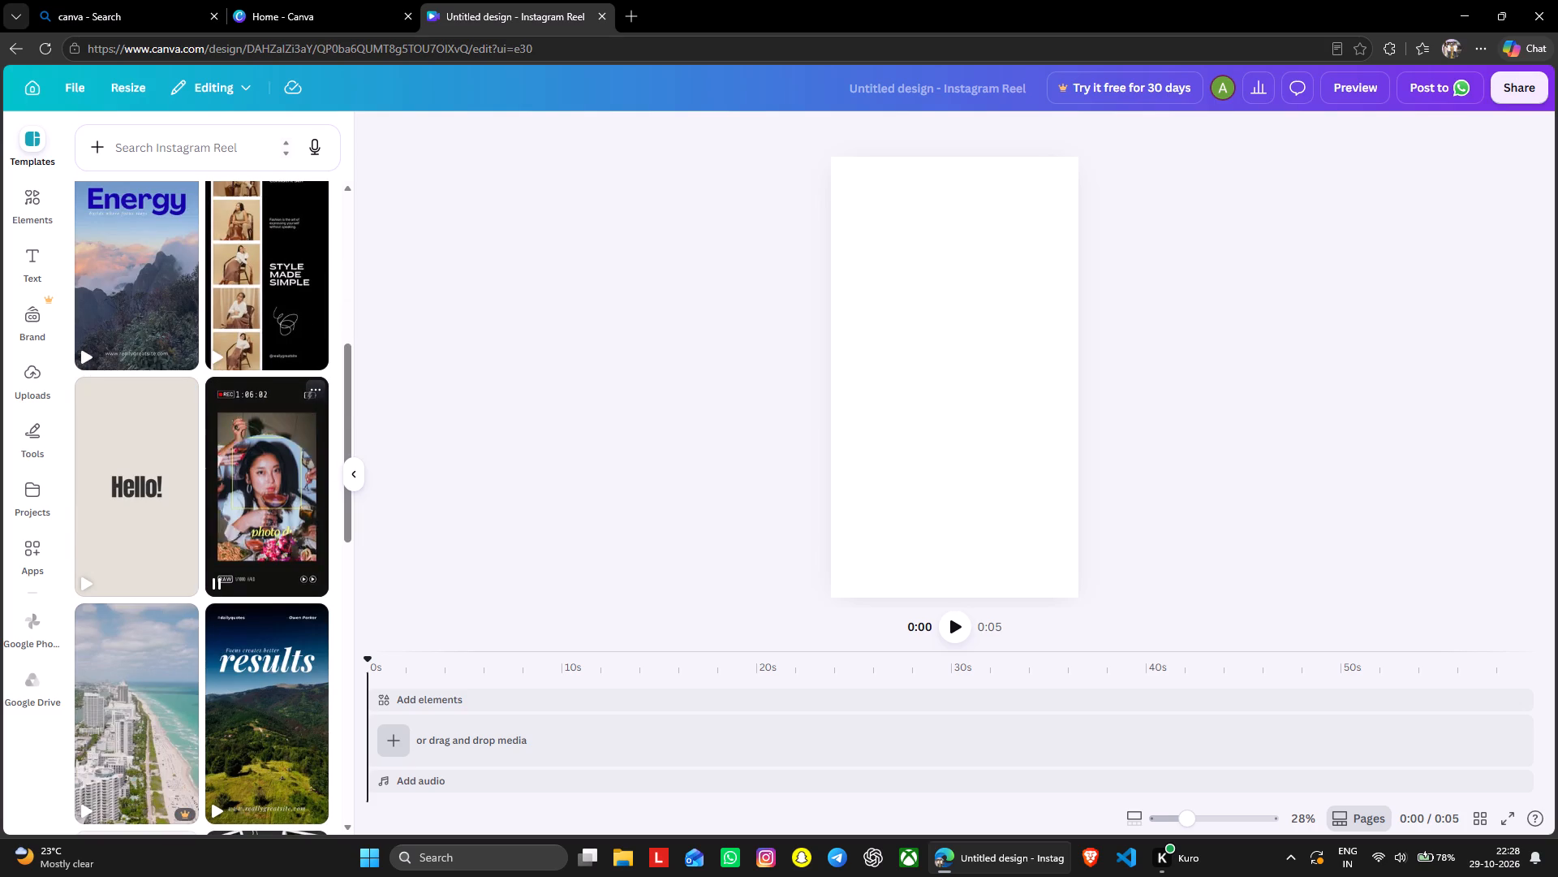
{"action": "scroll", "coordinate": [228, 430], "scroll_direction": "down", "scroll_amount": 1}
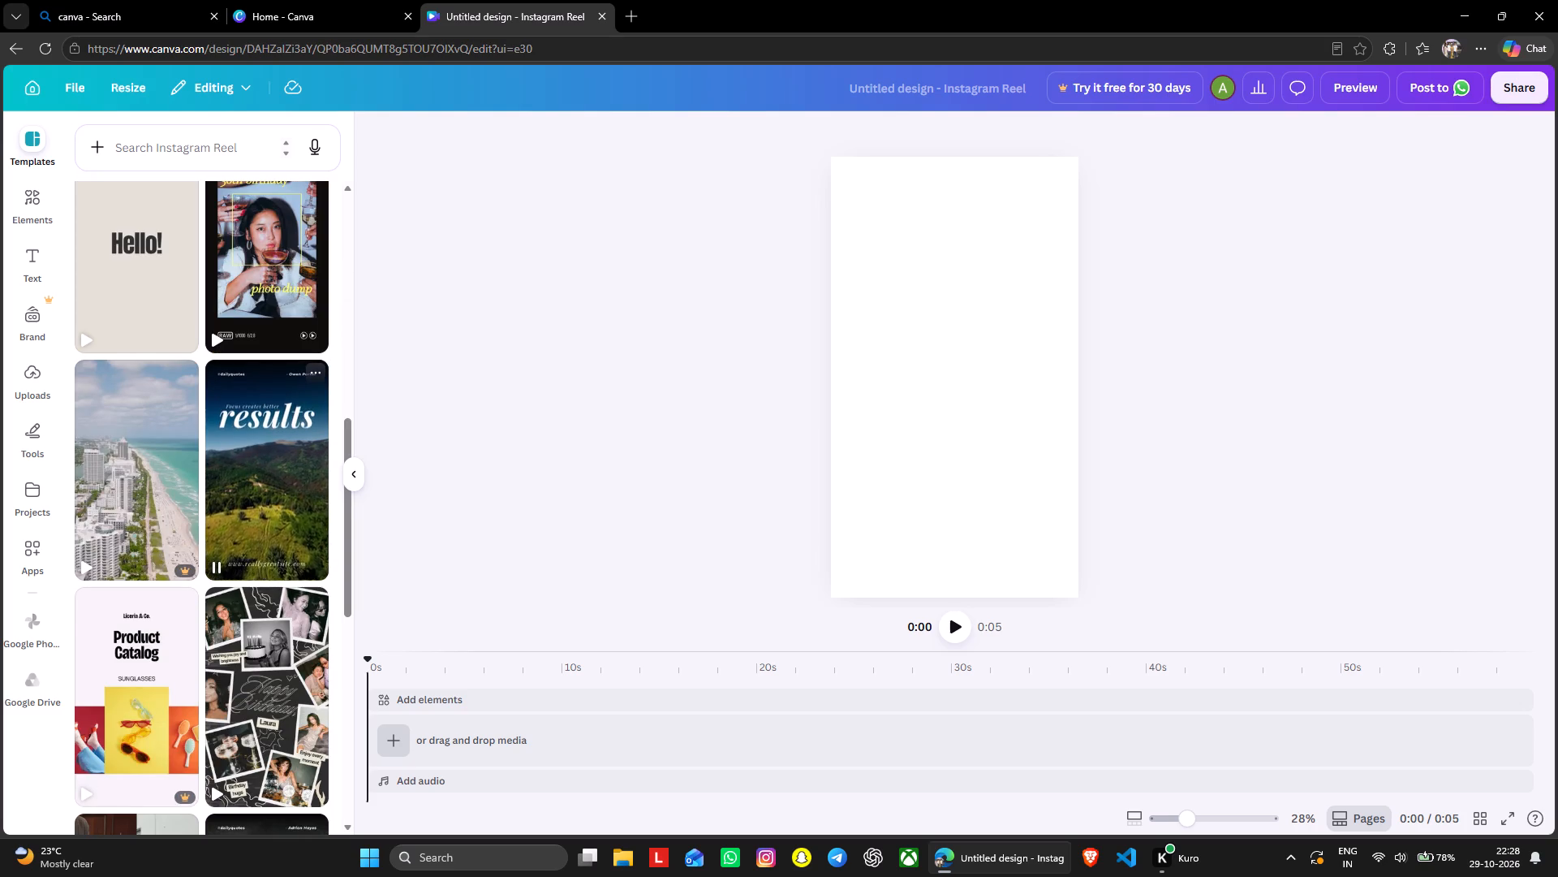
{"action": "scroll", "coordinate": [228, 430], "scroll_direction": "up", "scroll_amount": 2}
{"action": "left_click", "coordinate": [252, 466]}
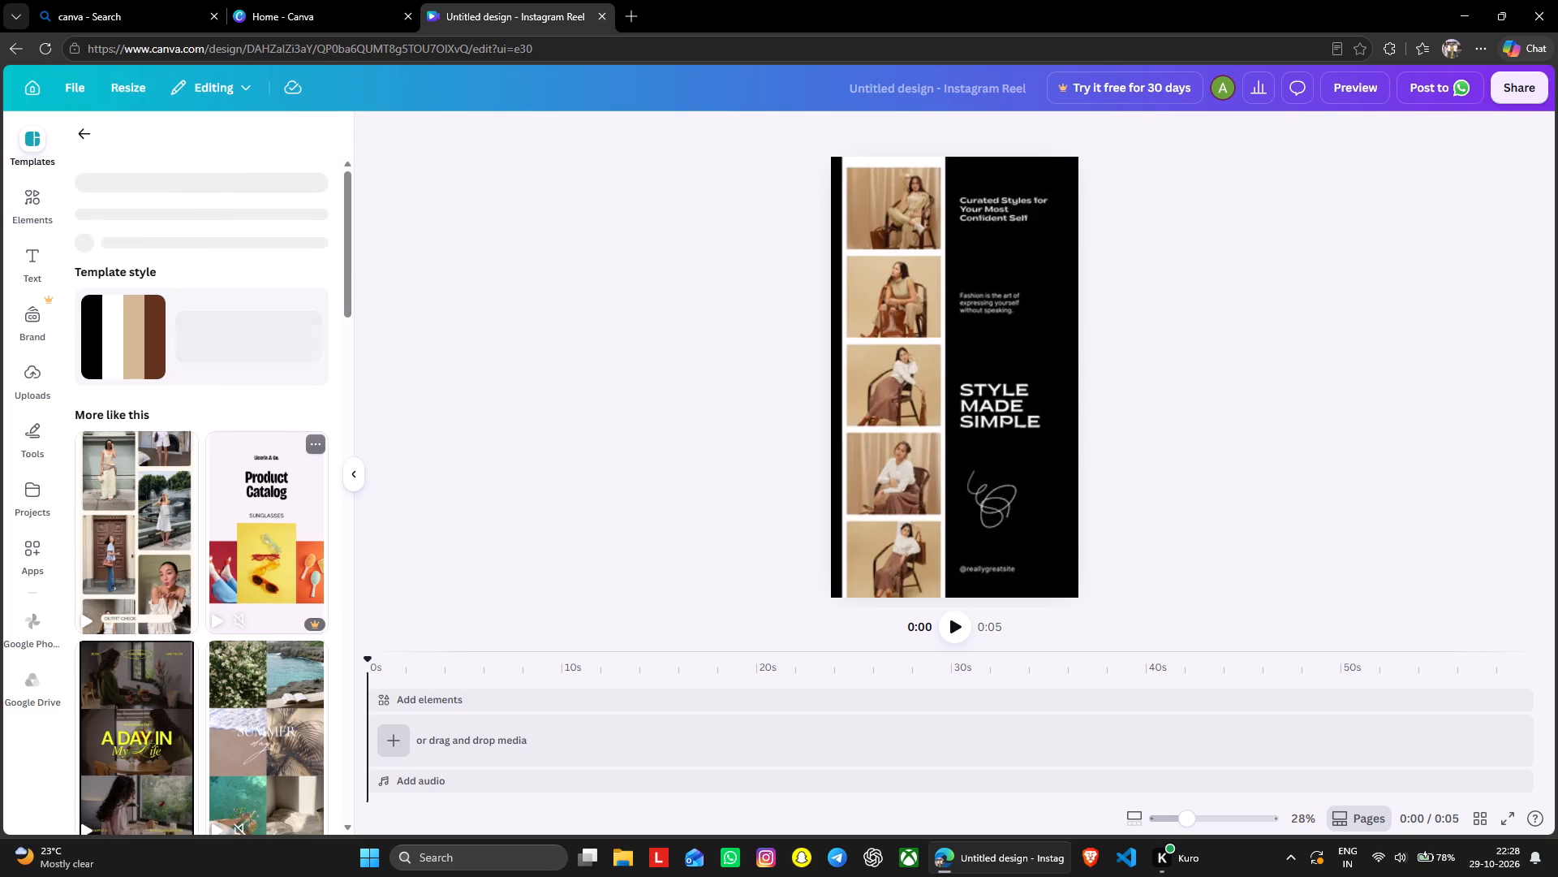
Play the fashion reel to check its animation and pause it near the end.
{"action": "left_click", "coordinate": [954, 529]}
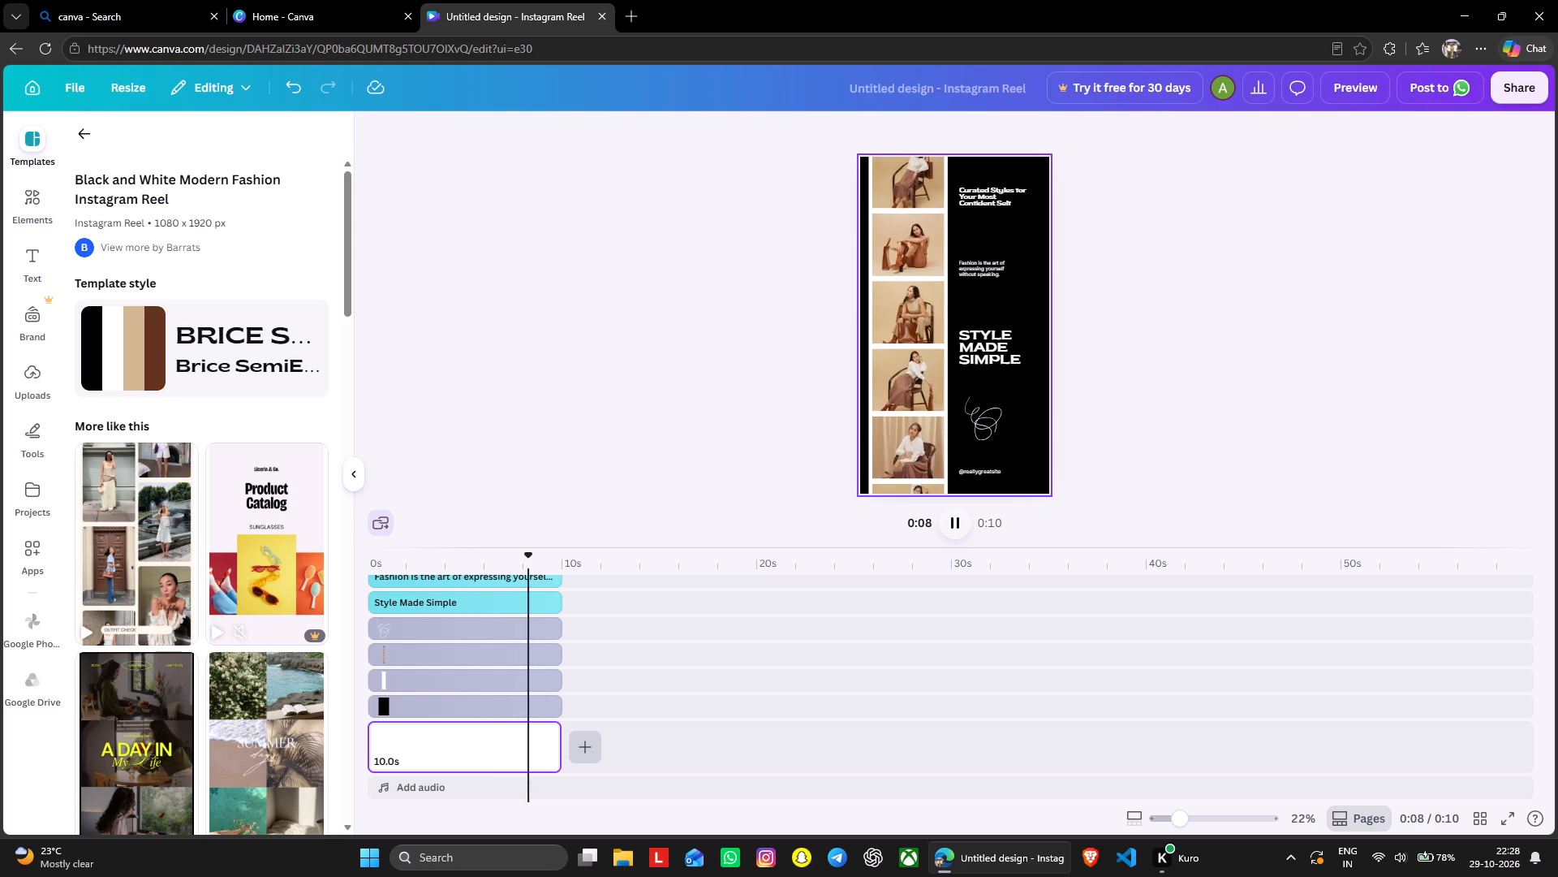
{"action": "left_click", "coordinate": [955, 529]}
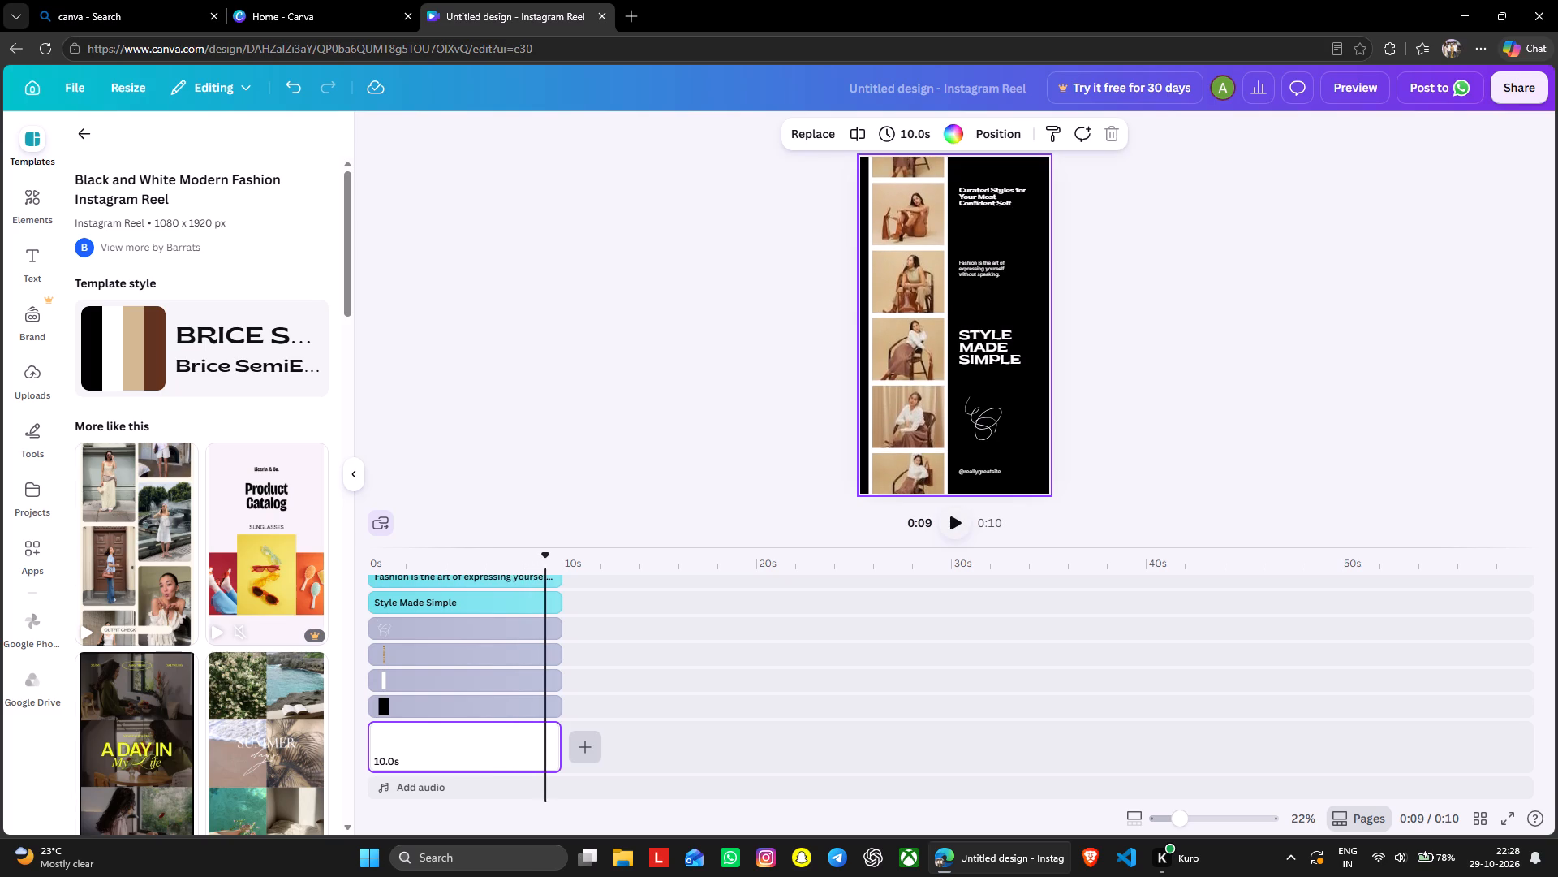
Examine the reel's timeline layers, selecting the handle text, heading text, scribble graphic and photo group in turn.
{"action": "scroll", "coordinate": [488, 721], "scroll_direction": "up", "scroll_amount": 2}
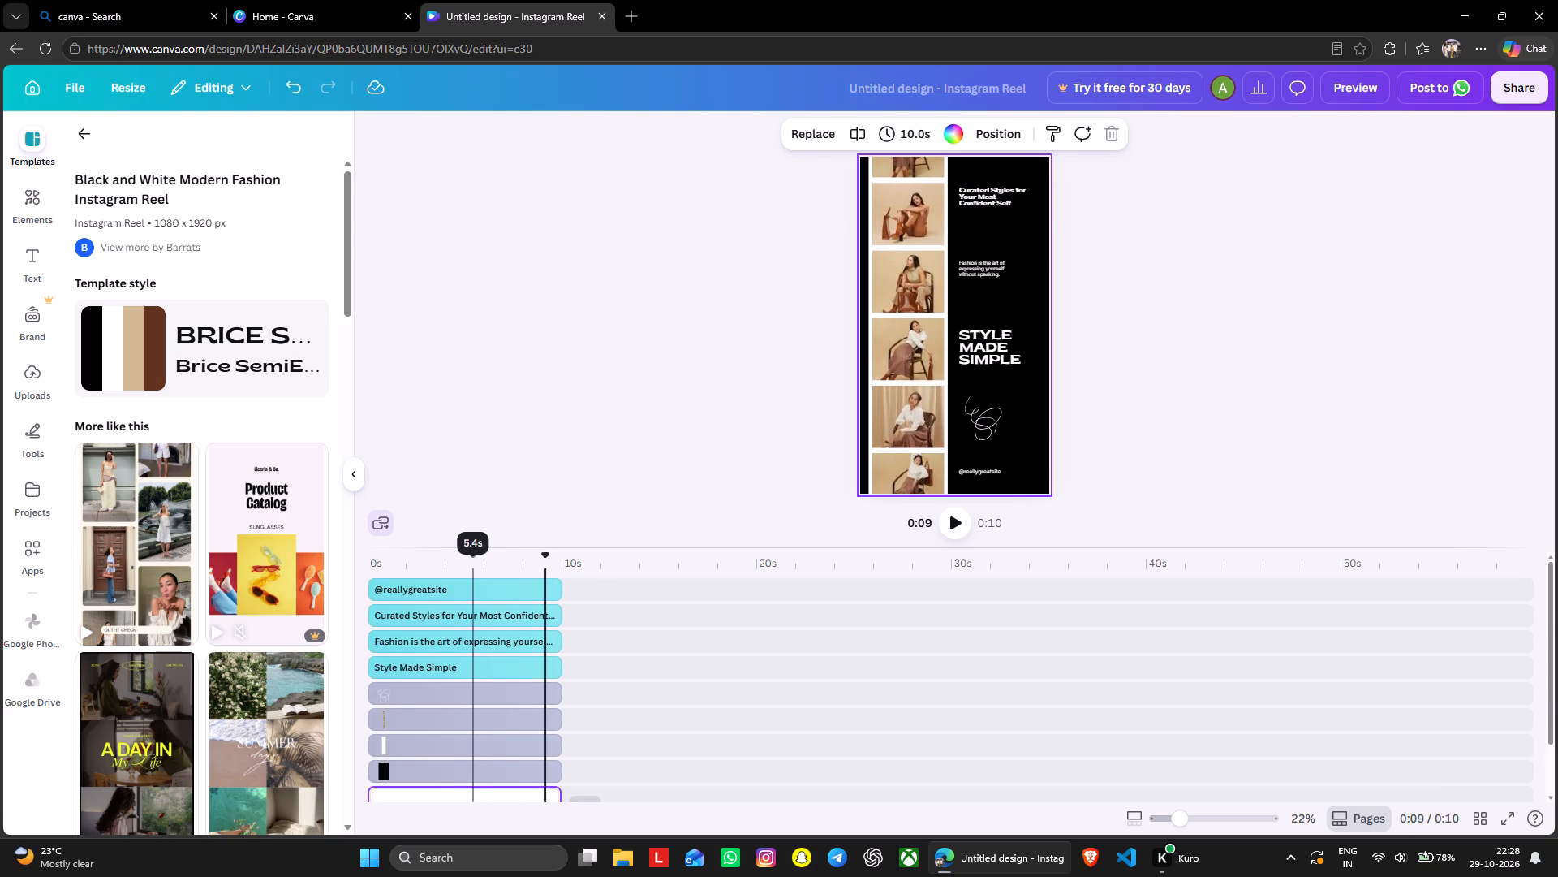
{"action": "left_click", "coordinate": [480, 584]}
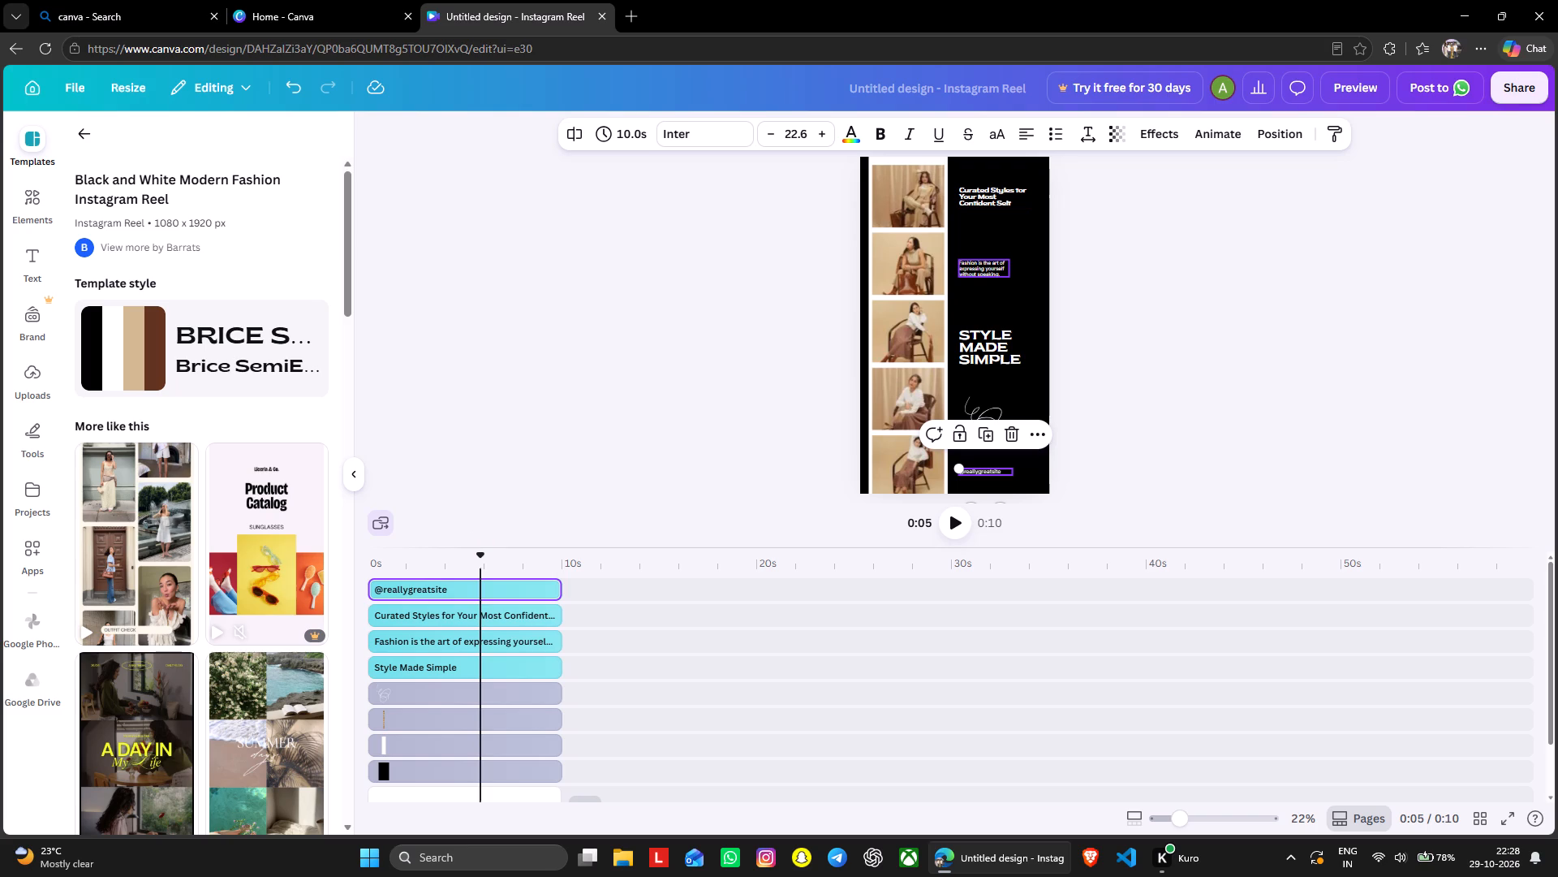
{"action": "left_click", "coordinate": [490, 611]}
{"action": "left_click", "coordinate": [485, 698]}
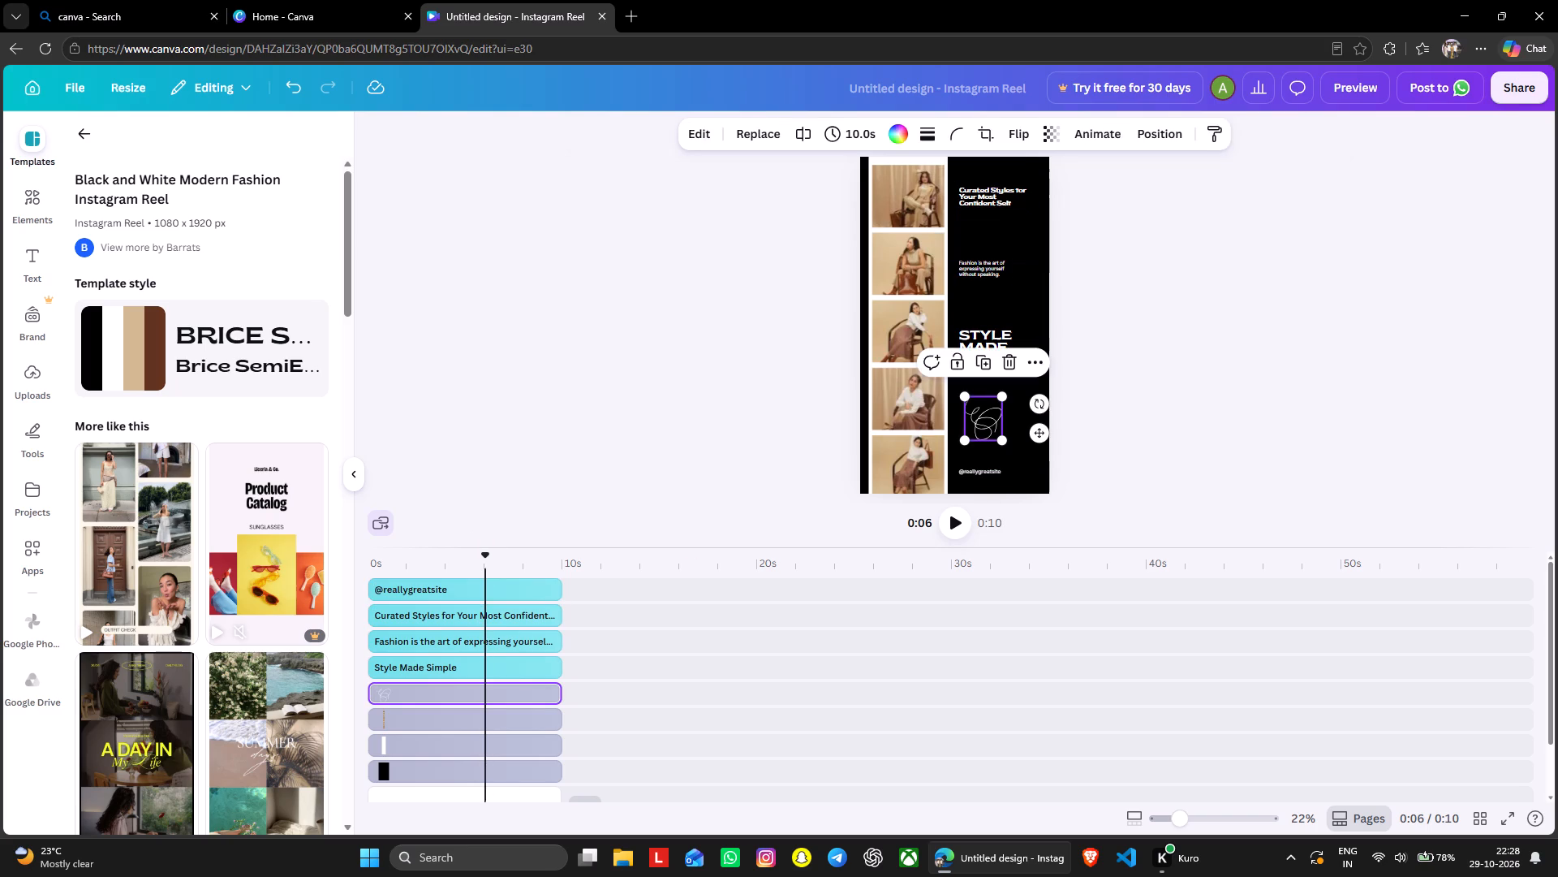
{"action": "left_click", "coordinate": [492, 716]}
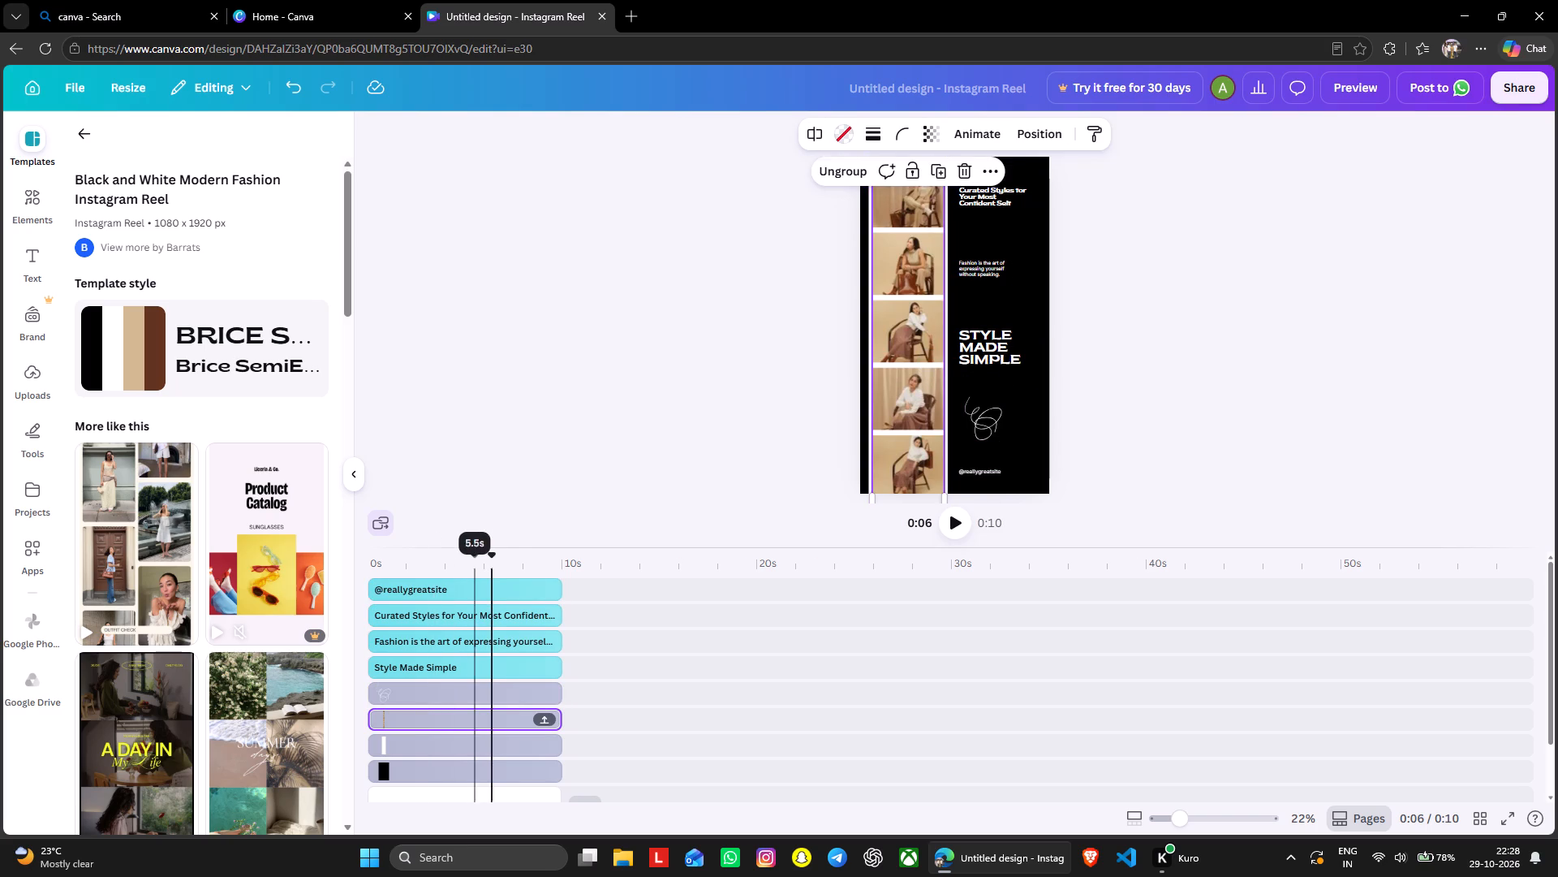
Expand the photo group in the timeline and examine its individual photo layers and the white strip behind them.
{"action": "left_click", "coordinate": [540, 715]}
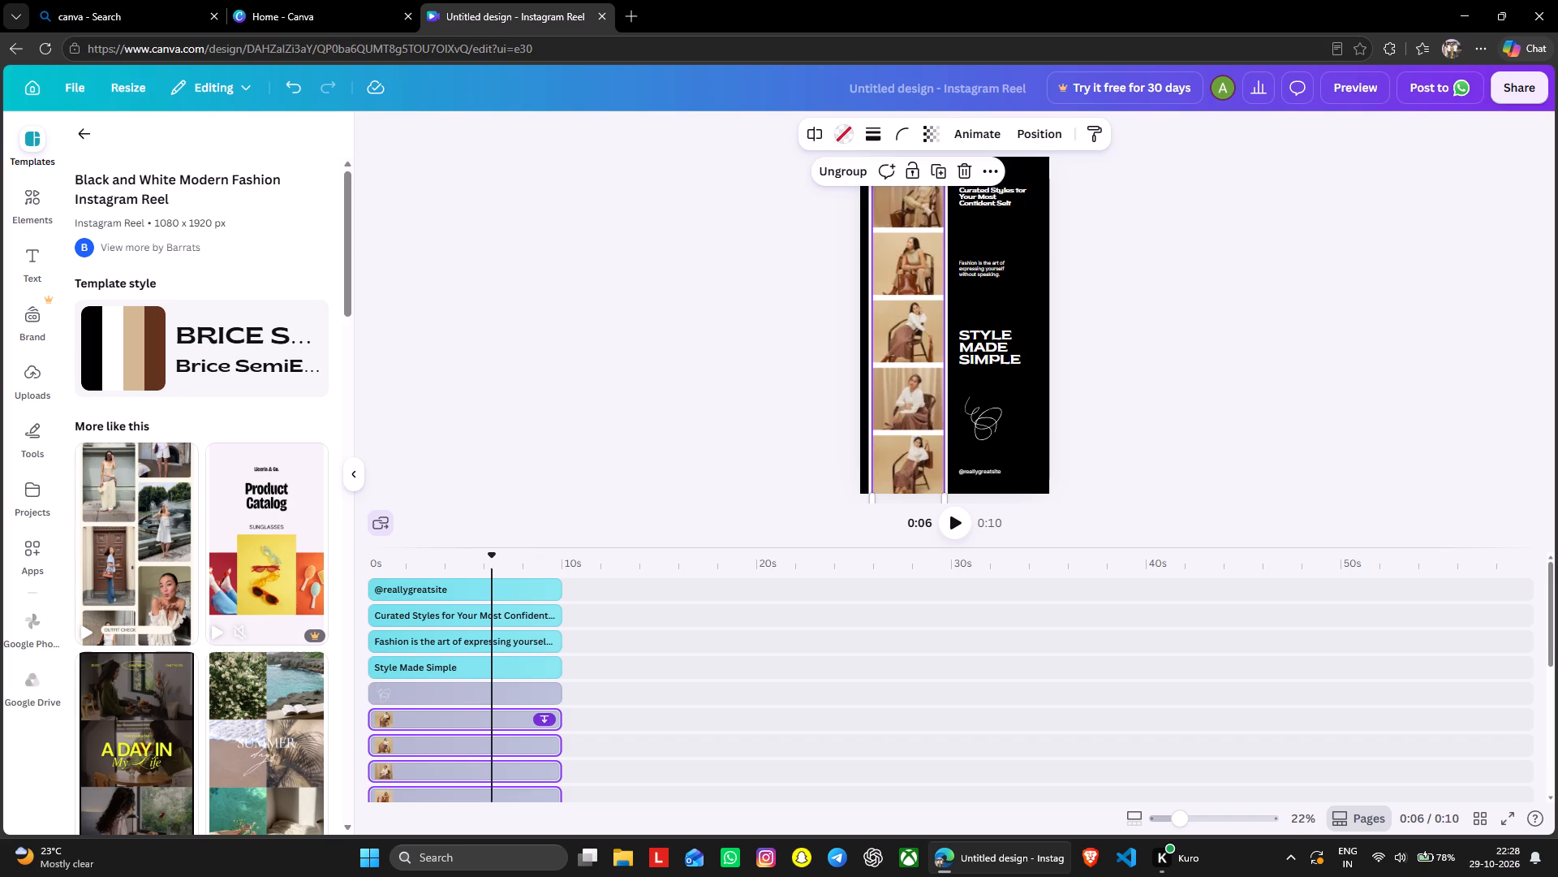
{"action": "scroll", "coordinate": [674, 676], "scroll_direction": "down", "scroll_amount": 1}
{"action": "left_click", "coordinate": [532, 729]}
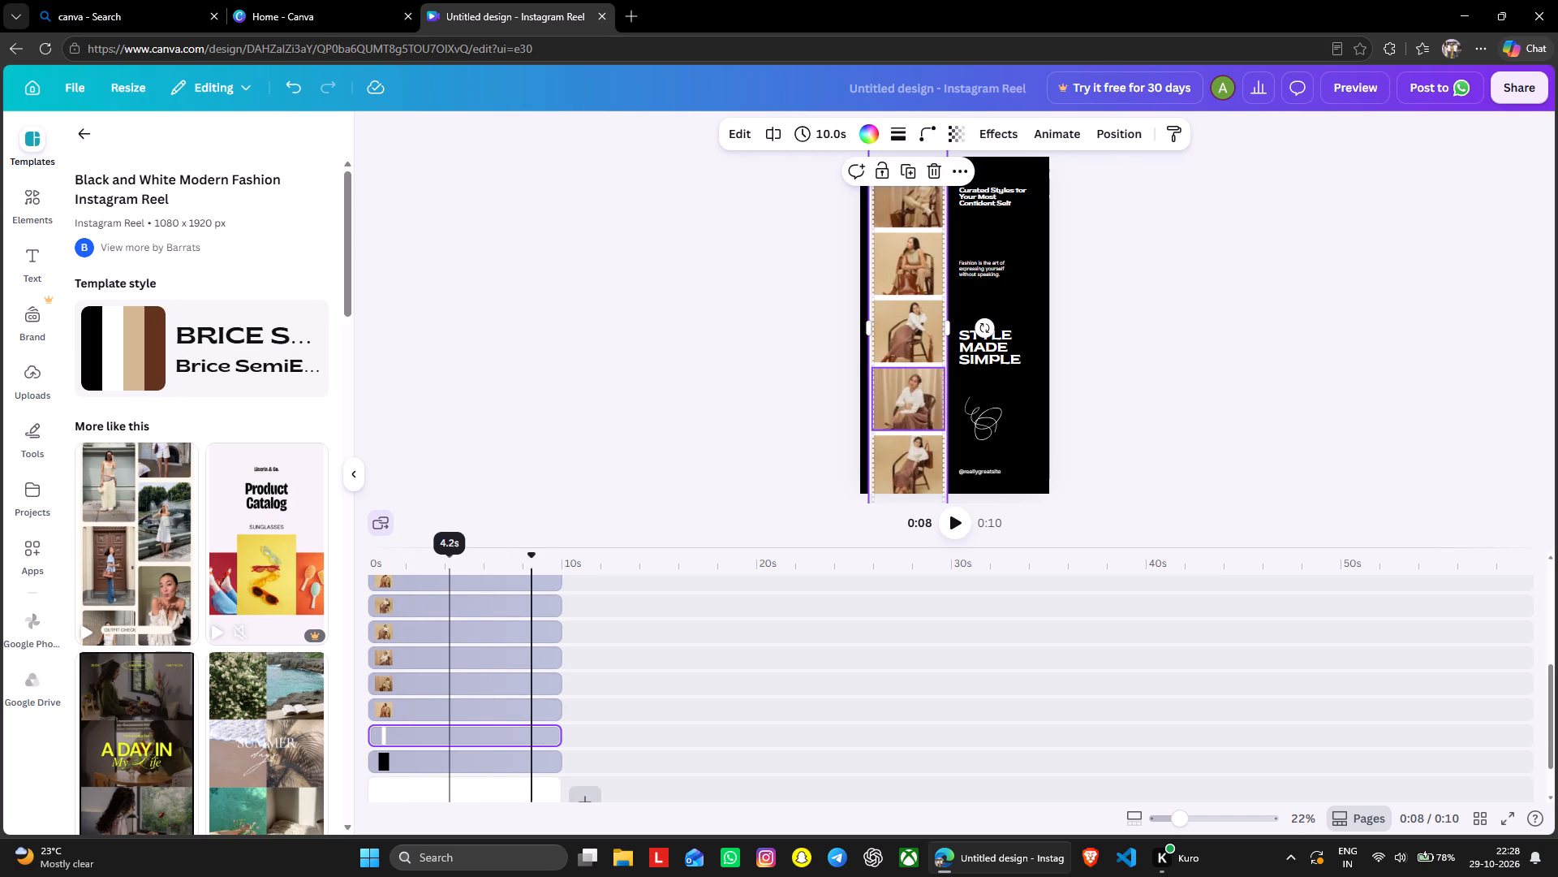
{"action": "scroll", "coordinate": [450, 657], "scroll_direction": "up", "scroll_amount": 1}
{"action": "left_click", "coordinate": [463, 710]}
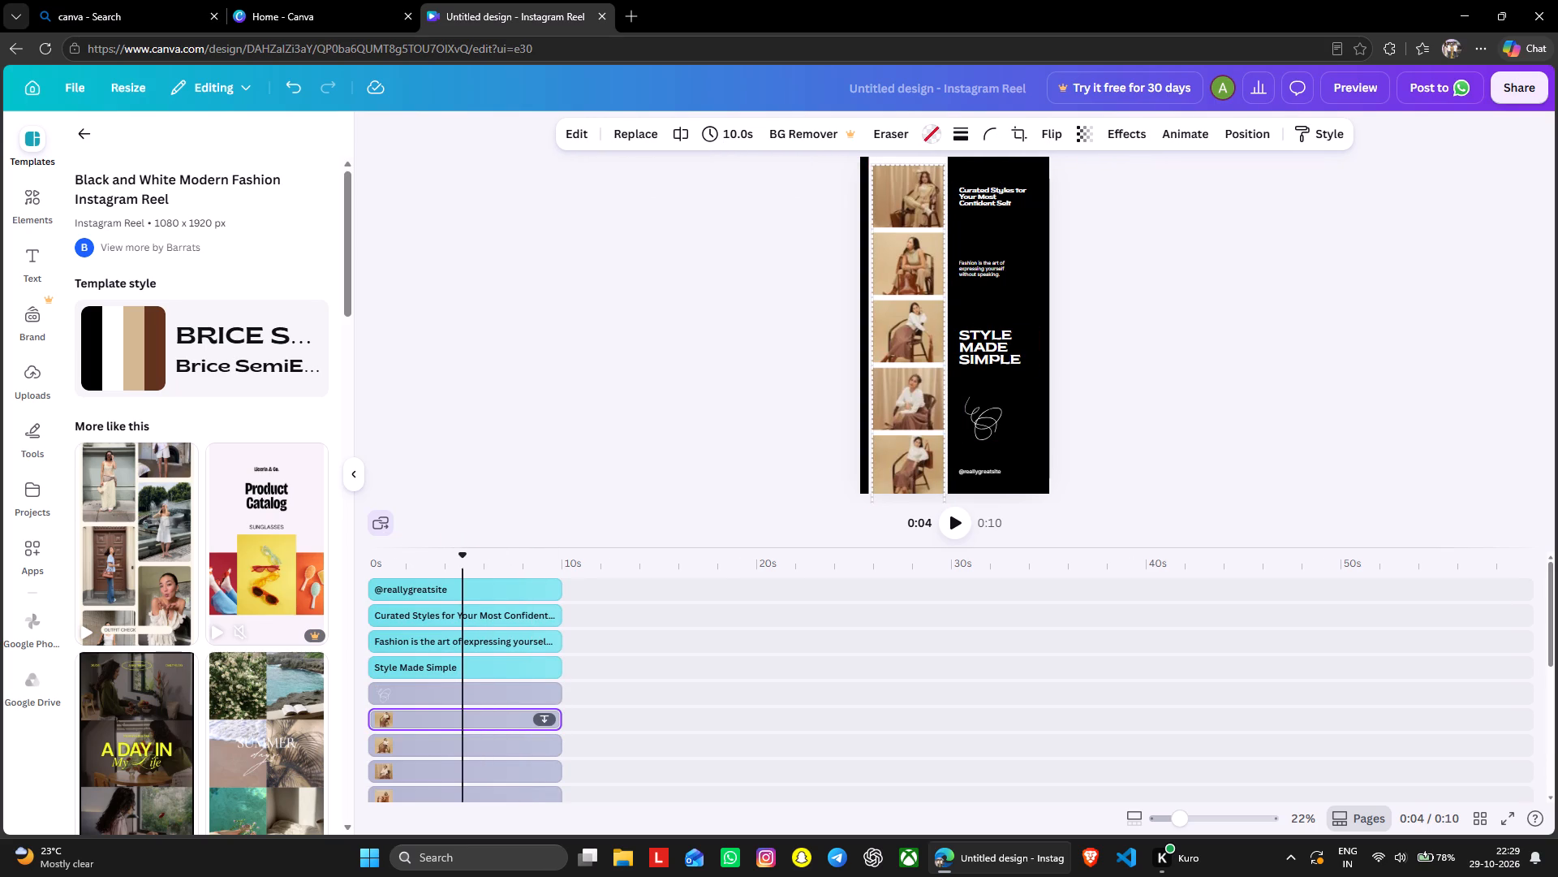
{"action": "left_click", "coordinate": [425, 742]}
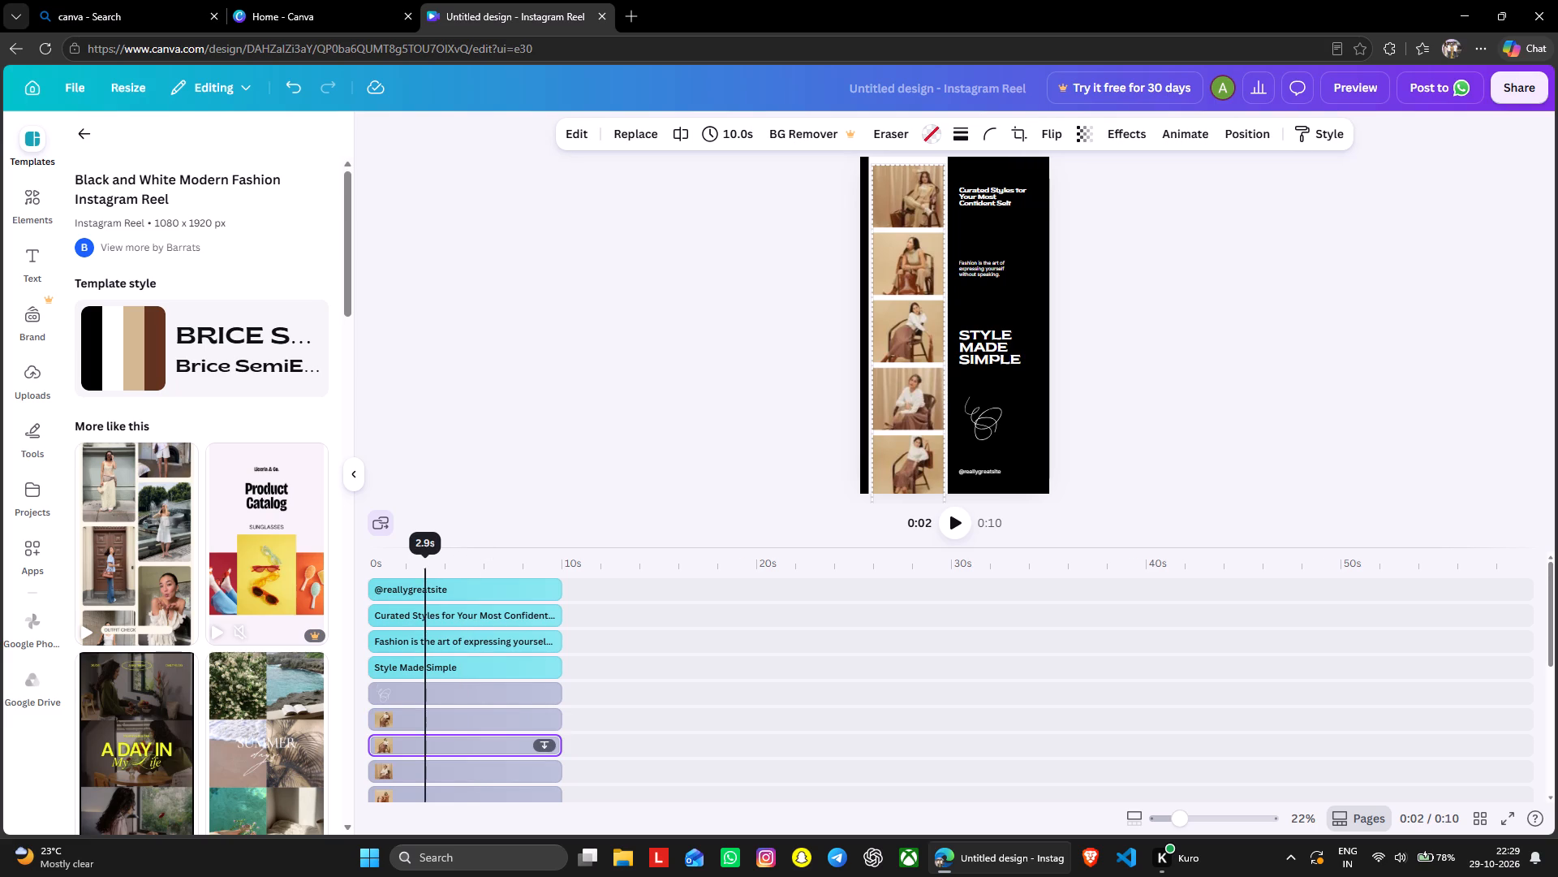
{"action": "left_click", "coordinate": [425, 756]}
{"action": "left_click", "coordinate": [429, 761]}
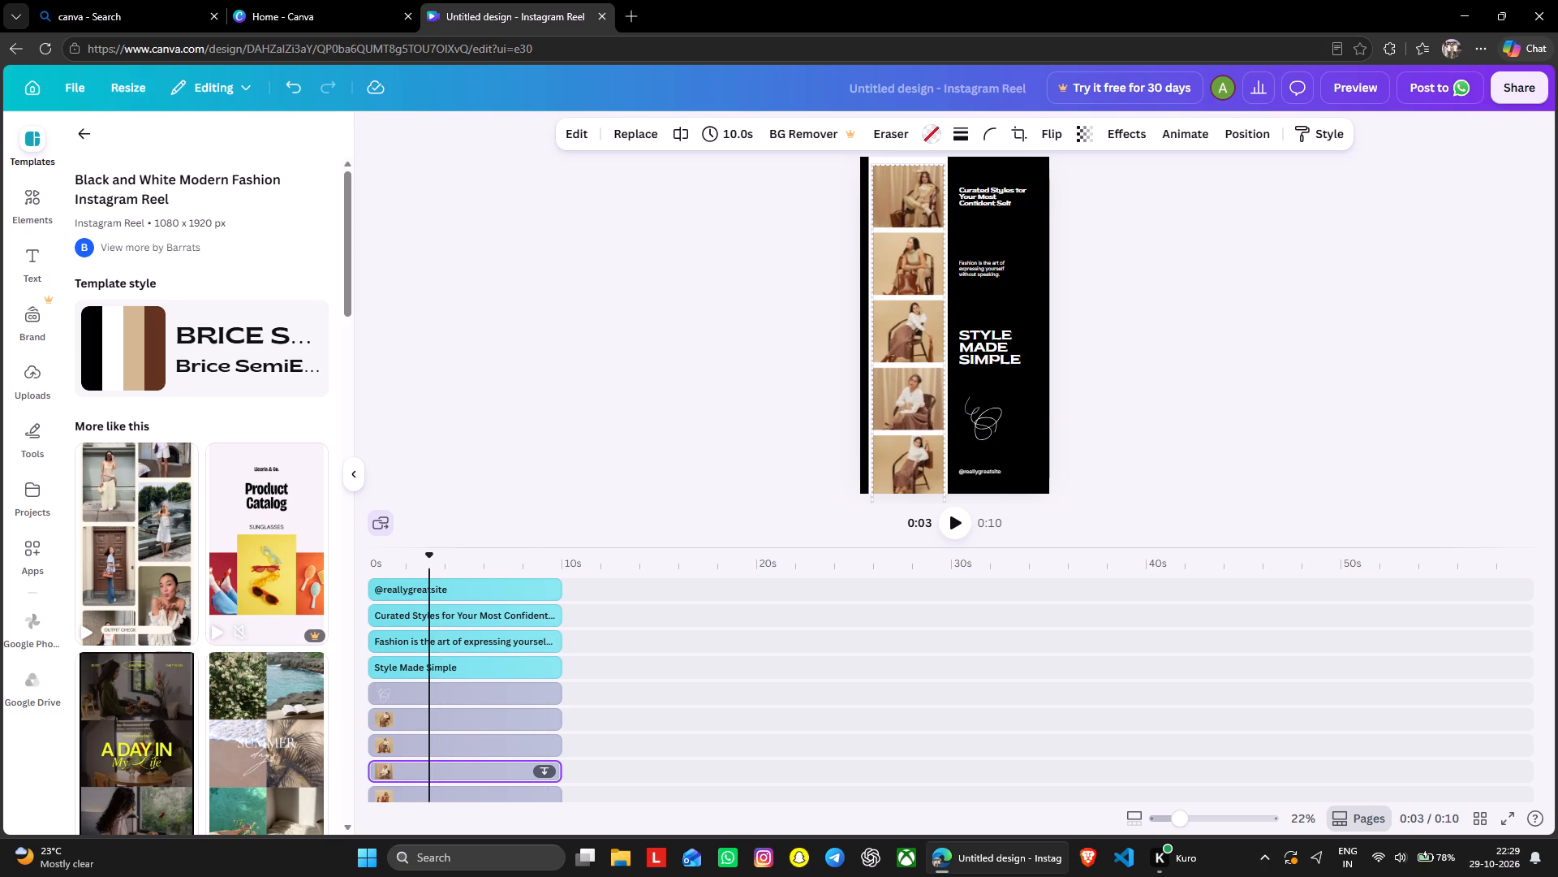
Leave the reel design and go back to Canva's home page.
{"action": "left_click", "coordinate": [40, 93]}
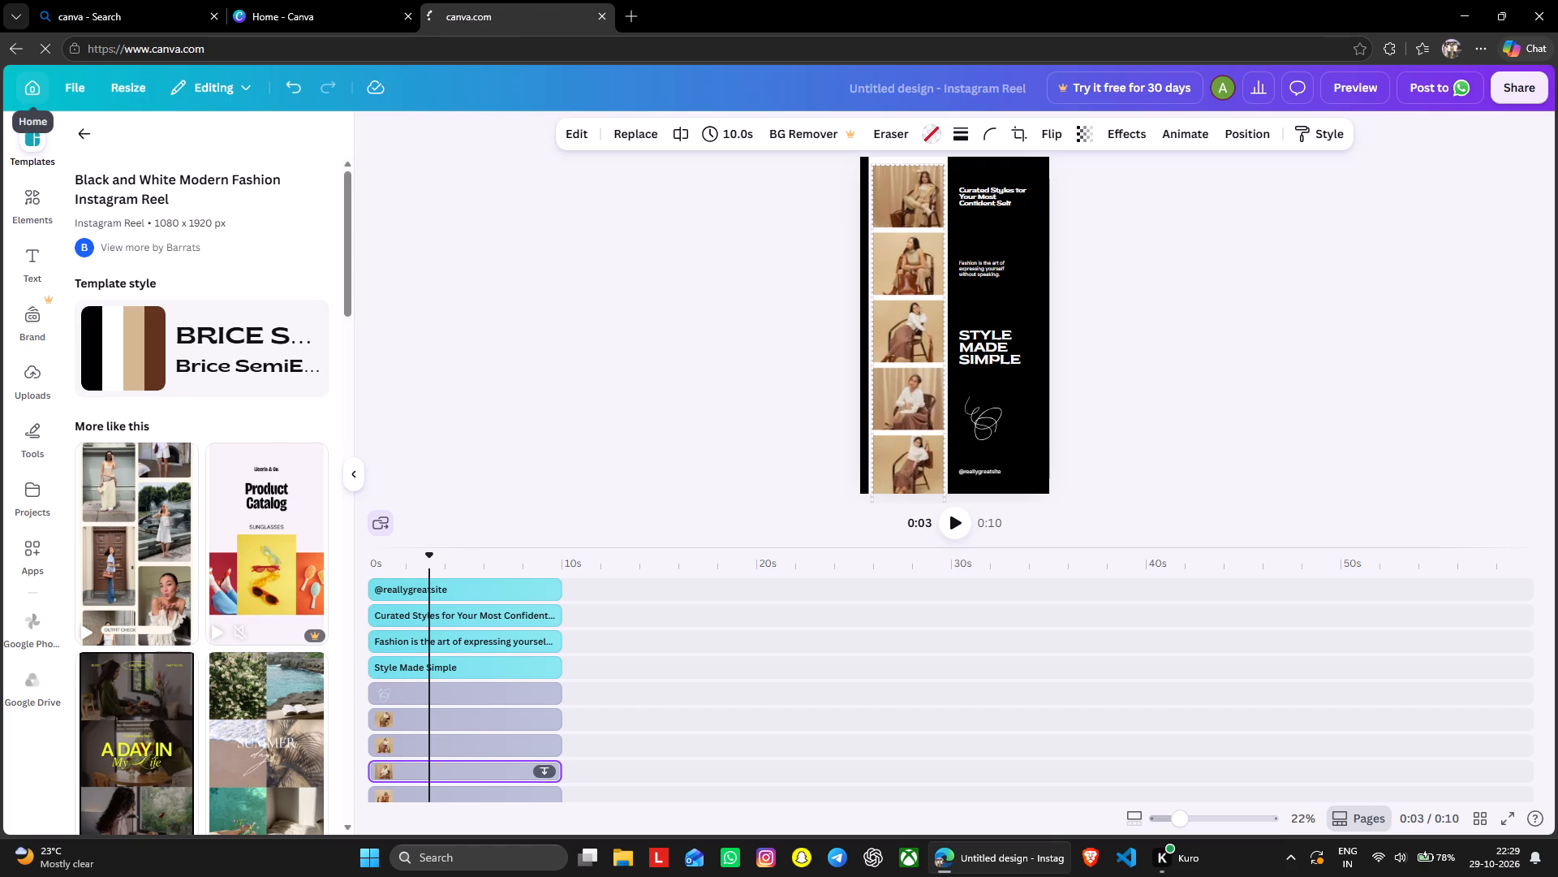
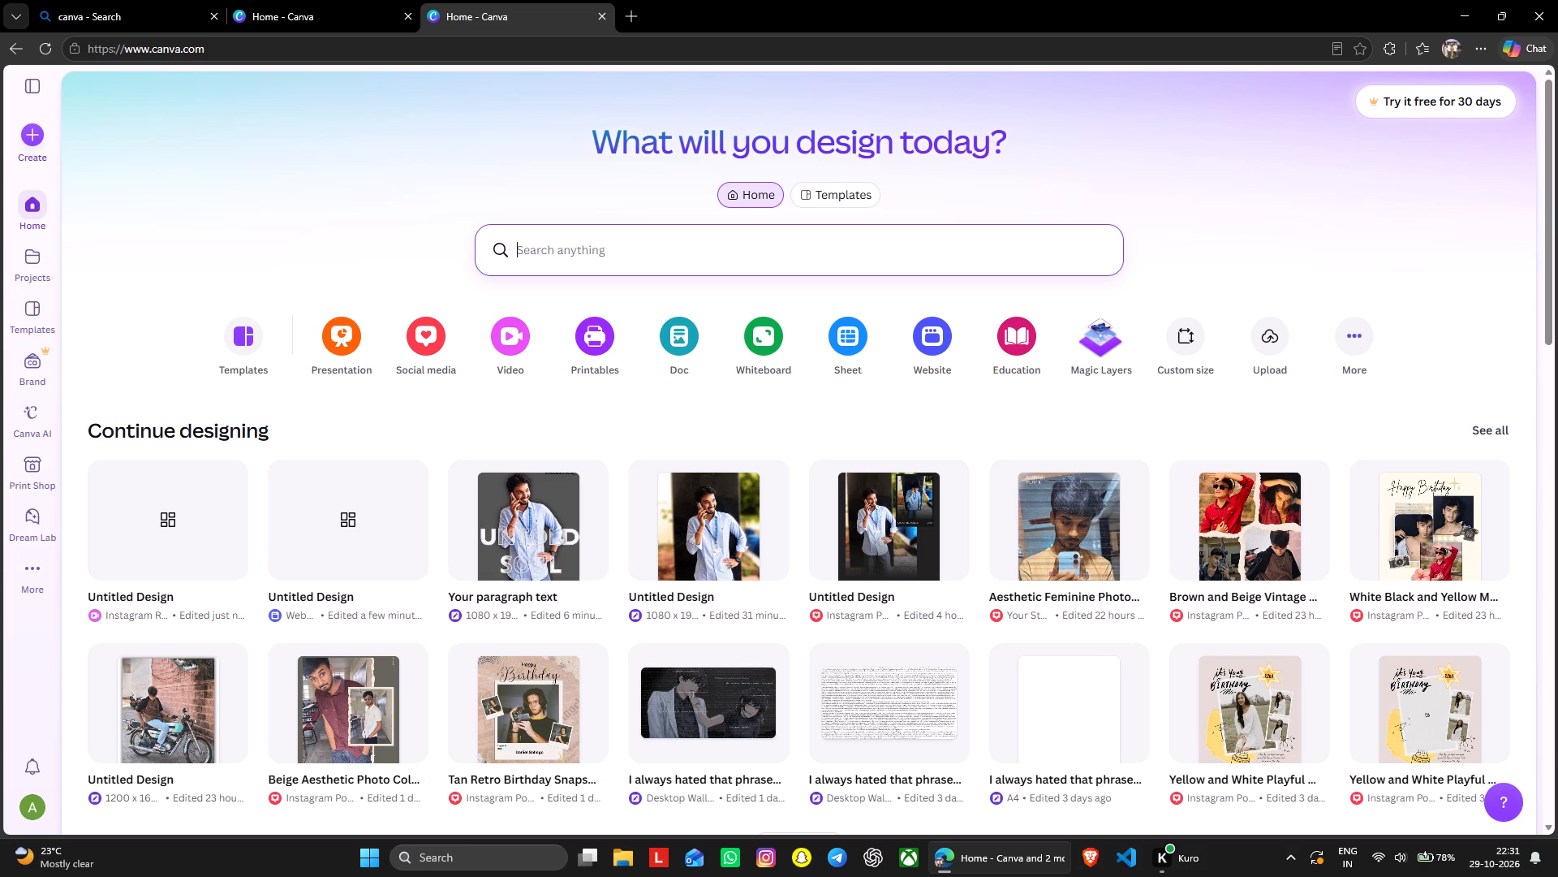
Create a new blank custom-size design 1080 px wide and 1350 px high.
{"action": "left_click", "coordinate": [31, 141]}
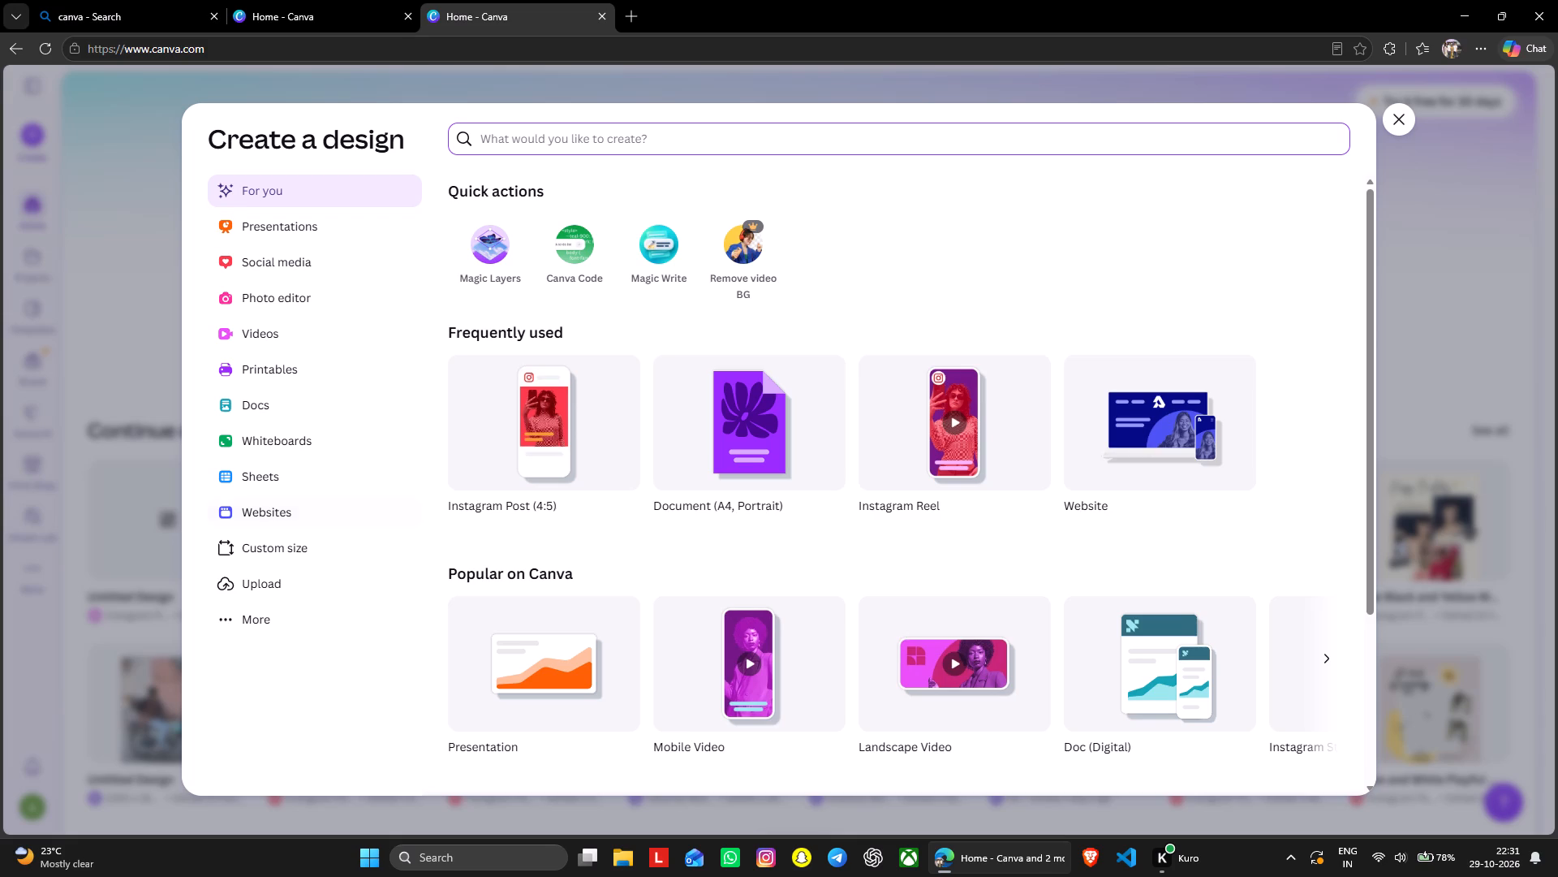
{"action": "left_click", "coordinate": [297, 555]}
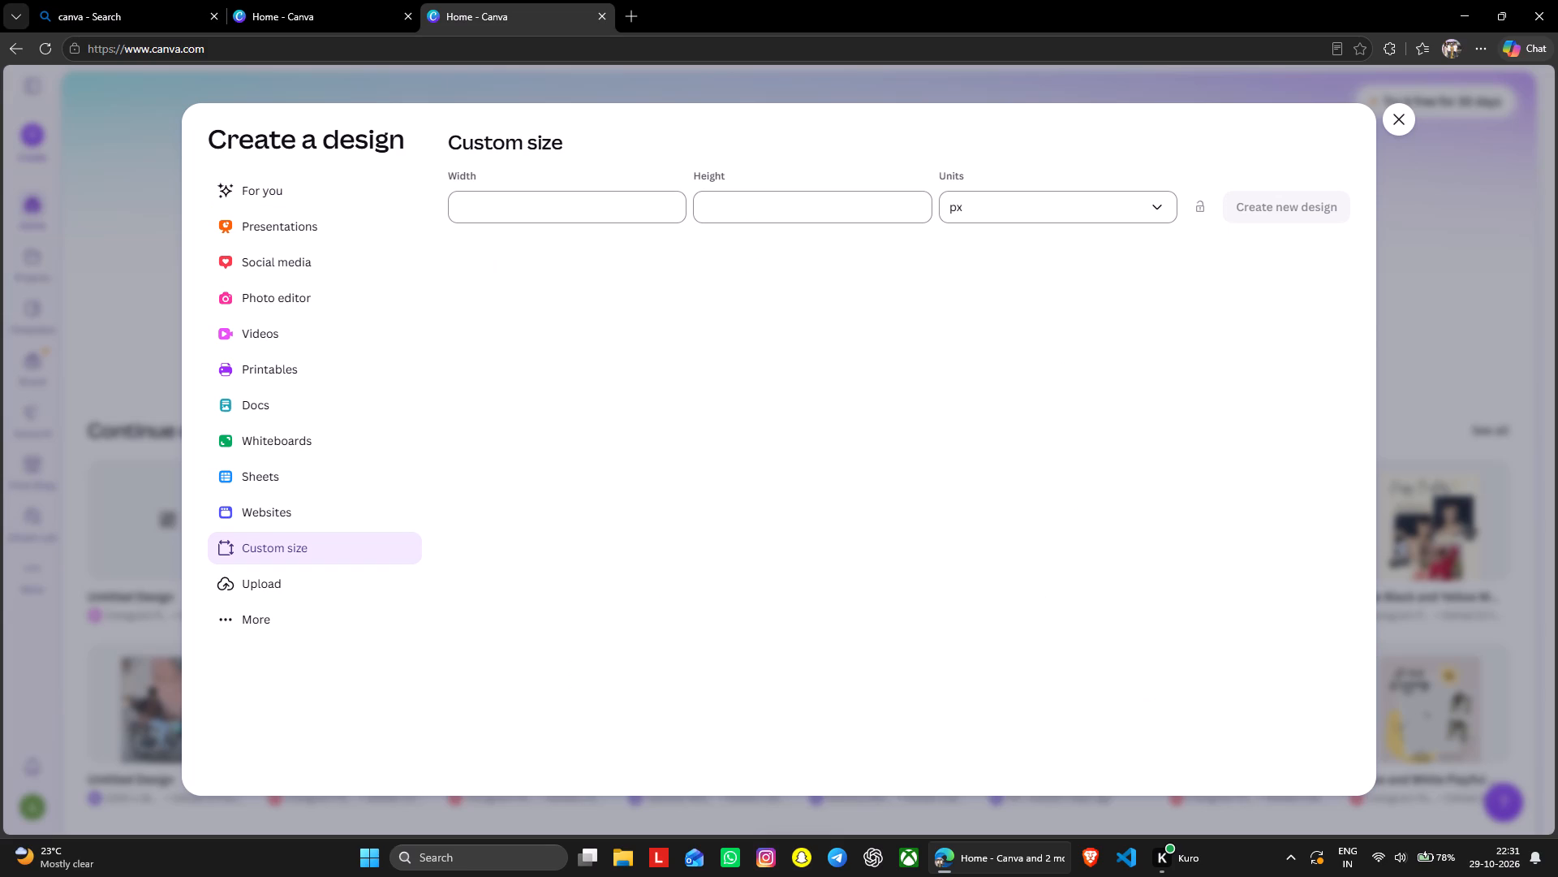
{"action": "left_click", "coordinate": [556, 213]}
{"action": "type", "text": "1080"}
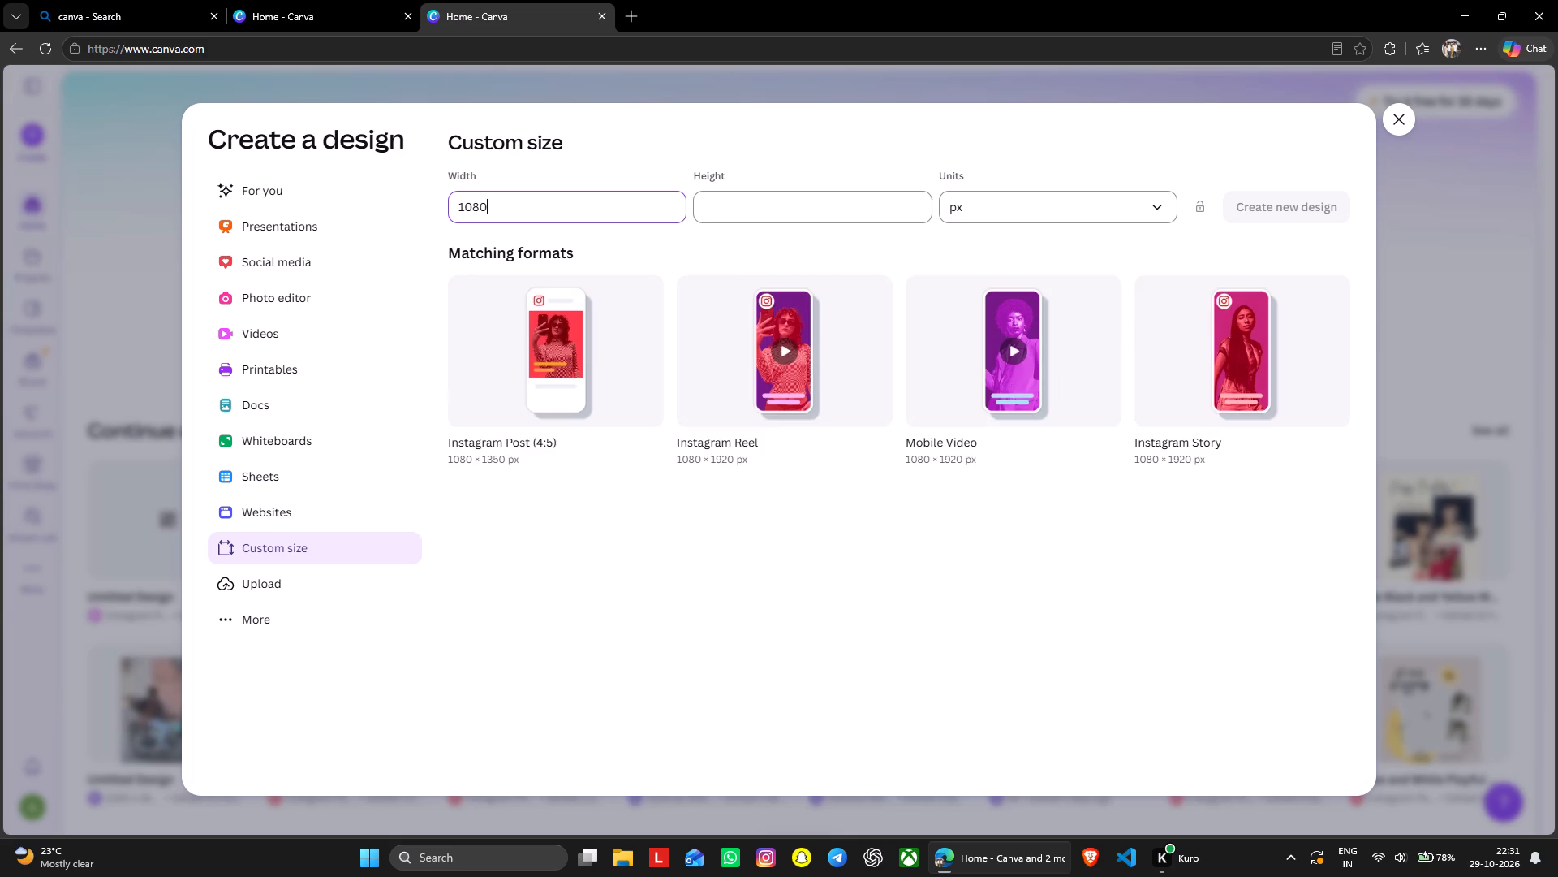
{"action": "left_click", "coordinate": [754, 198]}
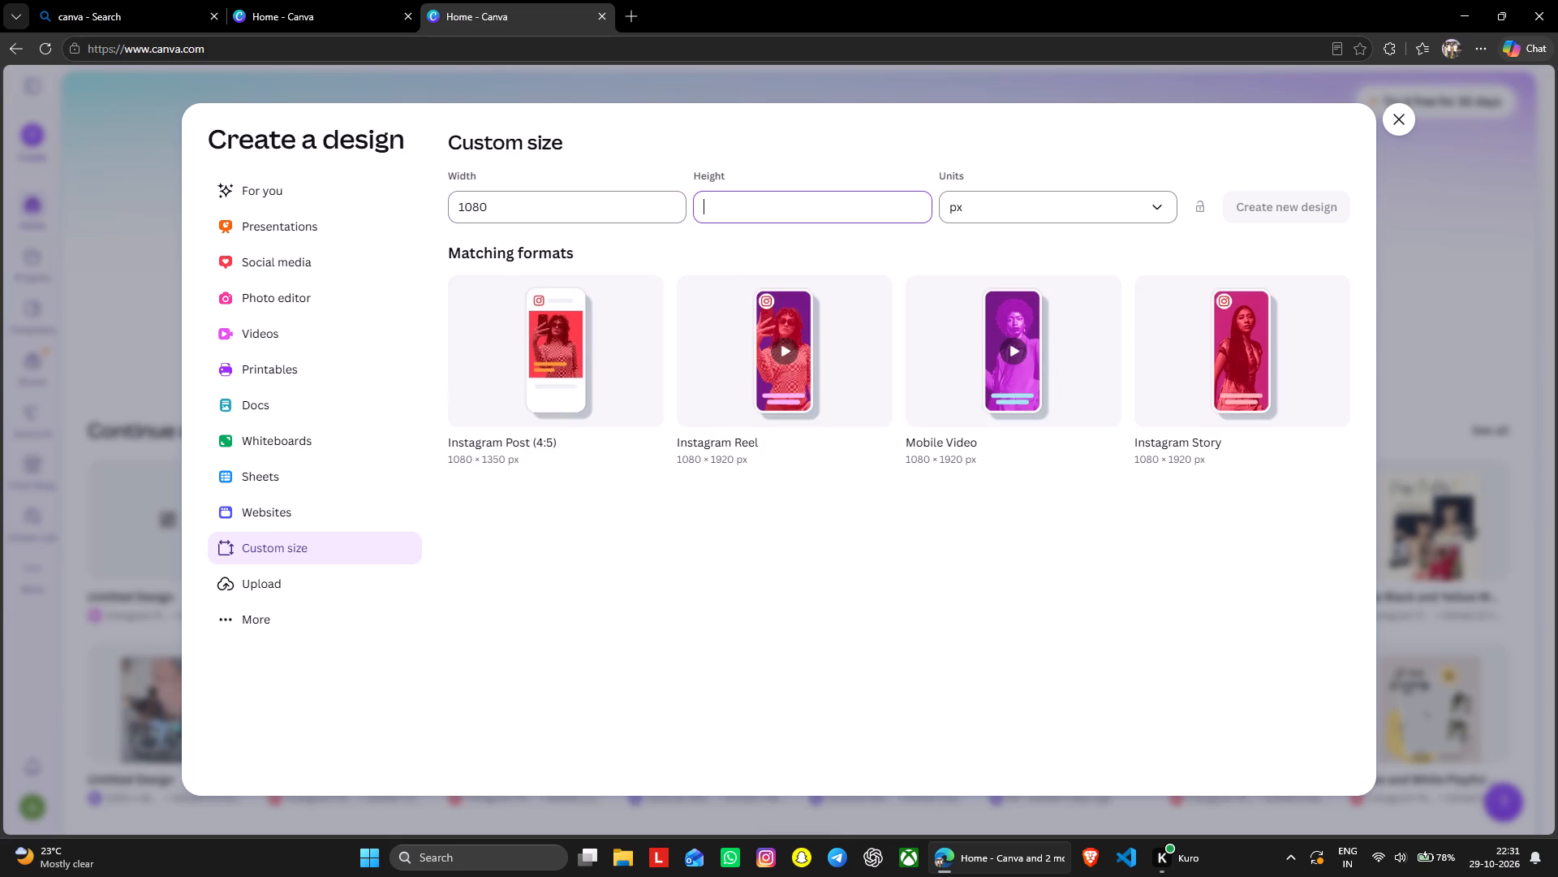
{"action": "type", "text": "13"}
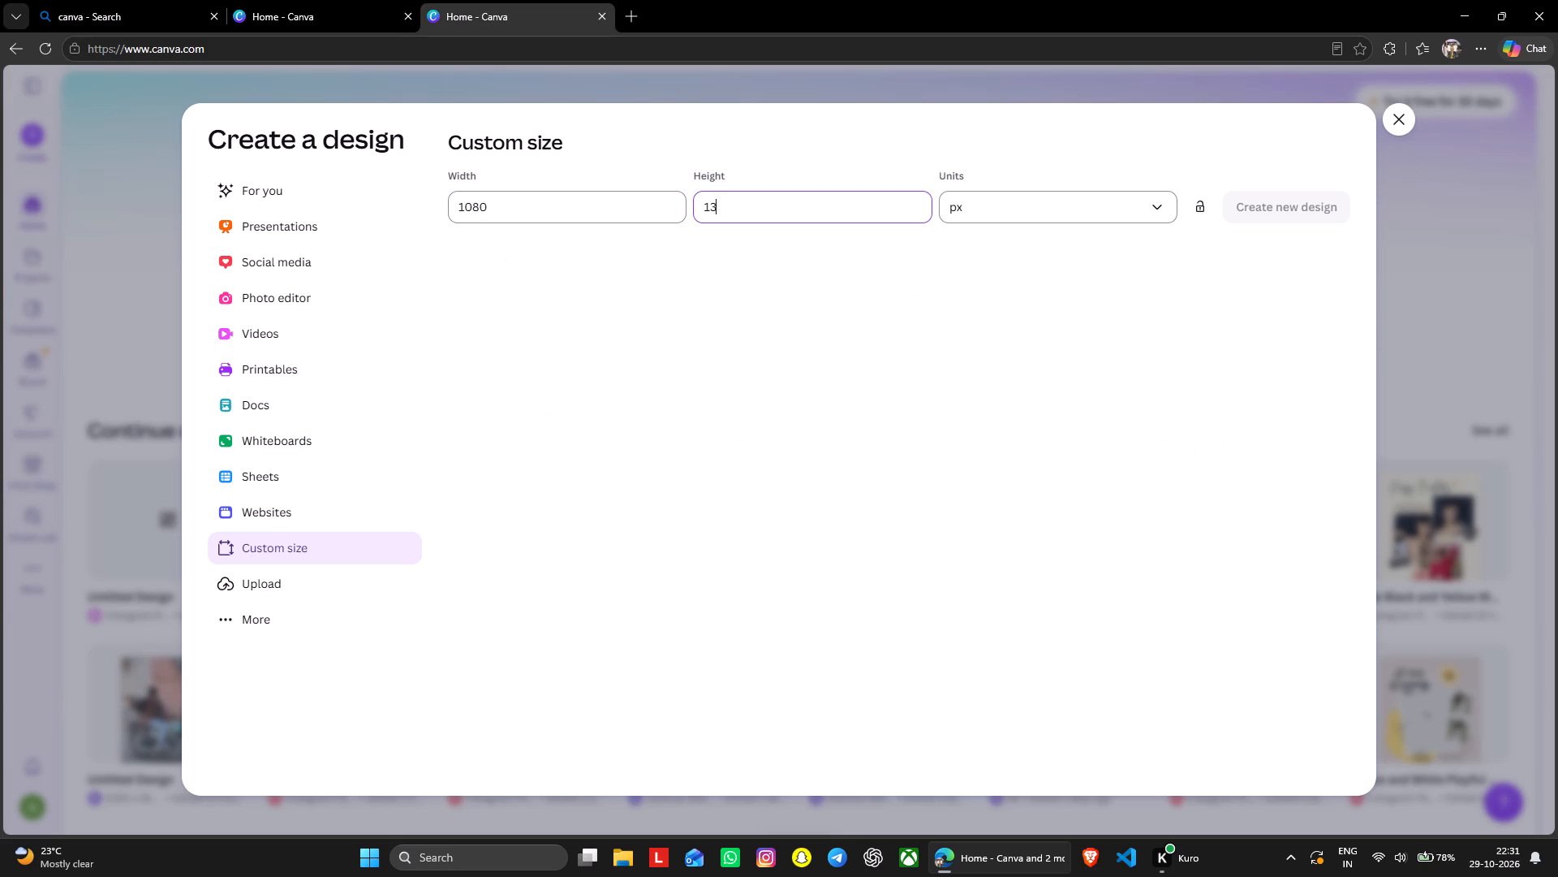
{"action": "type", "text": "50"}
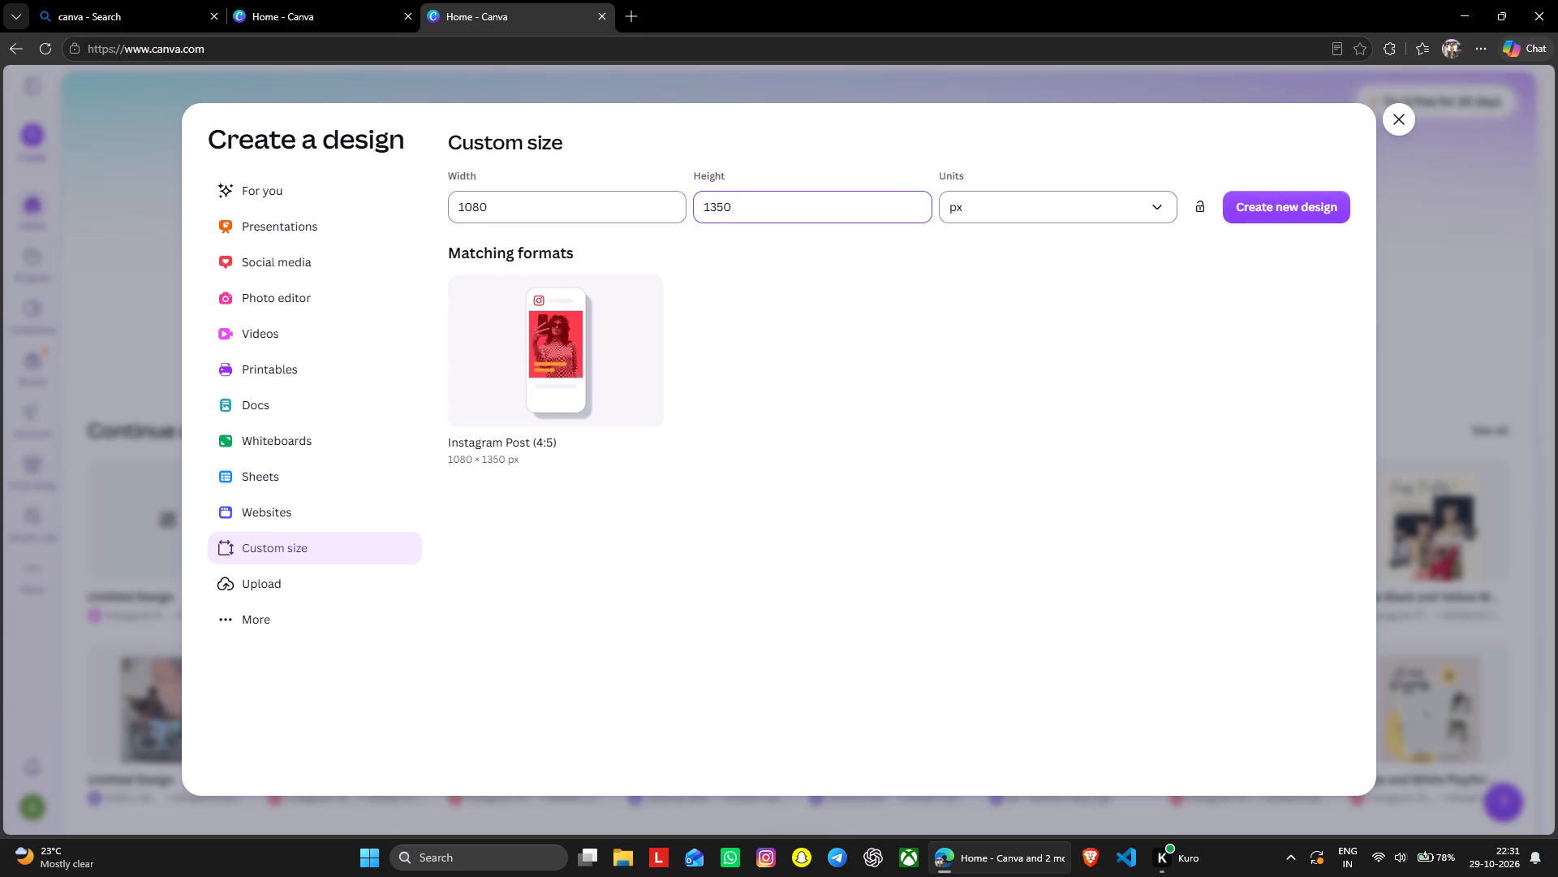
{"action": "left_click", "coordinate": [1247, 209]}
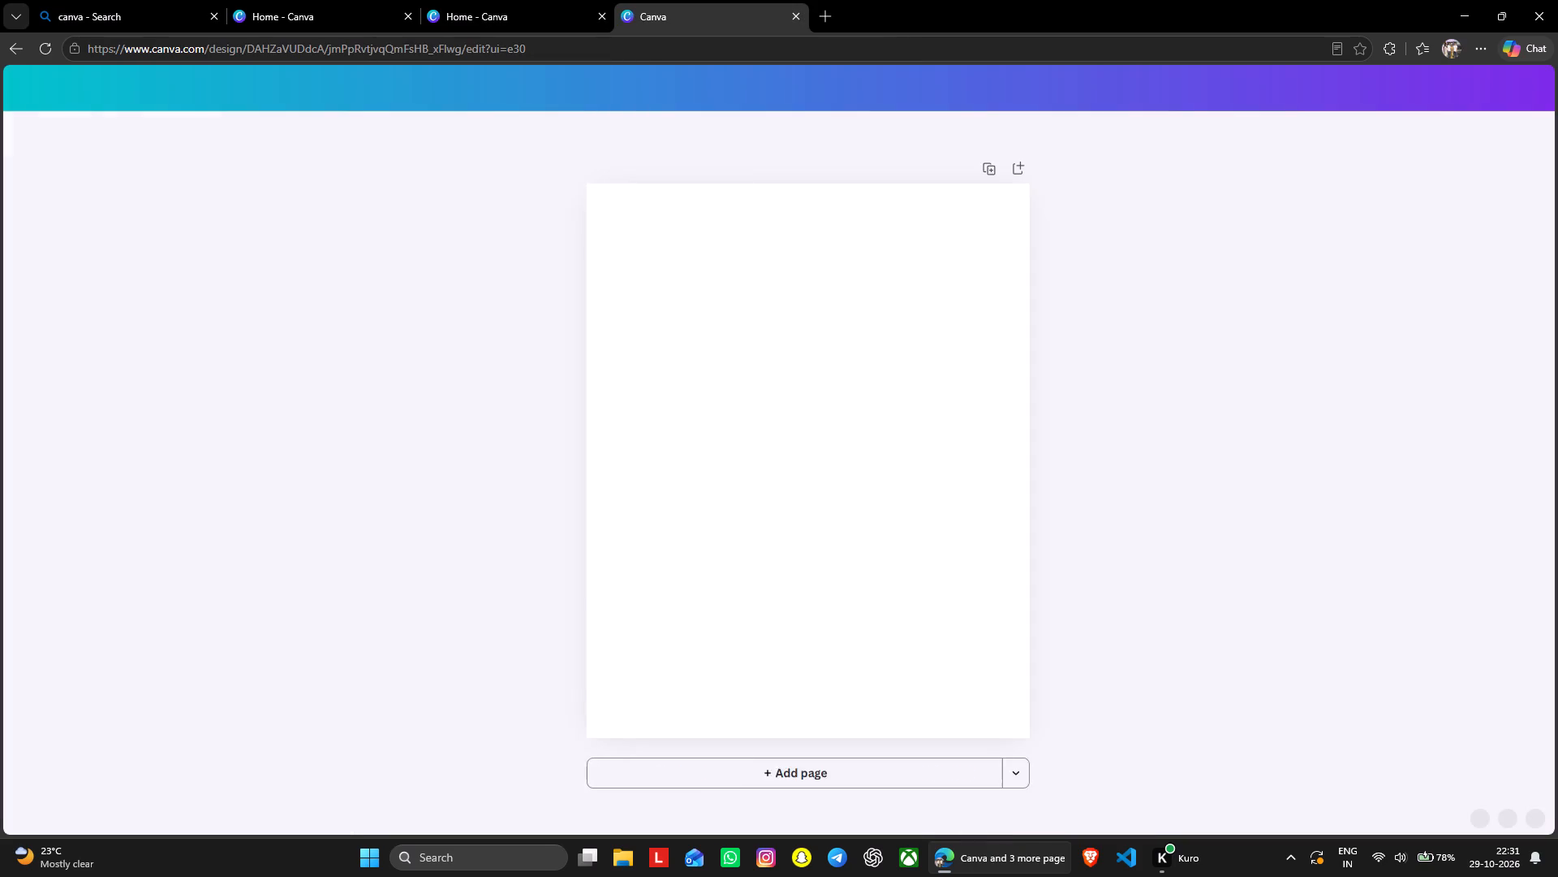
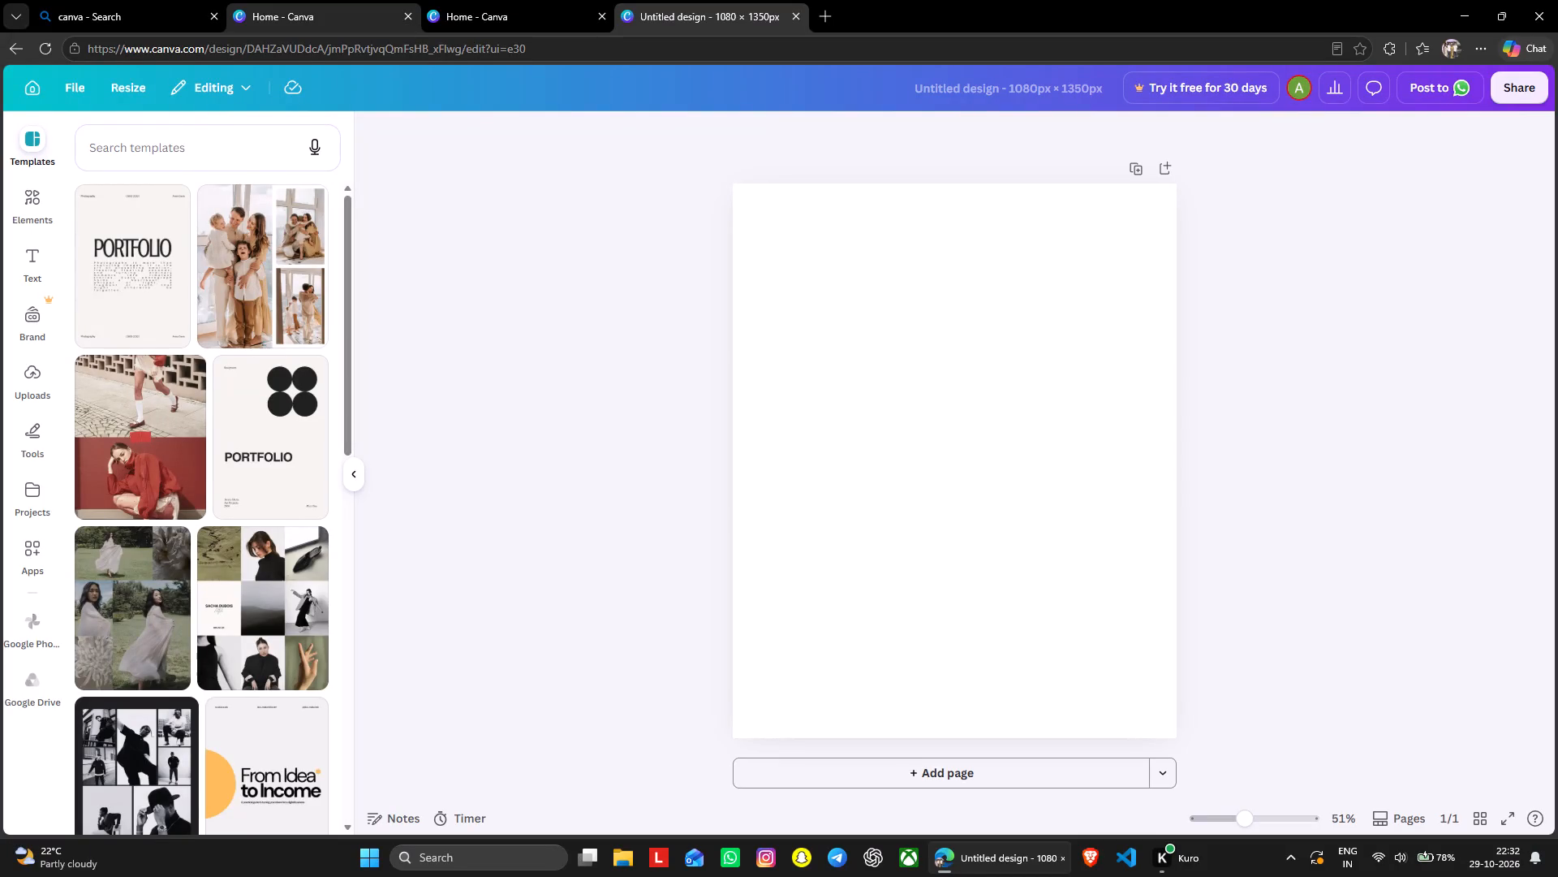
Open Pinterest in a new browser tab and search it for "kimdokja".
{"action": "left_click", "coordinate": [407, 15]}
{"action": "left_click", "coordinate": [643, 15]}
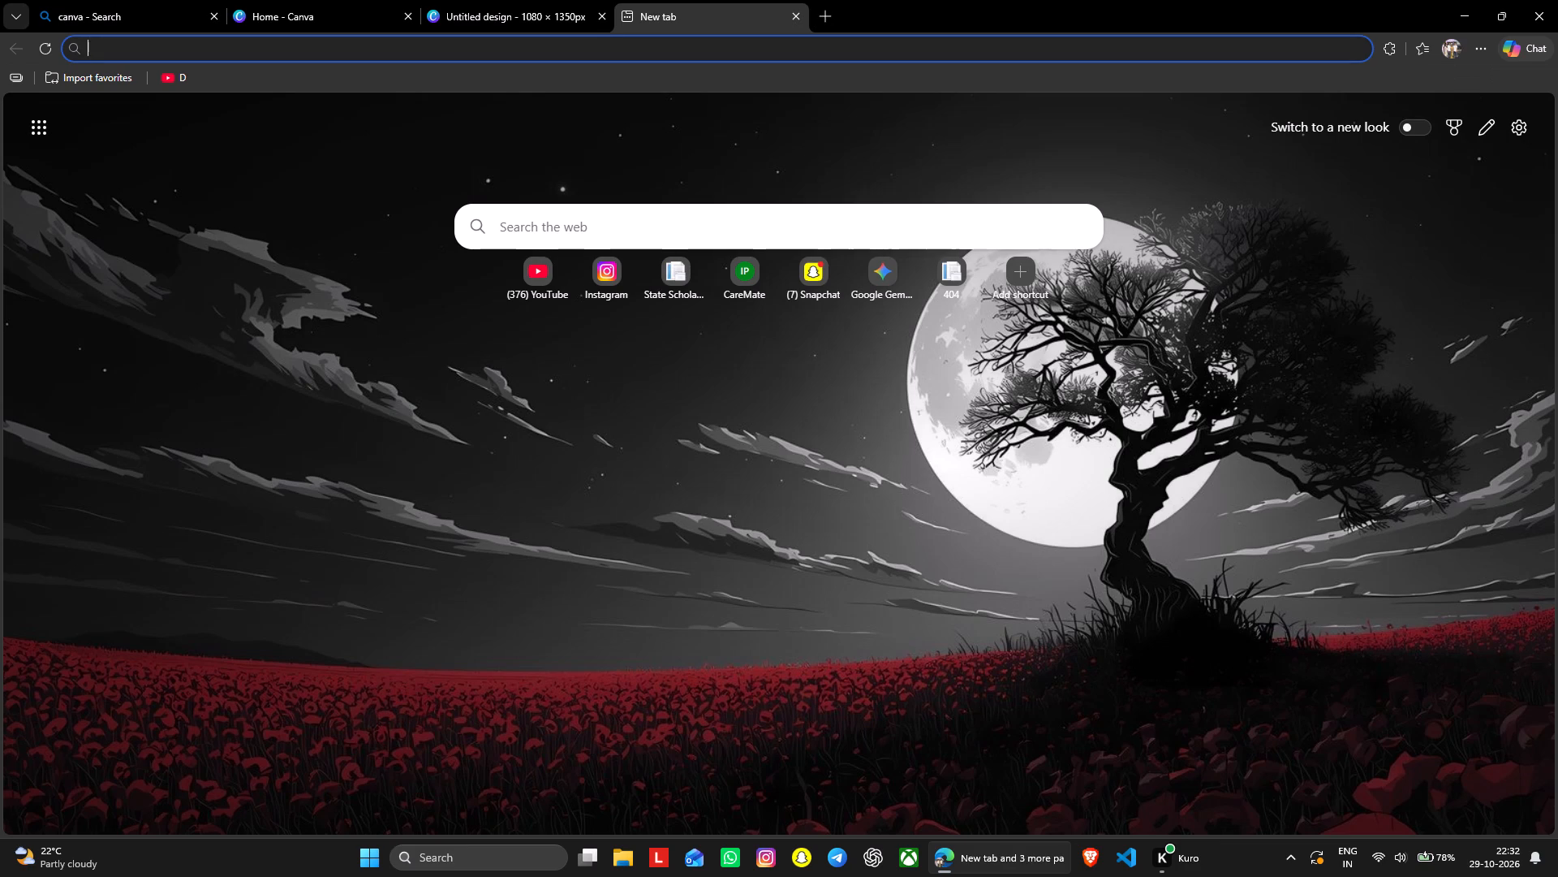
{"action": "key", "text": "p"}
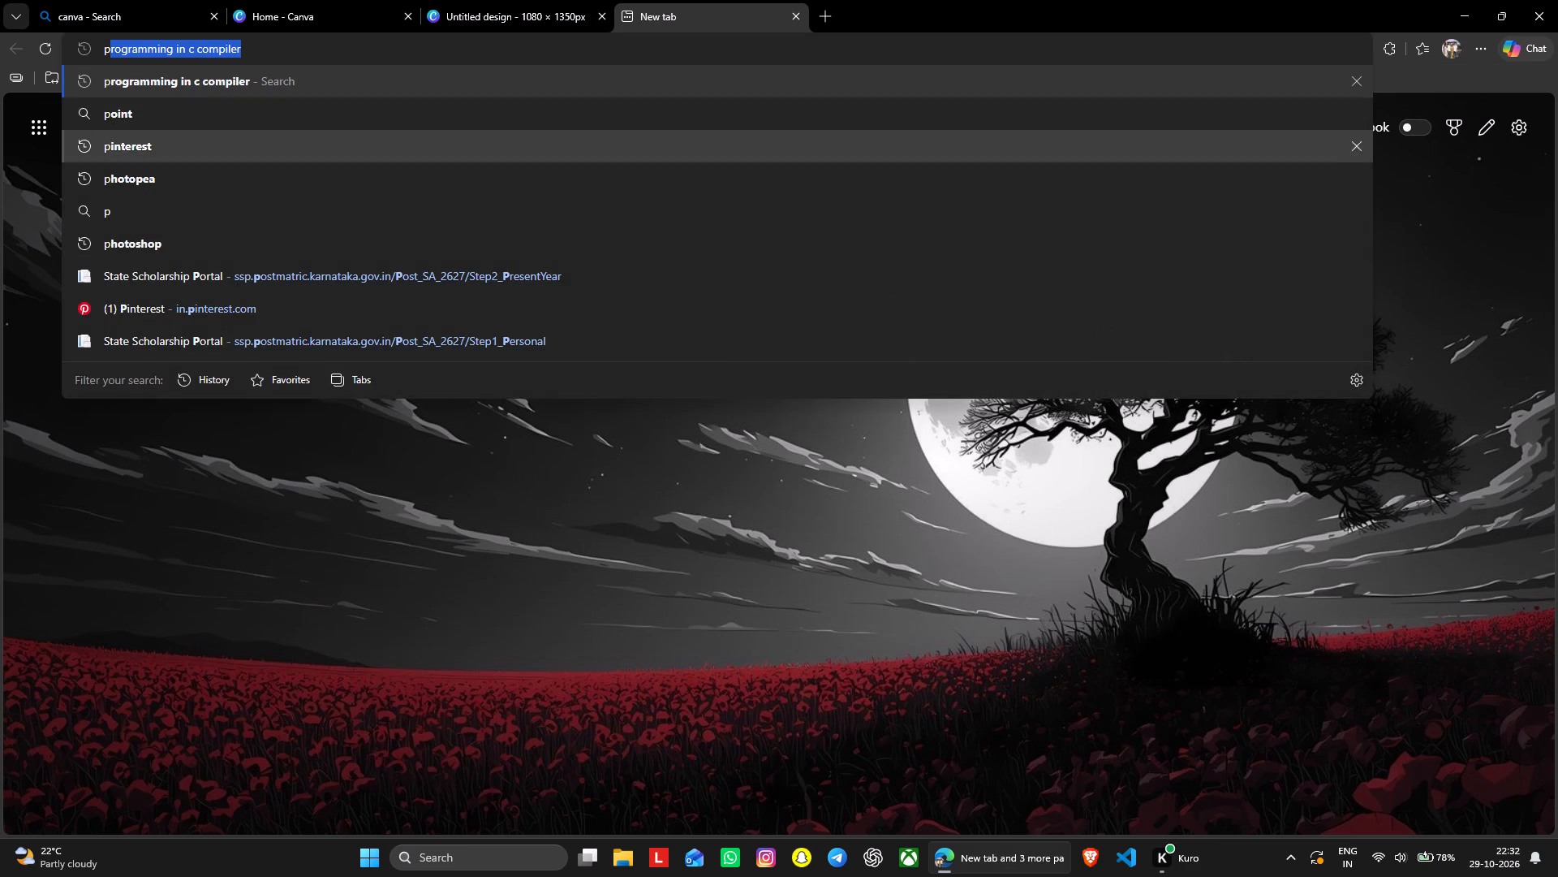
{"action": "left_click", "coordinate": [273, 157]}
{"action": "left_click", "coordinate": [165, 268]}
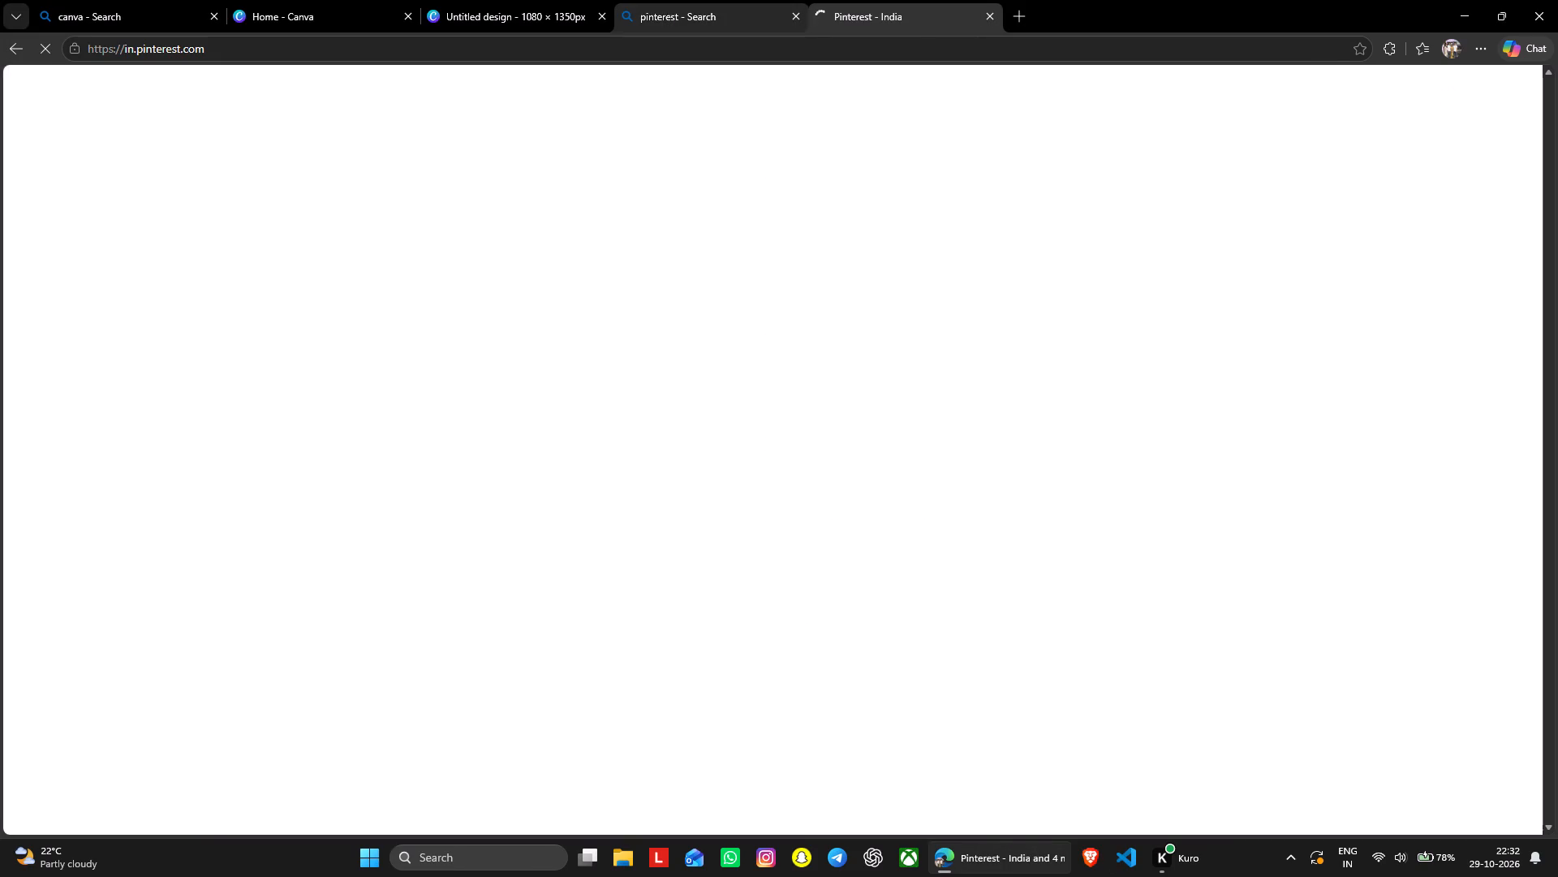
{"action": "left_click", "coordinate": [793, 15]}
{"action": "left_click", "coordinate": [342, 99]}
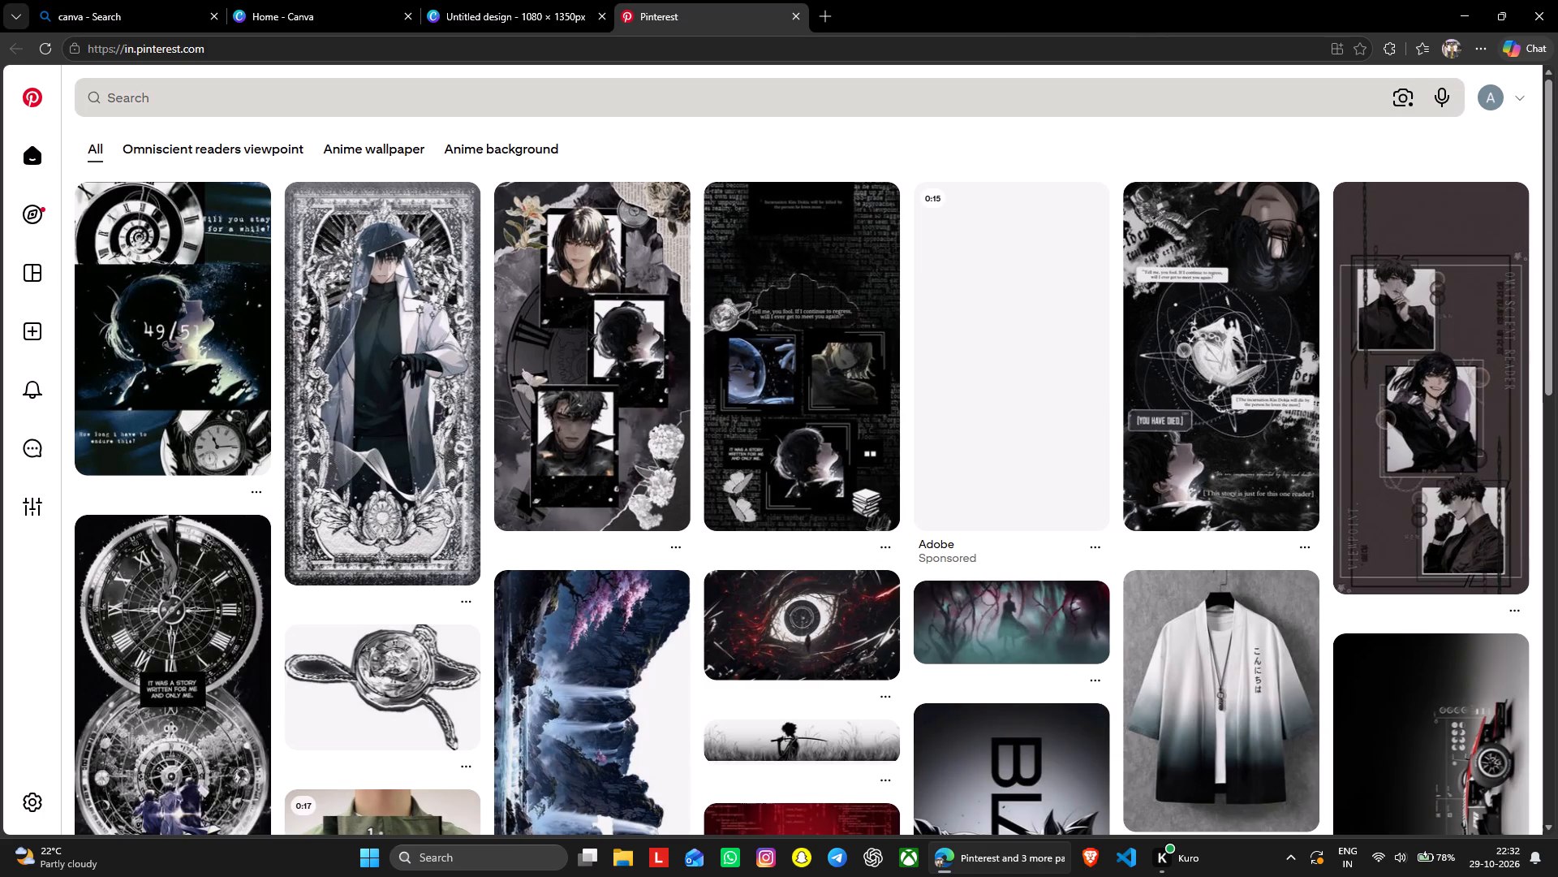
{"action": "type", "text": "kim"}
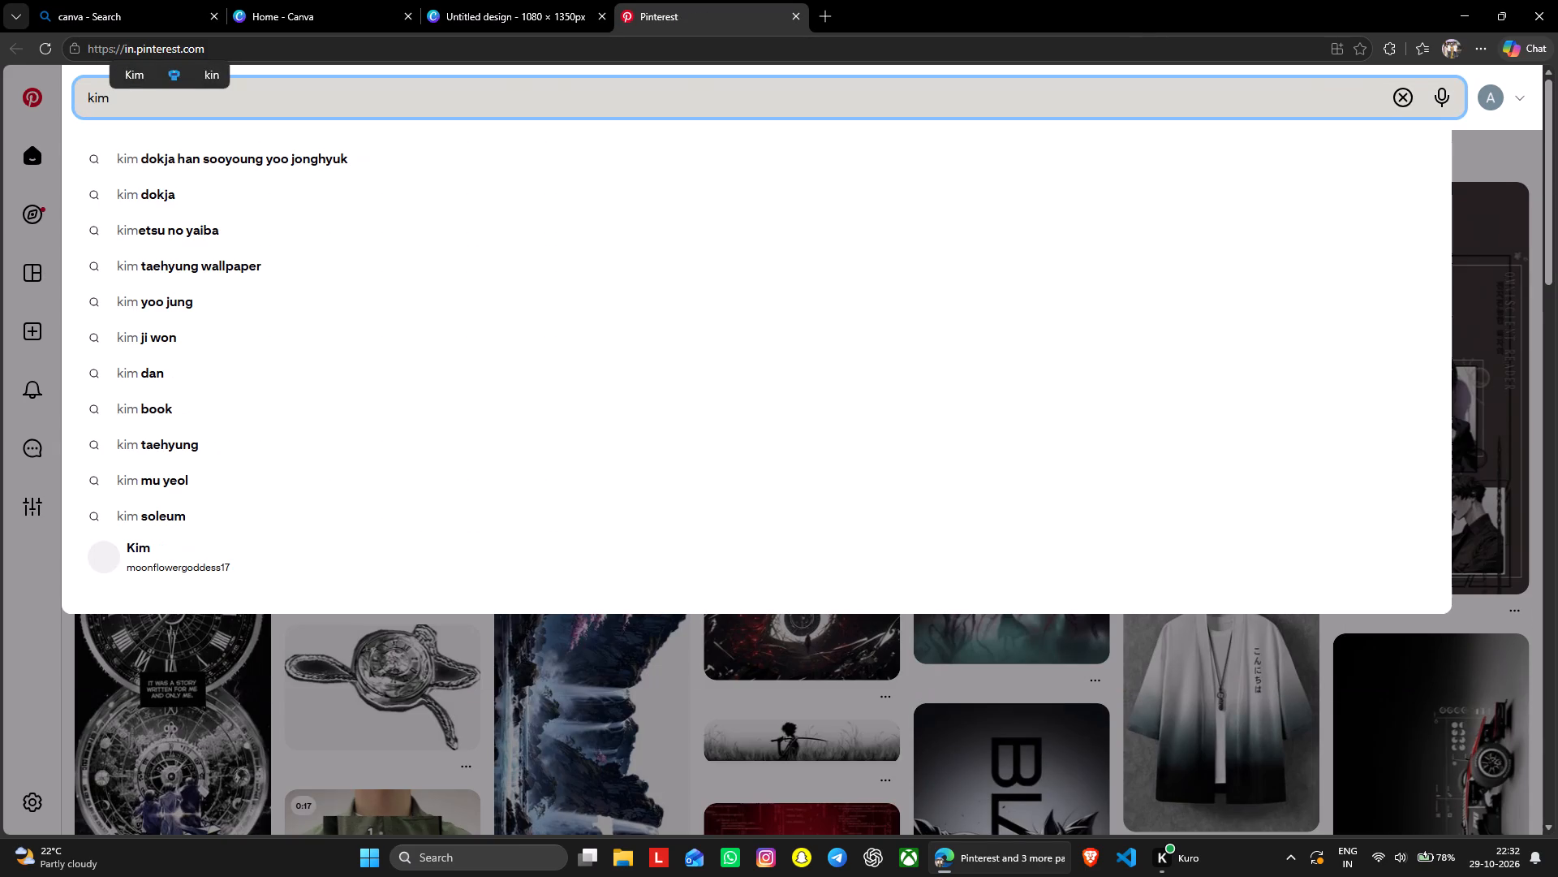
{"action": "type", "text": "dok"}
{"action": "type", "text": "ja"}
{"action": "key", "text": "Return"}
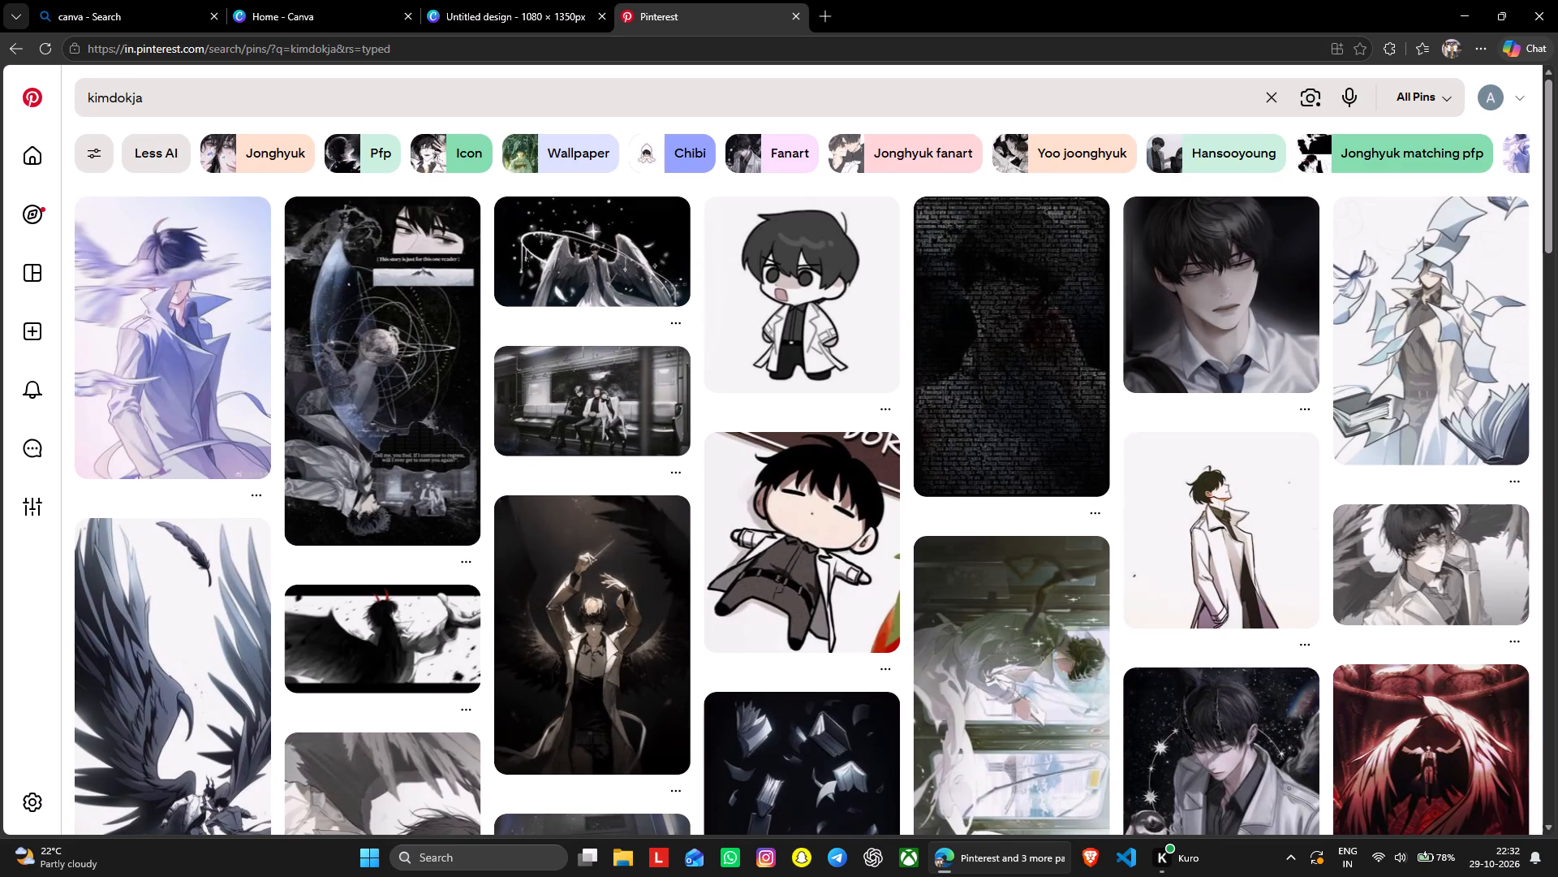
Download the image of the Kim Dokja portrait pin showing him in a white shirt and dark tie.
{"action": "left_click", "coordinate": [1183, 289]}
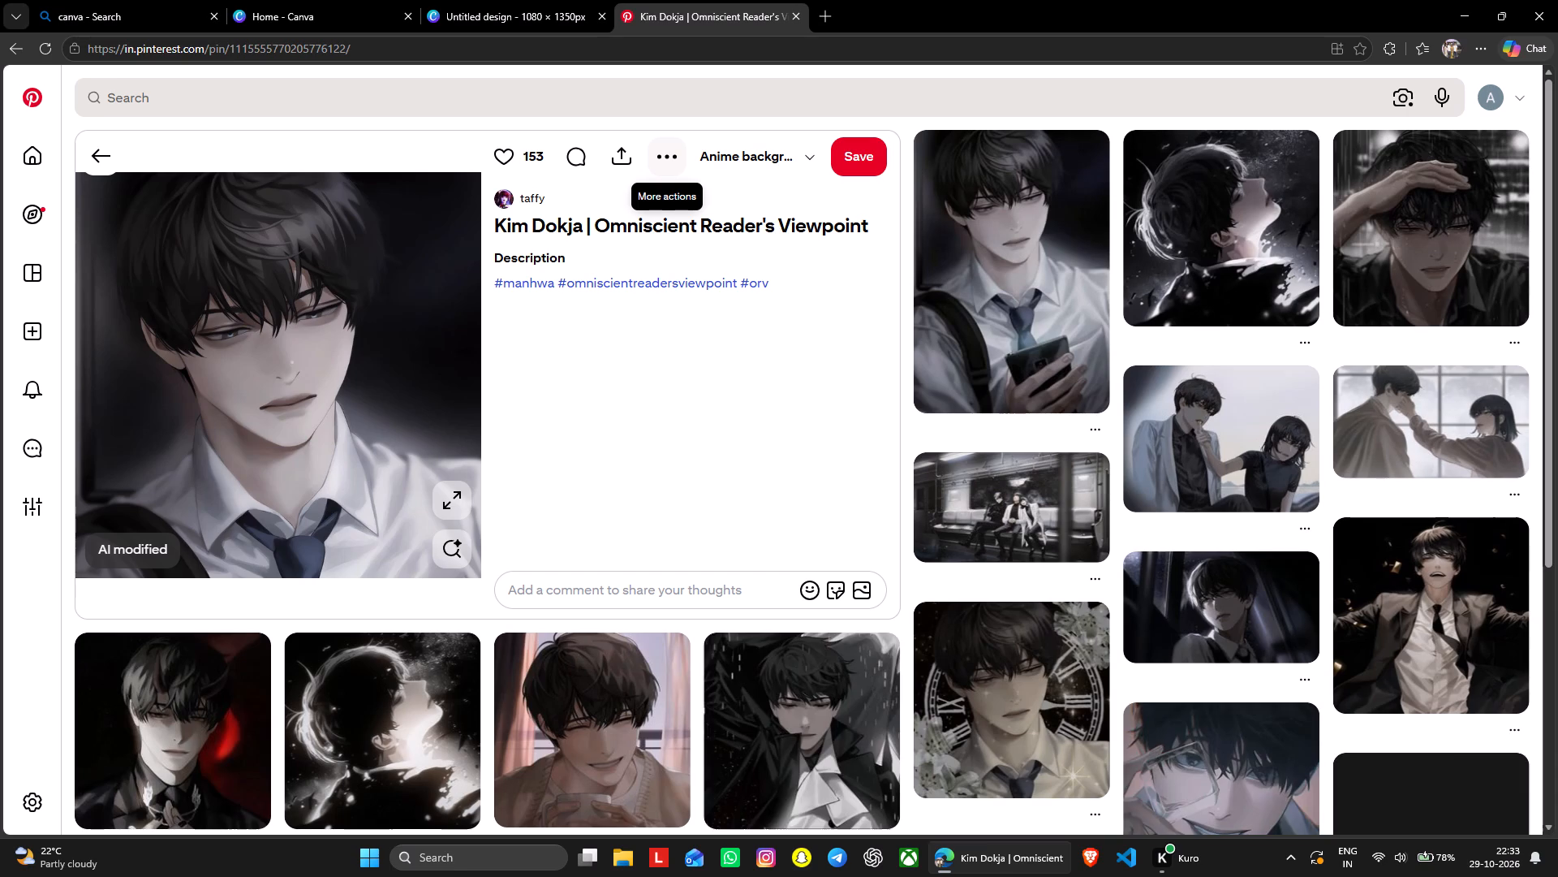
{"action": "left_click", "coordinate": [674, 158]}
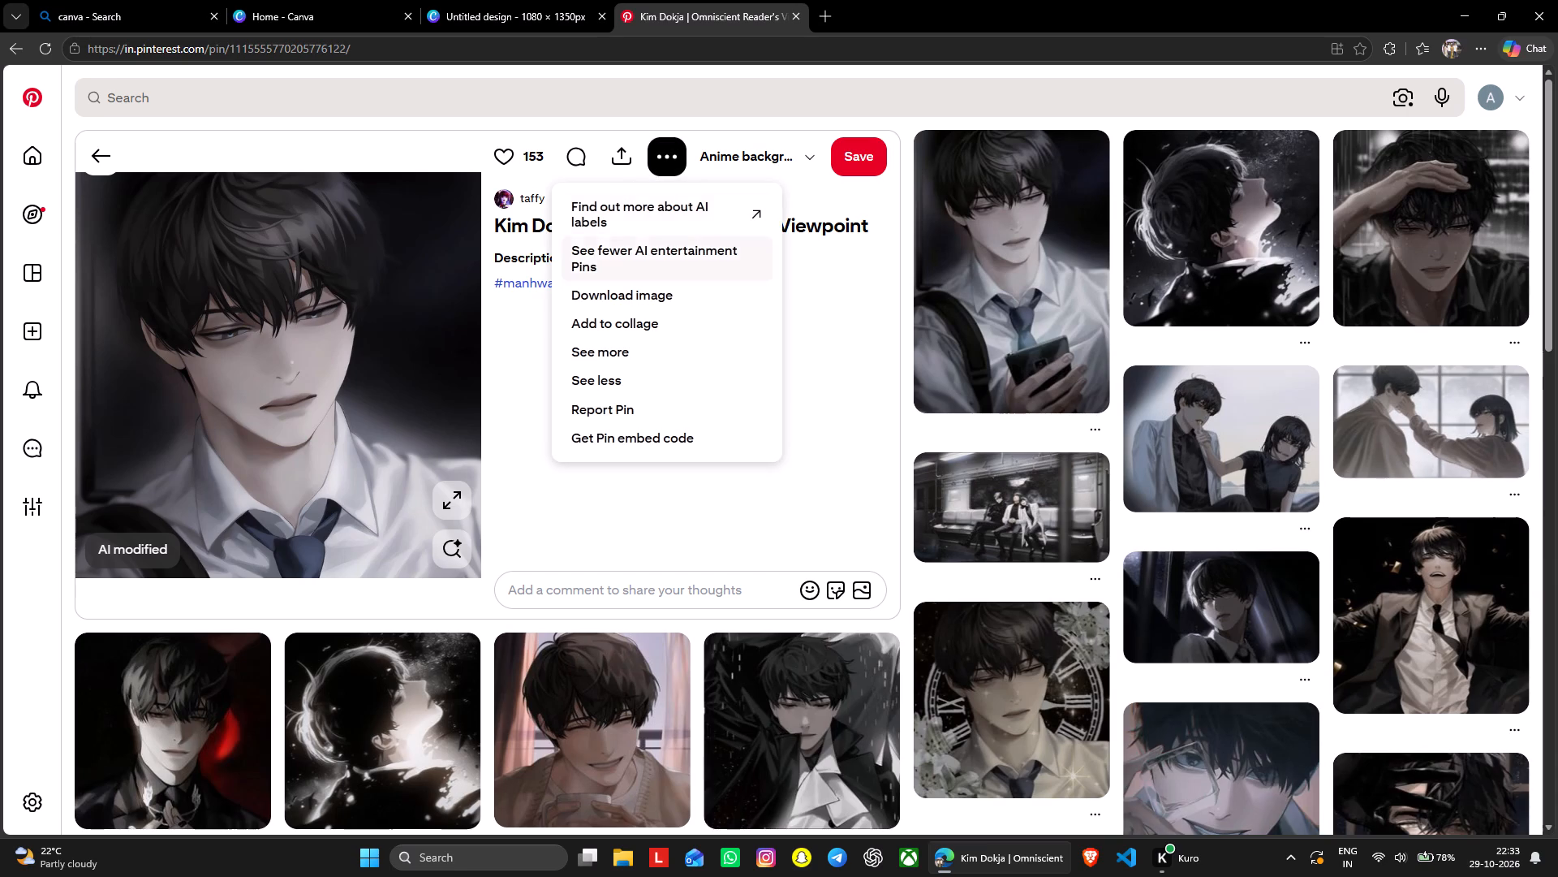
{"action": "left_click", "coordinate": [651, 293]}
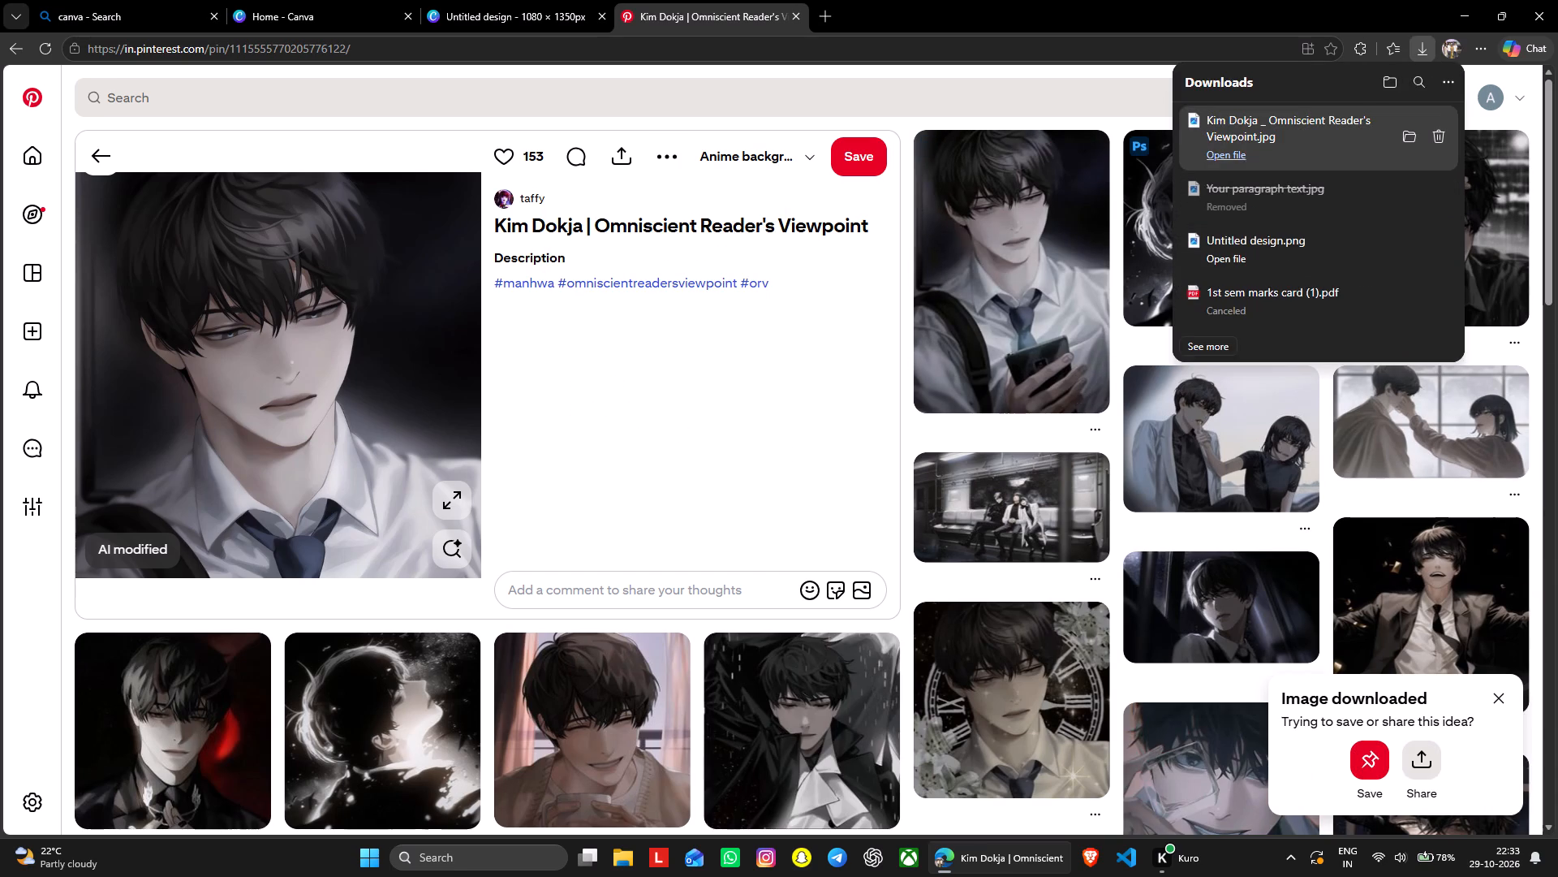
Show the downloaded portrait in its folder in File Explorer and rename the file as Kim Dokja.
{"action": "left_click", "coordinate": [1407, 138]}
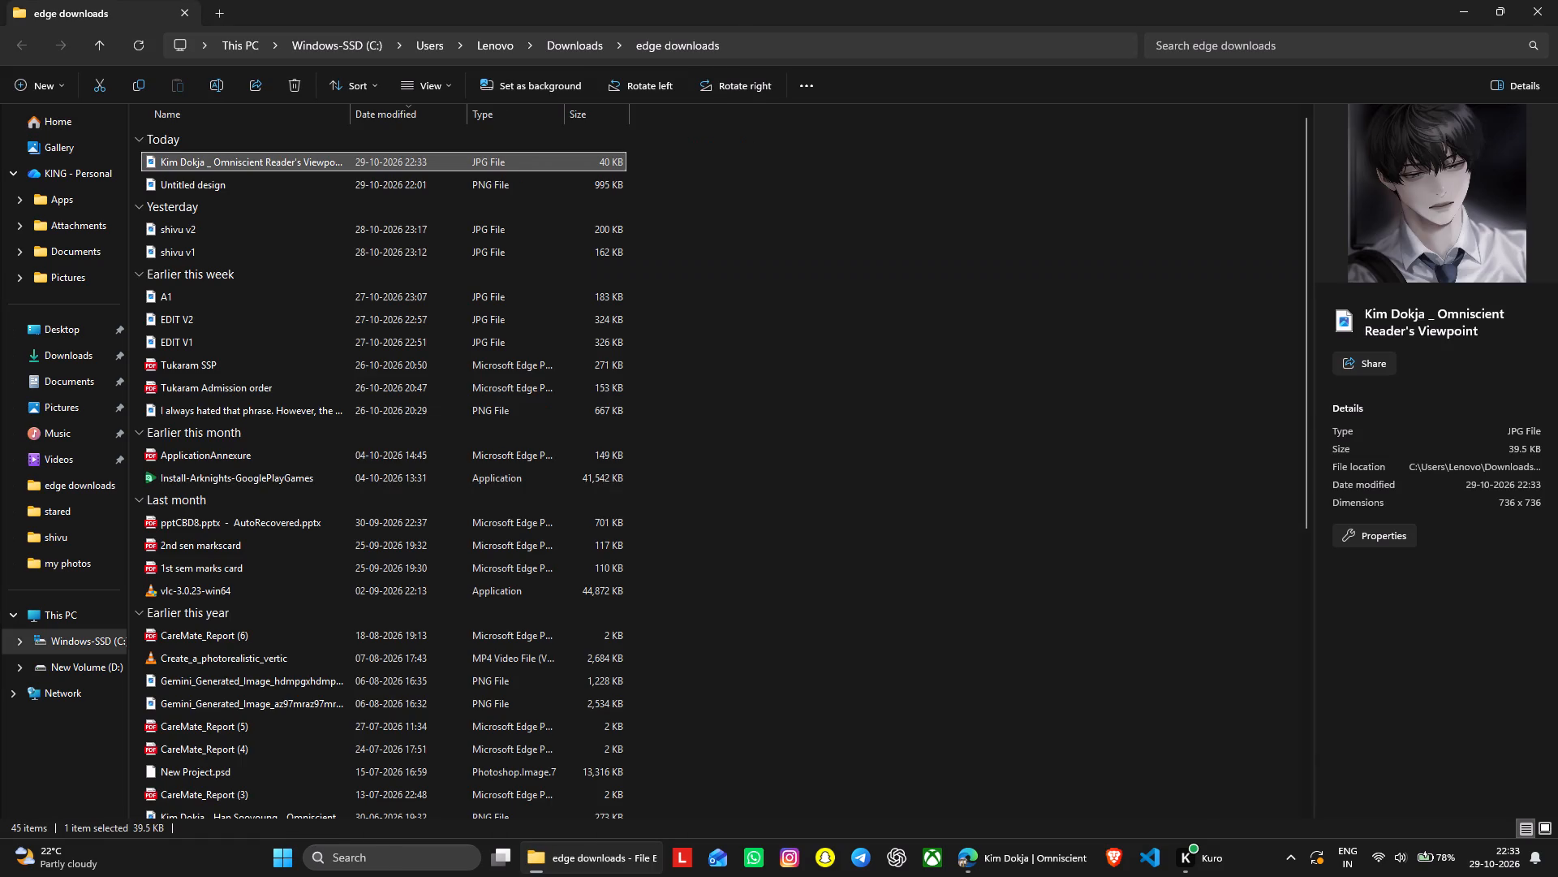
{"action": "left_click", "coordinate": [224, 163]}
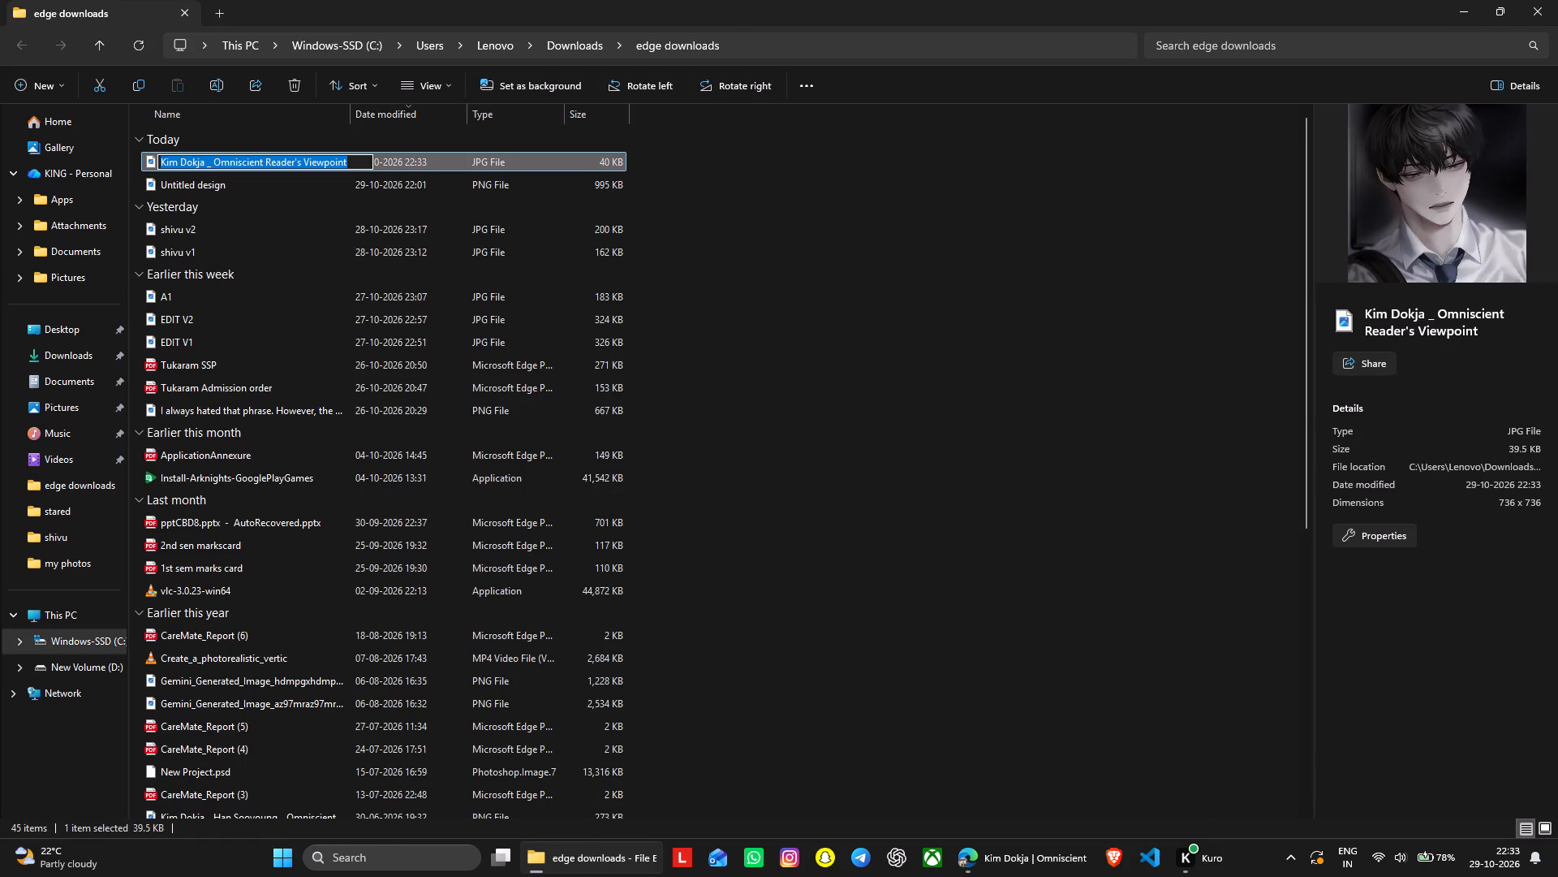
{"action": "left_click", "coordinate": [239, 162]}
{"action": "left_click_drag", "start_coordinate": [351, 165], "coordinate": [238, 174]}
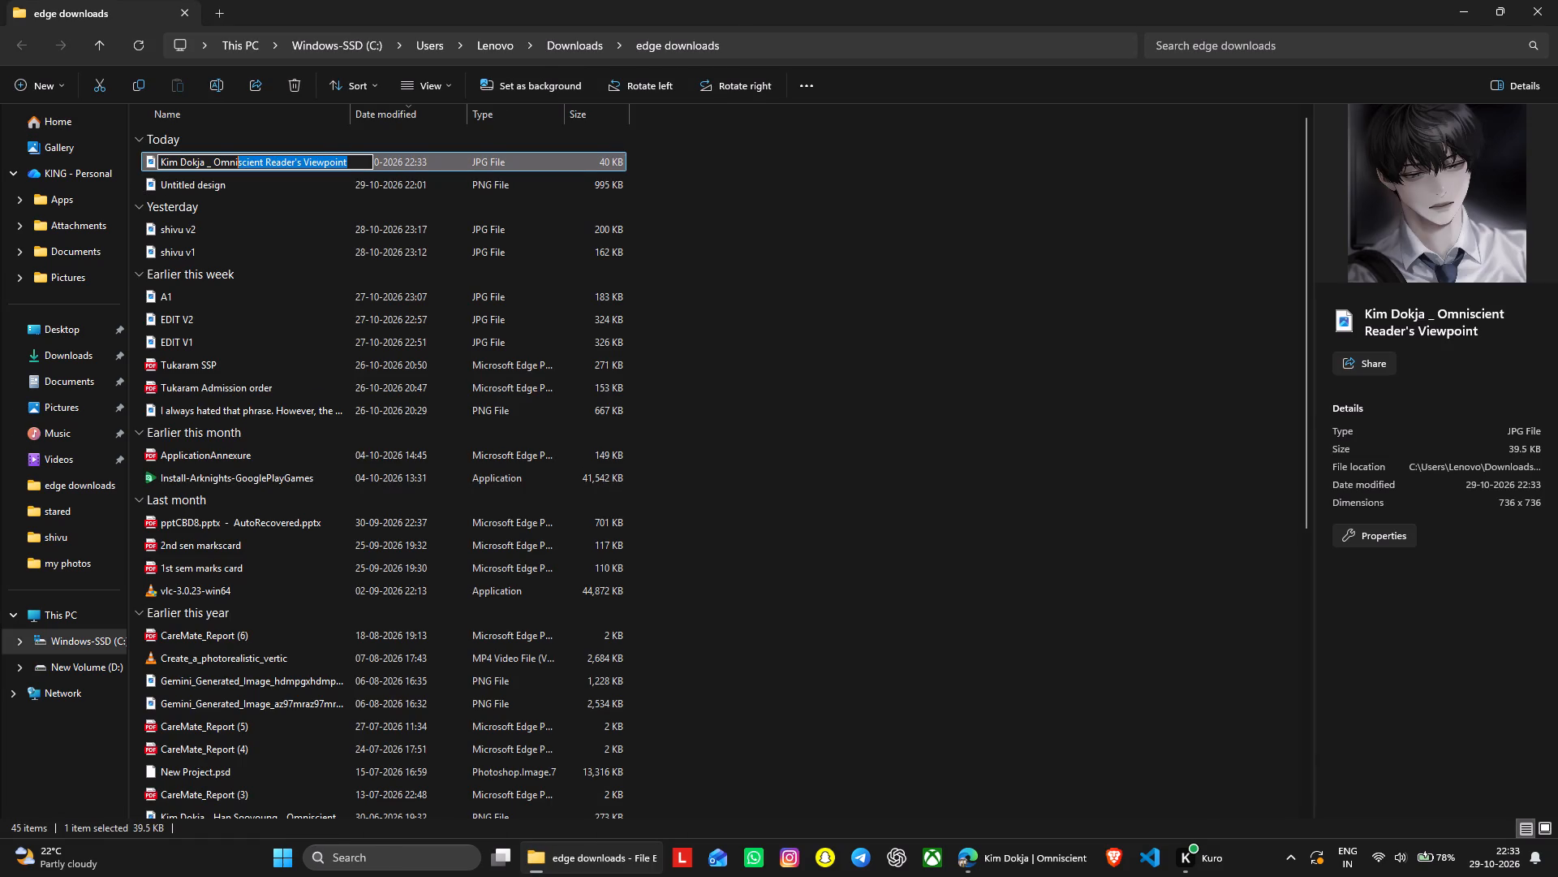
{"action": "left_click_drag", "start_coordinate": [238, 174], "coordinate": [204, 185]}
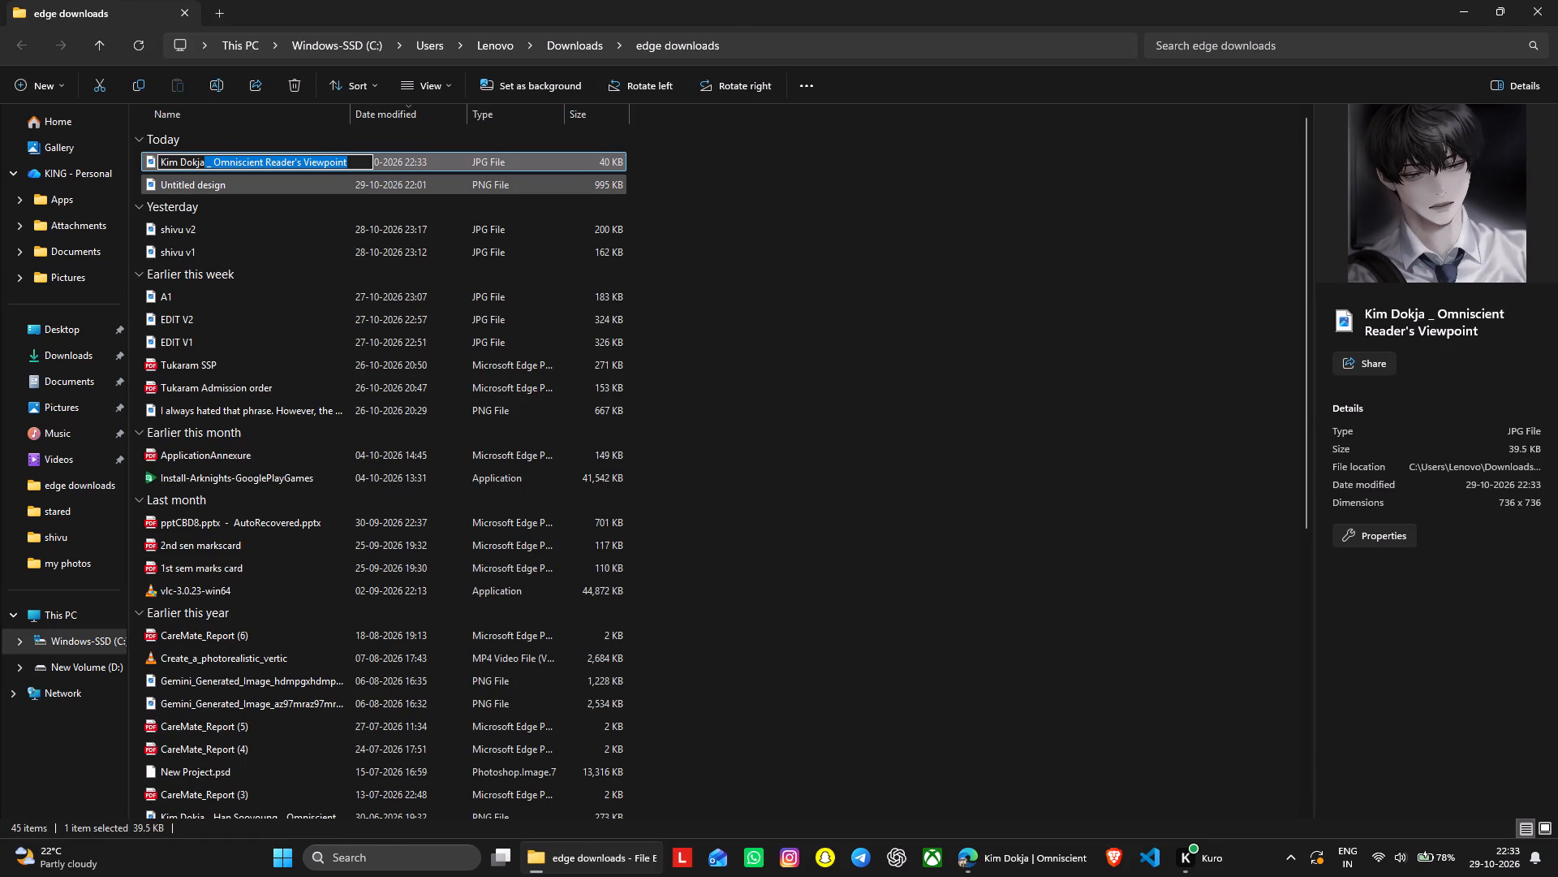
{"action": "key", "text": "BackSpace"}
{"action": "left_click", "coordinate": [1045, 230]}
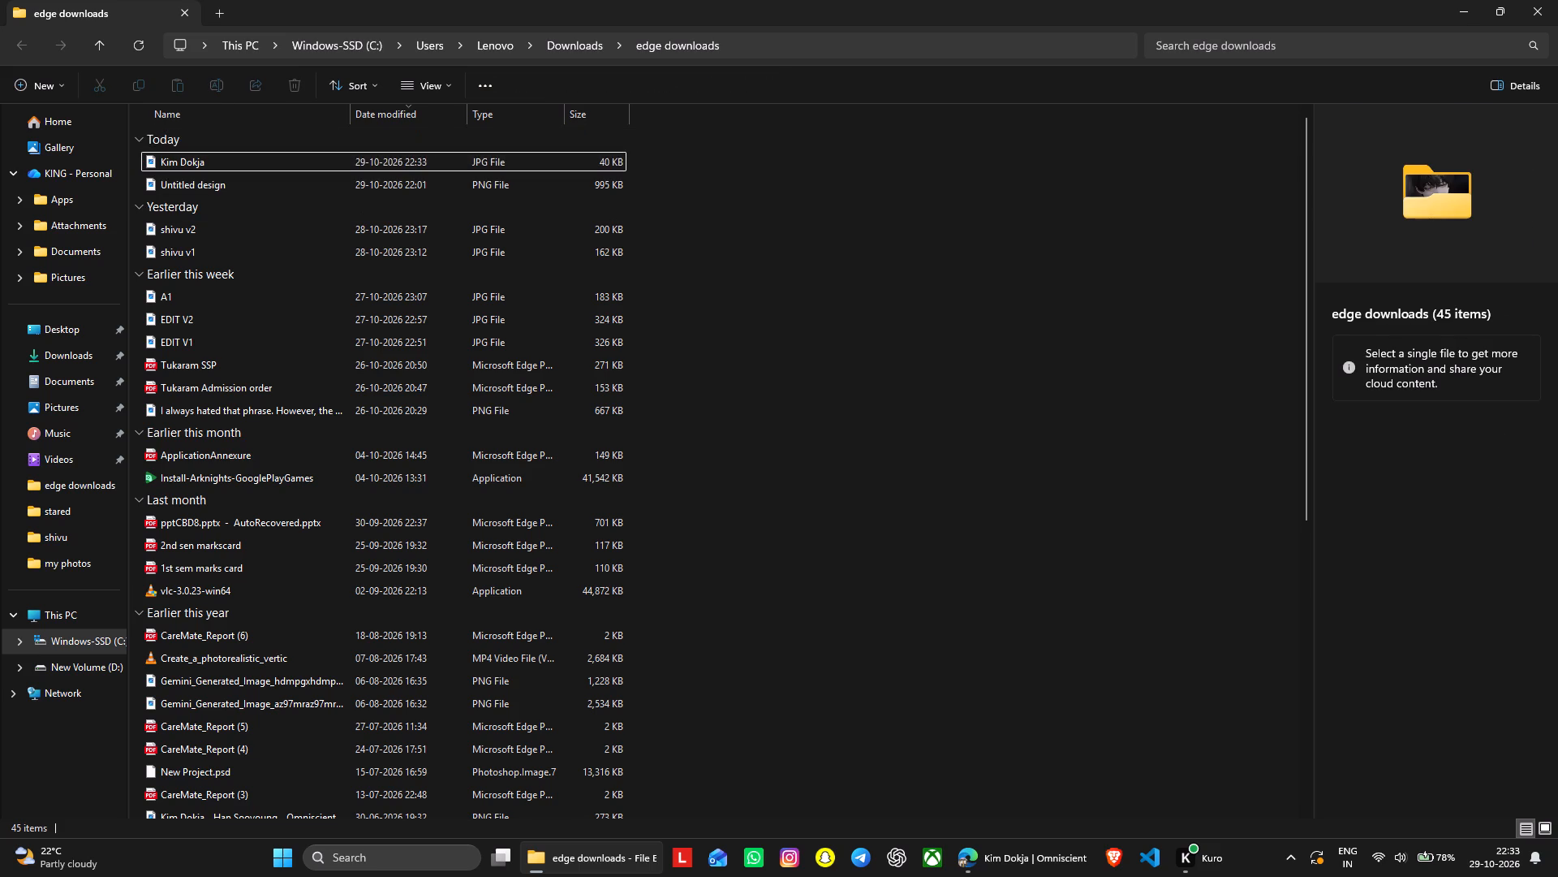
Move the Kim Dokja image file into the ORV folder on New Volume (D:) and close File Explorer.
{"action": "right_click", "coordinate": [381, 161]}
{"action": "left_click", "coordinate": [417, 167]}
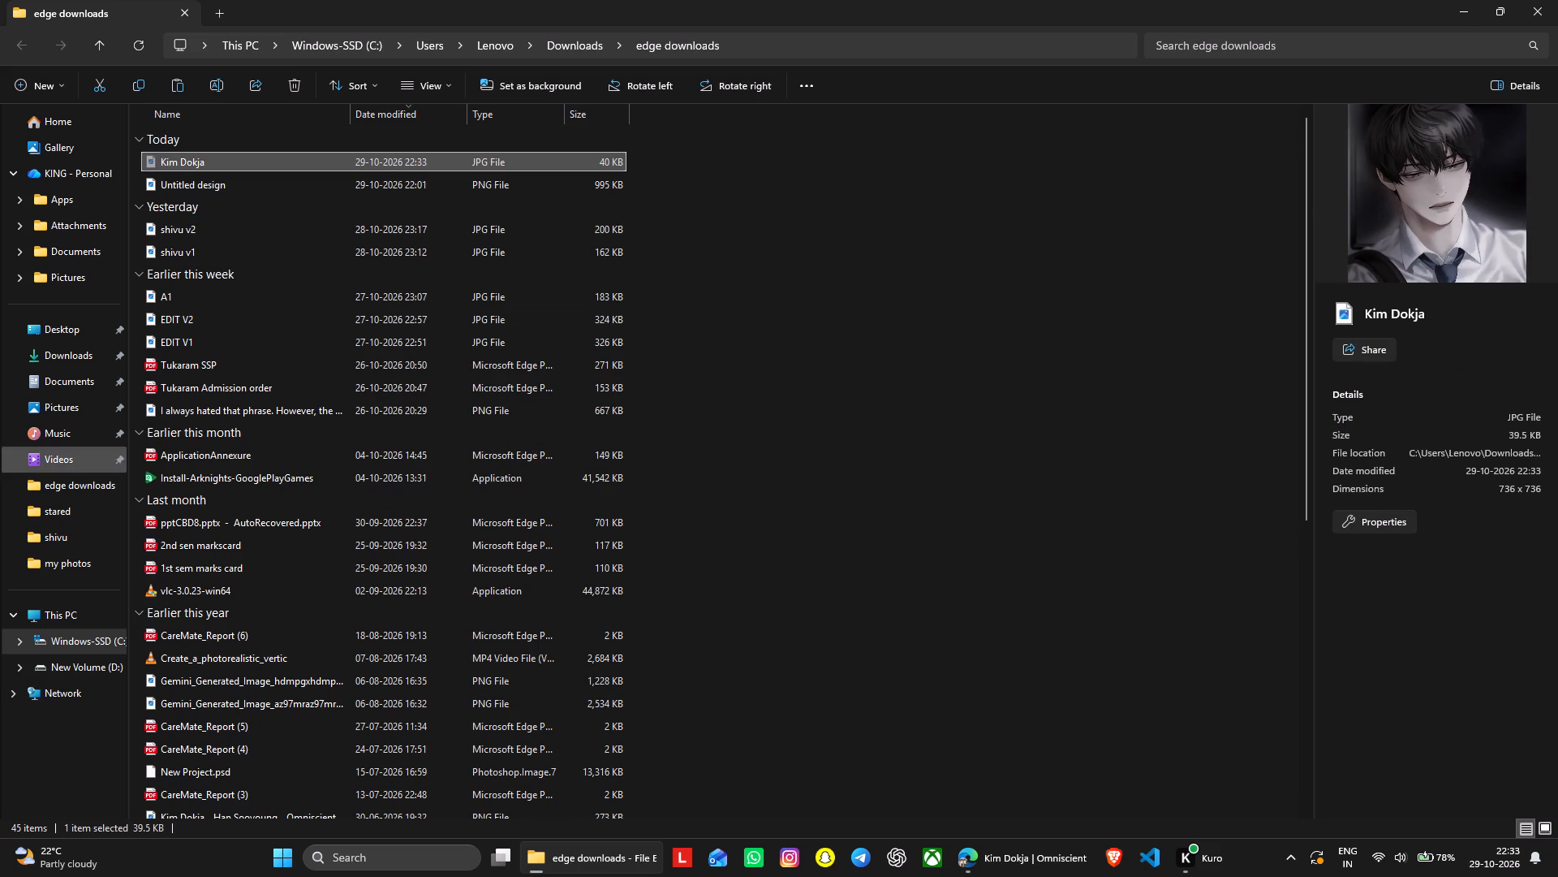
{"action": "left_click", "coordinate": [80, 674]}
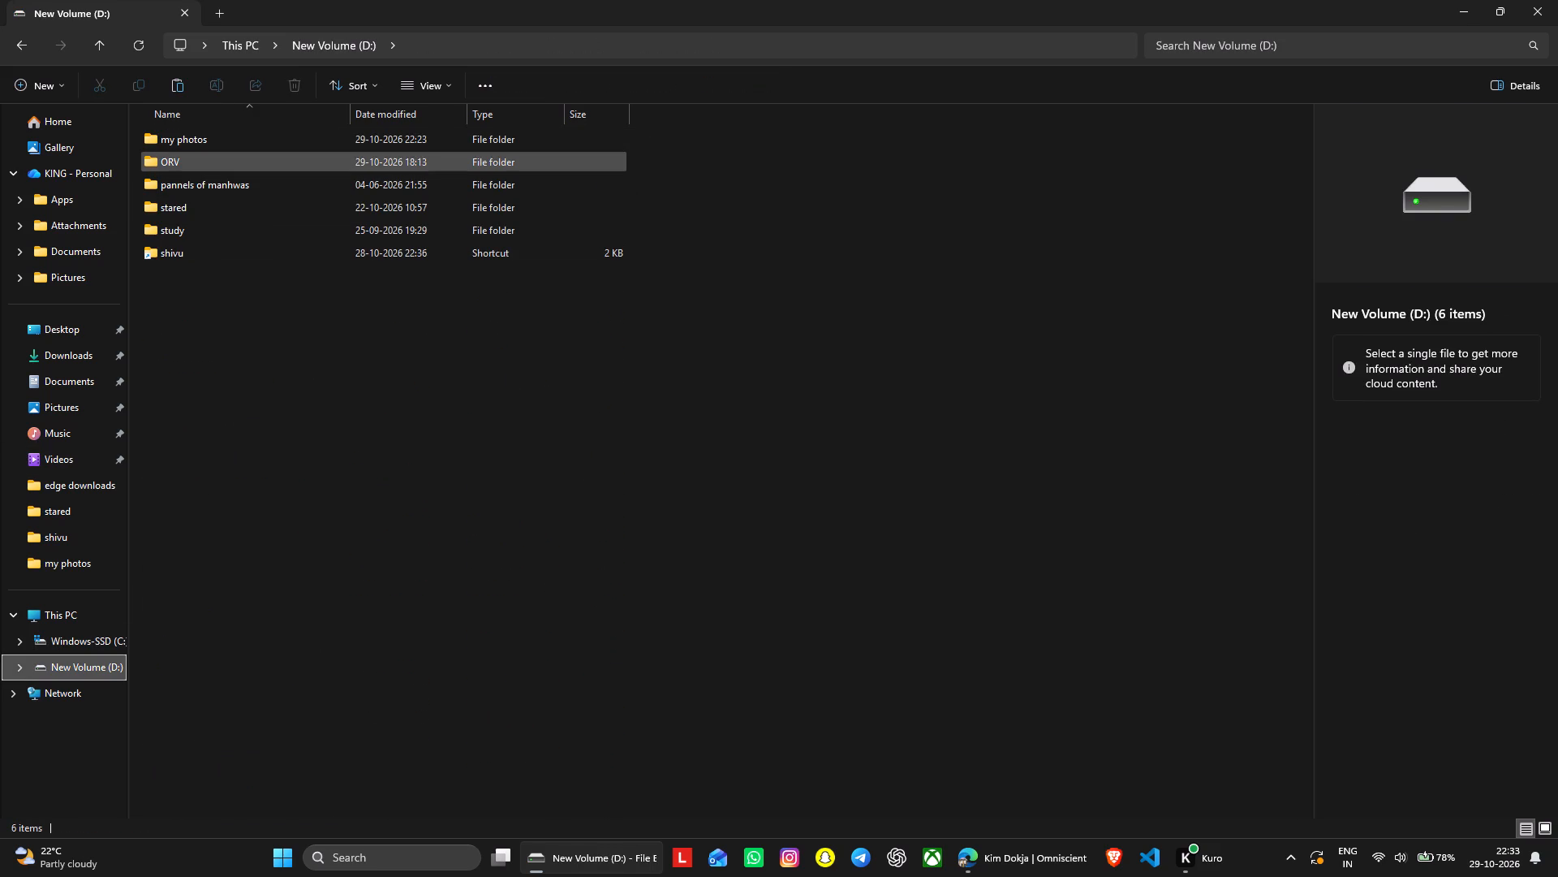
{"action": "double_click", "coordinate": [222, 160]}
{"action": "right_click", "coordinate": [273, 320]}
{"action": "left_click", "coordinate": [296, 330]}
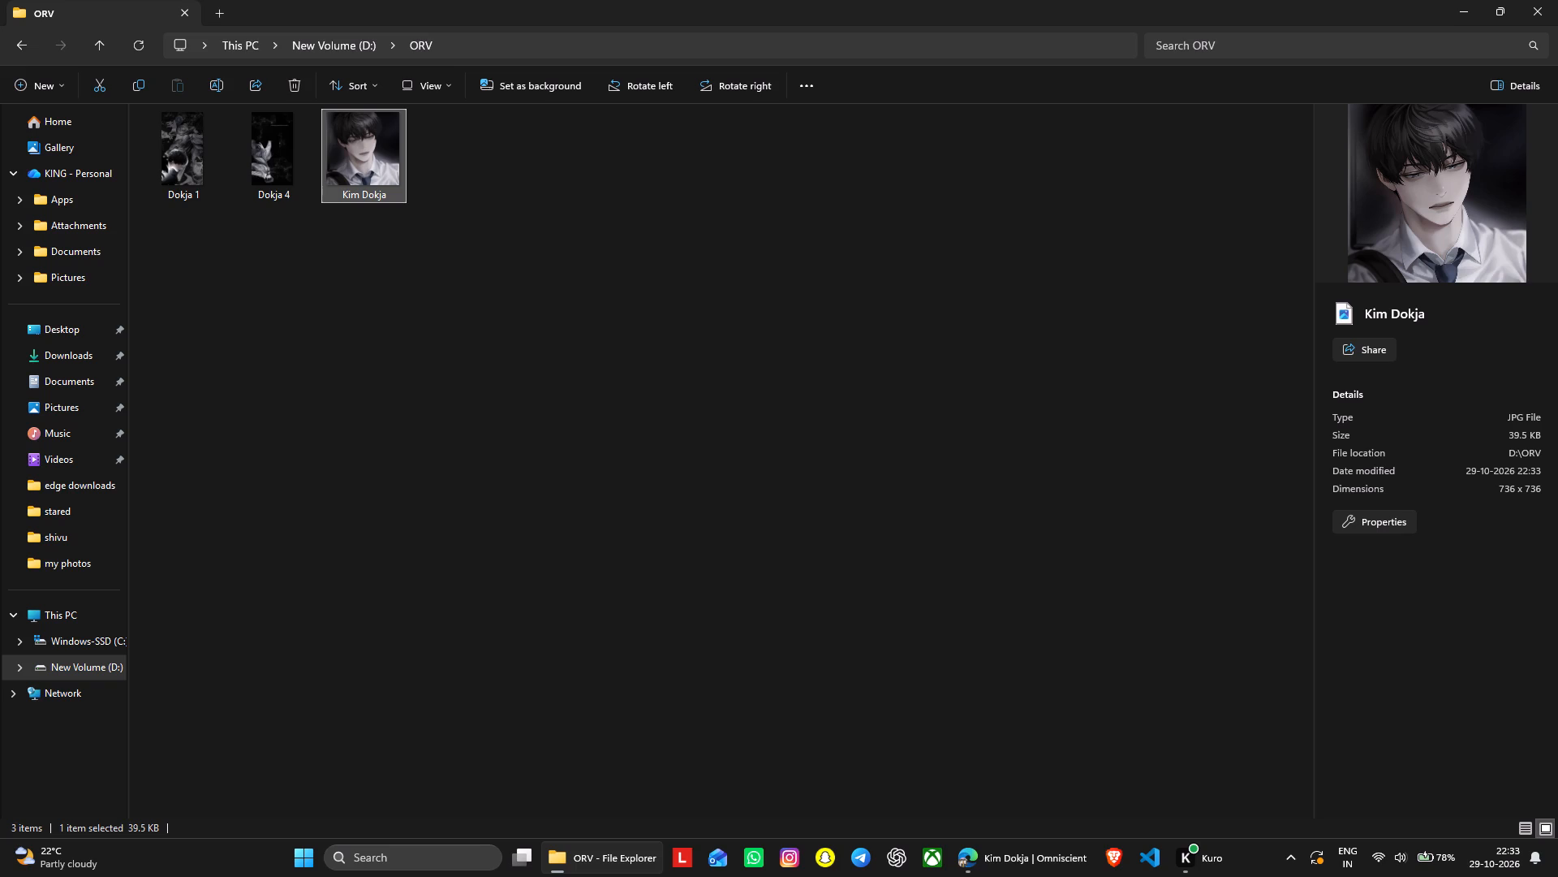
{"action": "left_click", "coordinate": [1557, 0]}
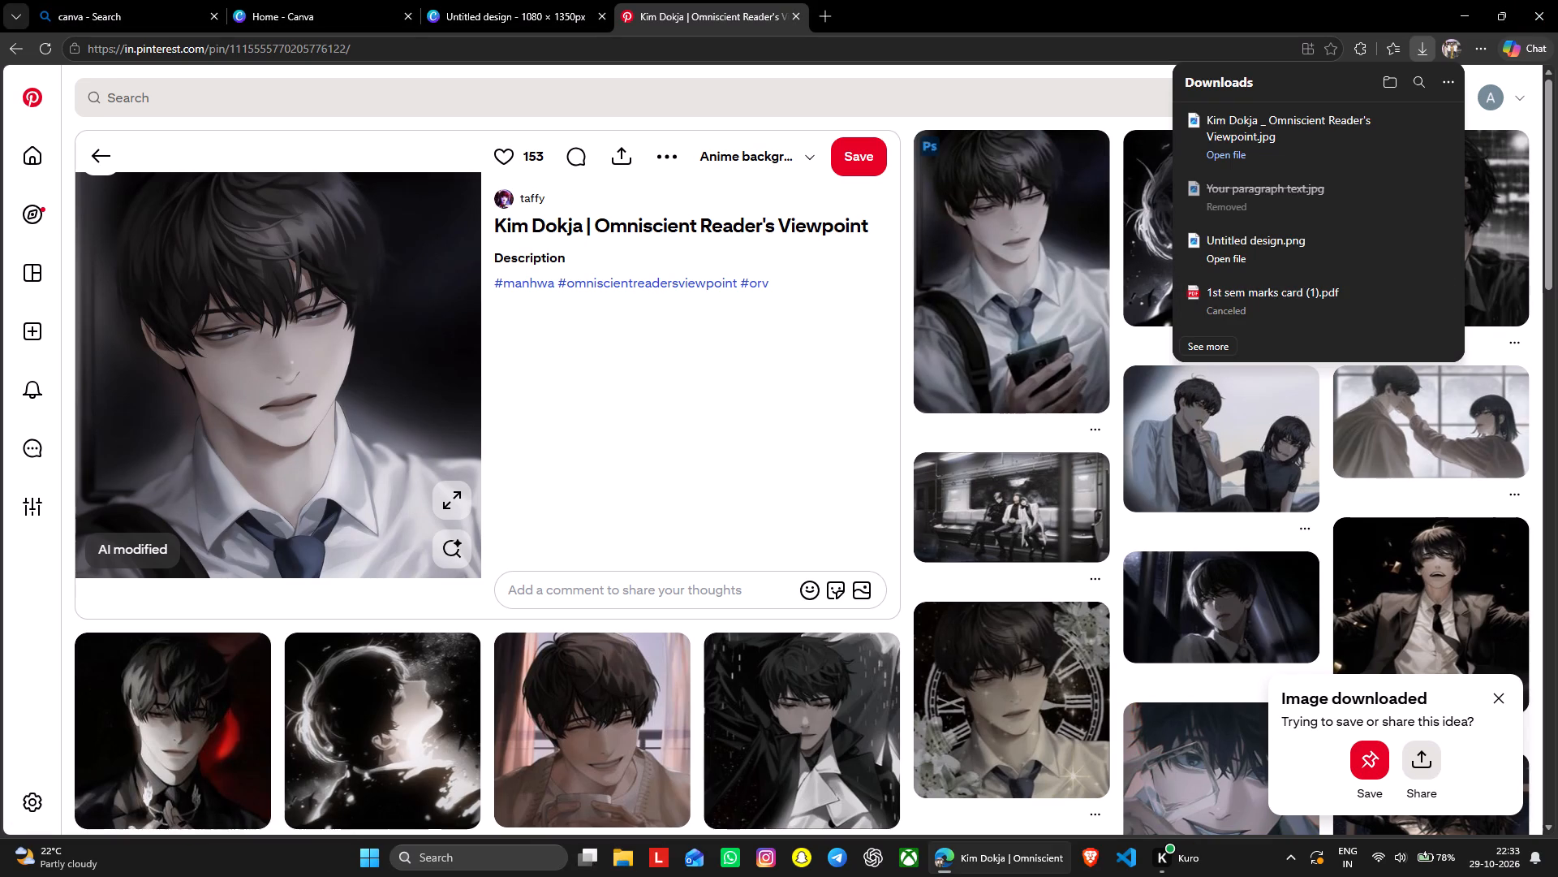
Close the Pinterest page and upload the Kim Dokja image from the ORV folder on drive D: to the Canva design.
{"action": "left_click", "coordinate": [795, 15]}
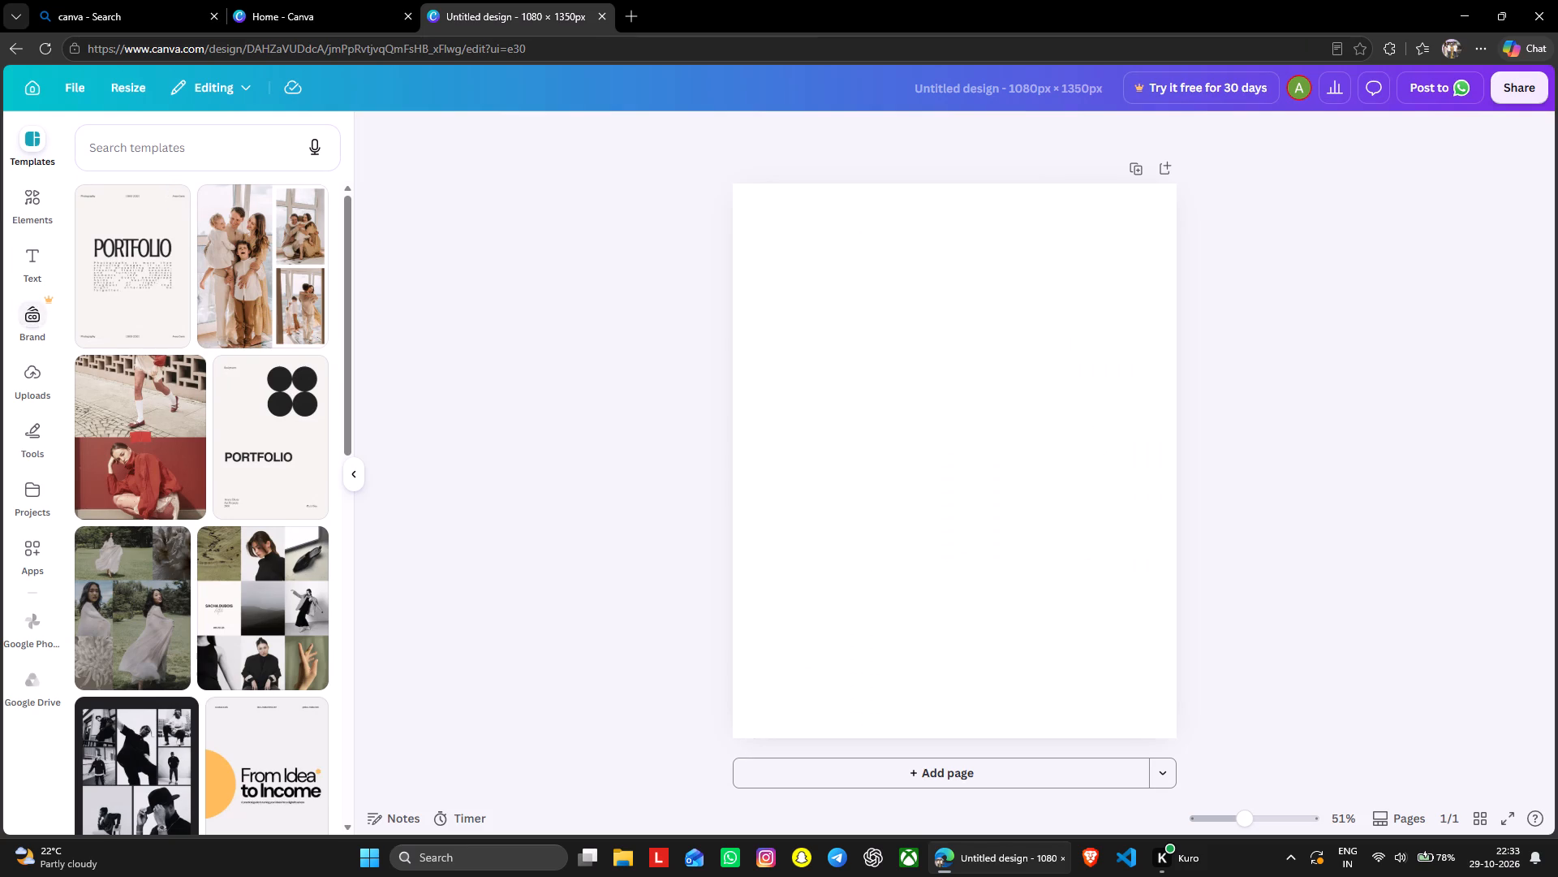
{"action": "left_click", "coordinate": [35, 365]}
{"action": "left_click", "coordinate": [193, 184]}
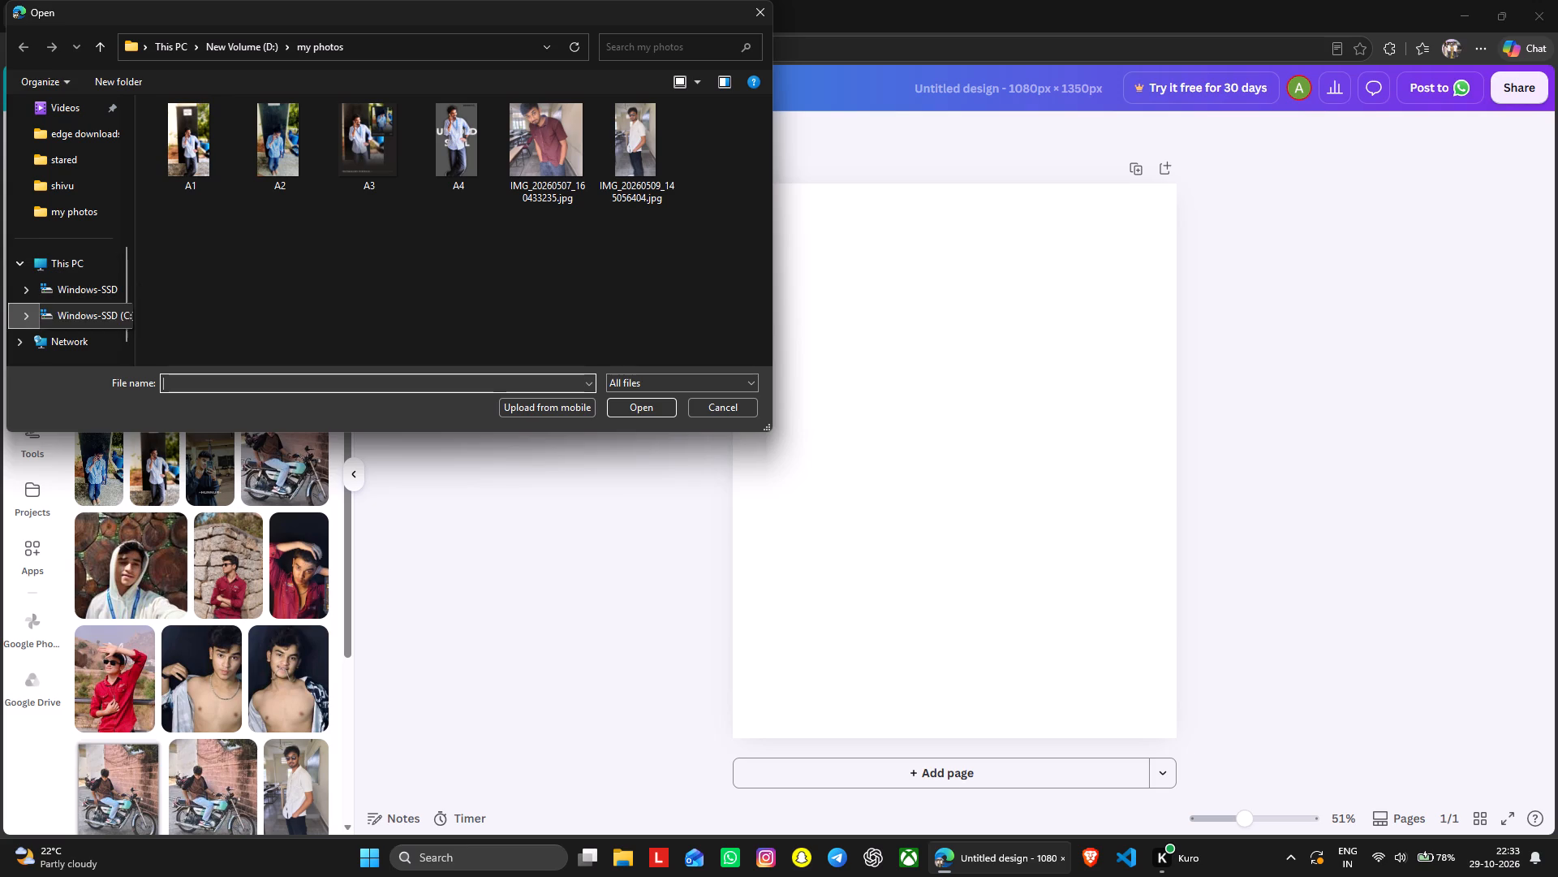
{"action": "left_click", "coordinate": [80, 312]}
{"action": "double_click", "coordinate": [230, 148]}
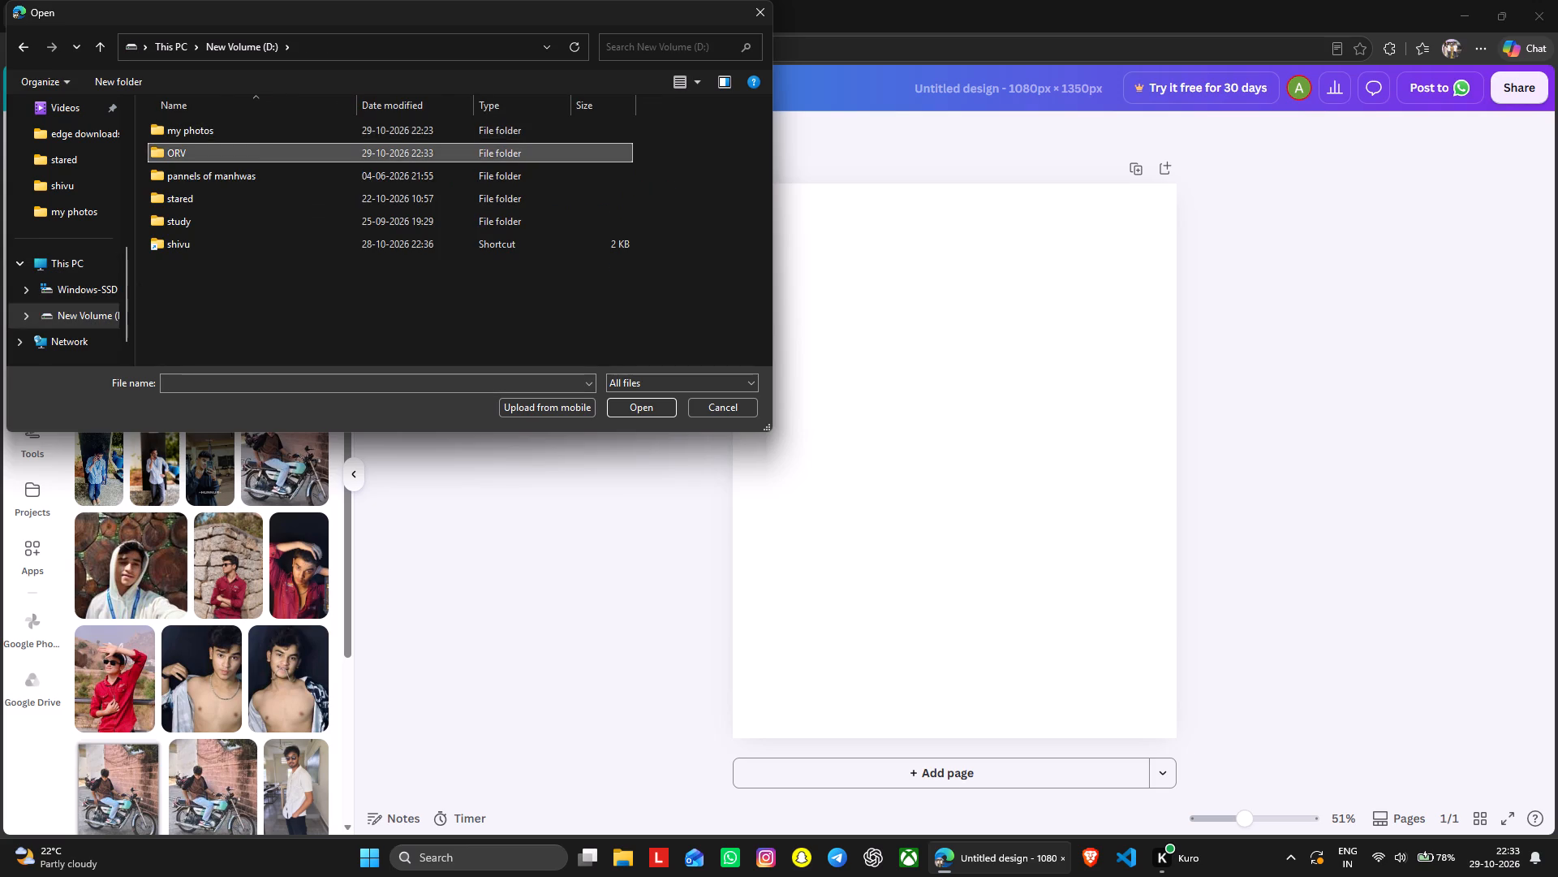
{"action": "double_click", "coordinate": [351, 153]}
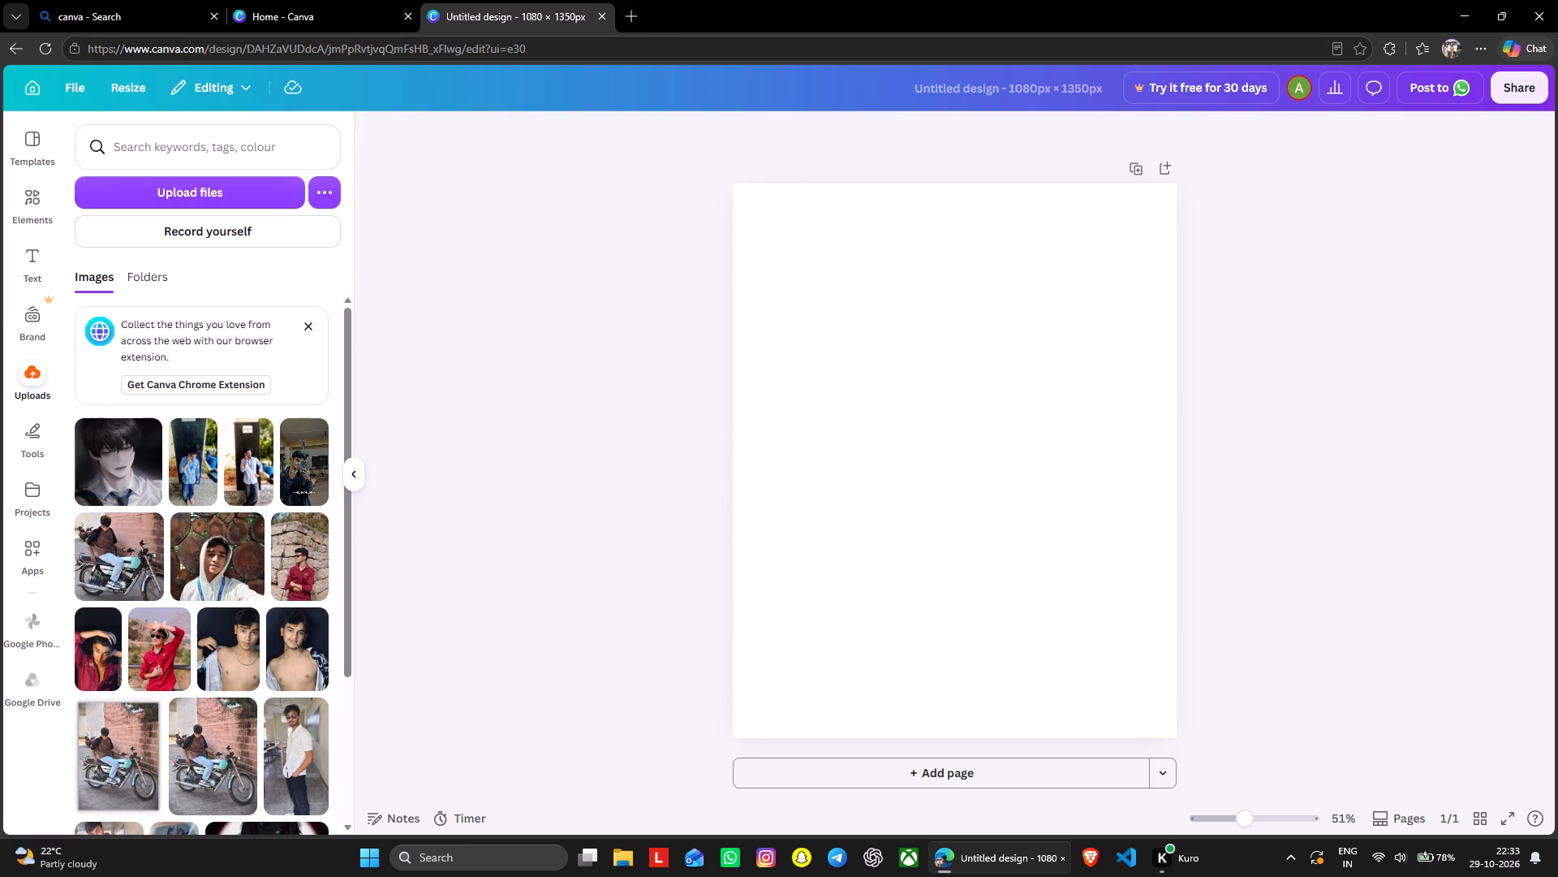
Add the uploaded Kim Dokja portrait to the blank page and select it.
{"action": "double_click", "coordinate": [137, 469]}
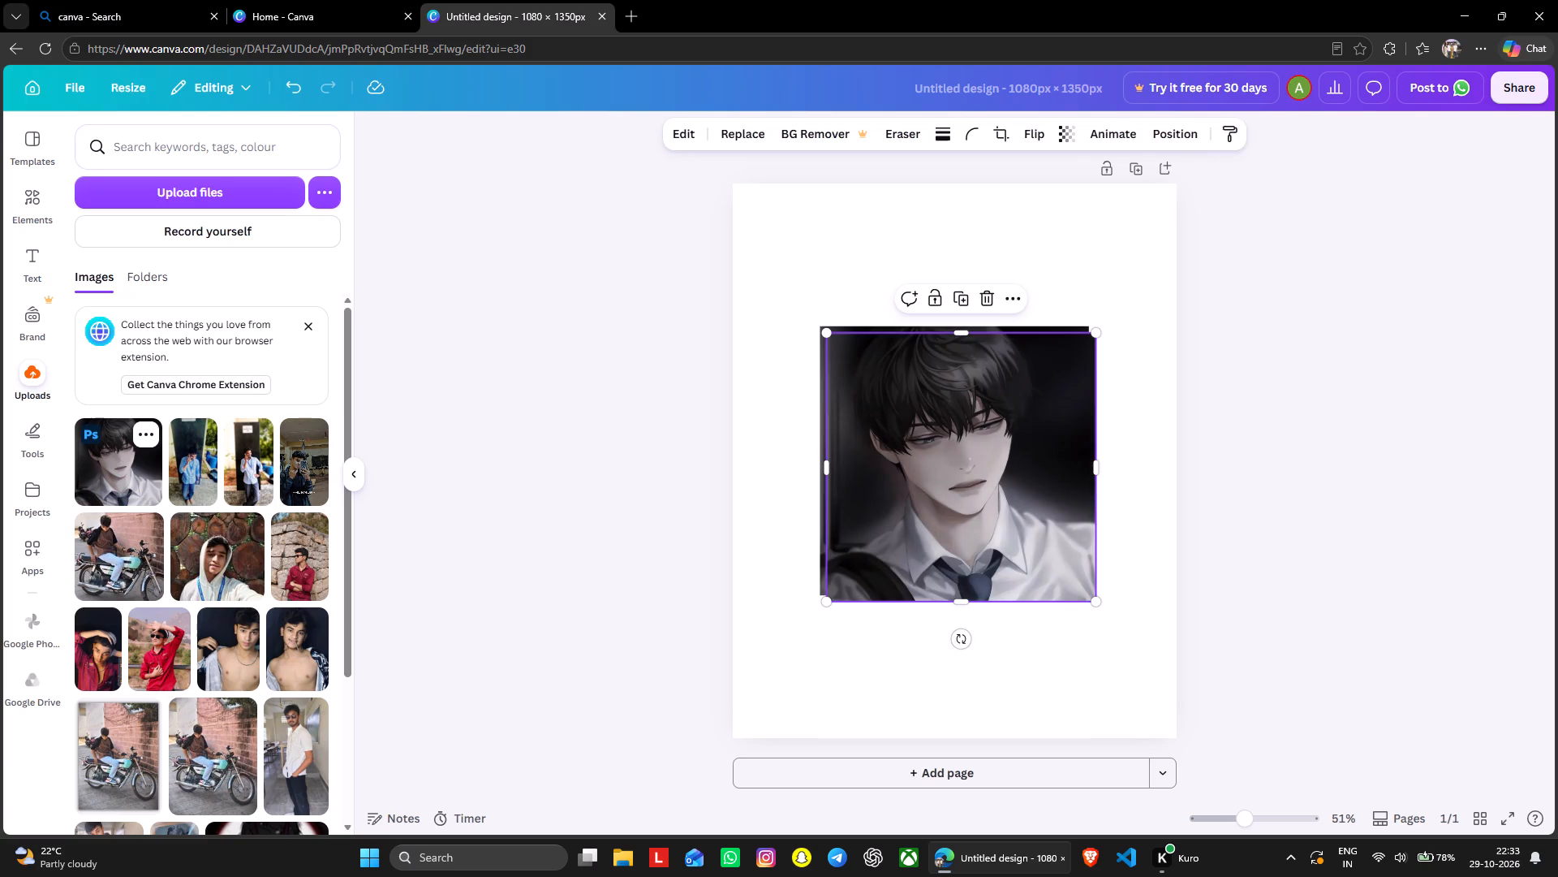
{"action": "left_click", "coordinate": [983, 301]}
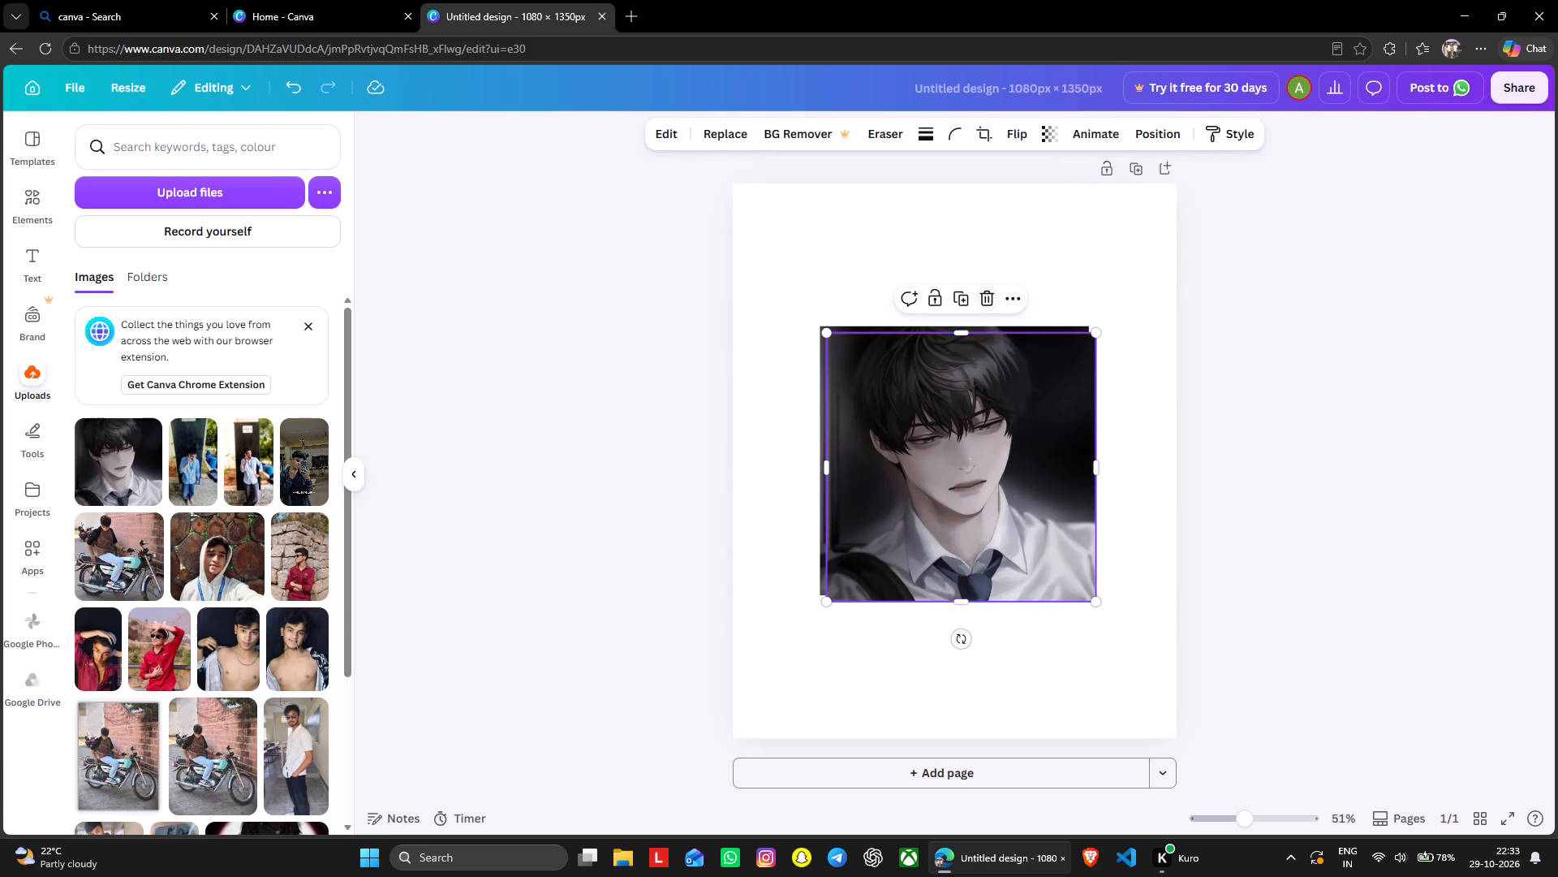
{"action": "left_click", "coordinate": [860, 357]}
Align the portrait with the page's top-left corner and enlarge it to cover the whole 1080 × 1350 px page.
{"action": "left_click_drag", "start_coordinate": [824, 329], "coordinate": [801, 305]}
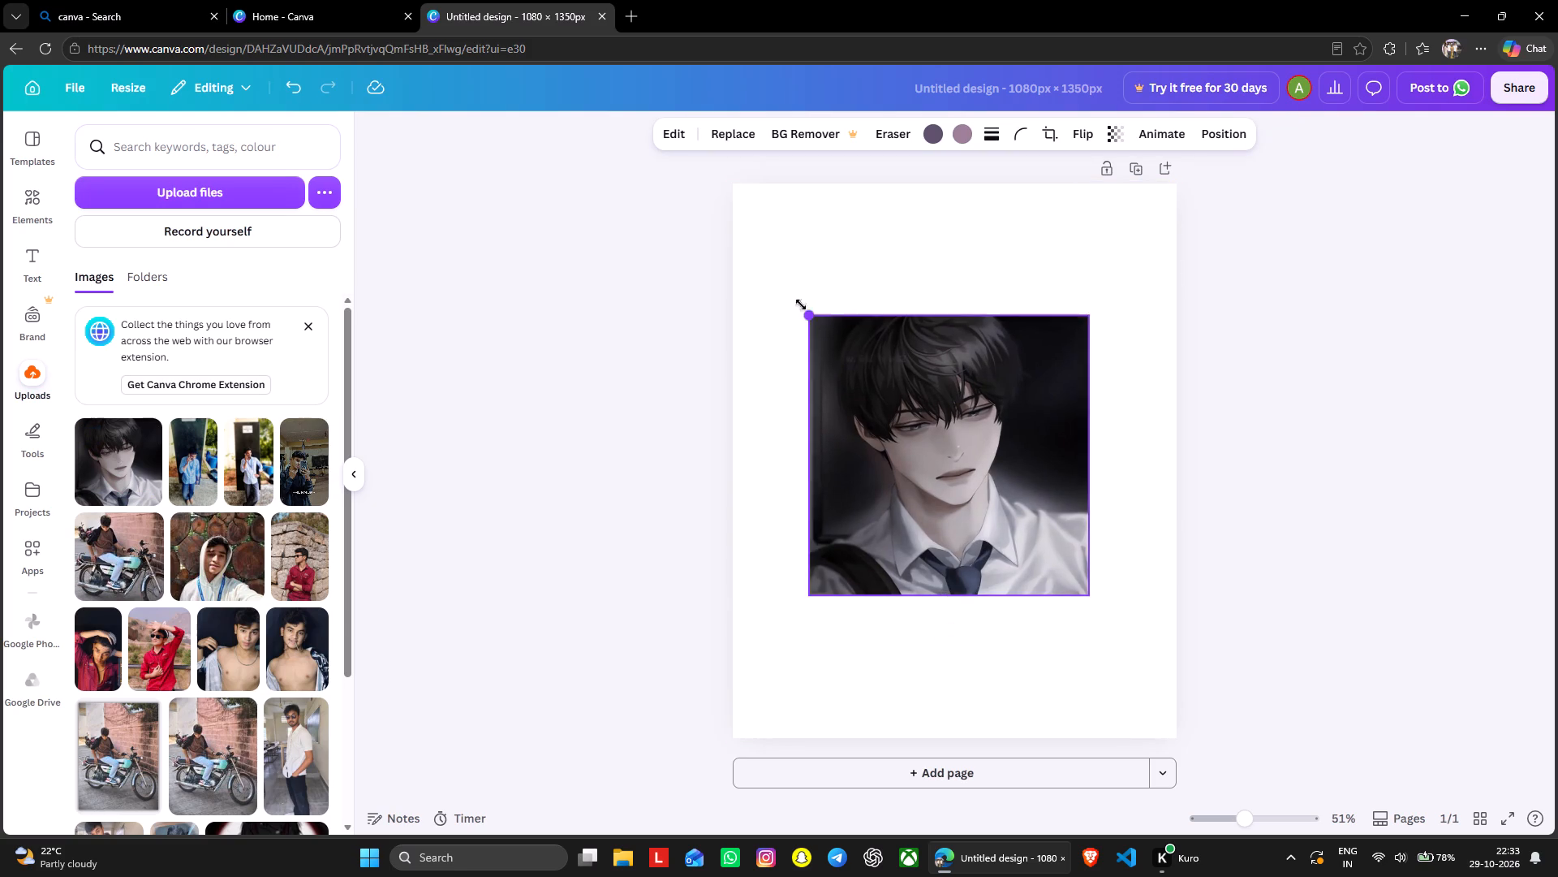
{"action": "left_click_drag", "start_coordinate": [801, 305], "coordinate": [761, 218]}
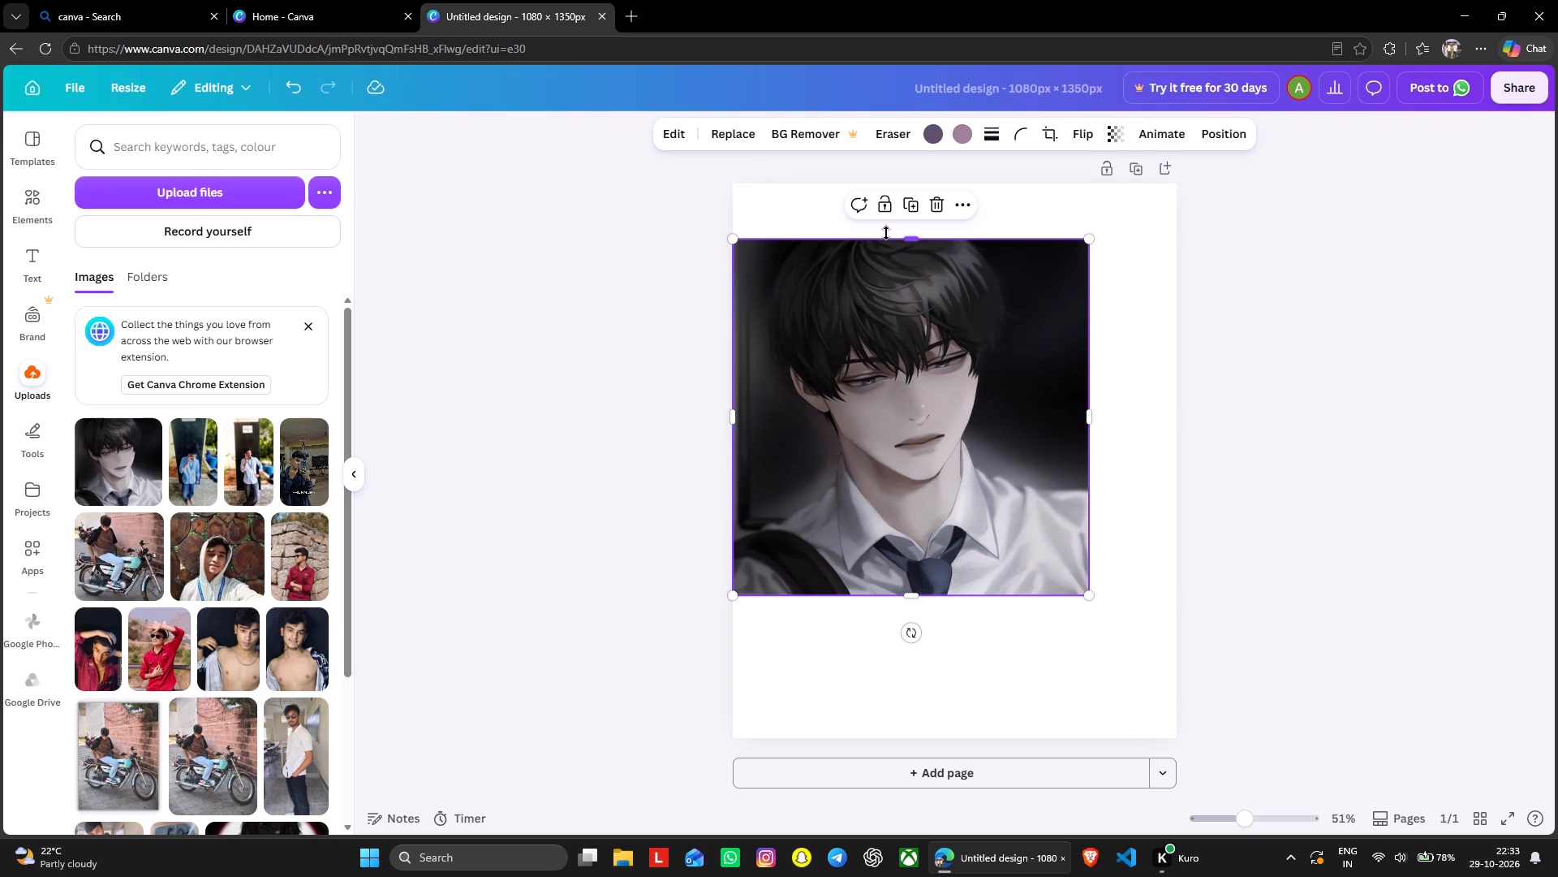
{"action": "left_click_drag", "start_coordinate": [918, 330], "coordinate": [915, 272]}
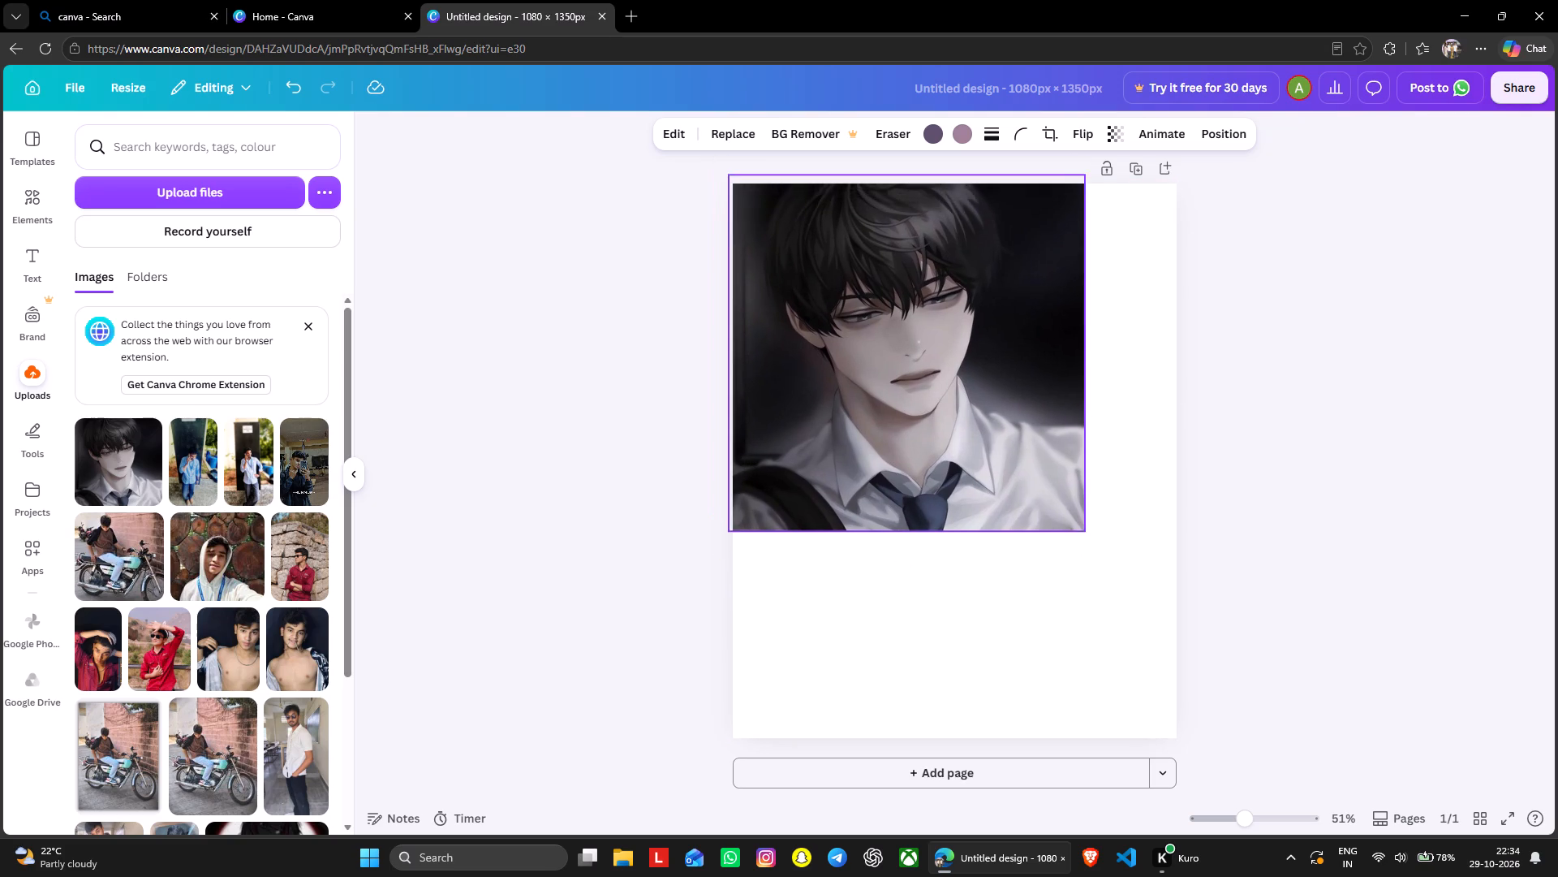
{"action": "left_click_drag", "start_coordinate": [915, 272], "coordinate": [920, 277]}
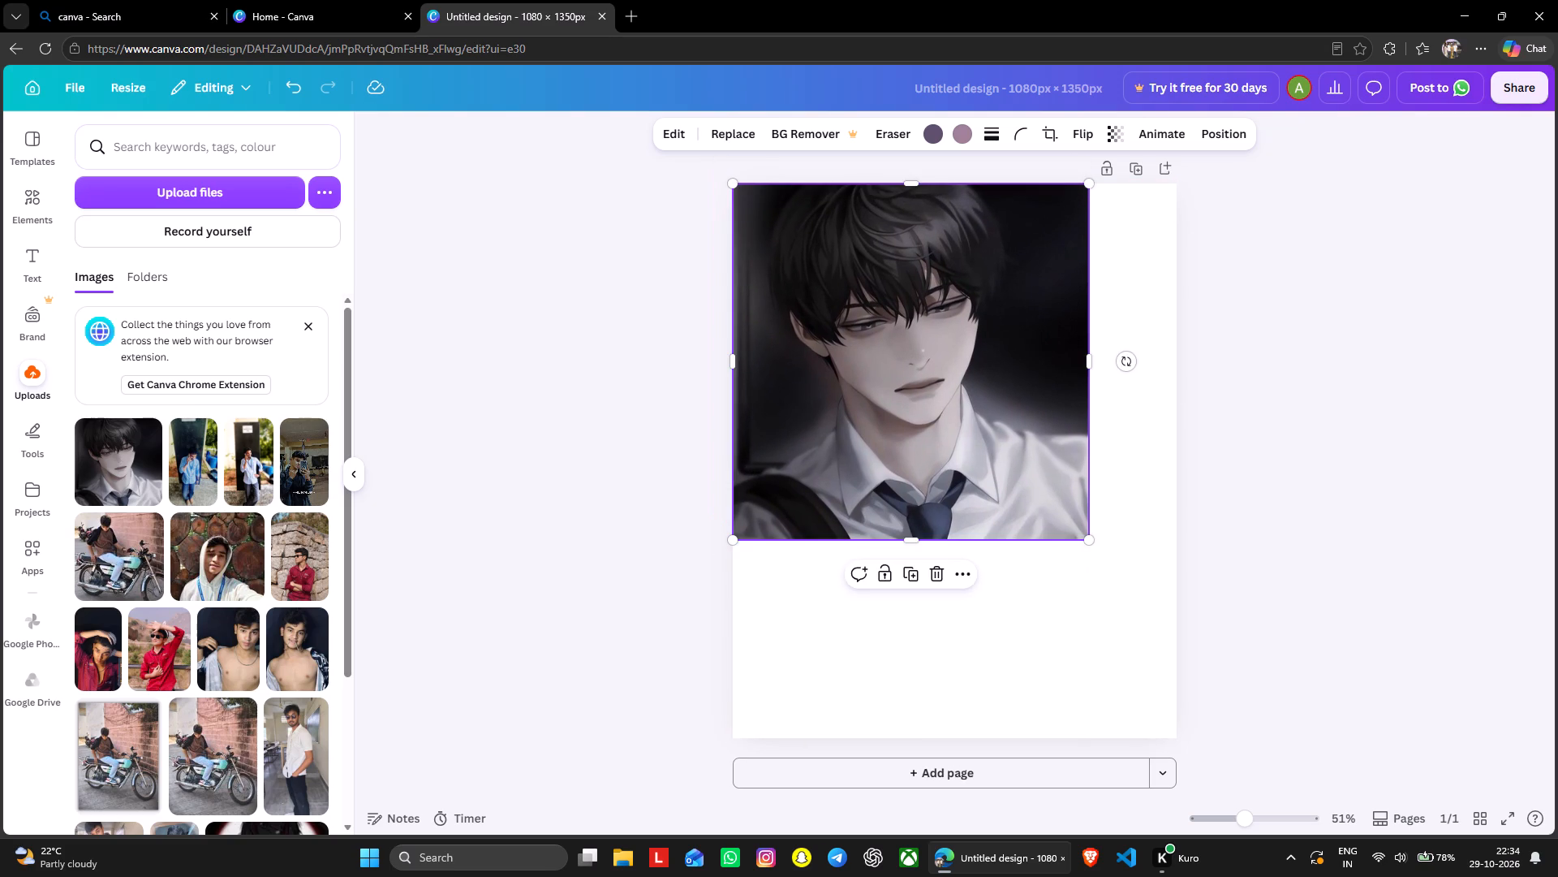
{"action": "left_click_drag", "start_coordinate": [1086, 541], "coordinate": [1156, 618]}
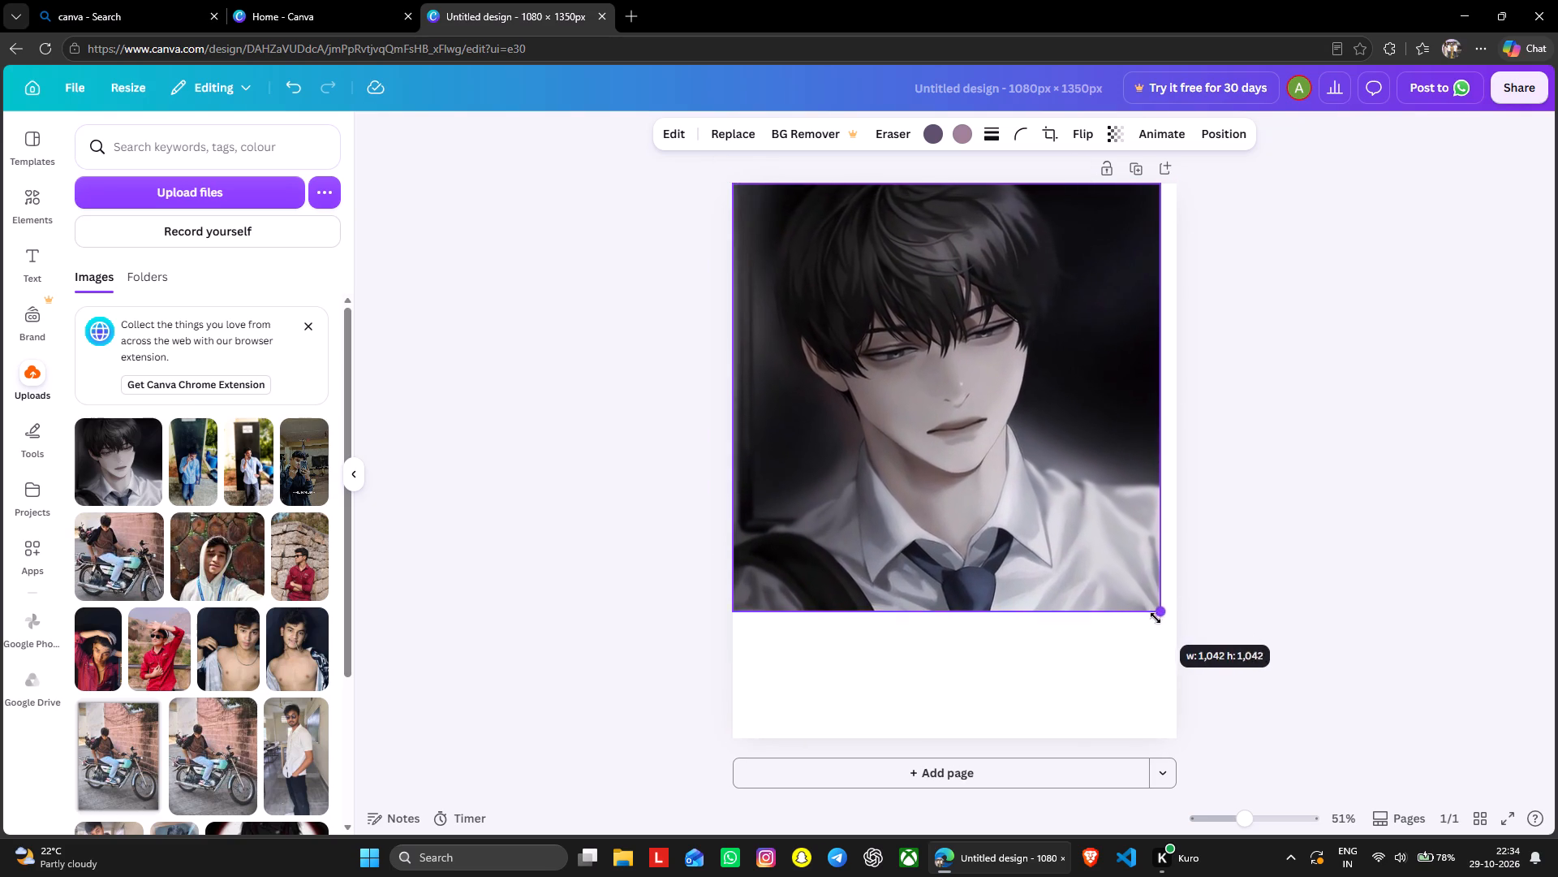
{"action": "left_click_drag", "start_coordinate": [1156, 618], "coordinate": [1168, 630]}
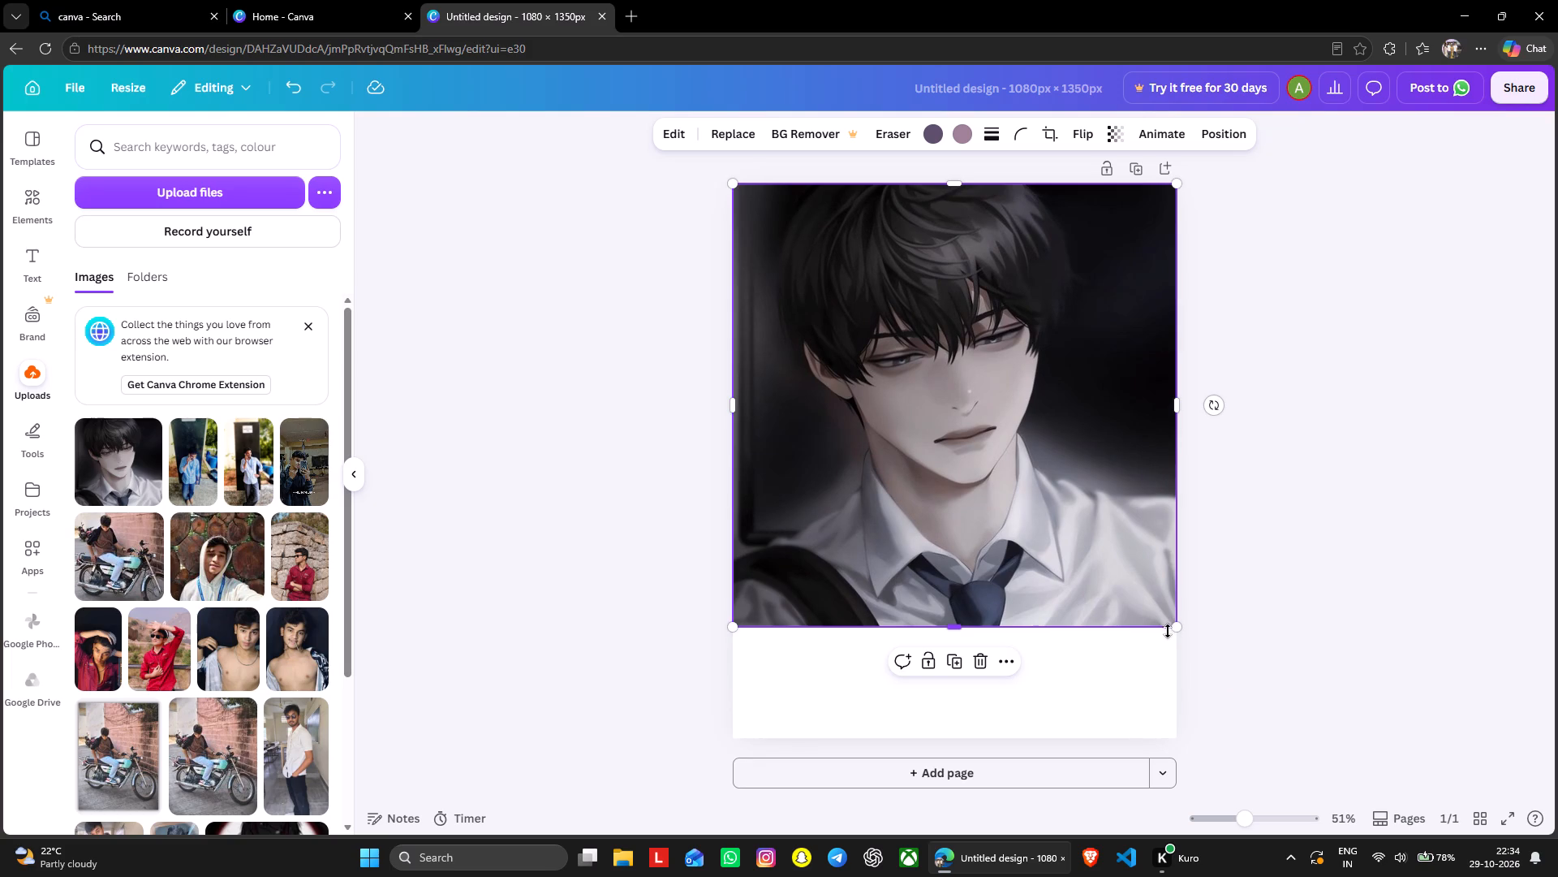
{"action": "left_click_drag", "start_coordinate": [958, 625], "coordinate": [958, 650]}
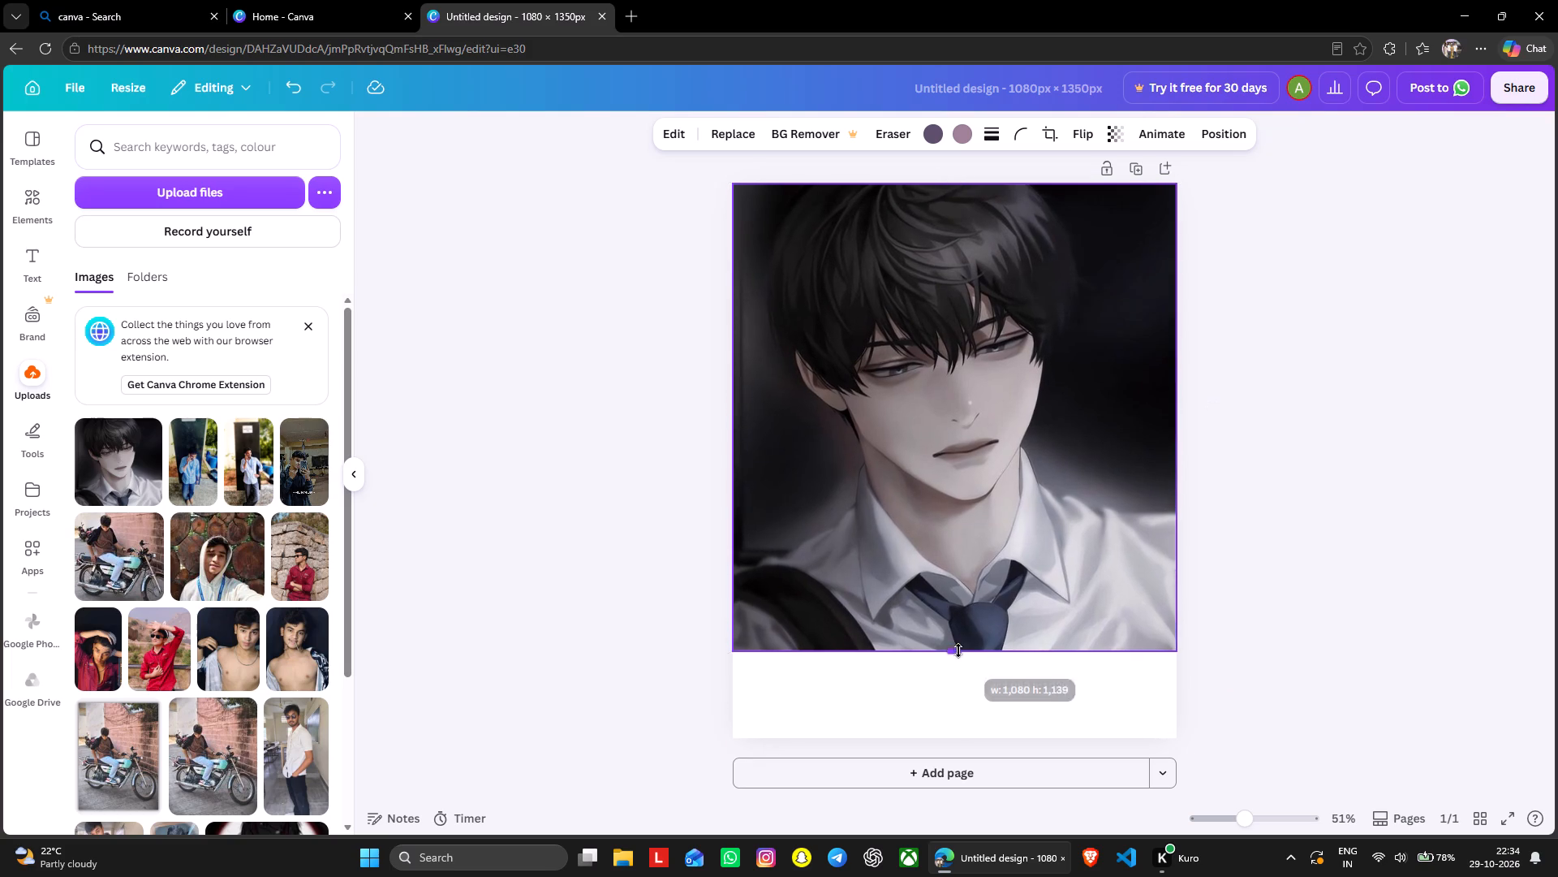
{"action": "left_click_drag", "start_coordinate": [958, 650], "coordinate": [965, 738]}
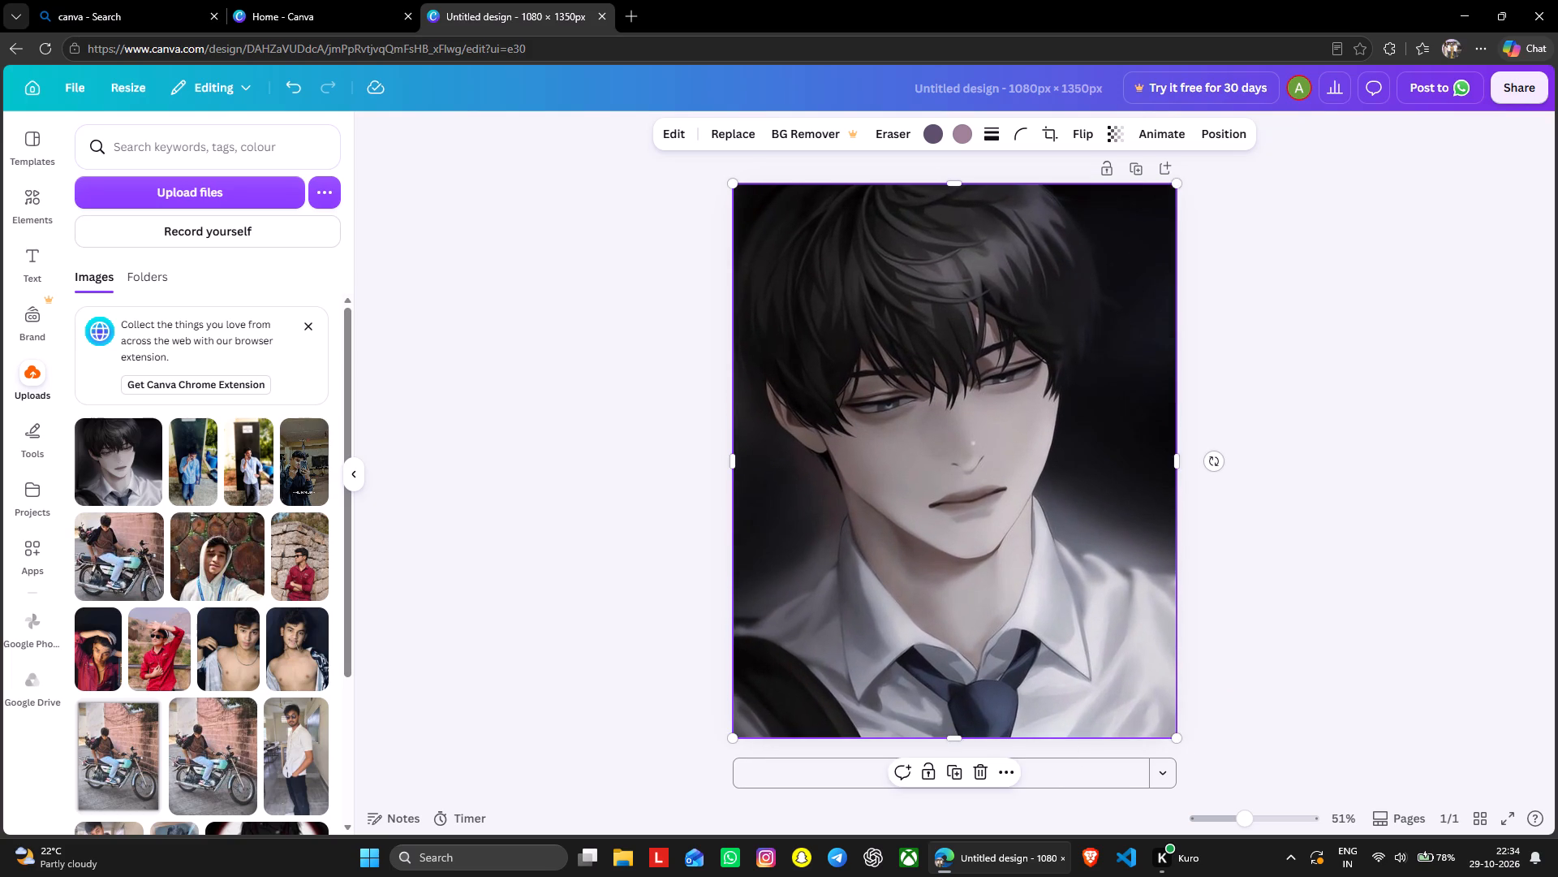
Examine the image editing tools, filters and effects available for the selected portrait.
{"action": "left_click", "coordinate": [950, 477]}
{"action": "left_click", "coordinate": [674, 134]}
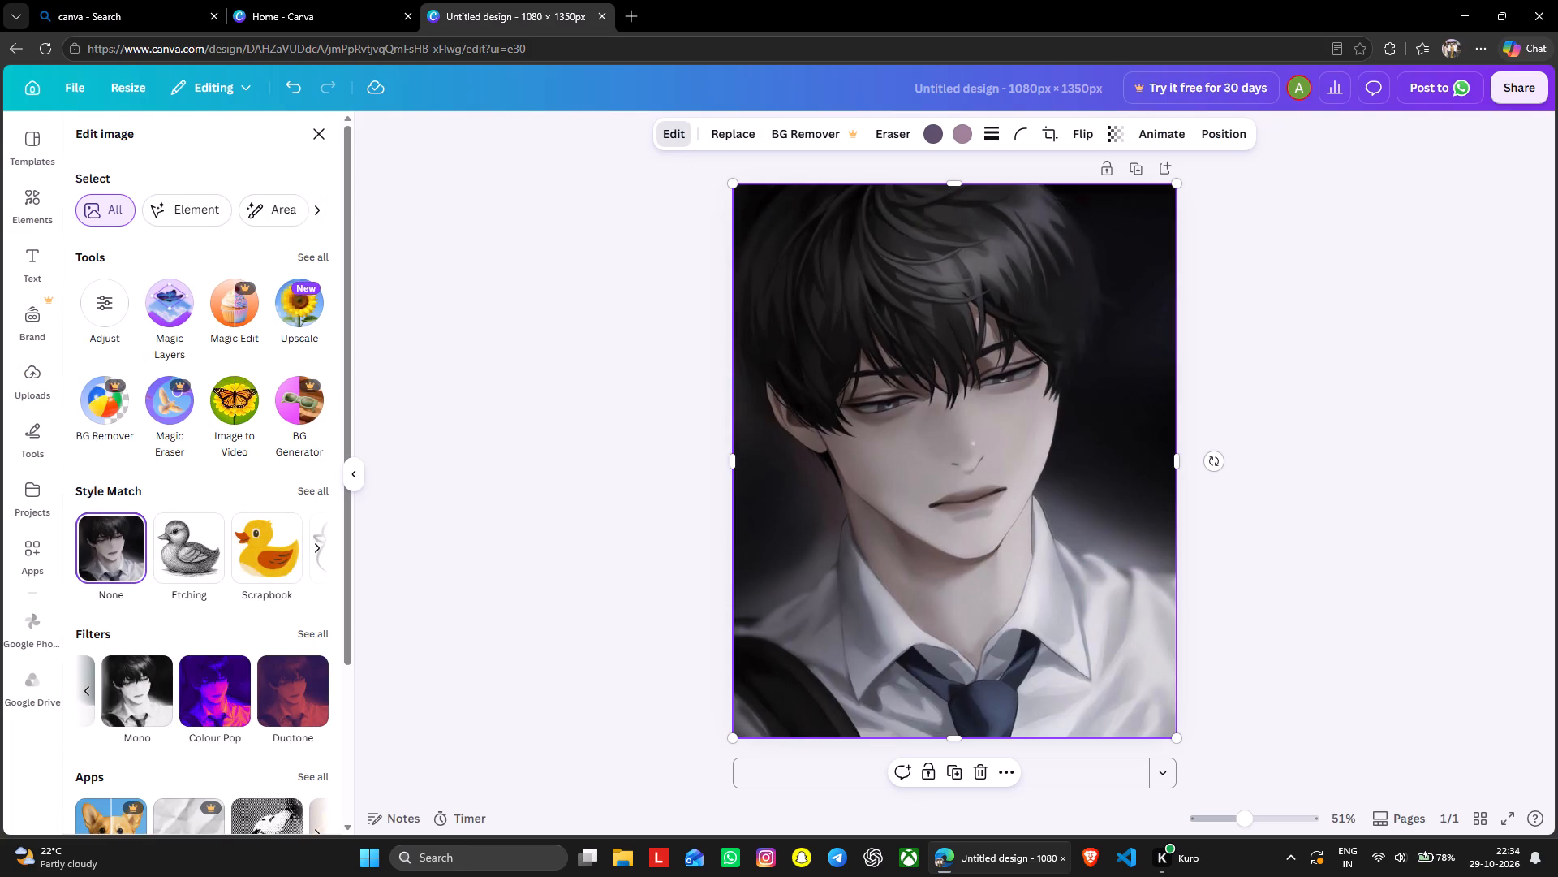
{"action": "scroll", "coordinate": [216, 521], "scroll_direction": "down", "scroll_amount": 2}
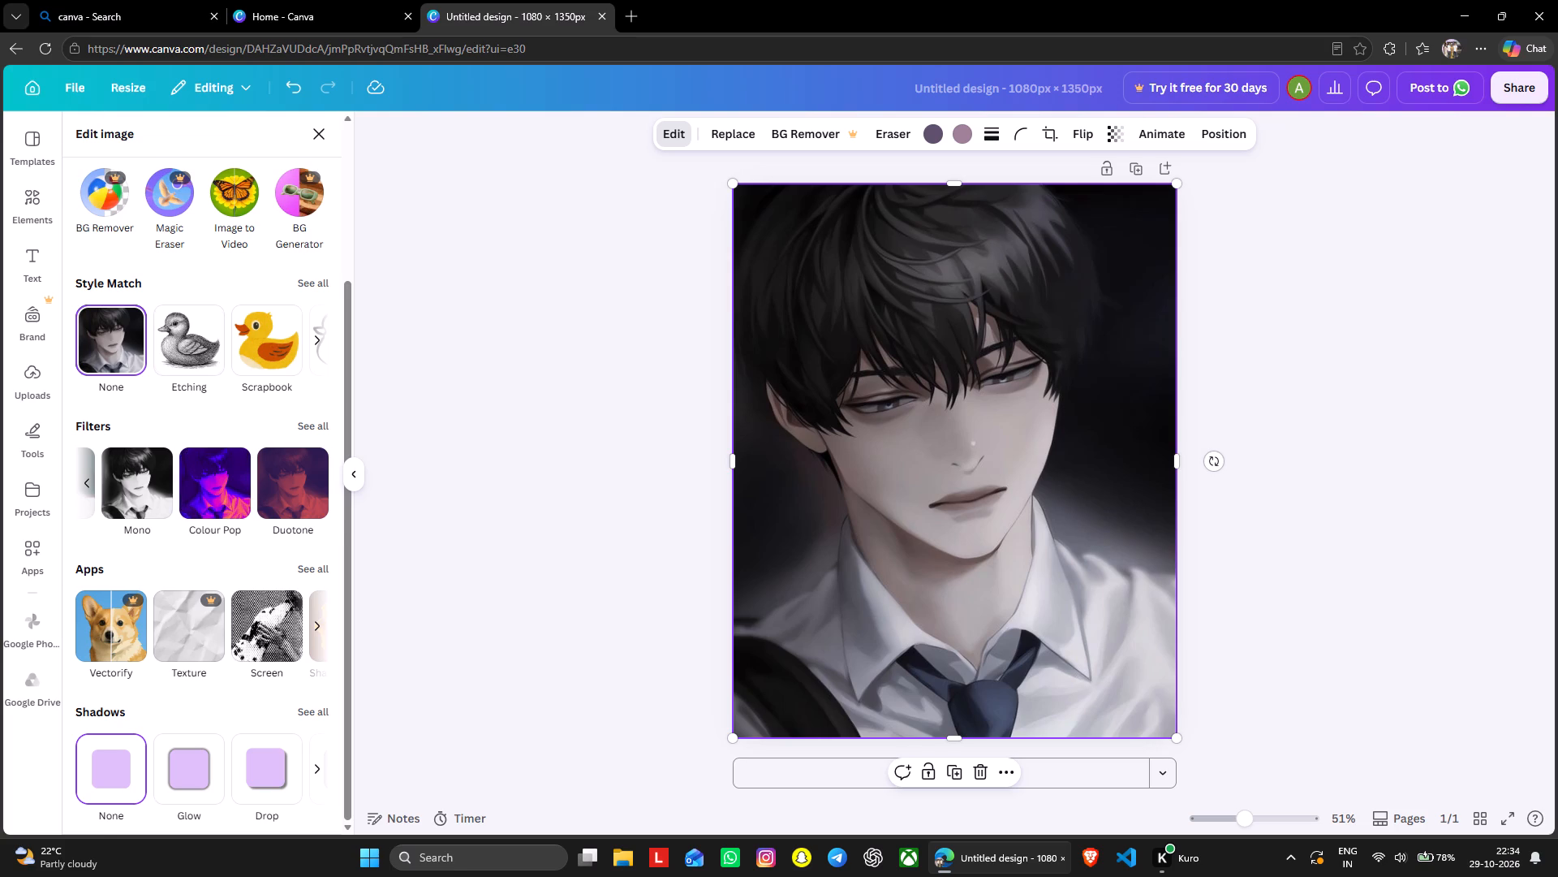
{"action": "scroll", "coordinate": [191, 422], "scroll_direction": "up", "scroll_amount": 2}
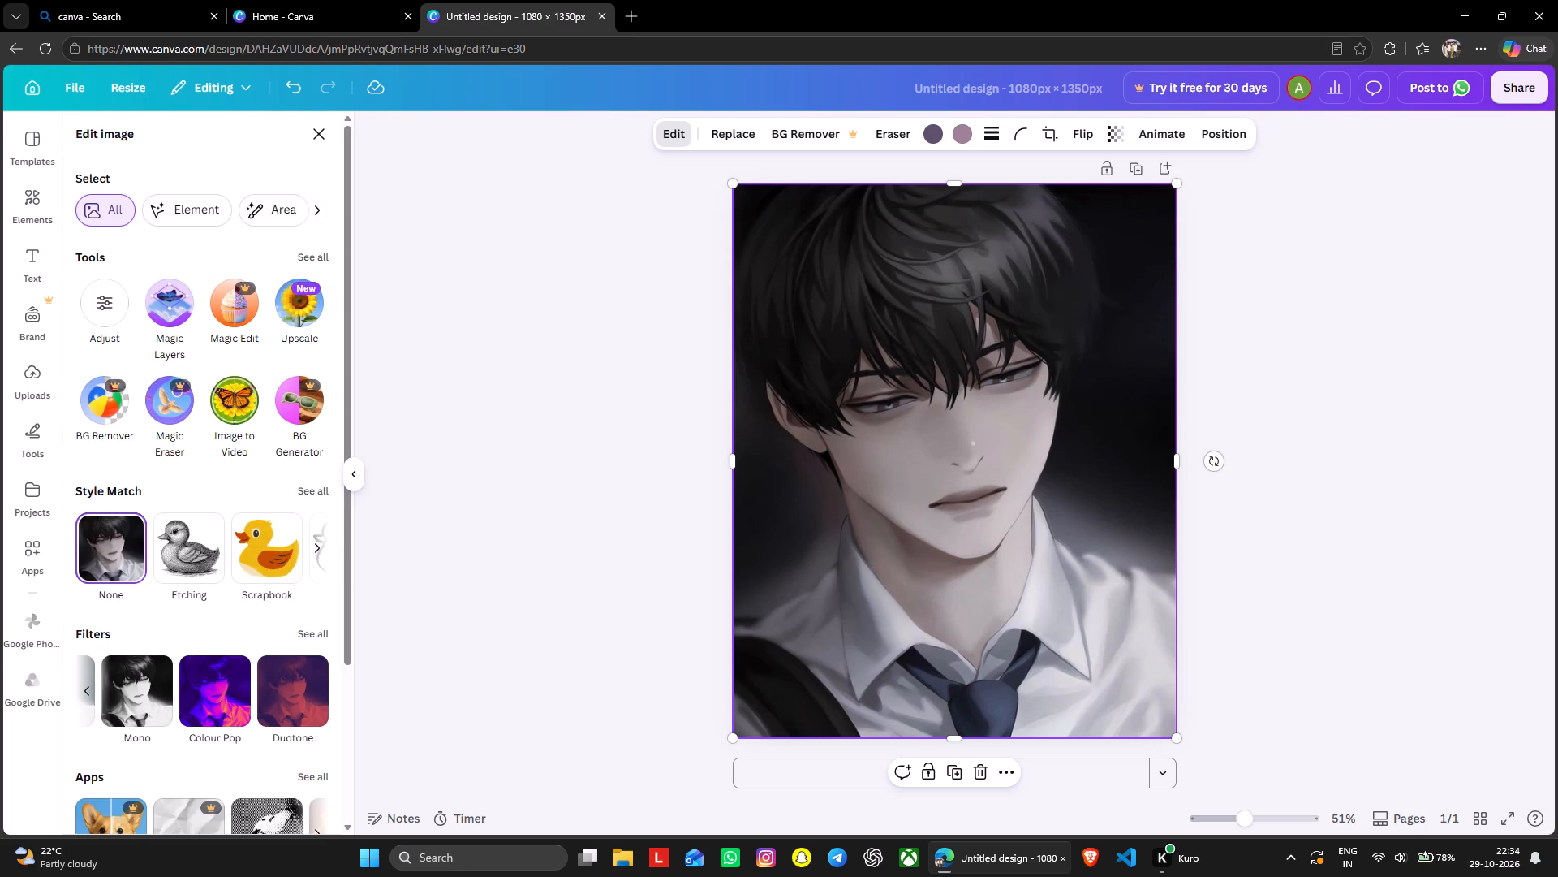
{"action": "scroll", "coordinate": [235, 493], "scroll_direction": "down", "scroll_amount": 1}
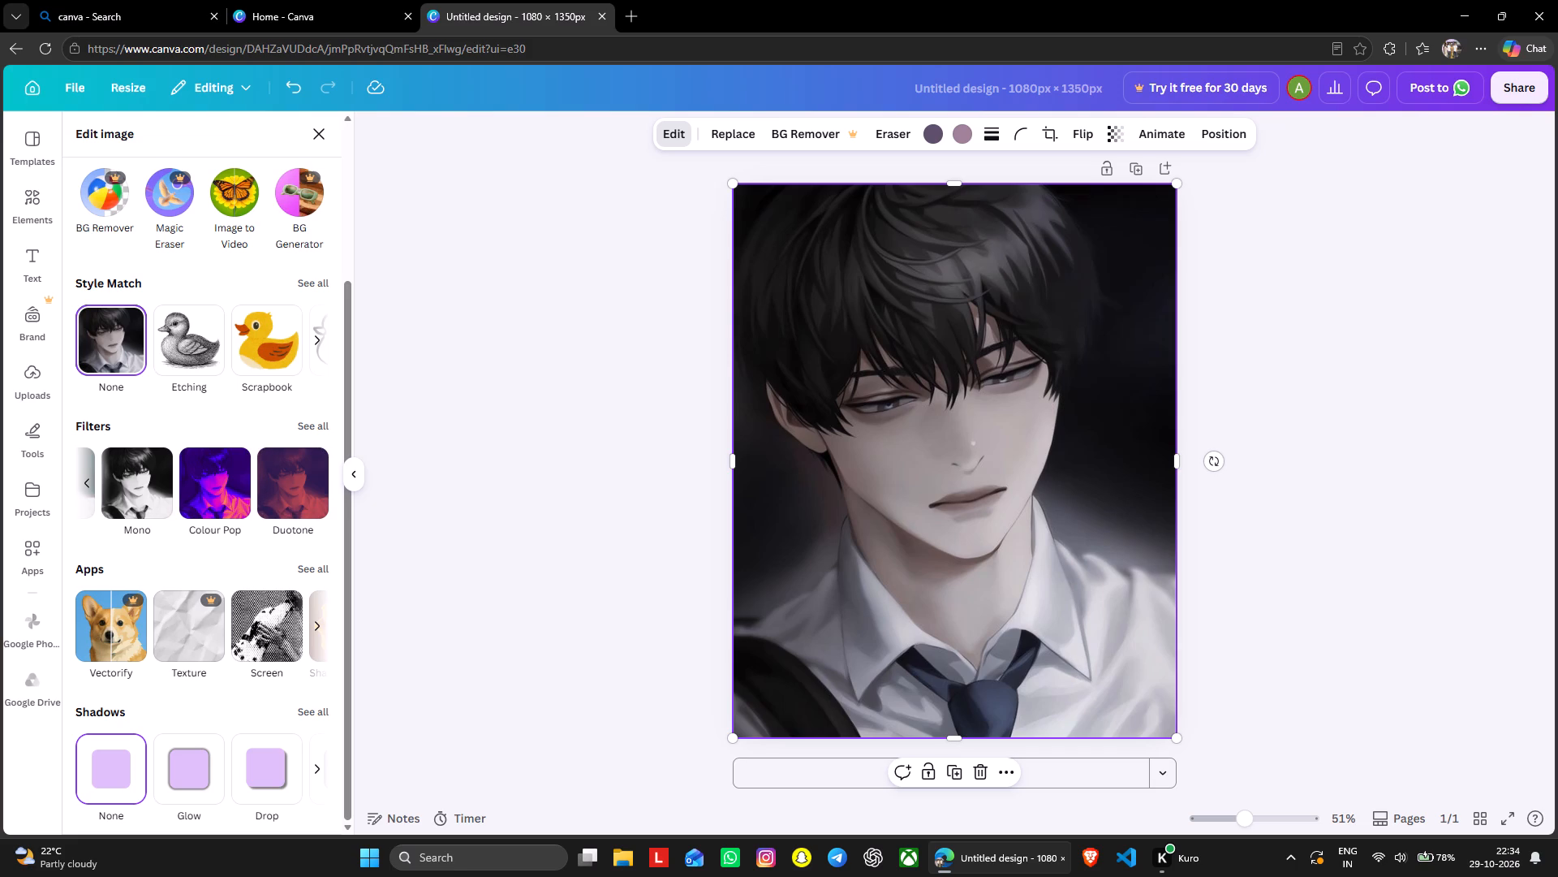
{"action": "left_click", "coordinate": [1005, 772]}
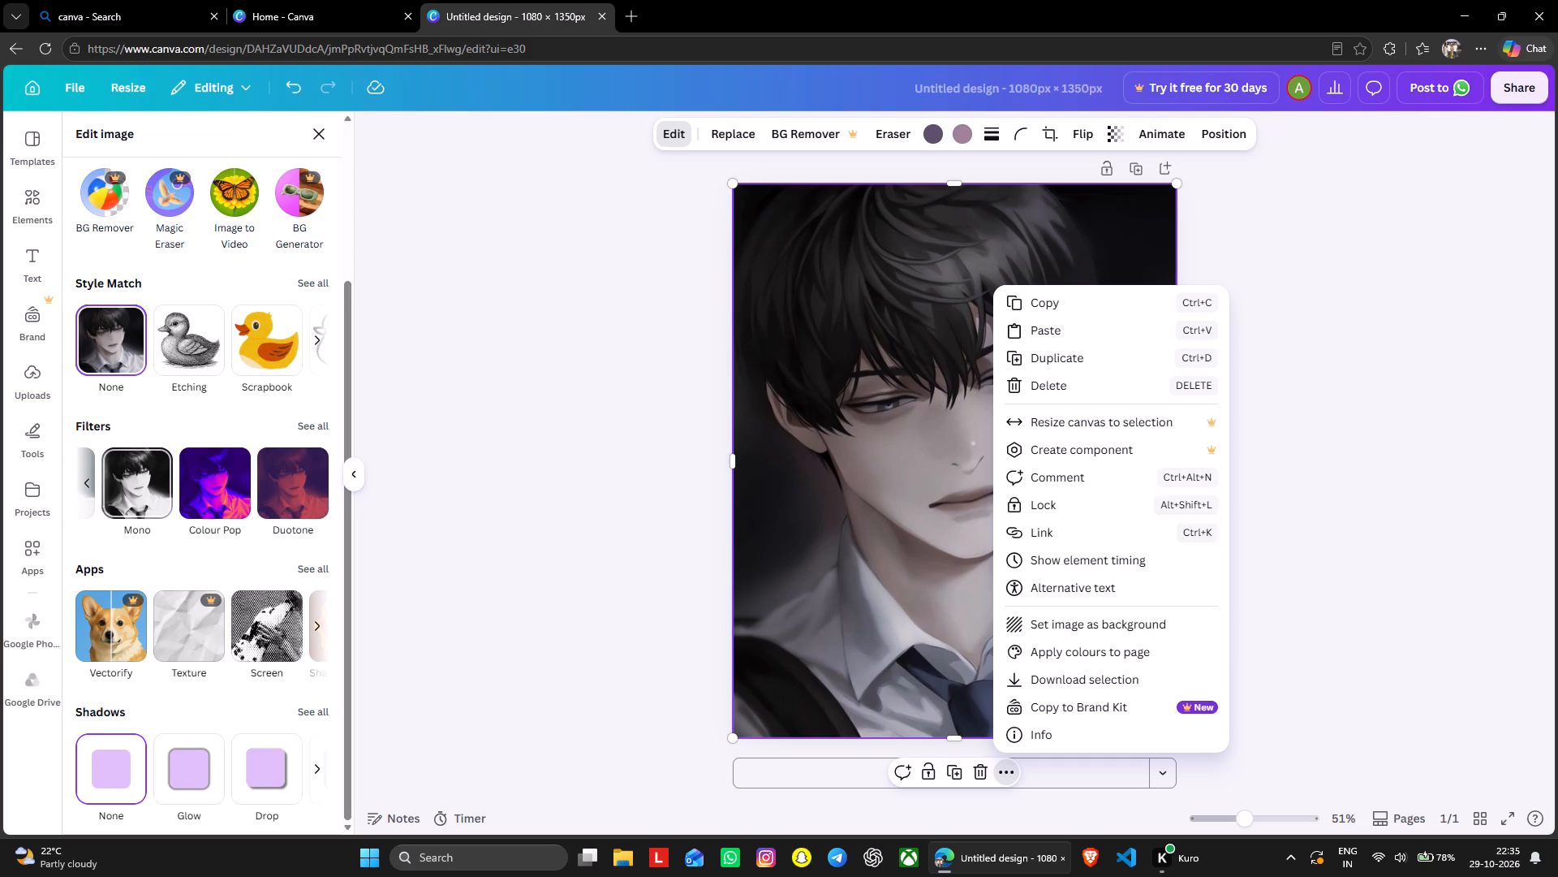
{"action": "left_click", "coordinate": [86, 477]}
{"action": "left_click", "coordinate": [86, 477]}
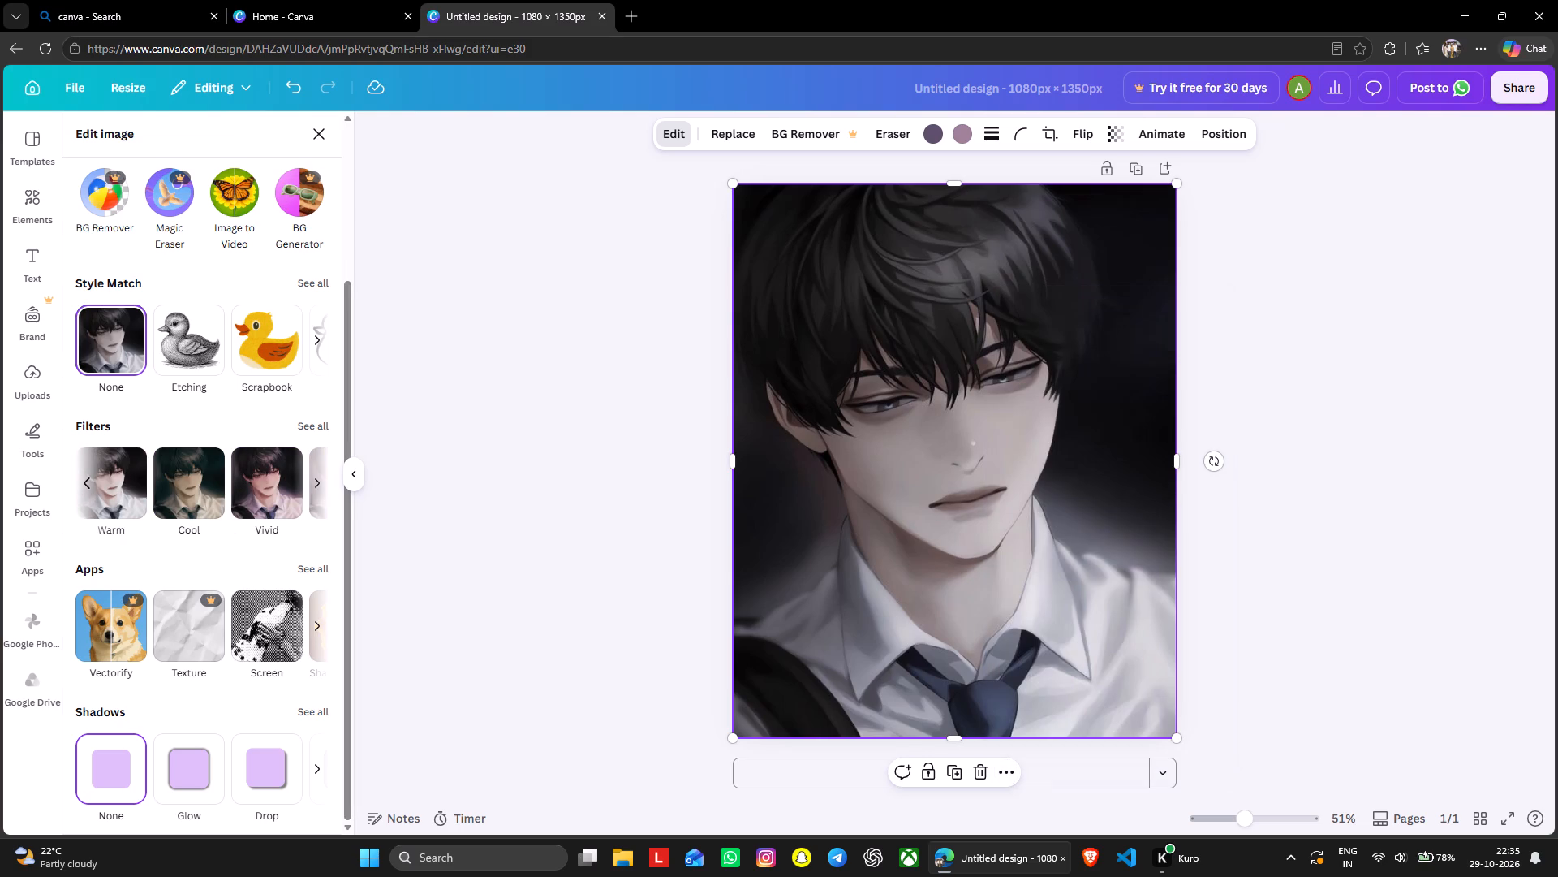
{"action": "scroll", "coordinate": [209, 426], "scroll_direction": "up", "scroll_amount": 1}
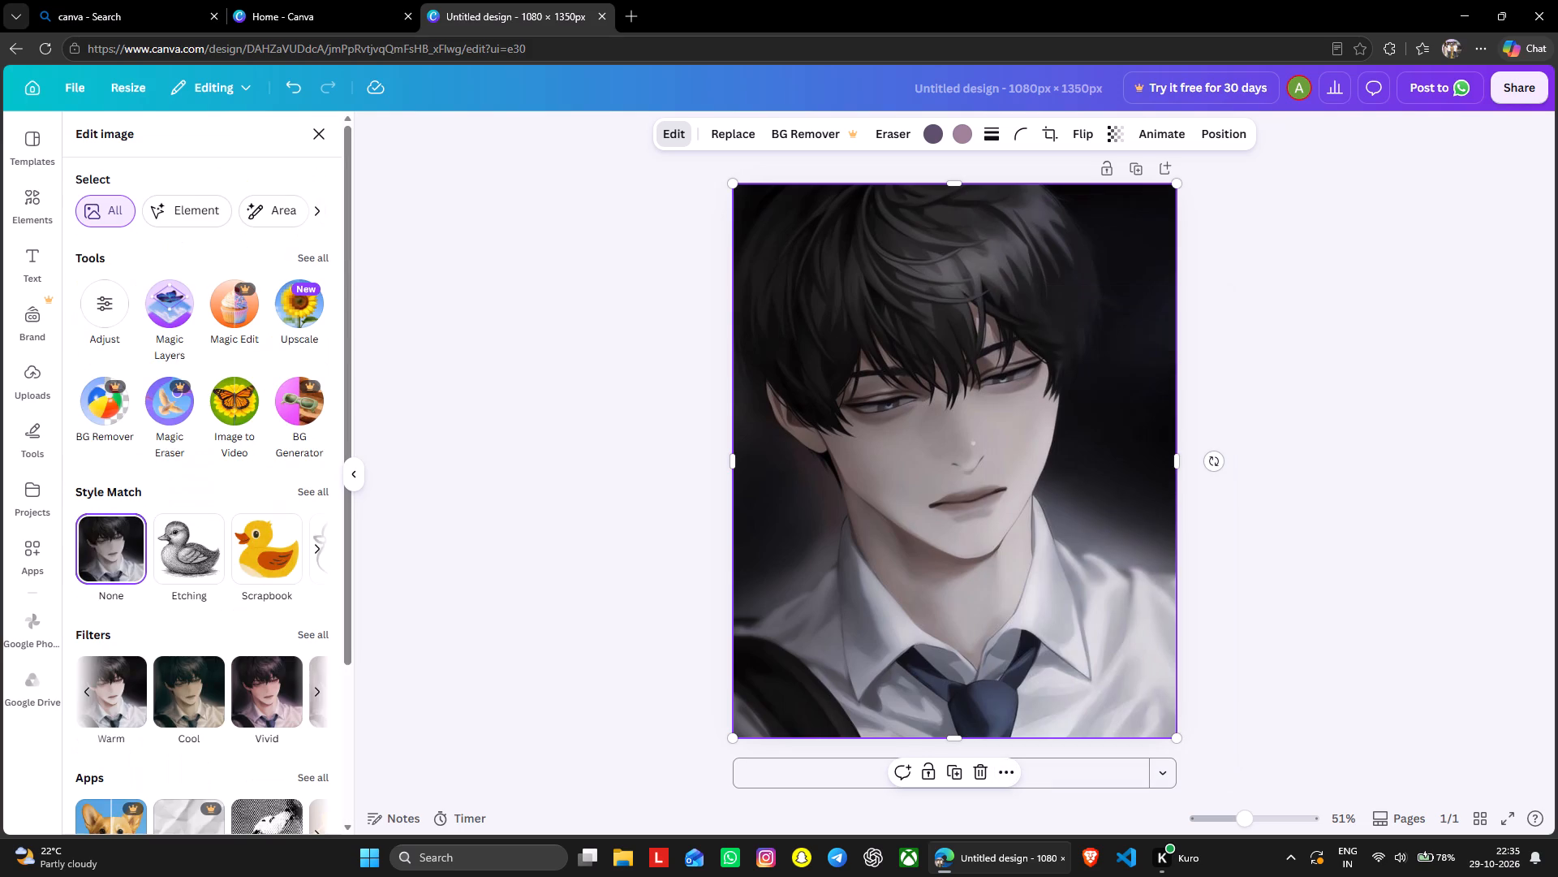
Adjust the portrait's light by setting its brightness to -20 and contrast to 35.
{"action": "left_click", "coordinate": [103, 306]}
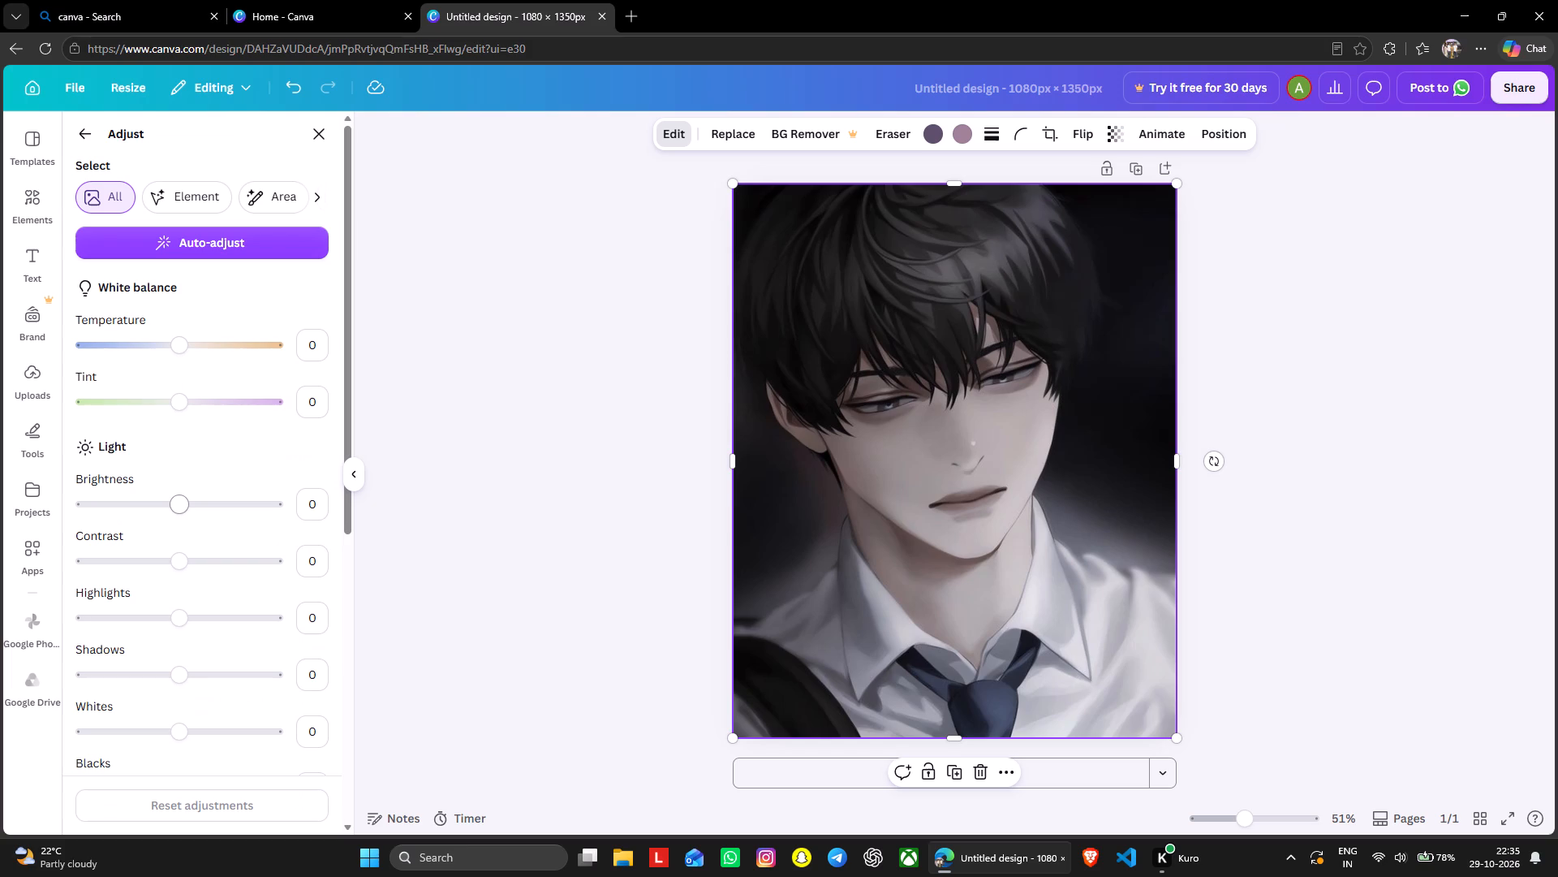
{"action": "left_click_drag", "start_coordinate": [187, 506], "coordinate": [169, 513]}
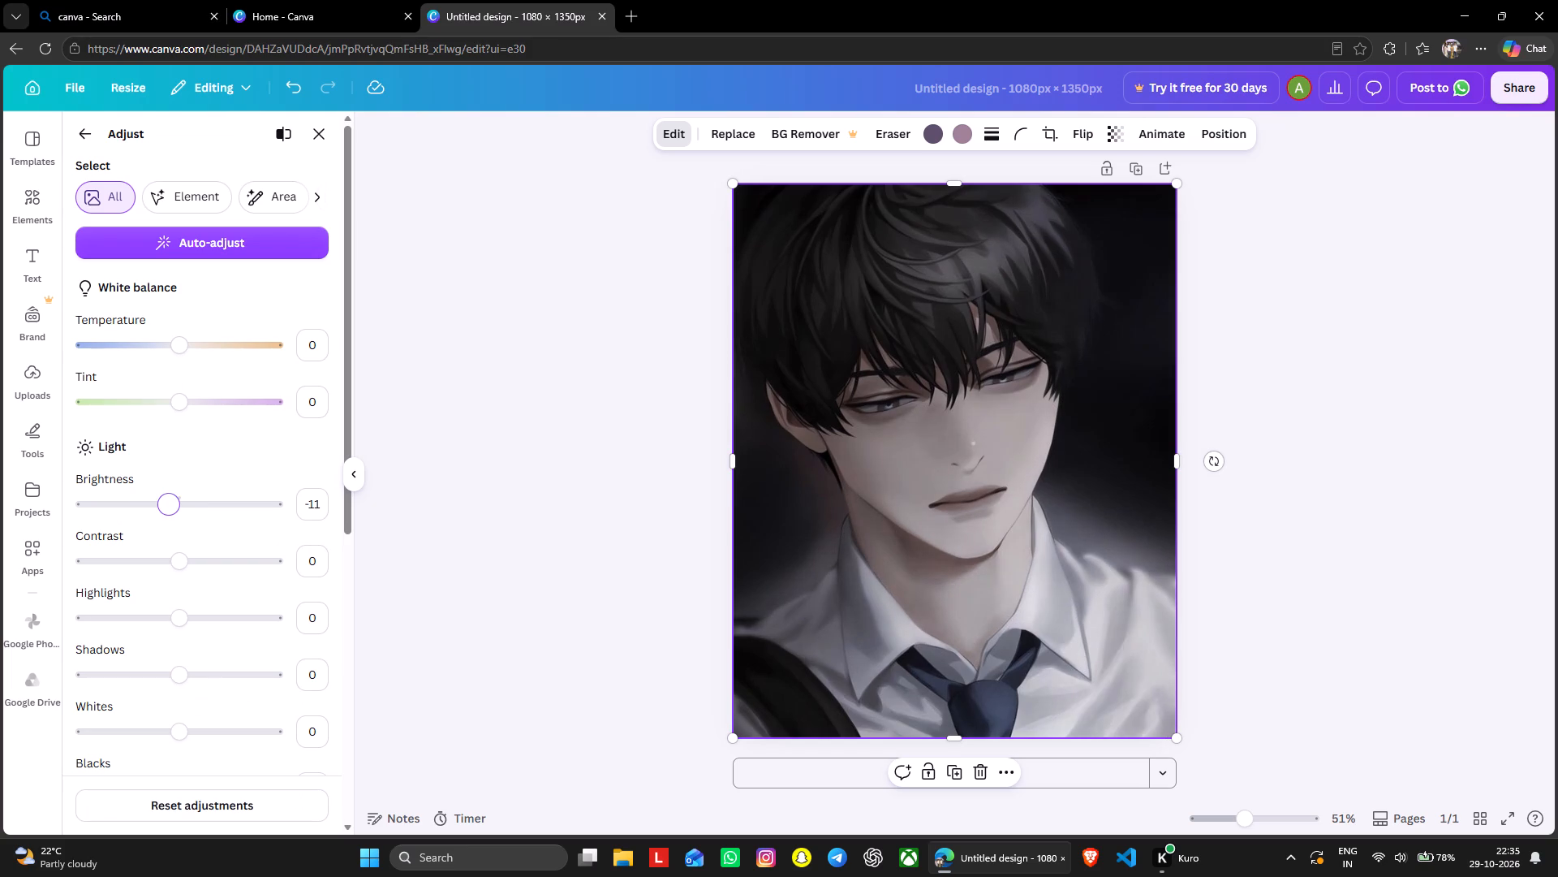
{"action": "left_click_drag", "start_coordinate": [169, 513], "coordinate": [160, 521]}
{"action": "left_click_drag", "start_coordinate": [185, 564], "coordinate": [198, 561]}
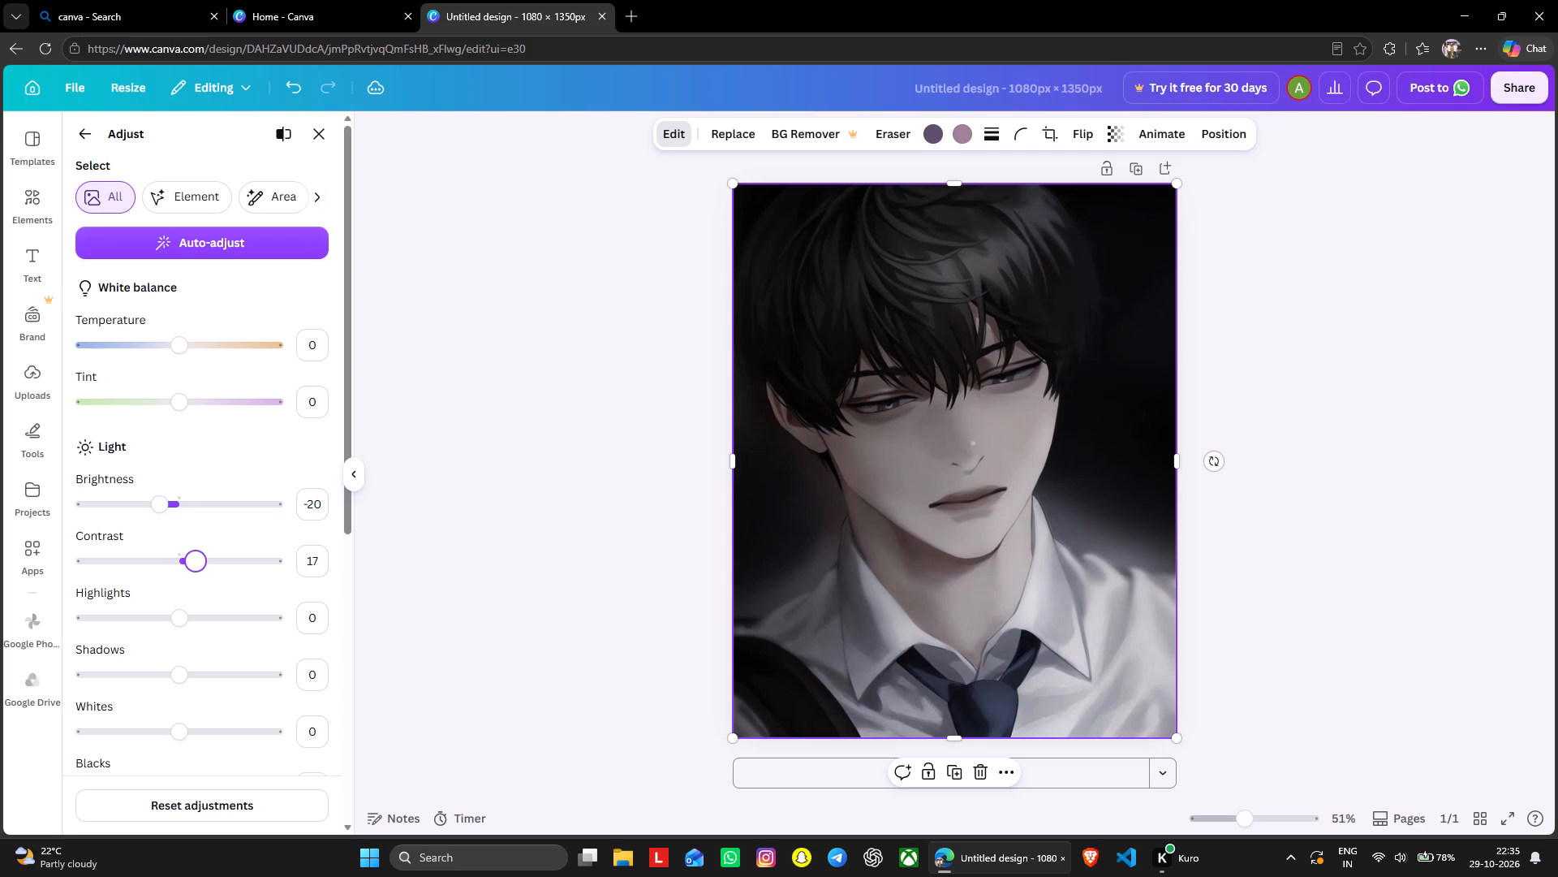
{"action": "left_click_drag", "start_coordinate": [198, 561], "coordinate": [215, 567]}
{"action": "left_click_drag", "start_coordinate": [215, 567], "coordinate": [214, 573]}
{"action": "left_click_drag", "start_coordinate": [214, 573], "coordinate": [213, 575]}
Mute the portrait's tones by setting its saturation to -45 and highlights to -25.
{"action": "left_click", "coordinate": [183, 617]}
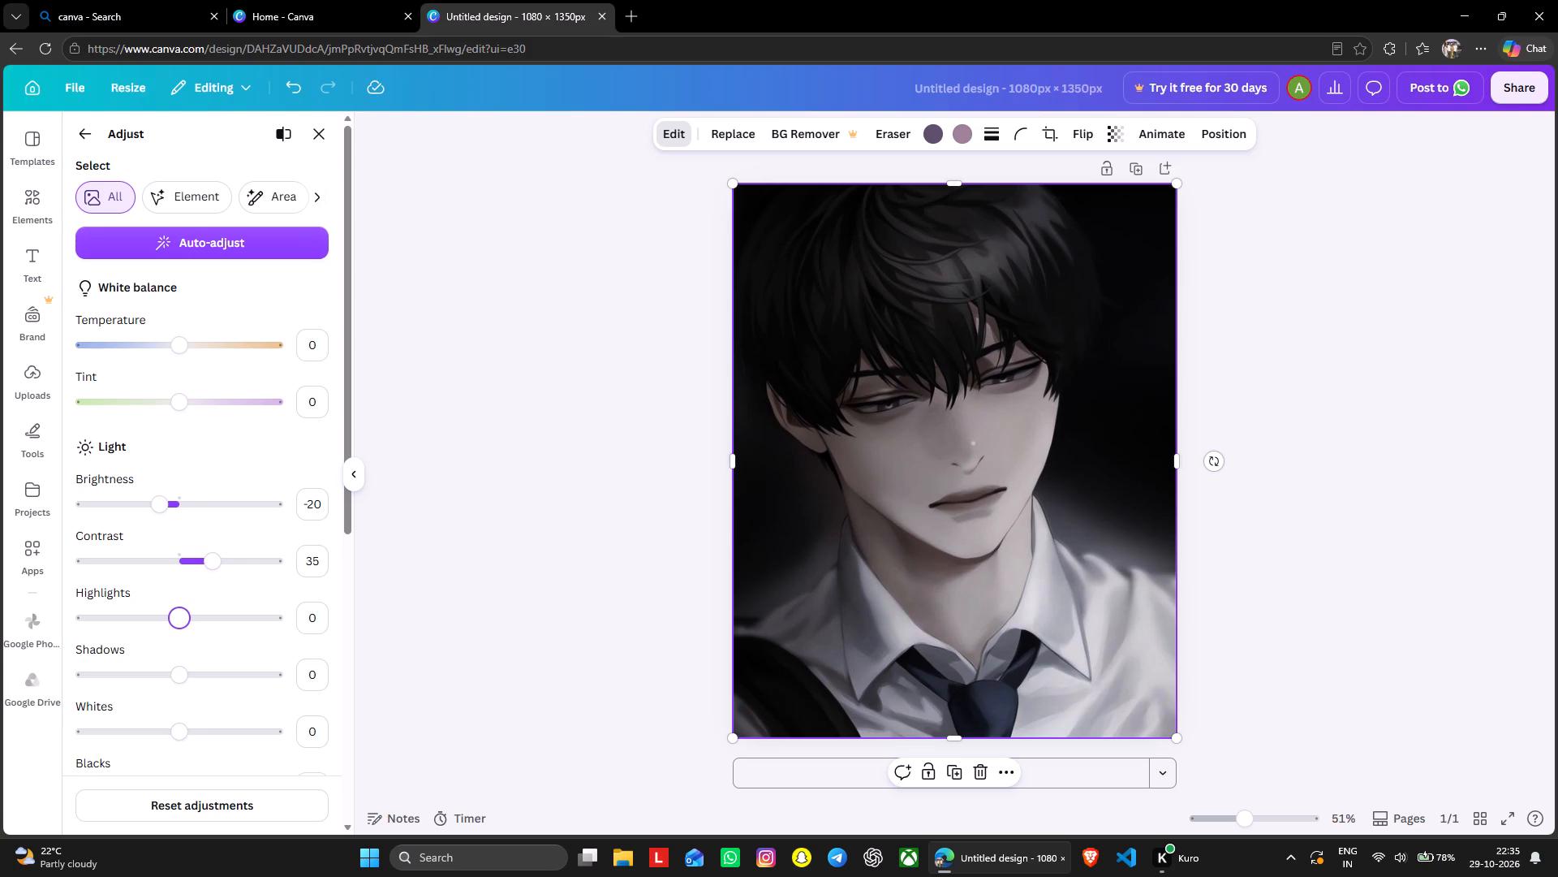
{"action": "scroll", "coordinate": [251, 583], "scroll_direction": "down", "scroll_amount": 1}
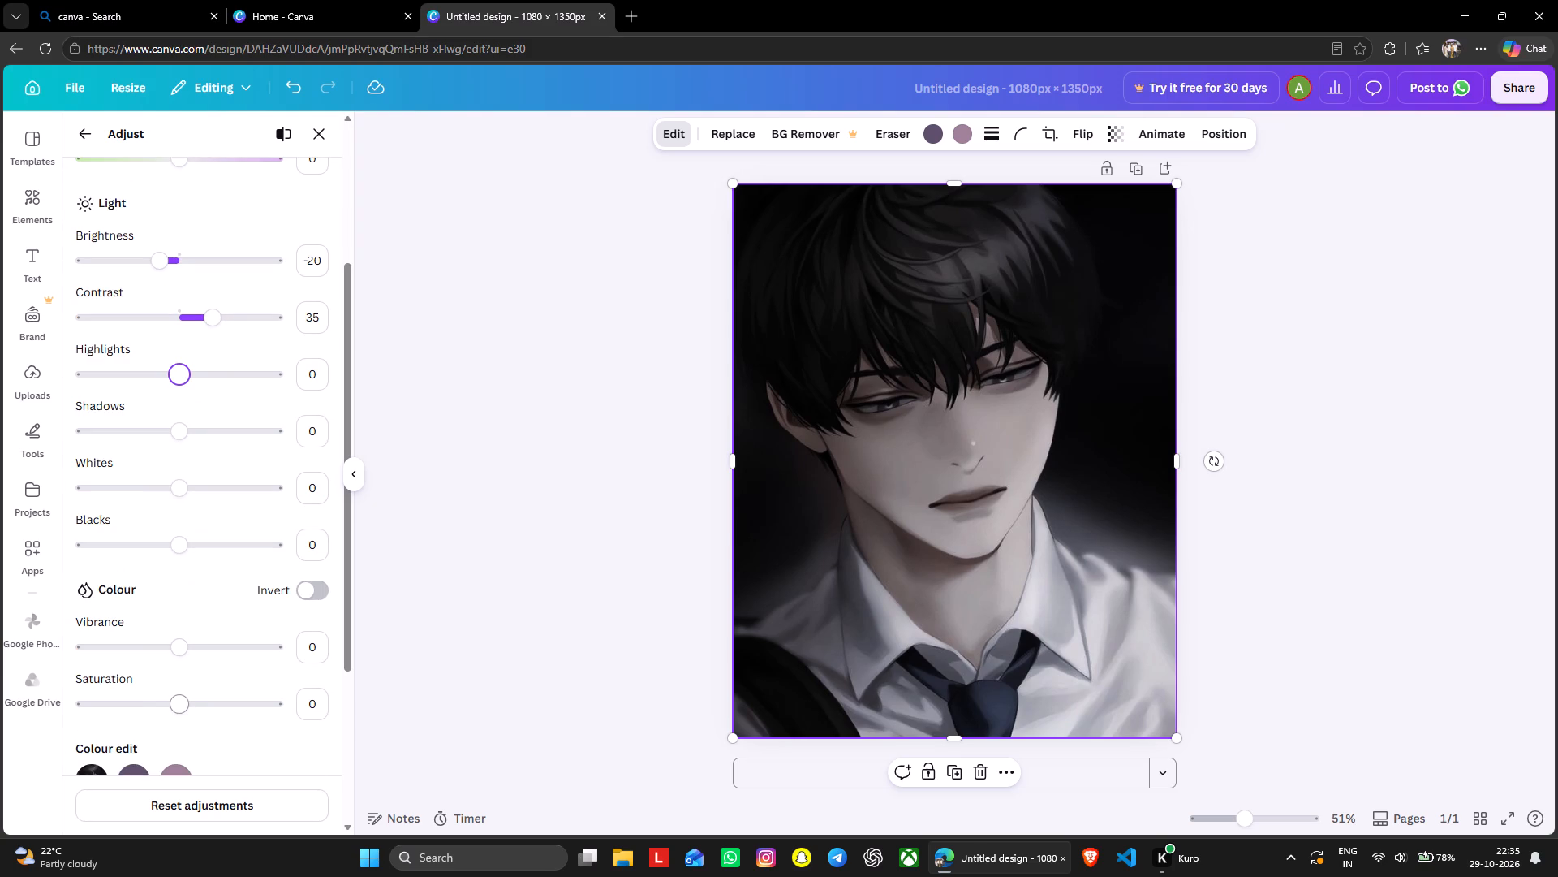
{"action": "left_click_drag", "start_coordinate": [182, 704], "coordinate": [143, 717]}
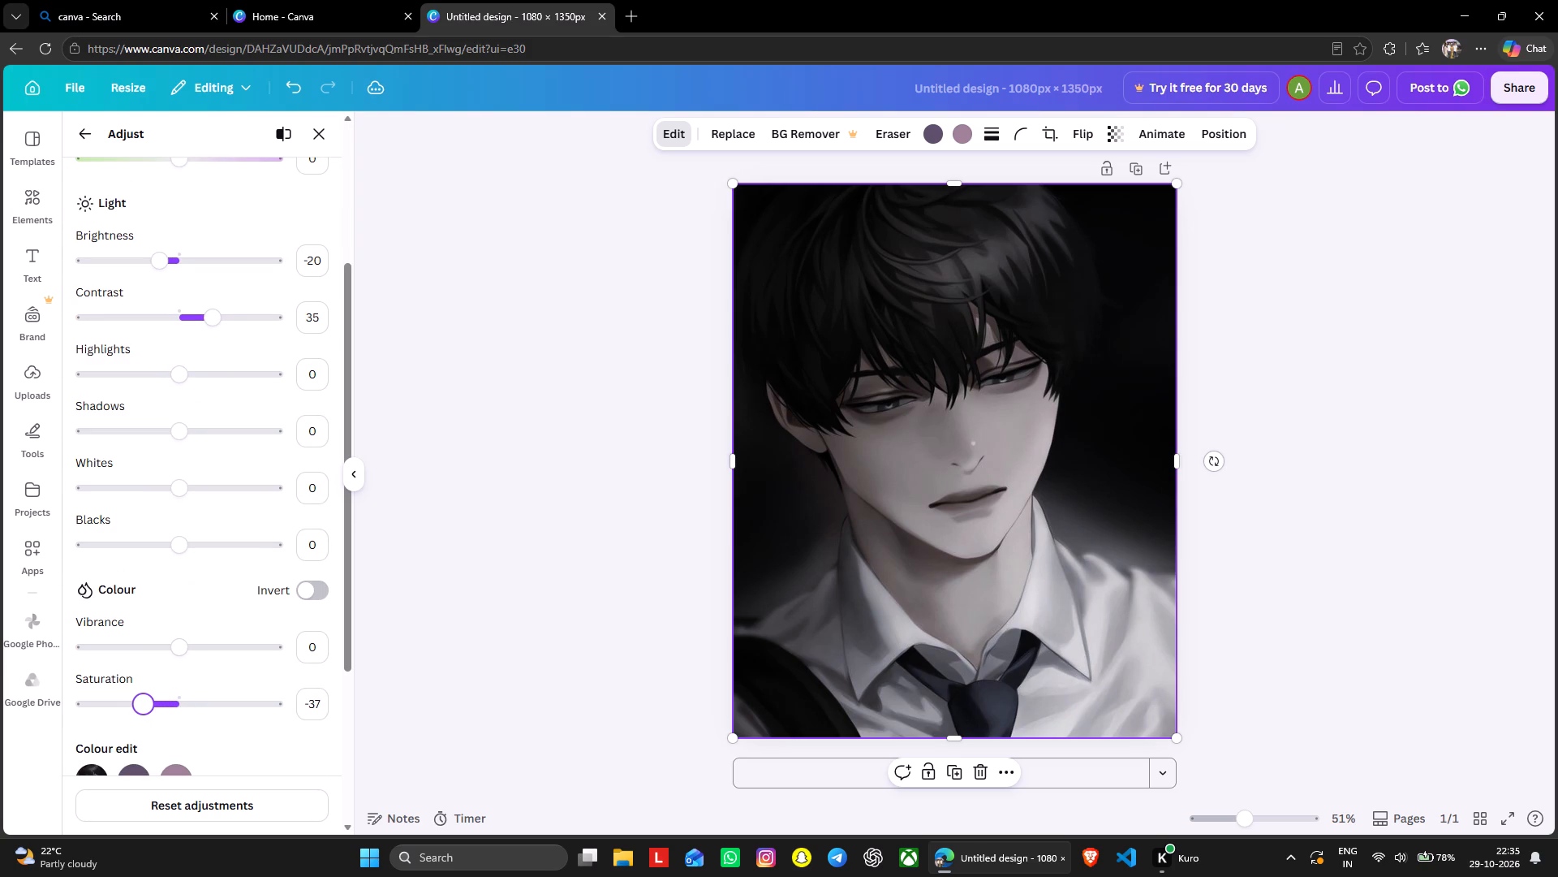
{"action": "left_click_drag", "start_coordinate": [143, 717], "coordinate": [136, 726]}
{"action": "left_click_drag", "start_coordinate": [173, 387], "coordinate": [173, 388]}
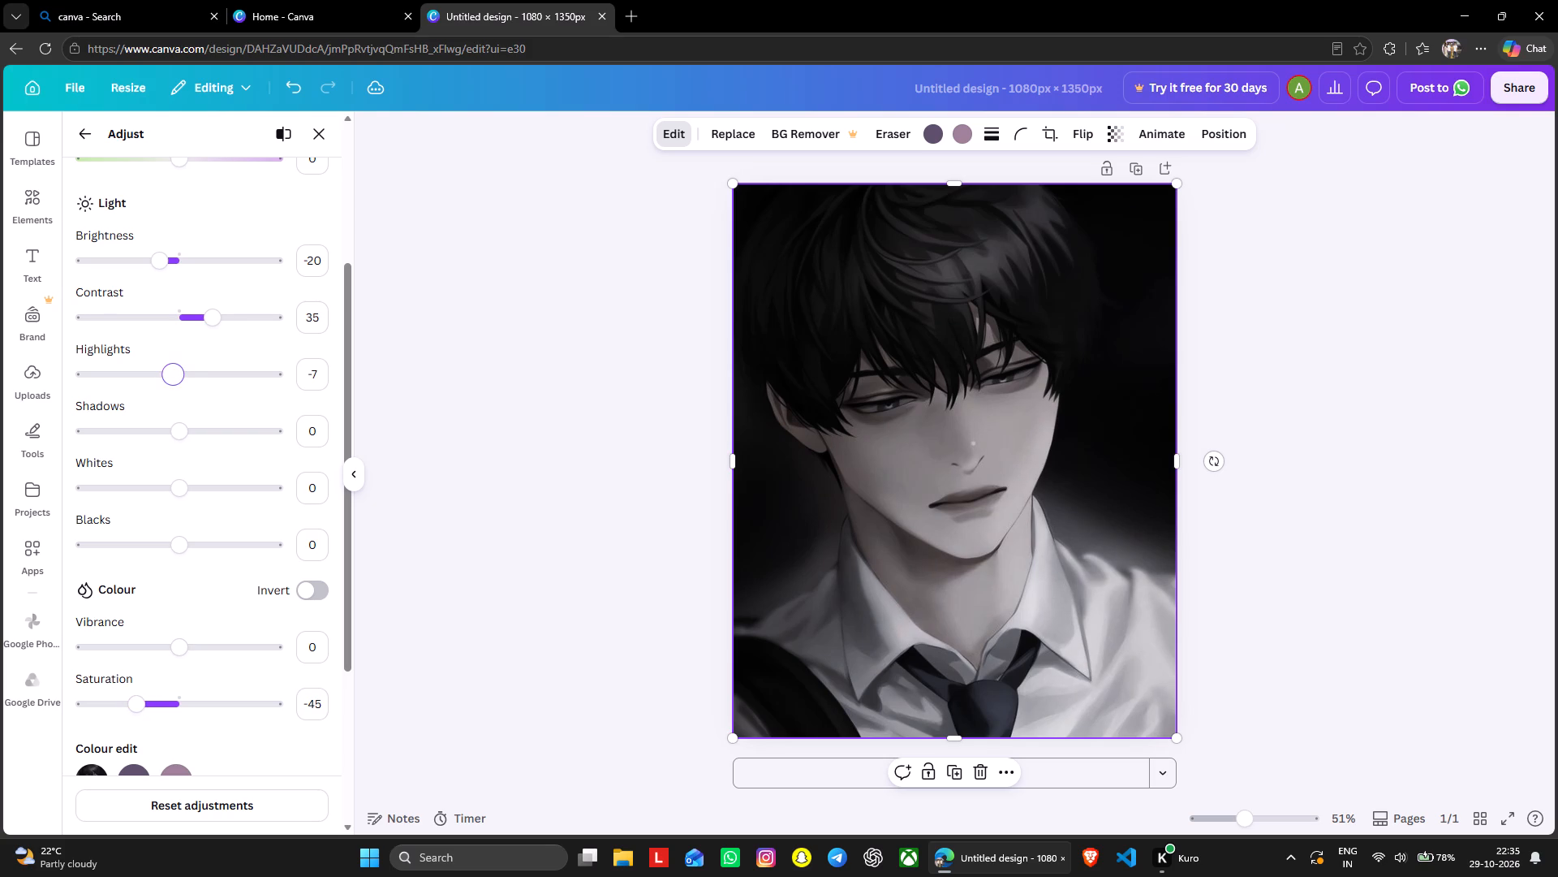
{"action": "left_click_drag", "start_coordinate": [173, 388], "coordinate": [160, 397]}
{"action": "left_click_drag", "start_coordinate": [160, 397], "coordinate": [155, 400]}
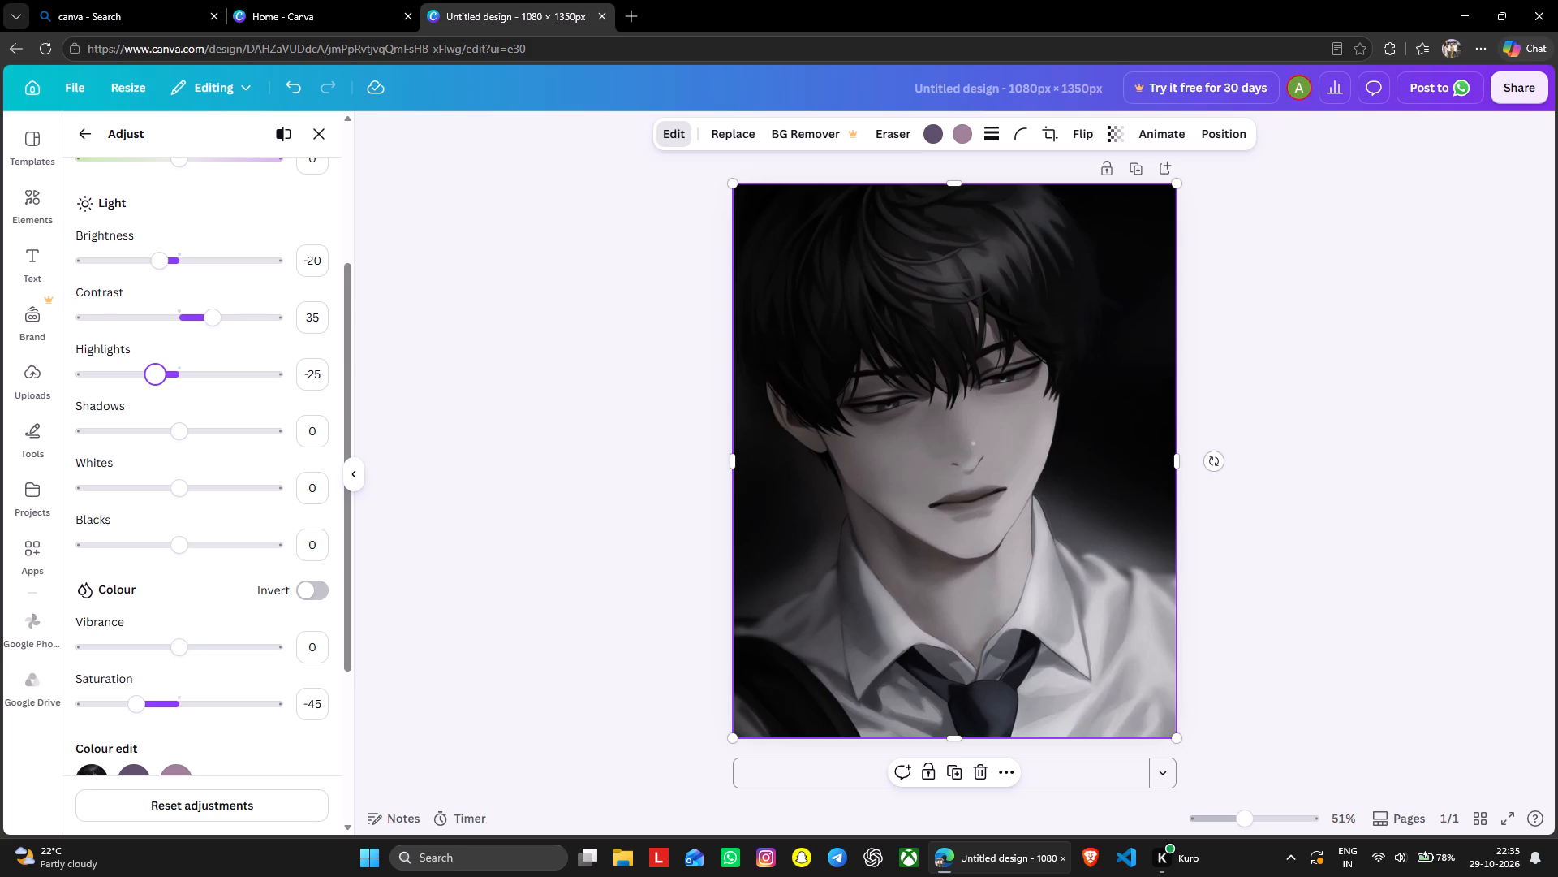
{"action": "left_click", "coordinate": [520, 313]}
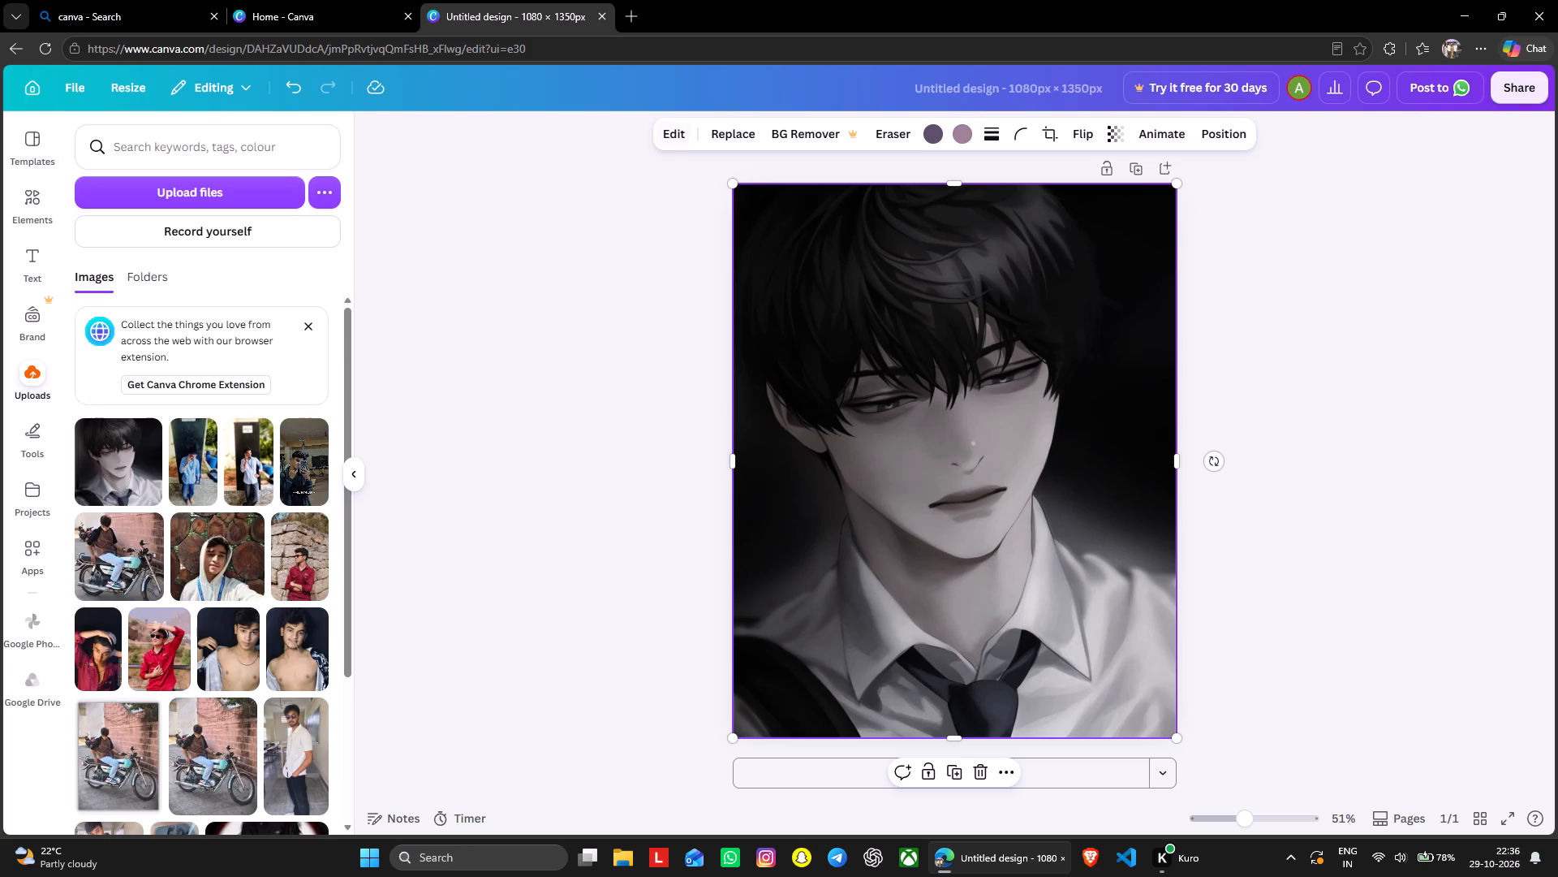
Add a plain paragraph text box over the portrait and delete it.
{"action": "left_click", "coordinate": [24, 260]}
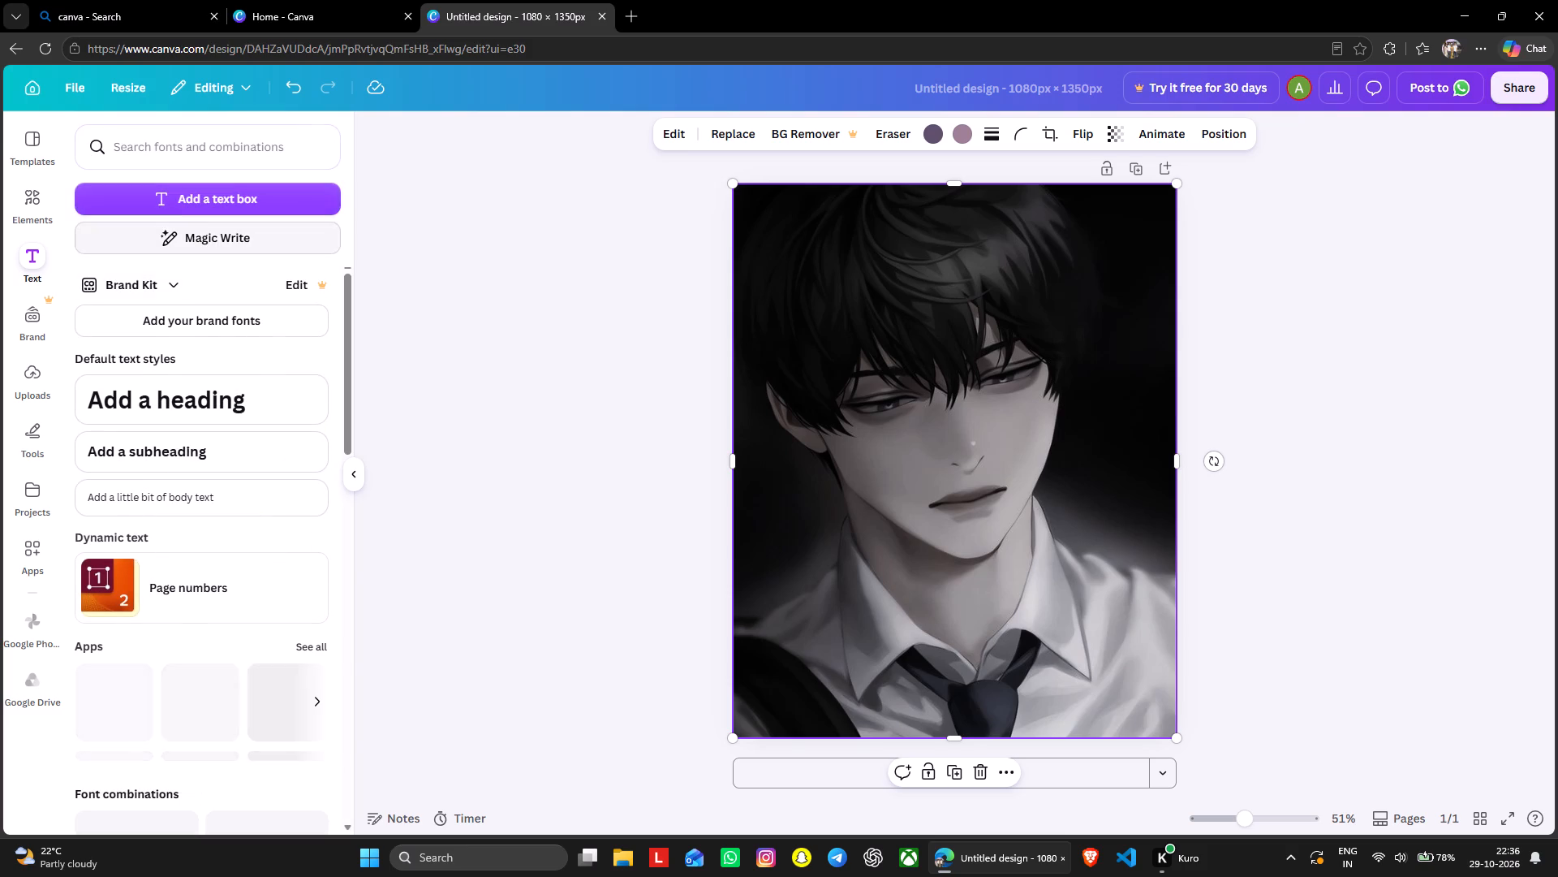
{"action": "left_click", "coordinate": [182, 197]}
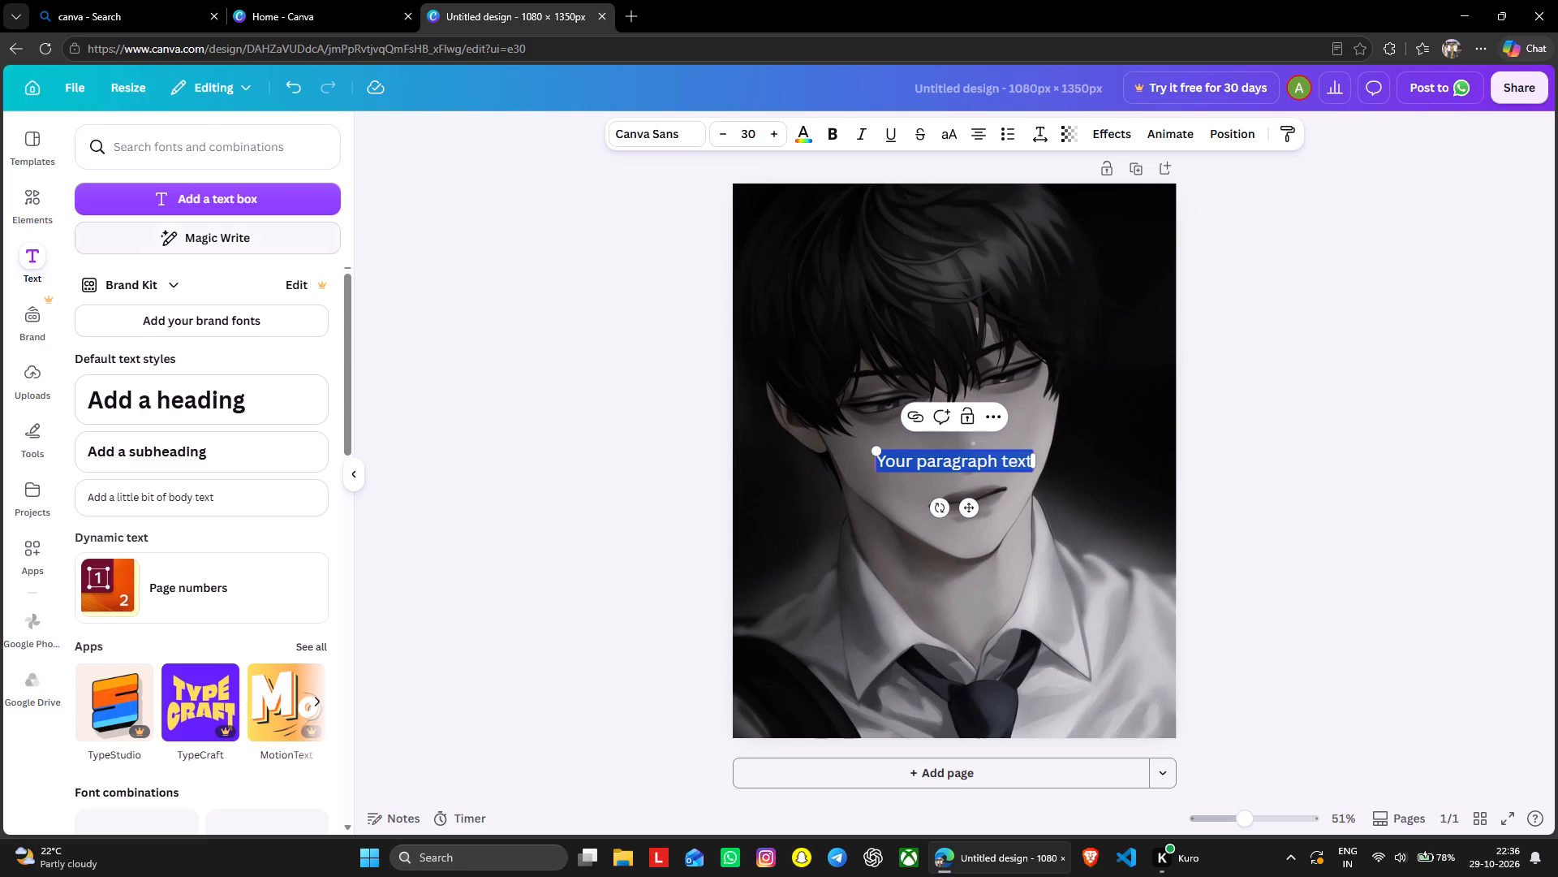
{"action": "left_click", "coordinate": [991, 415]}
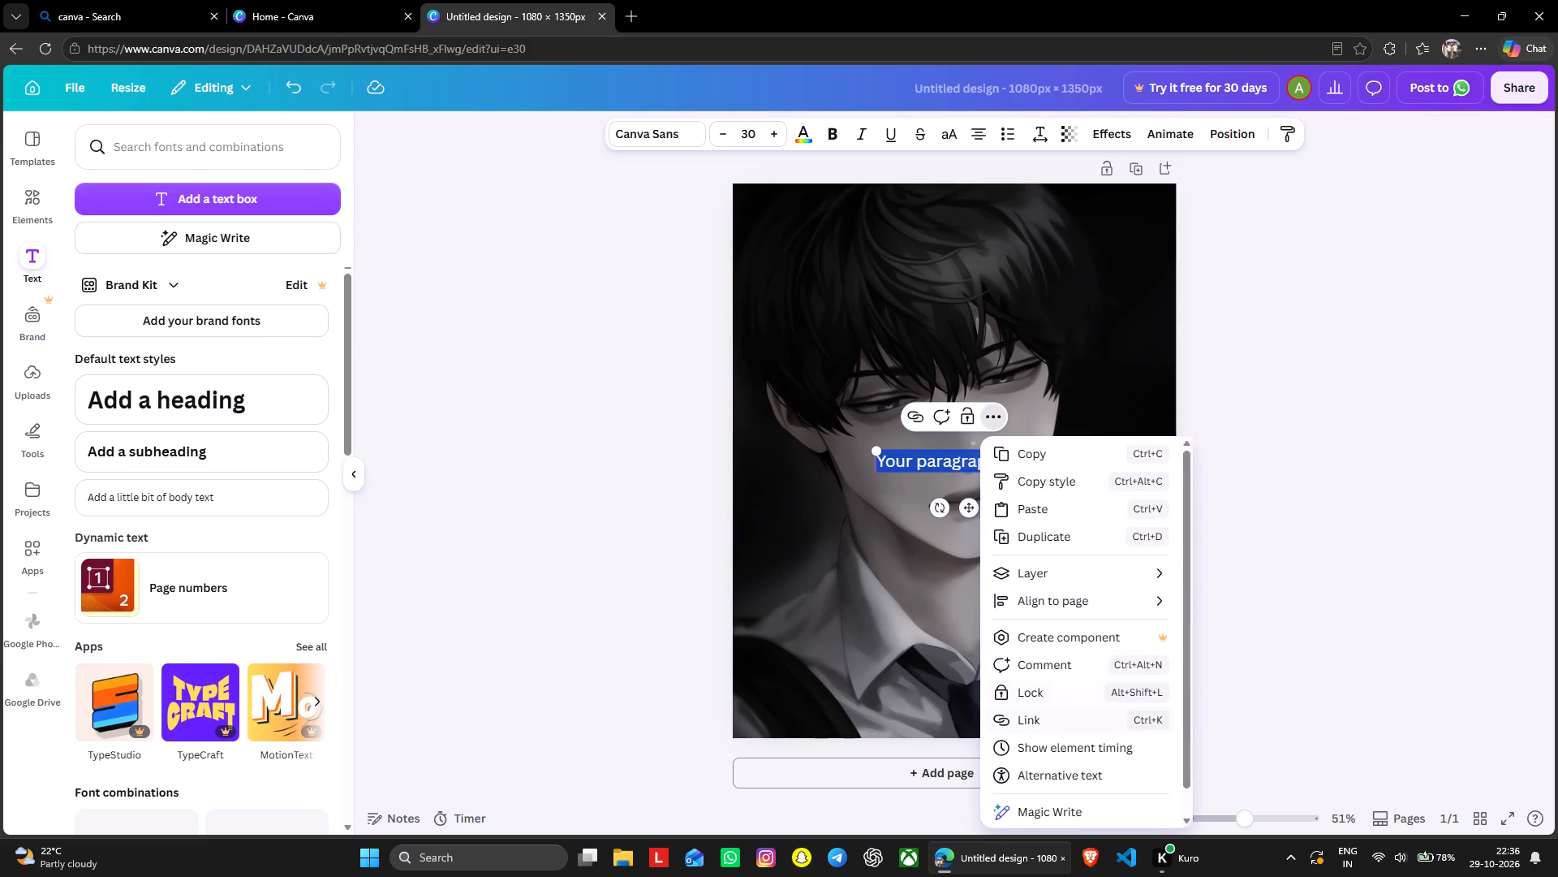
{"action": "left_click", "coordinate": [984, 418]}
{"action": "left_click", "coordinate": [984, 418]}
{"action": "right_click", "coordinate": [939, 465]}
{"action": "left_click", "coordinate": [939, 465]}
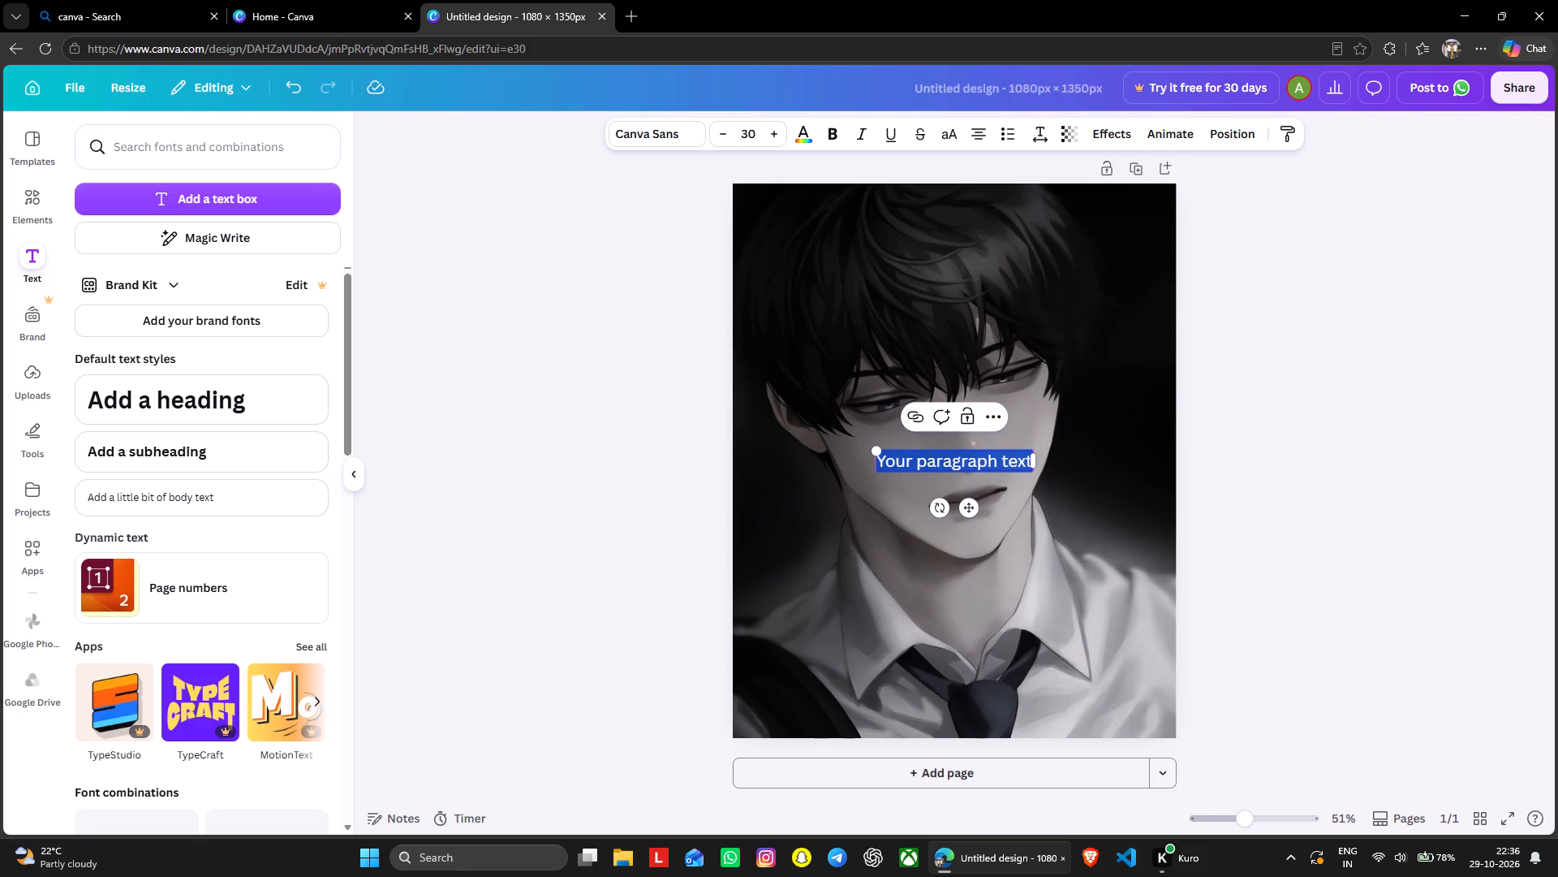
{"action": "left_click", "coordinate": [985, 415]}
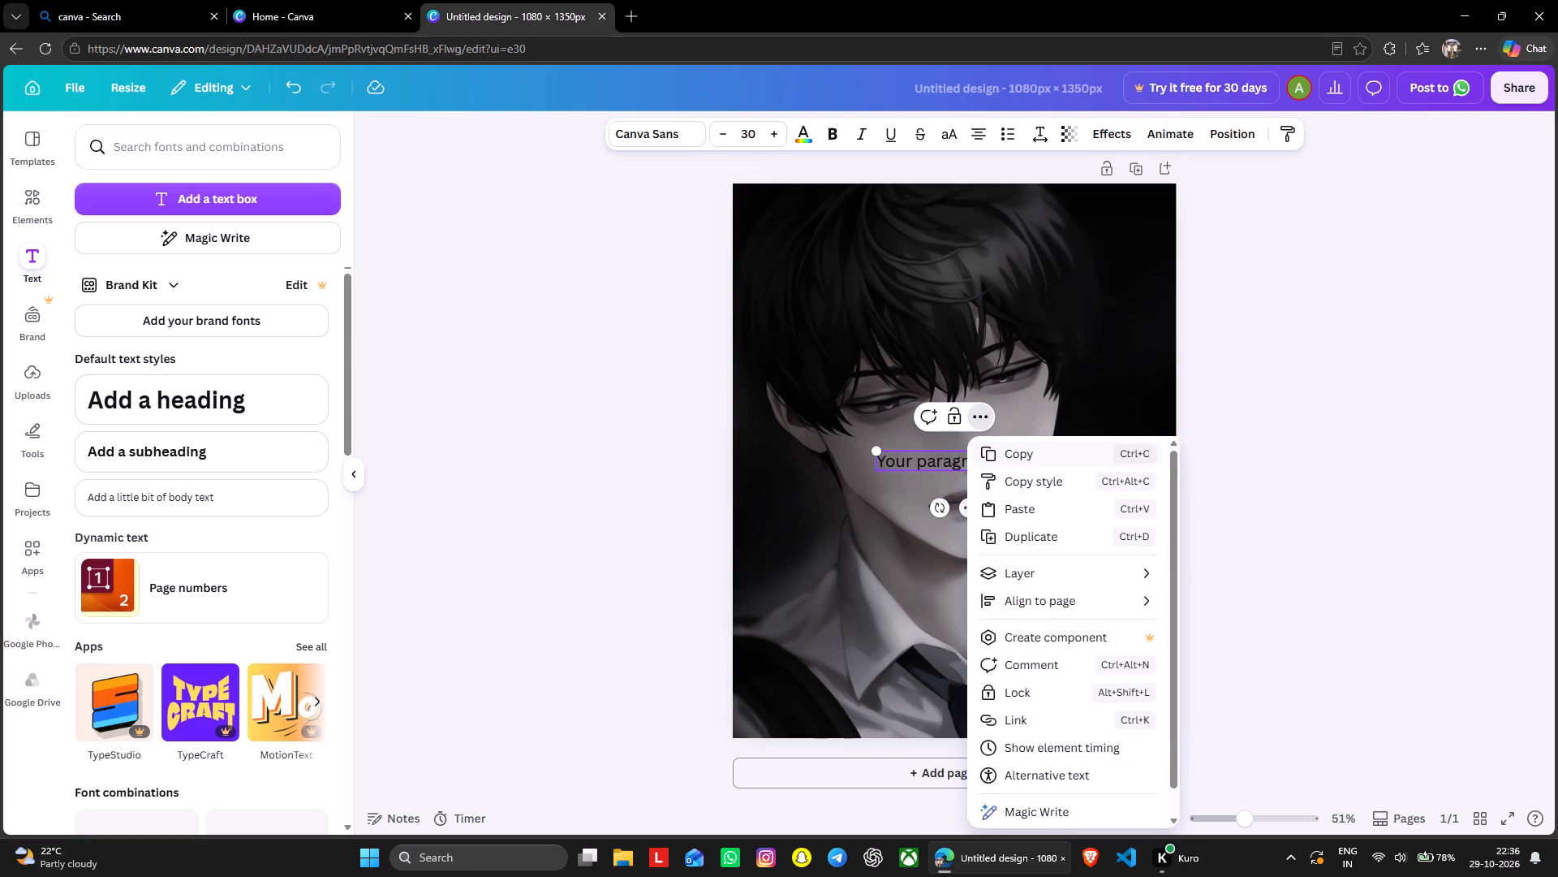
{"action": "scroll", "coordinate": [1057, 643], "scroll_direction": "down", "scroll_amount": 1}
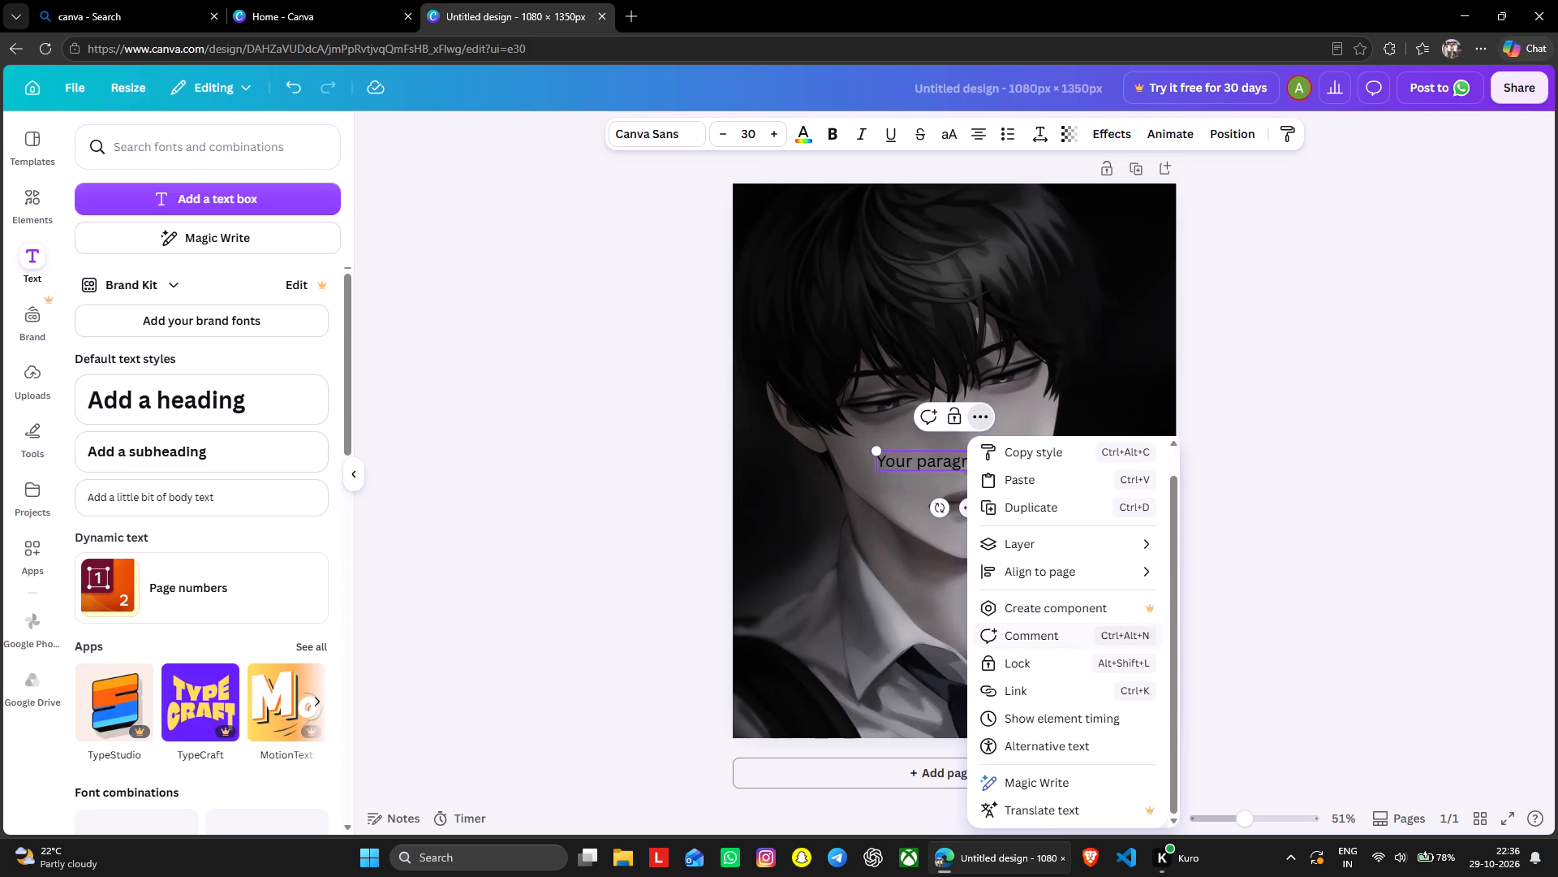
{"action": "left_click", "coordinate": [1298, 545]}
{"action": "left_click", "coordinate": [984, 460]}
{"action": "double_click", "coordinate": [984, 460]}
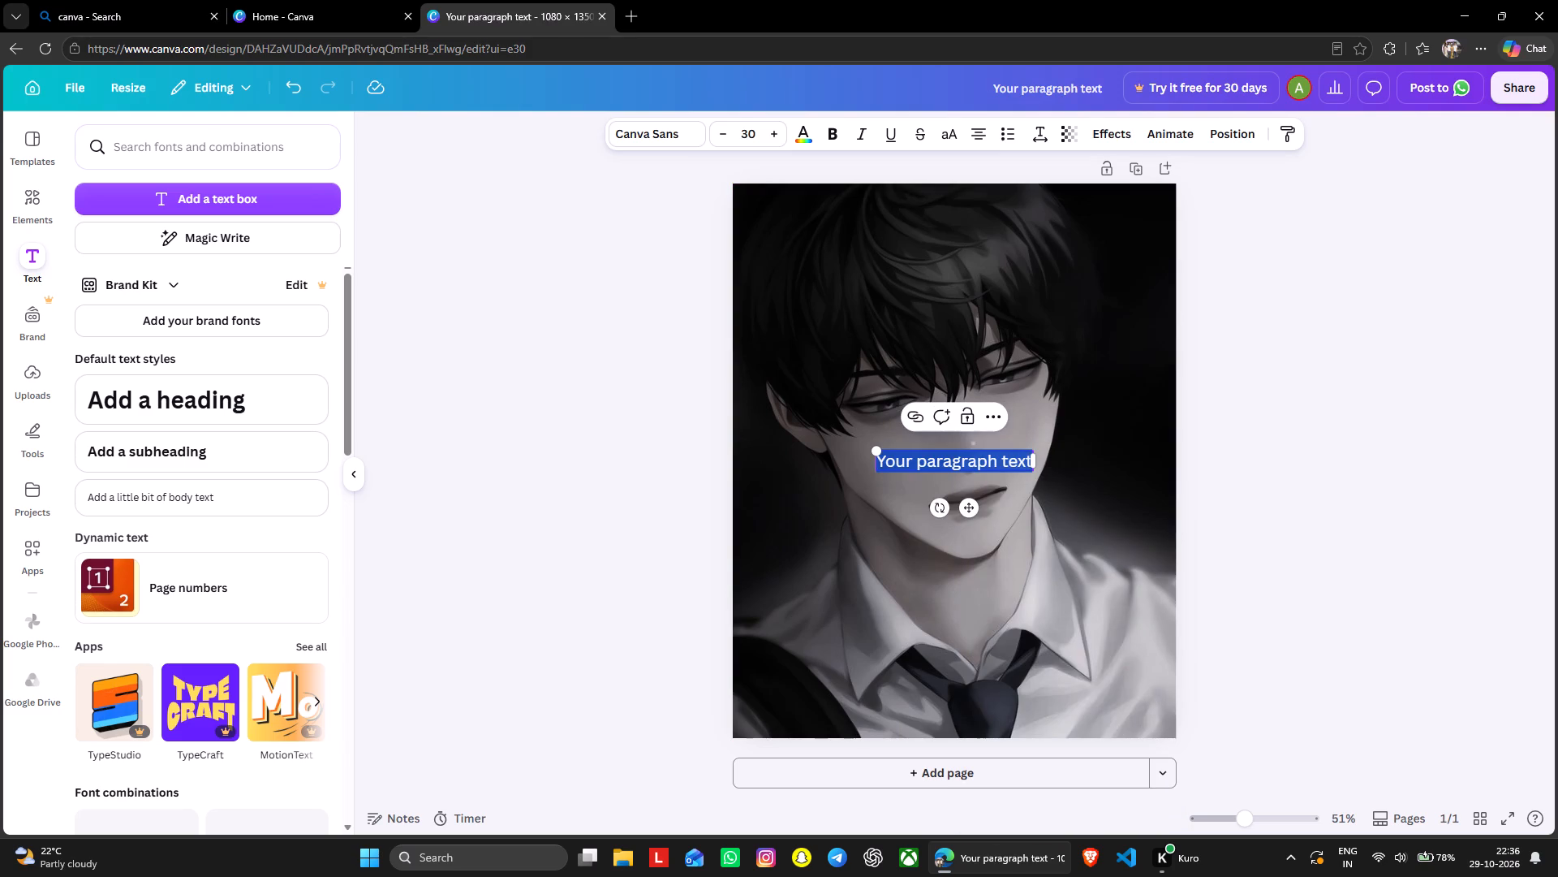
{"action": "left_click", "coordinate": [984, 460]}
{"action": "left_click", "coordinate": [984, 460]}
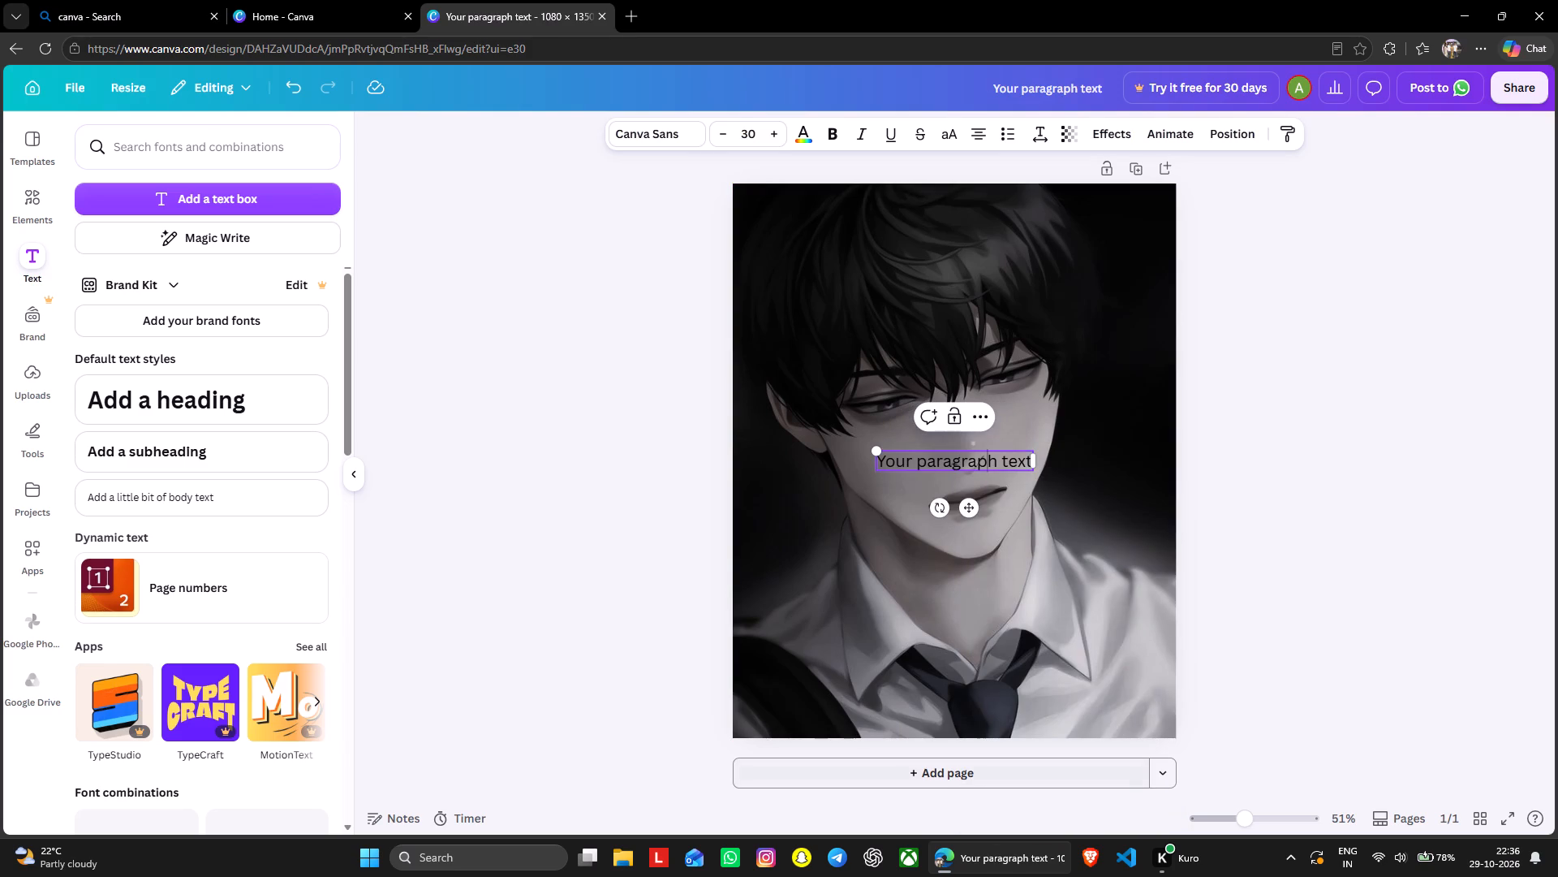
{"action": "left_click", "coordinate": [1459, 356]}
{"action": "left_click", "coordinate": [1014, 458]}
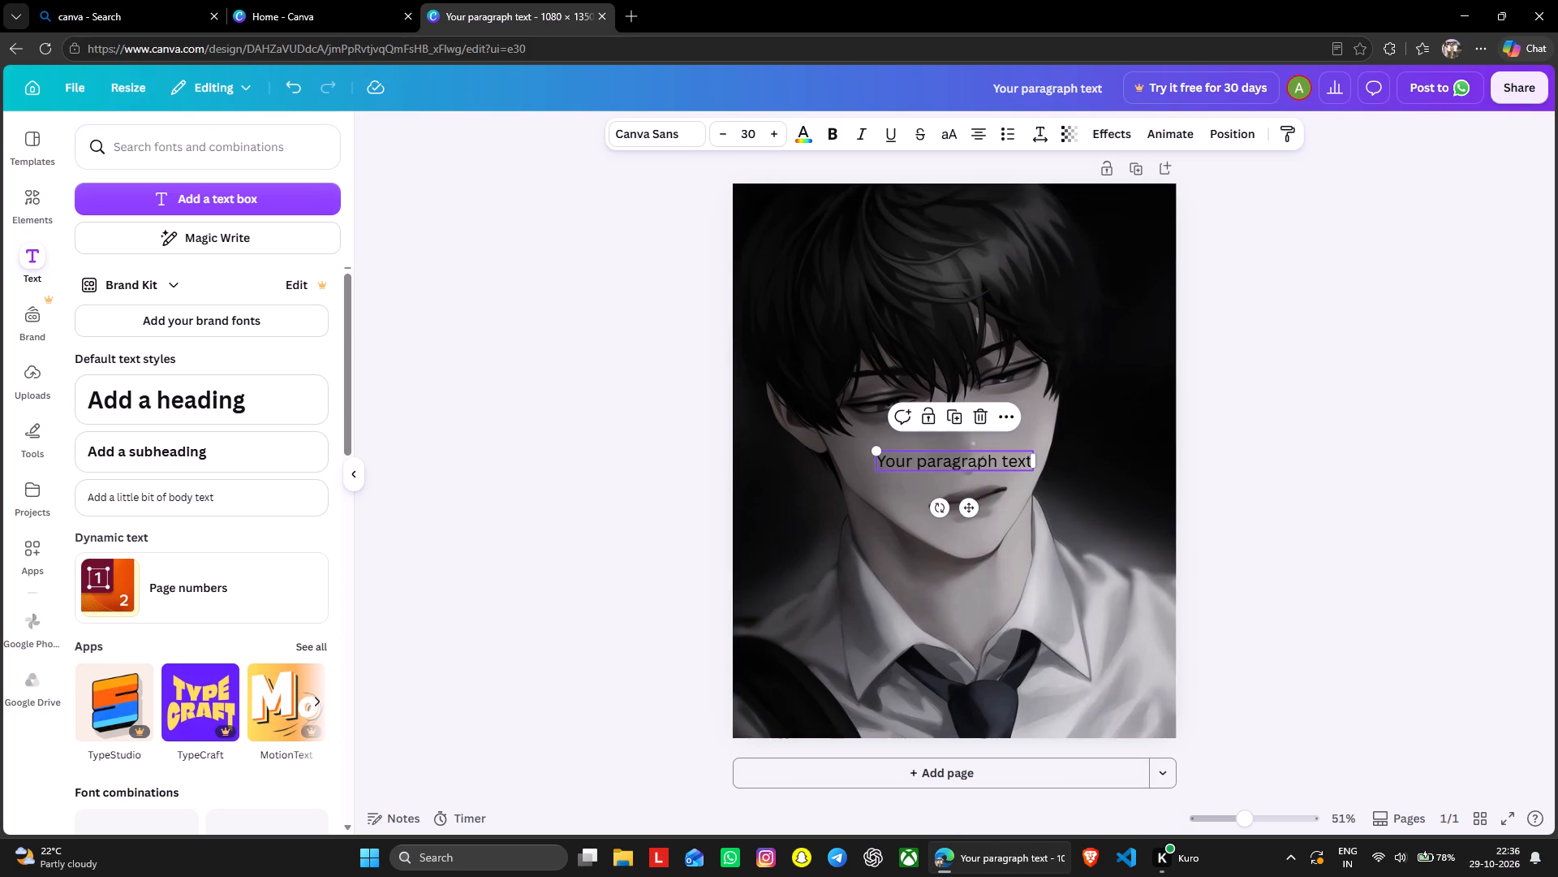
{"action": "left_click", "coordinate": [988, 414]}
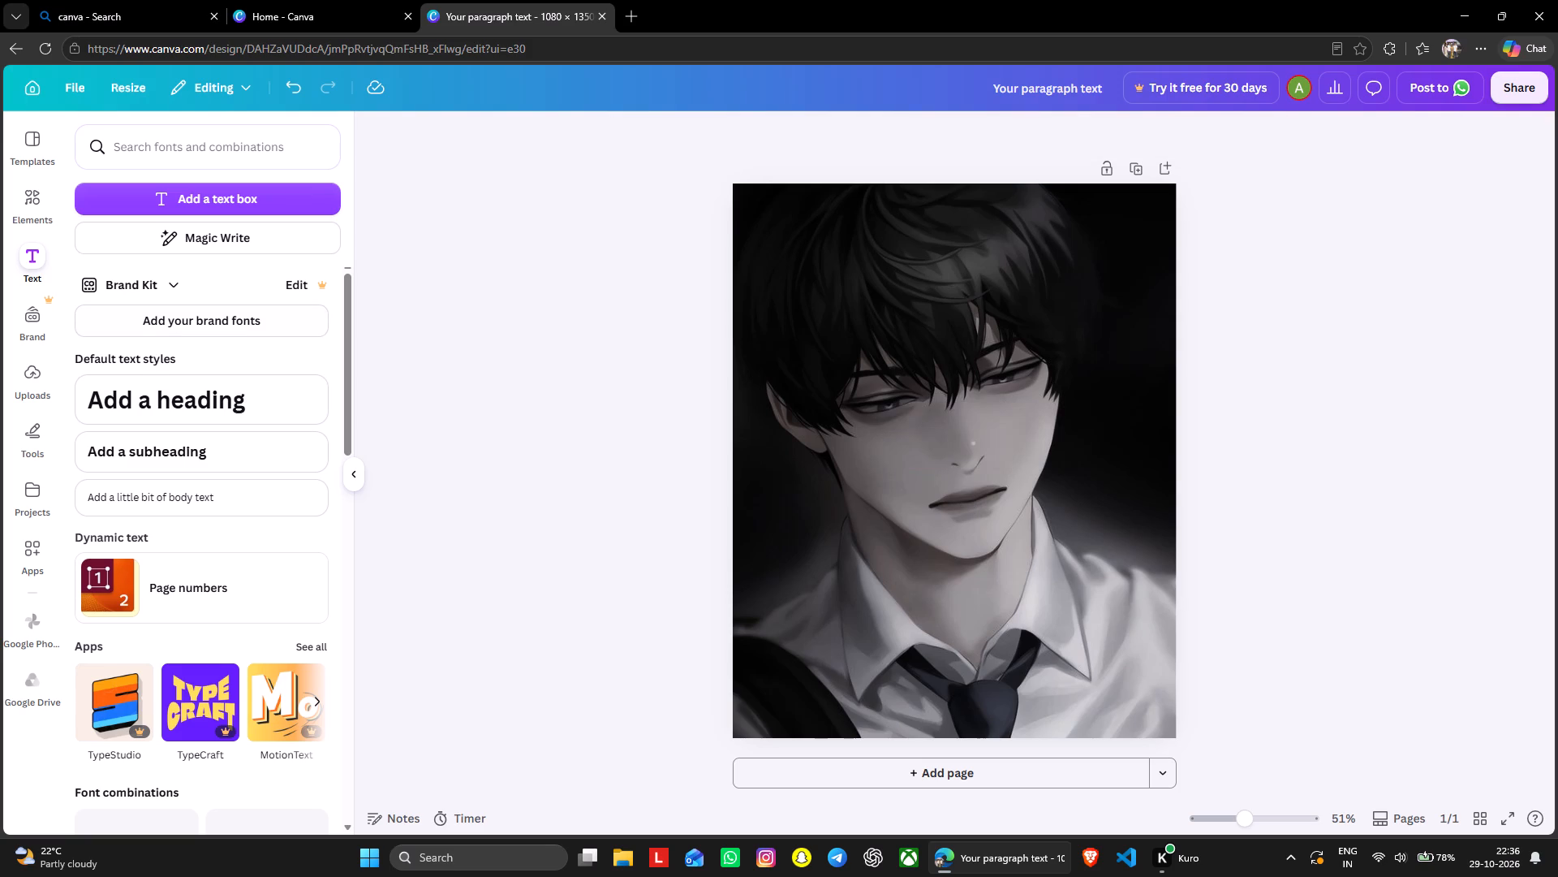
Add a heading reading FATE over the portrait and set its font size to 180.
{"action": "left_click", "coordinate": [209, 400]}
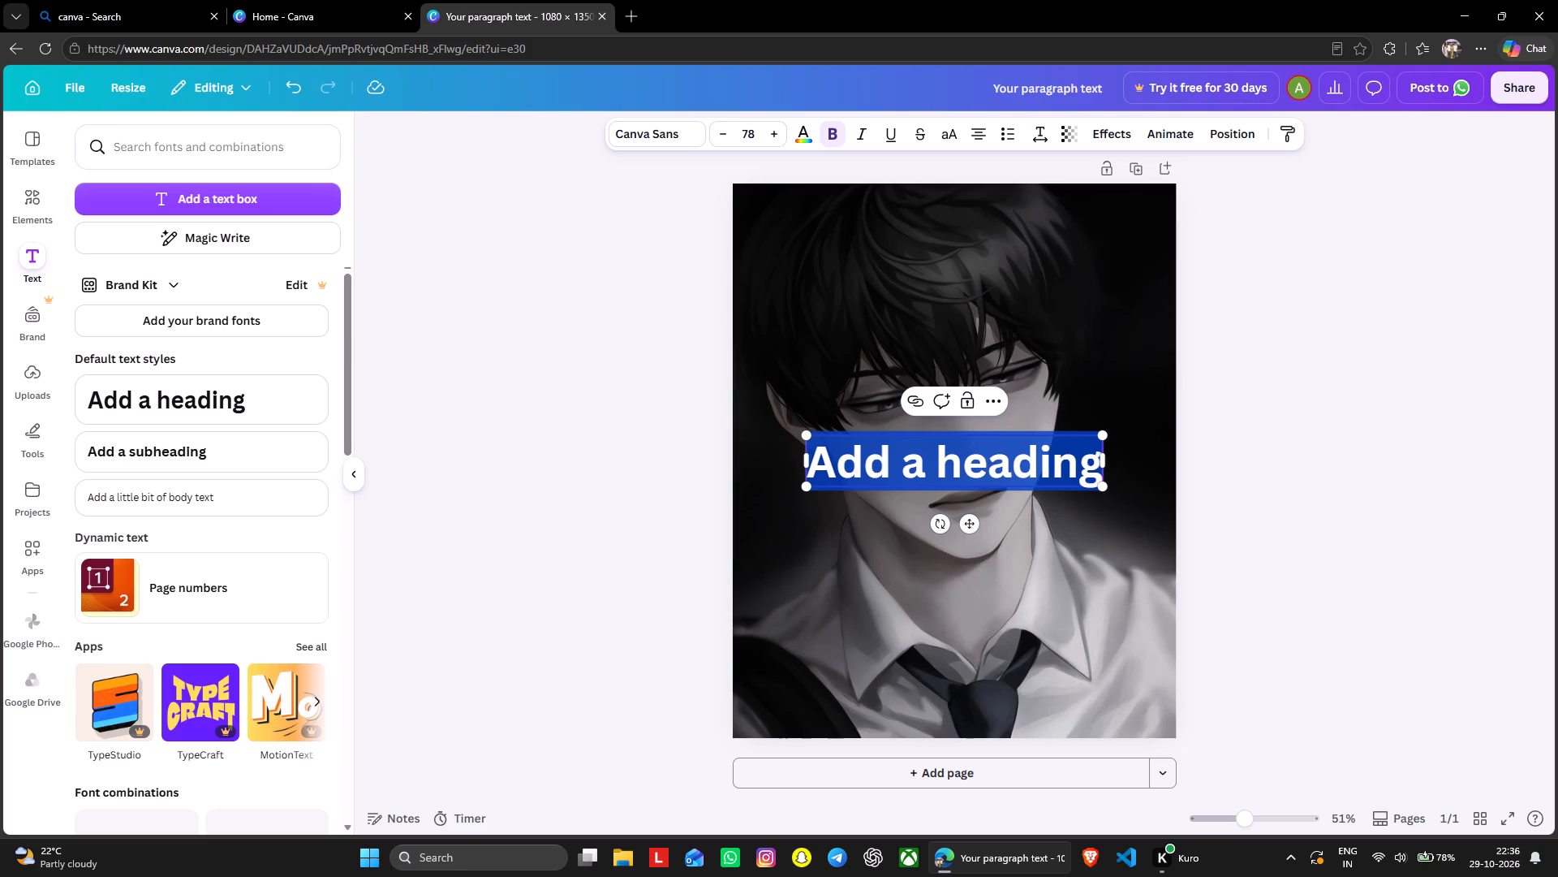
{"action": "type", "text": "FATE"}
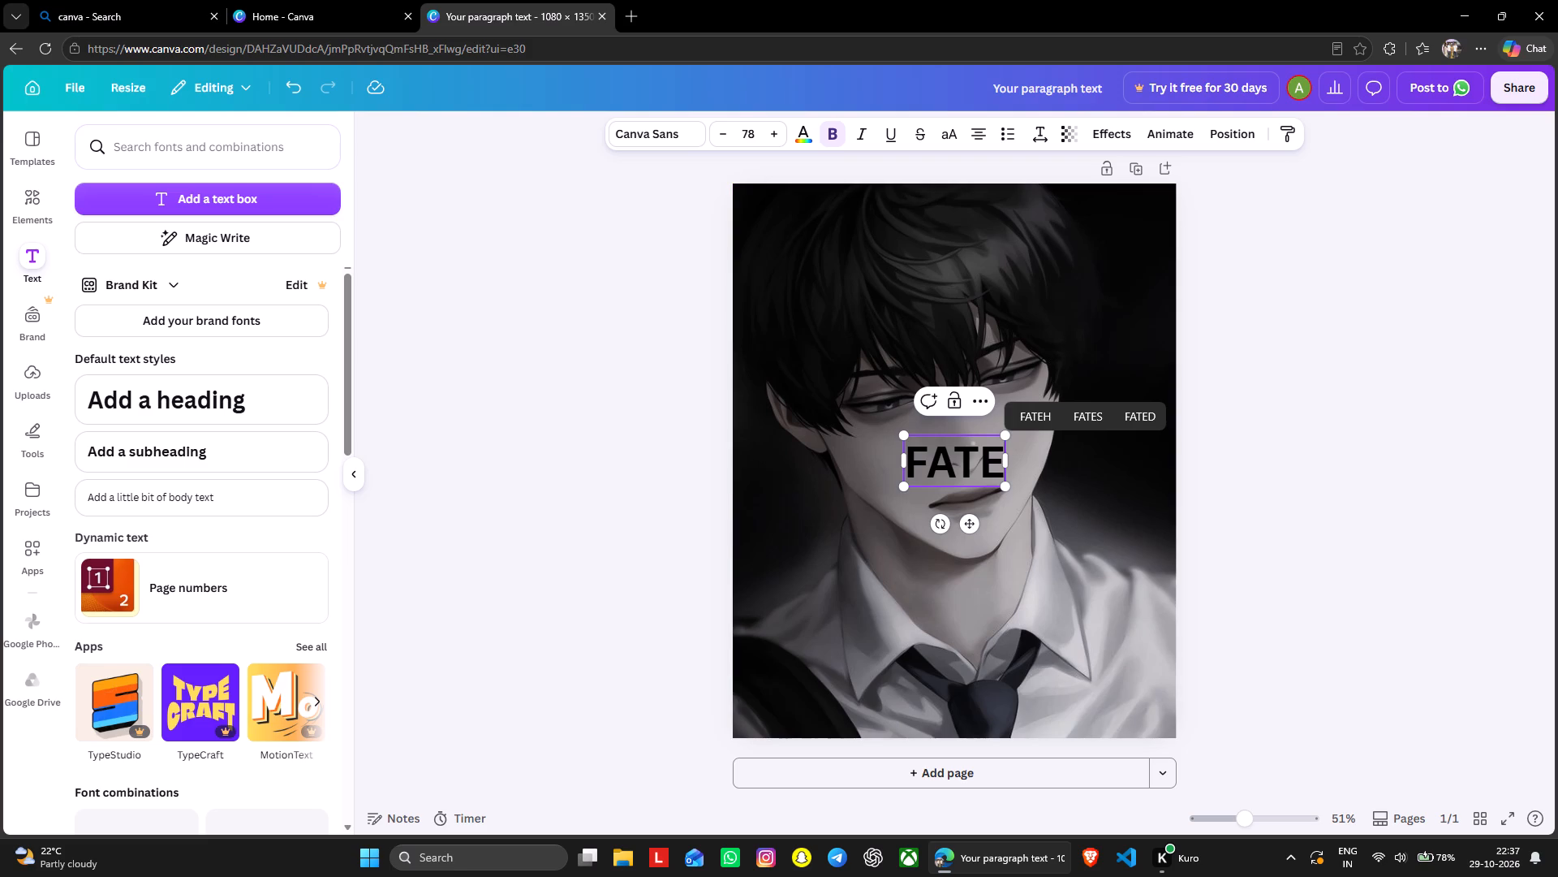
{"action": "left_click", "coordinate": [754, 136]}
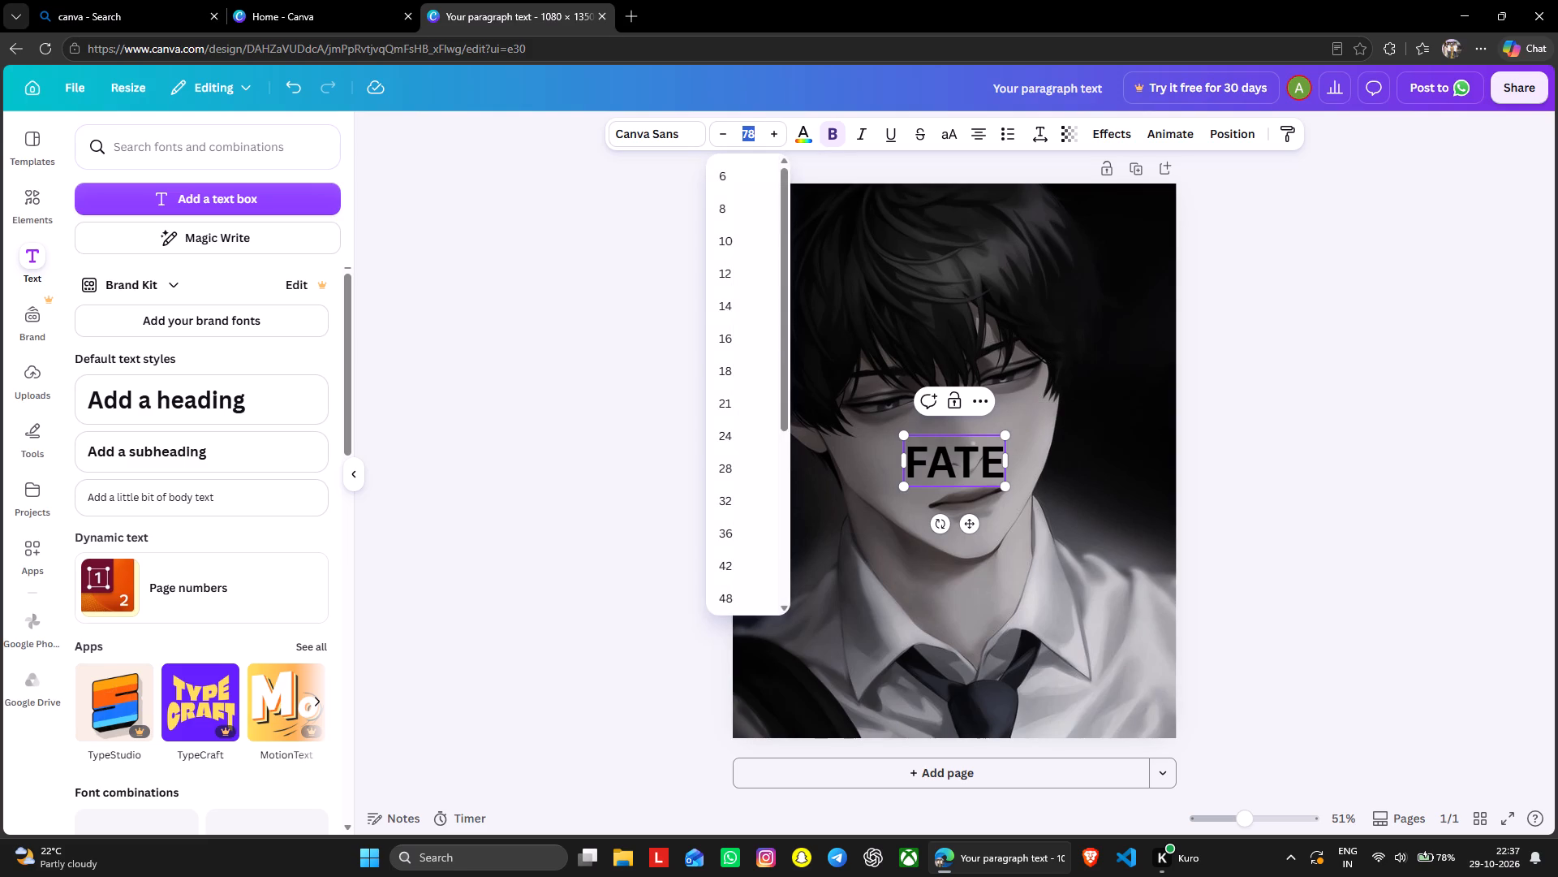
{"action": "scroll", "coordinate": [726, 560], "scroll_direction": "down", "scroll_amount": 4}
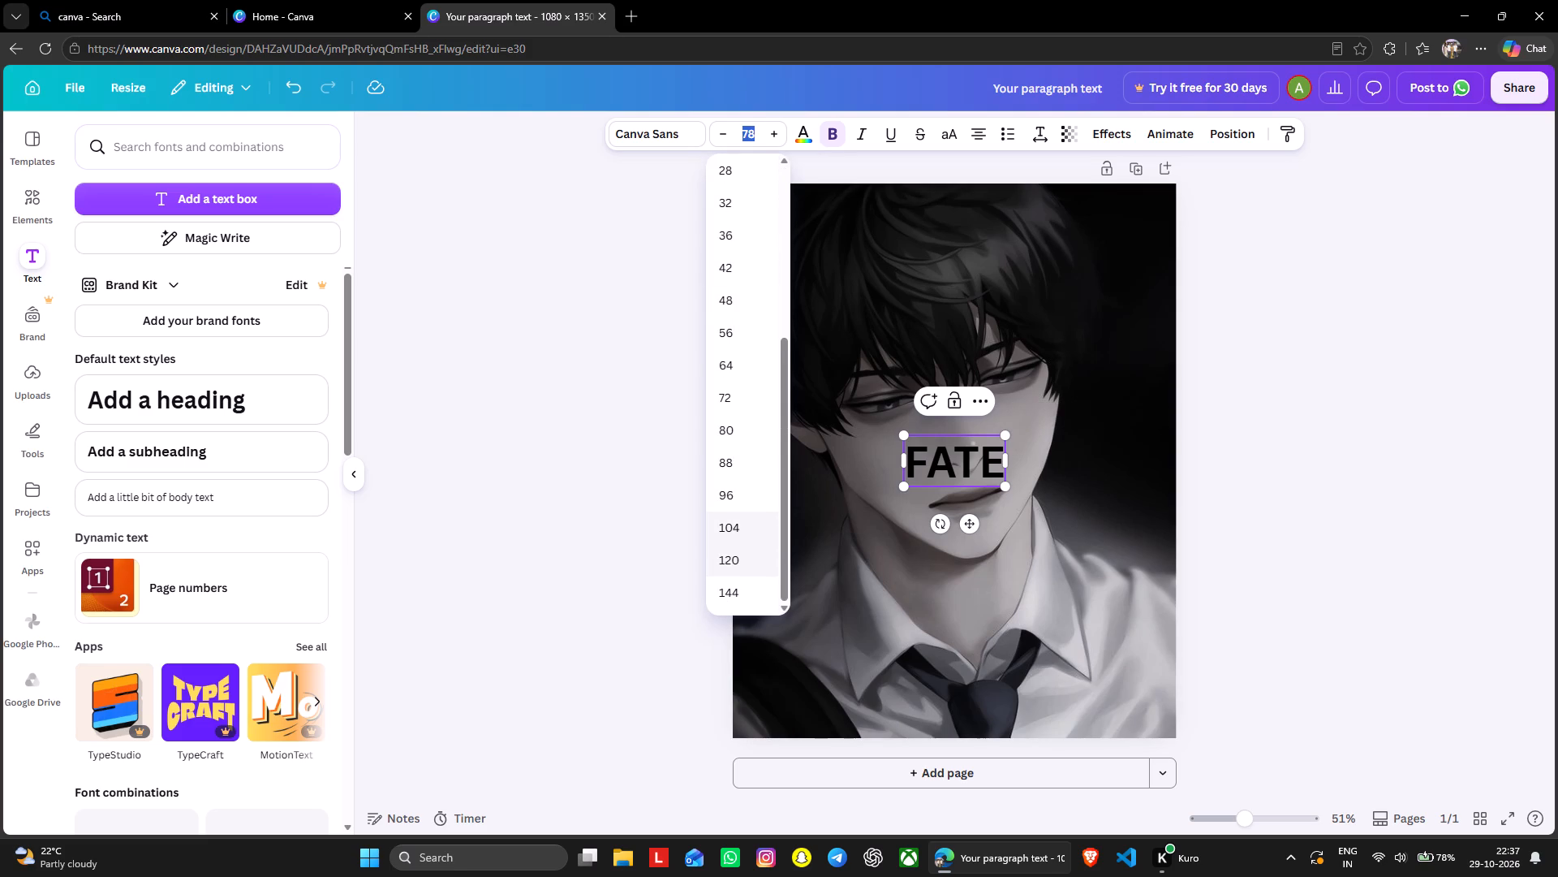
{"action": "type", "text": "180"}
{"action": "key", "text": "Return"}
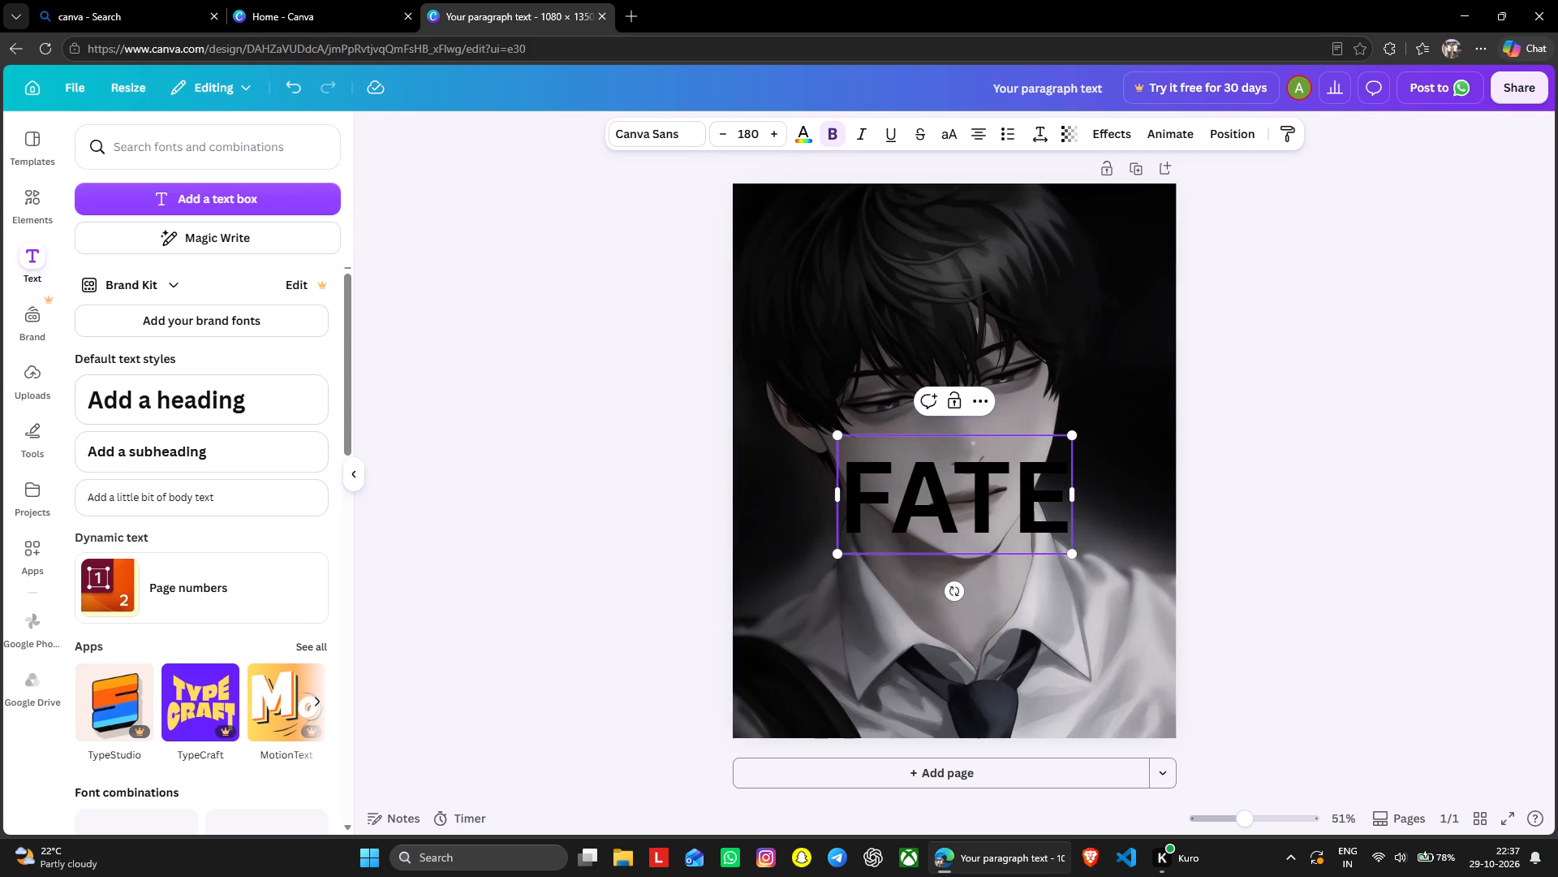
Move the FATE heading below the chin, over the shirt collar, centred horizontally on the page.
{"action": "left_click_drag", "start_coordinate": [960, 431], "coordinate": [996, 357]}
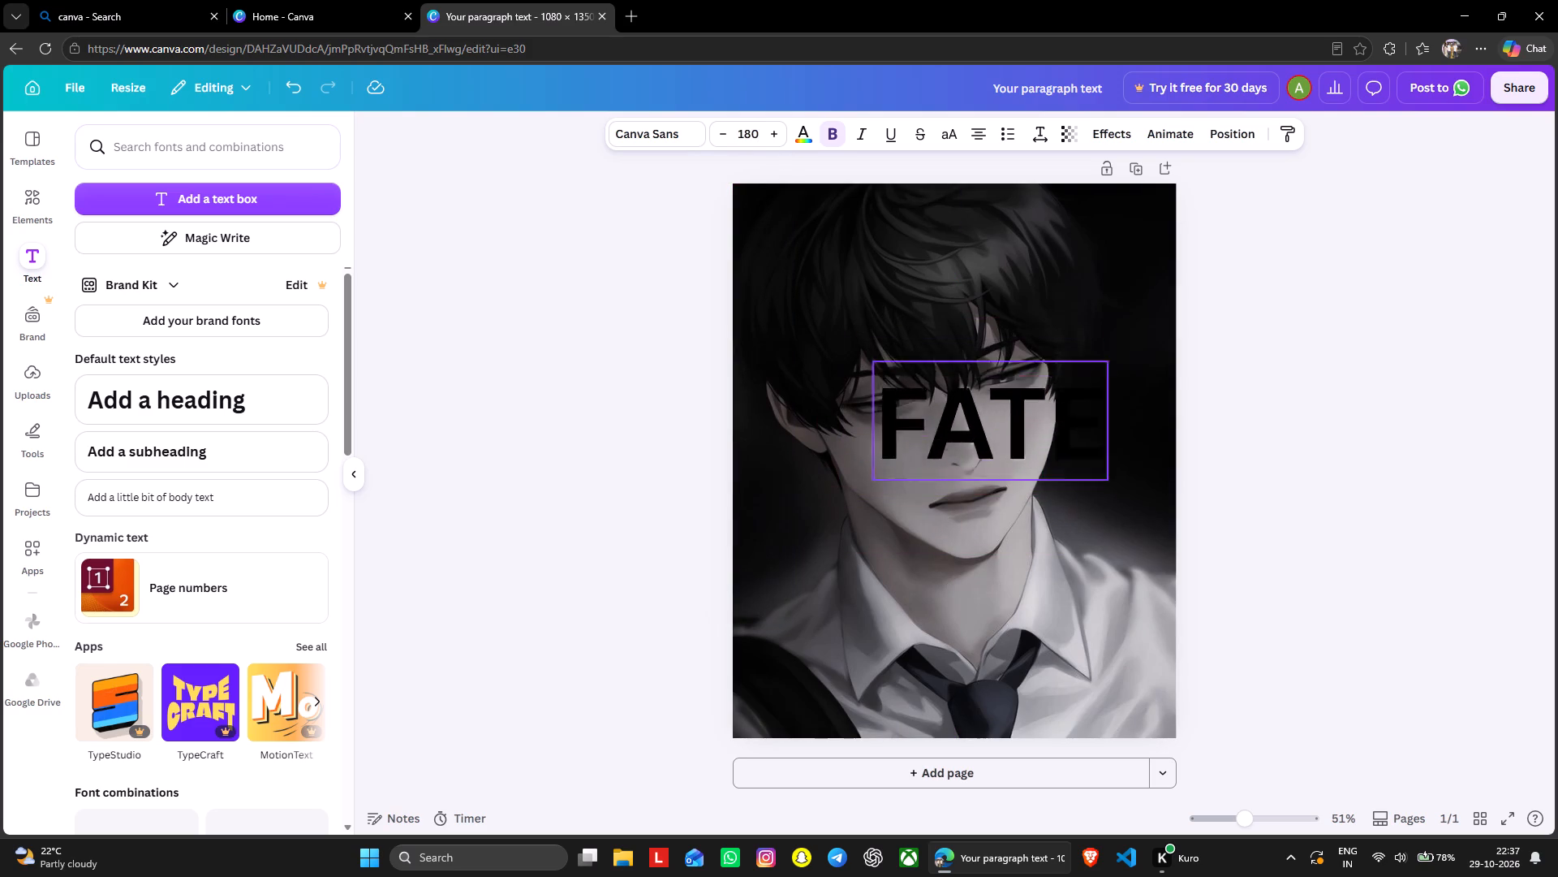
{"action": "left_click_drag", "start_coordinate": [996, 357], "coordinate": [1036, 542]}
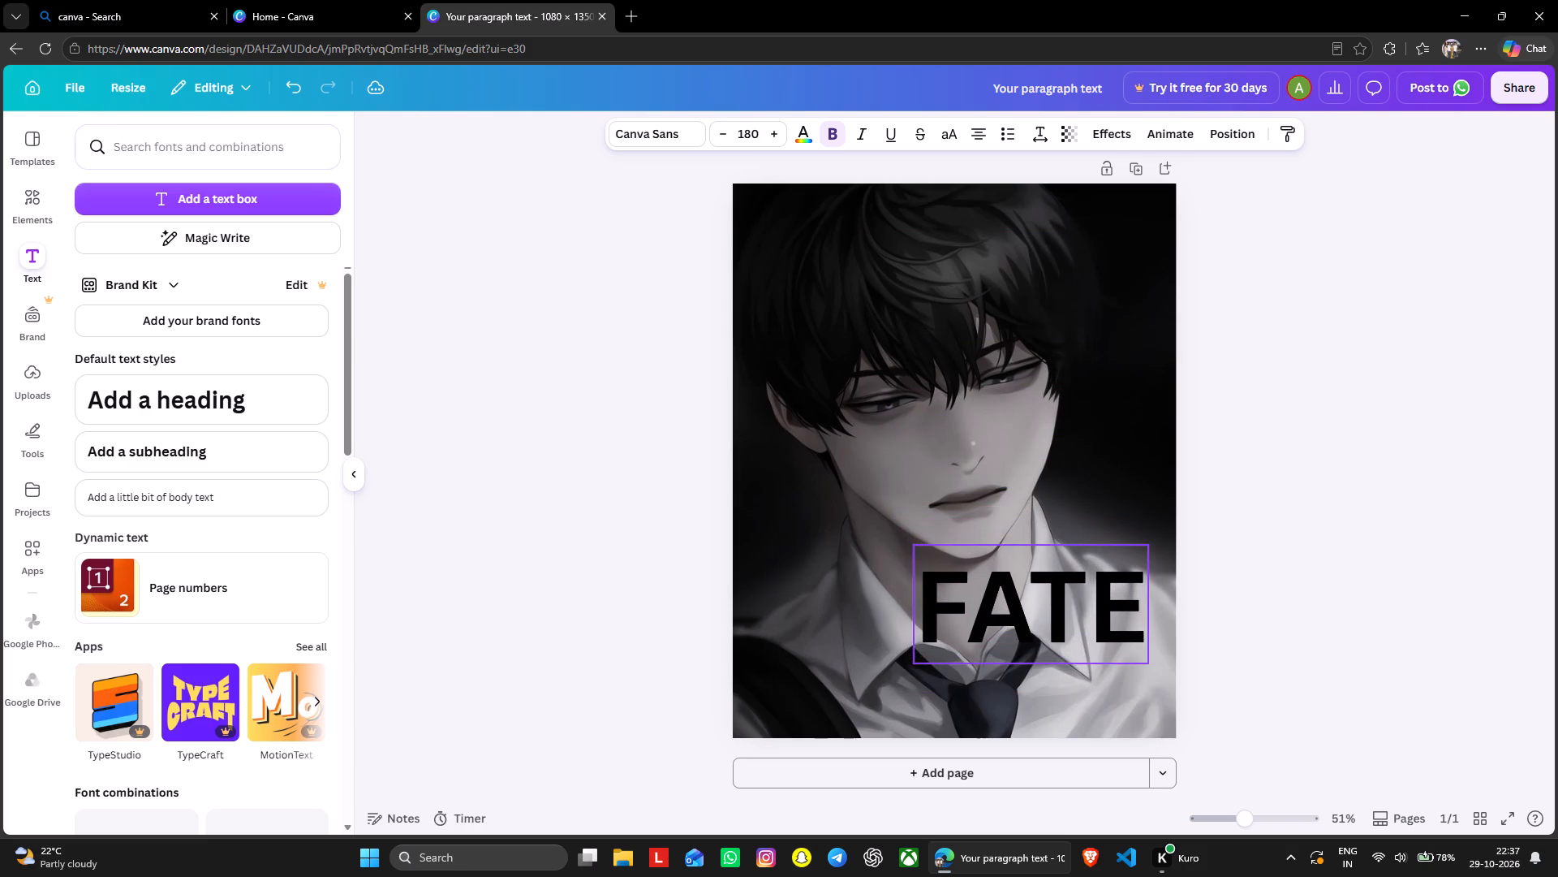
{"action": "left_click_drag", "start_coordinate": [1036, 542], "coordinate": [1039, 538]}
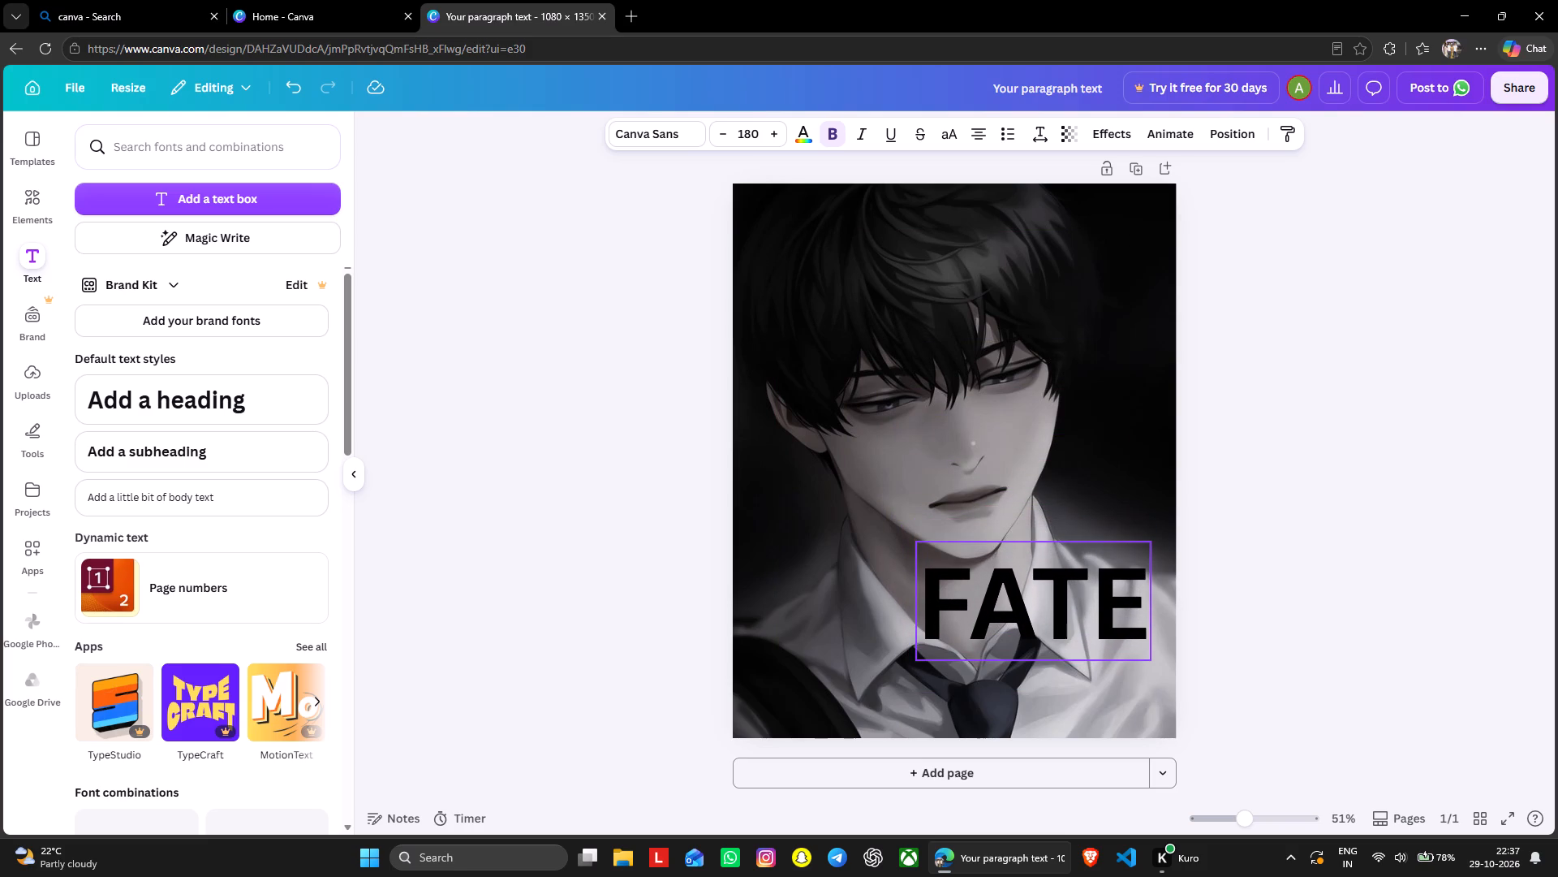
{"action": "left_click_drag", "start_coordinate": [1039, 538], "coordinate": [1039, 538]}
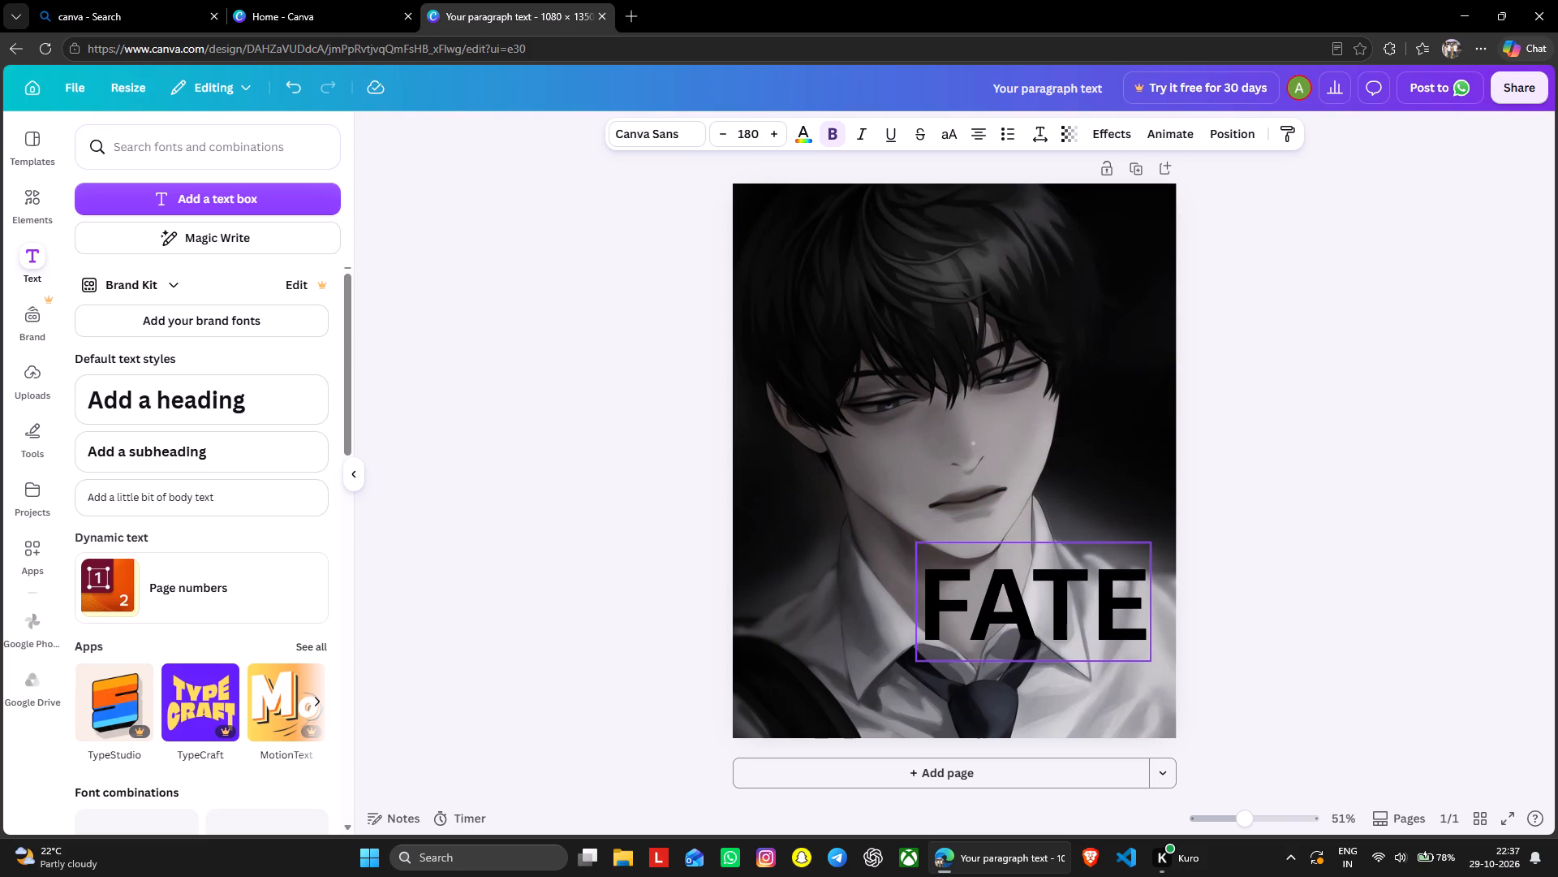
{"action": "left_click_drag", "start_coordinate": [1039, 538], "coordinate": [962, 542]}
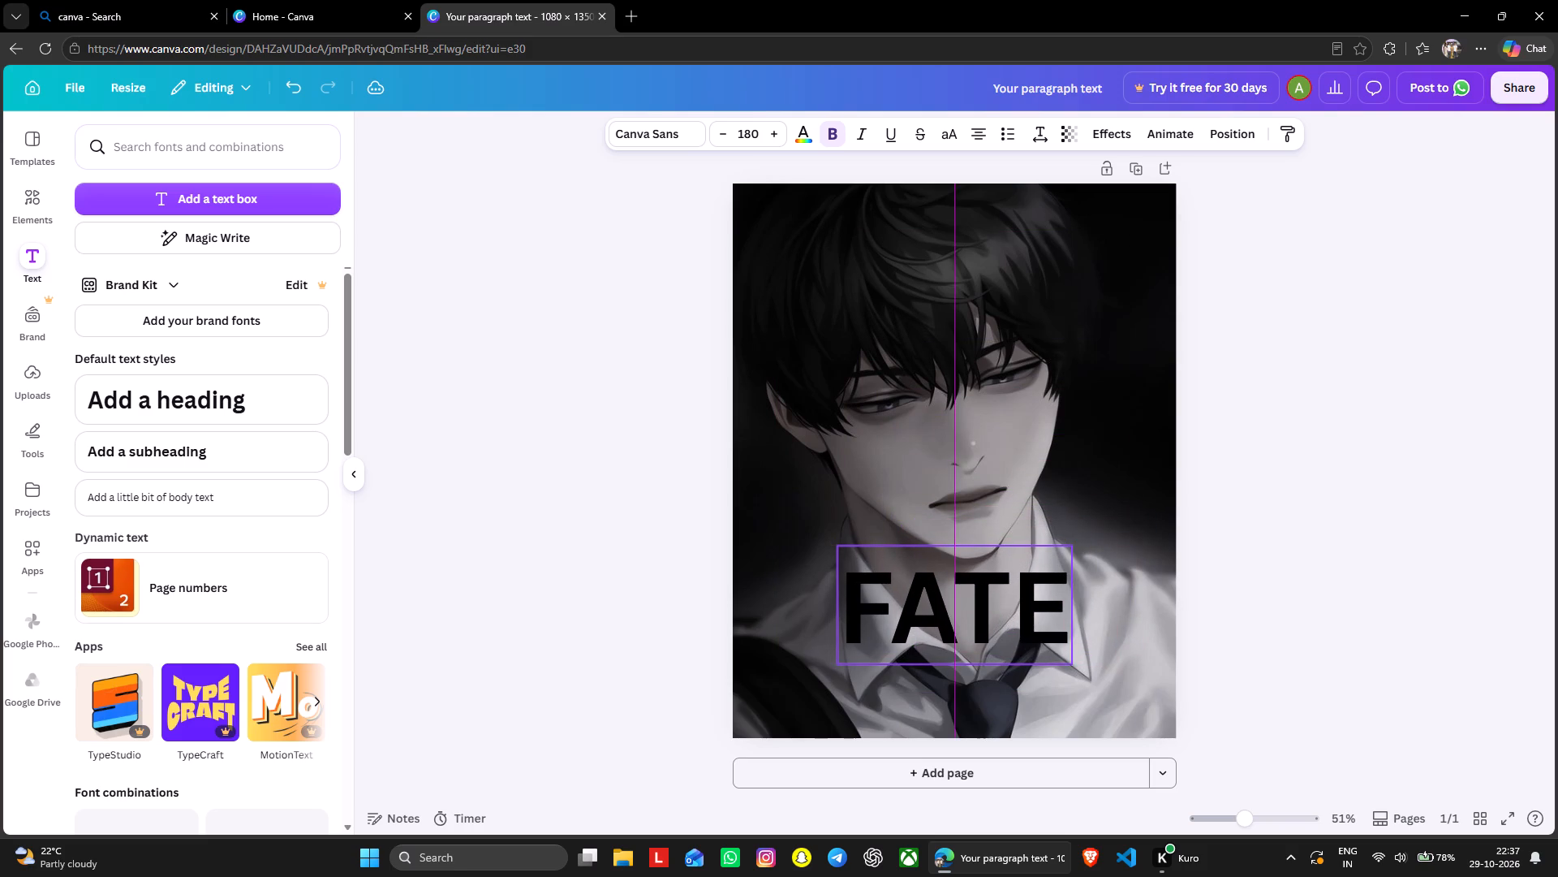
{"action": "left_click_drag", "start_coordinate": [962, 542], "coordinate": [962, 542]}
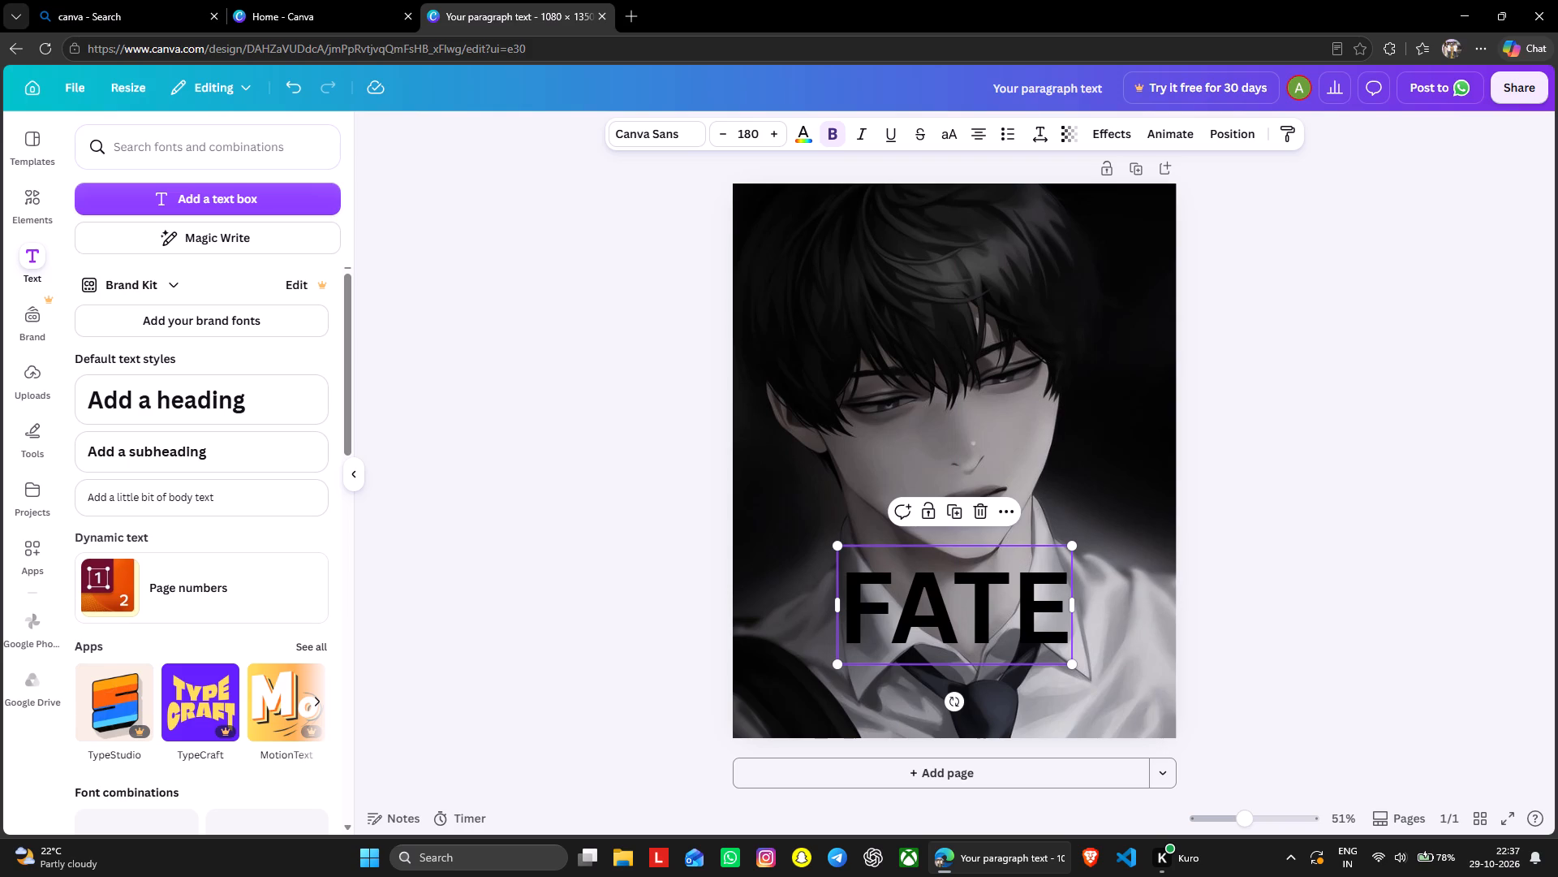
Set the FATE heading's text colour to dark red #8E1424.
{"action": "left_click", "coordinate": [797, 138]}
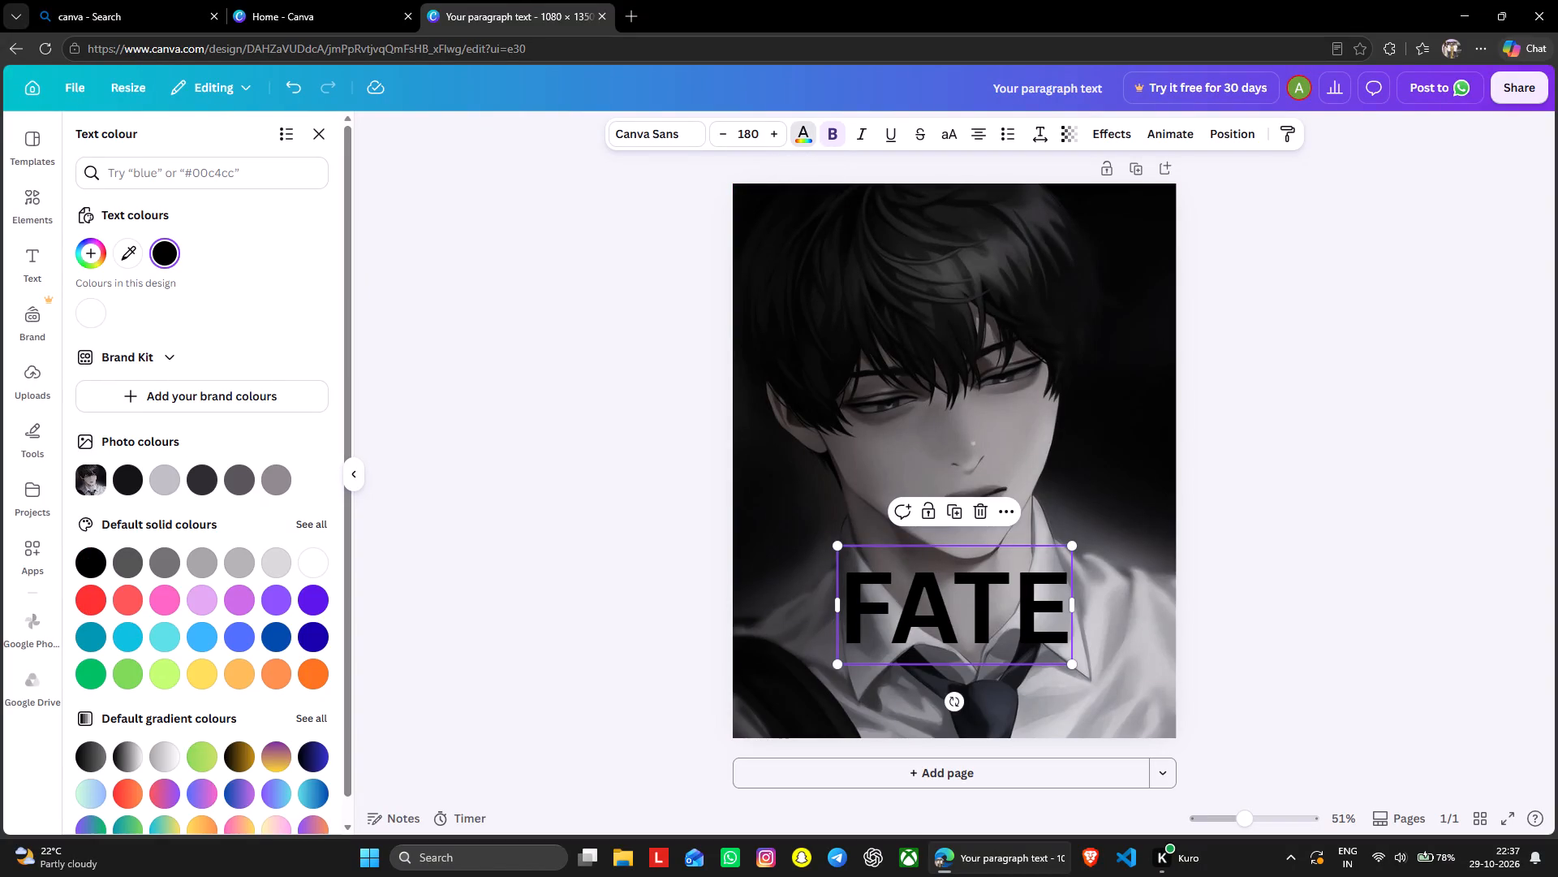
{"action": "scroll", "coordinate": [179, 508], "scroll_direction": "down", "scroll_amount": 2}
{"action": "scroll", "coordinate": [179, 508], "scroll_direction": "up", "scroll_amount": 3}
{"action": "left_click", "coordinate": [225, 183]}
{"action": "key", "text": "shift+at"}
{"action": "key", "text": "BackSpace"}
{"action": "key", "text": "shift+numbersign"}
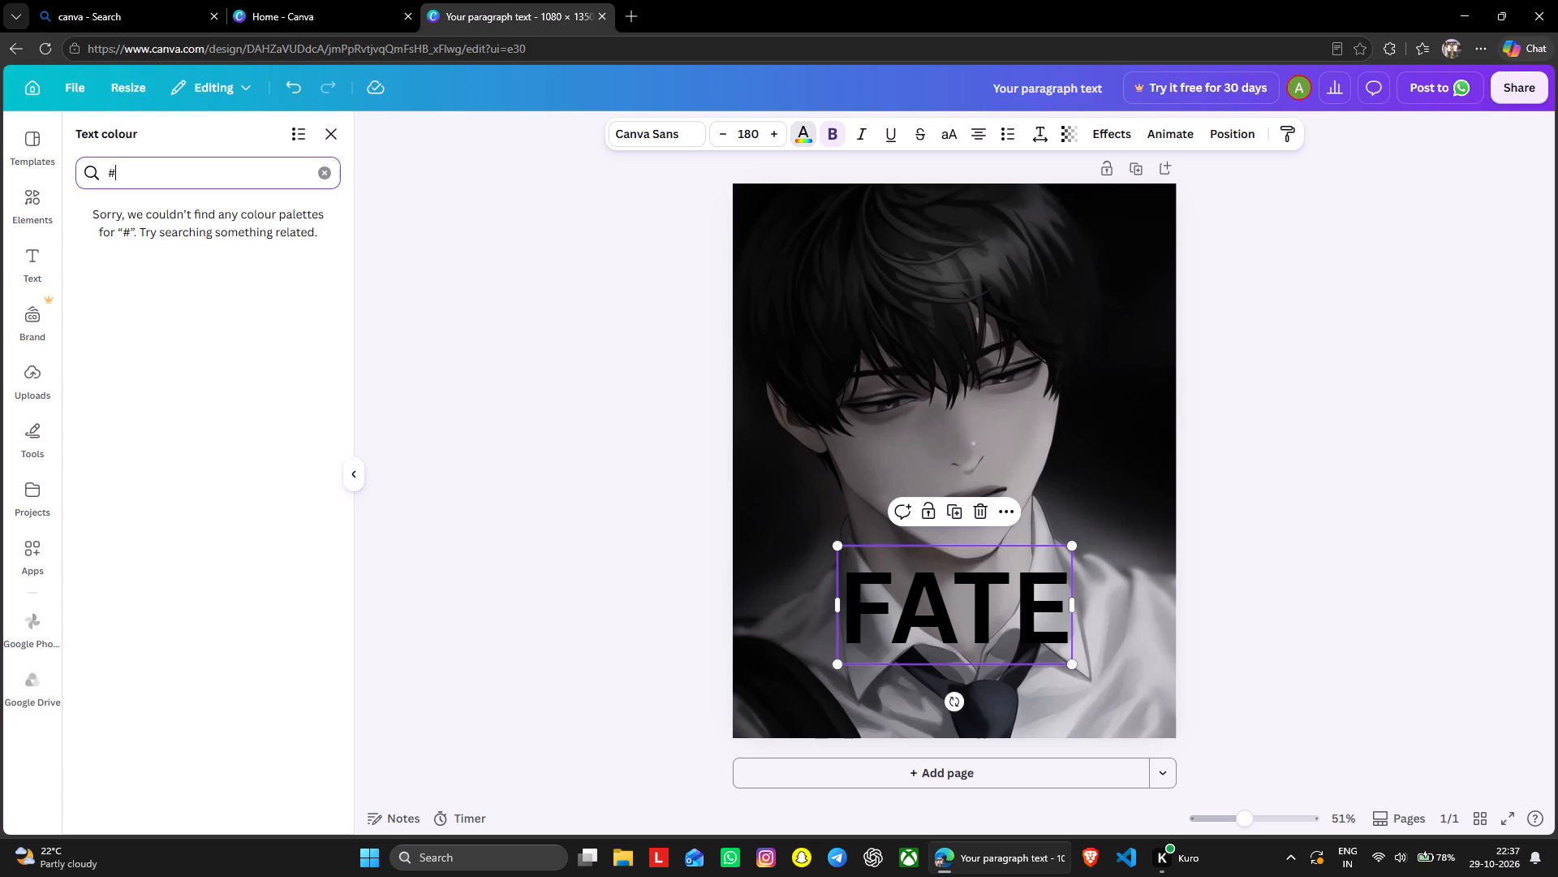
{"action": "key", "text": "8"}
{"action": "key", "text": "shift+e"}
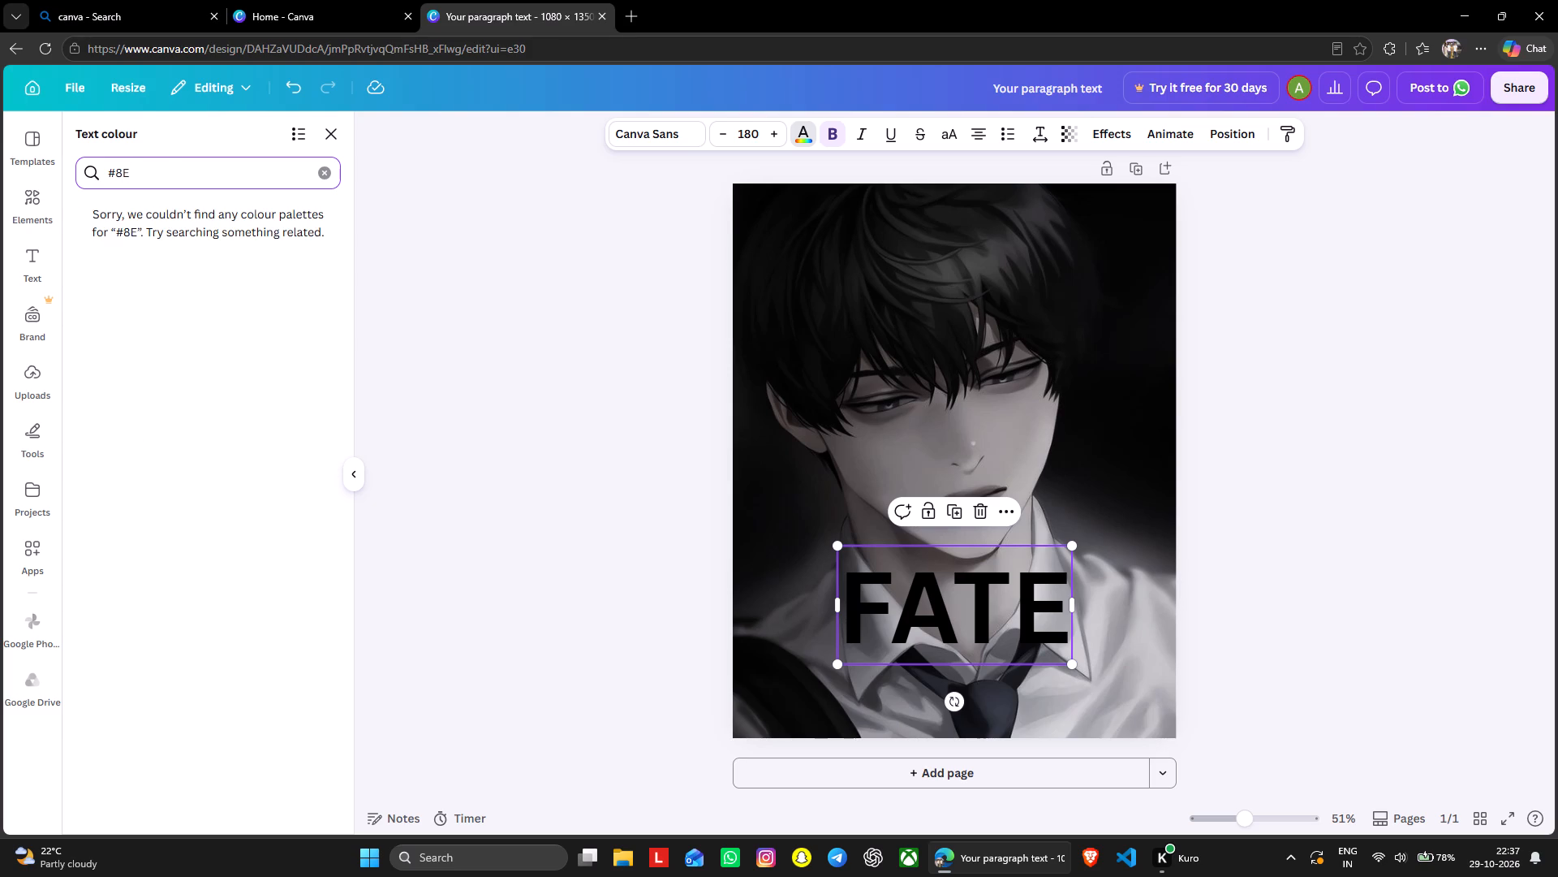
{"action": "type", "text": "14"}
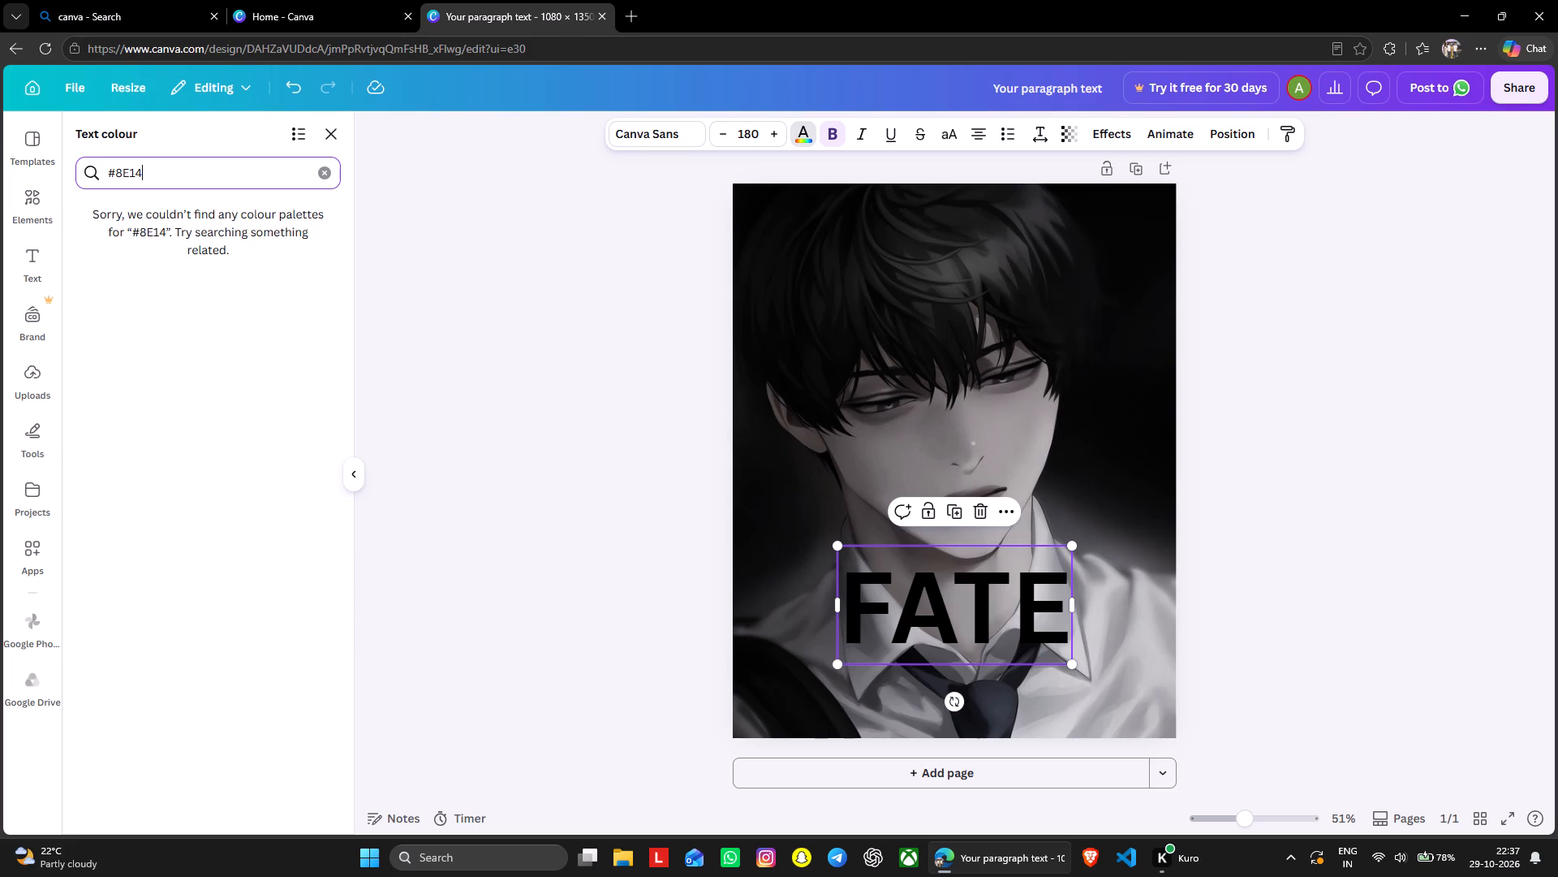
{"action": "type", "text": "24"}
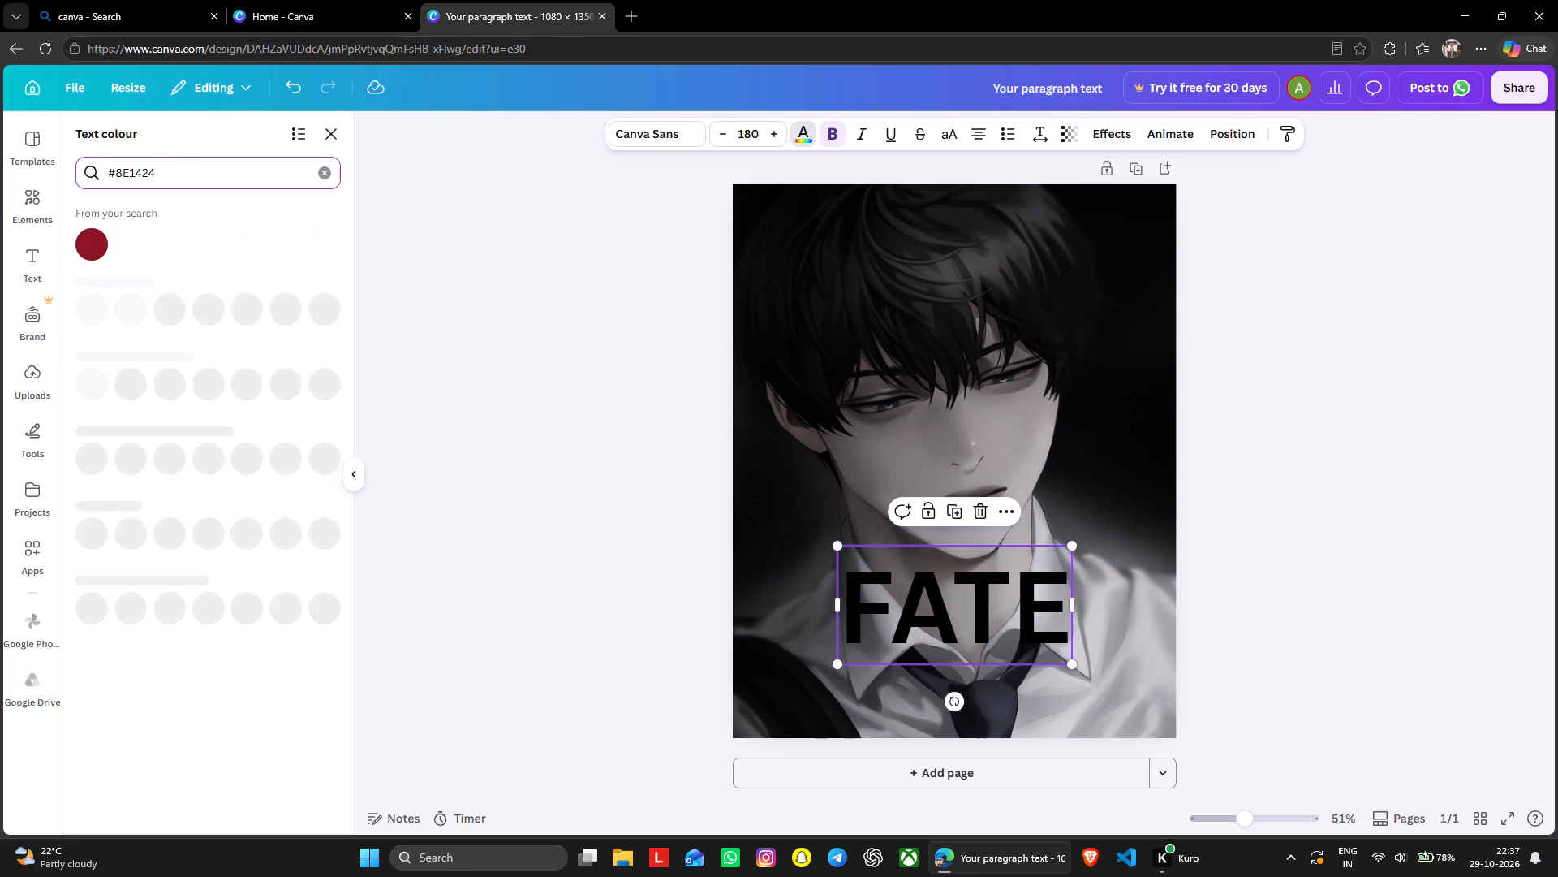
{"action": "left_click", "coordinate": [87, 231]}
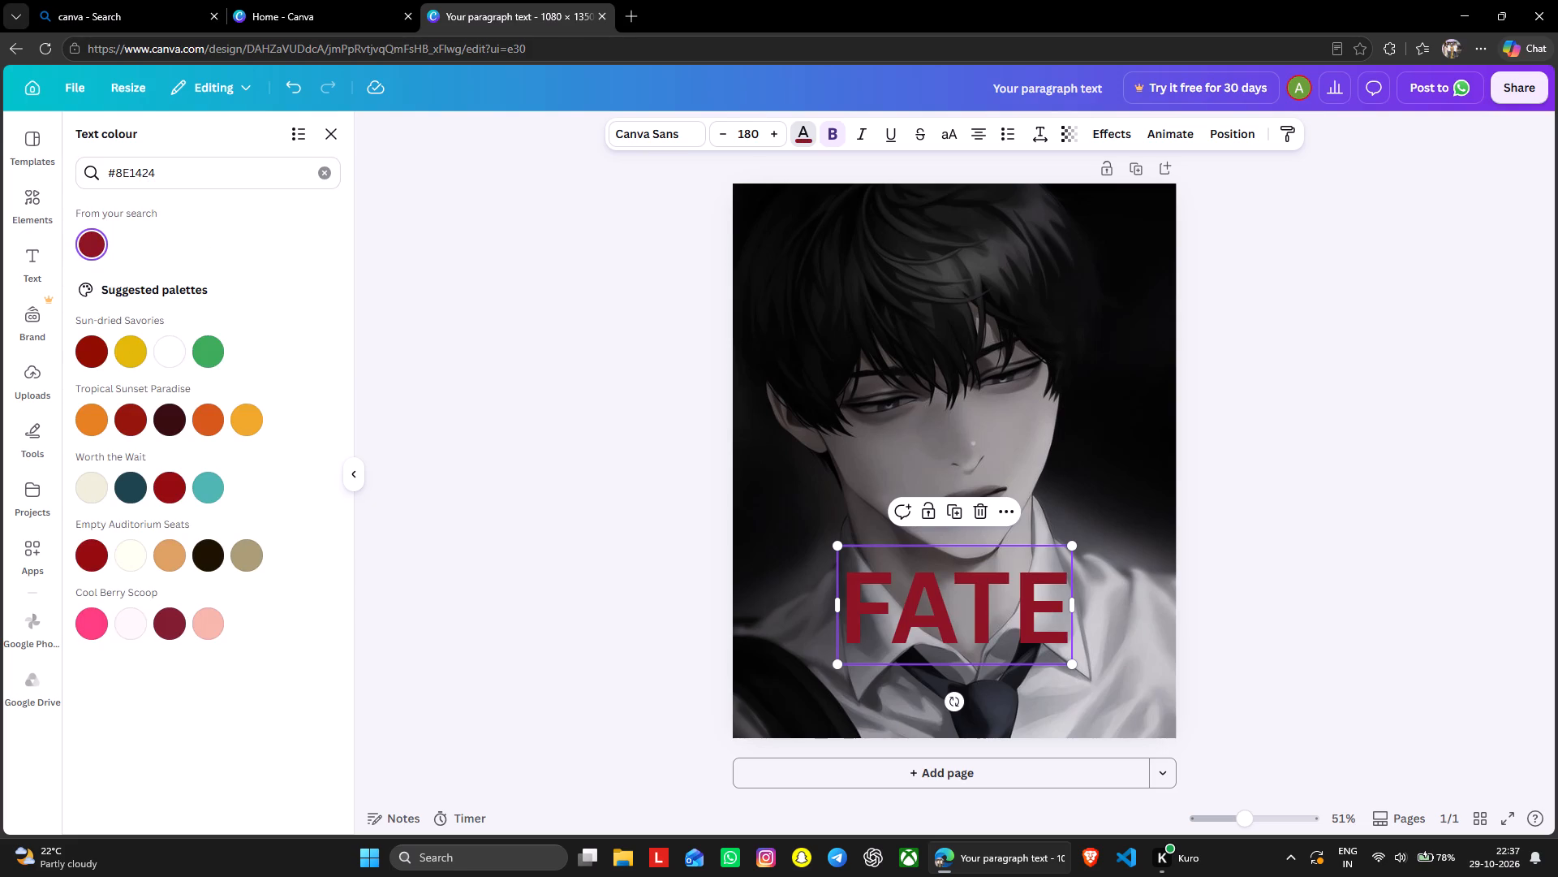
{"action": "left_click", "coordinate": [444, 296]}
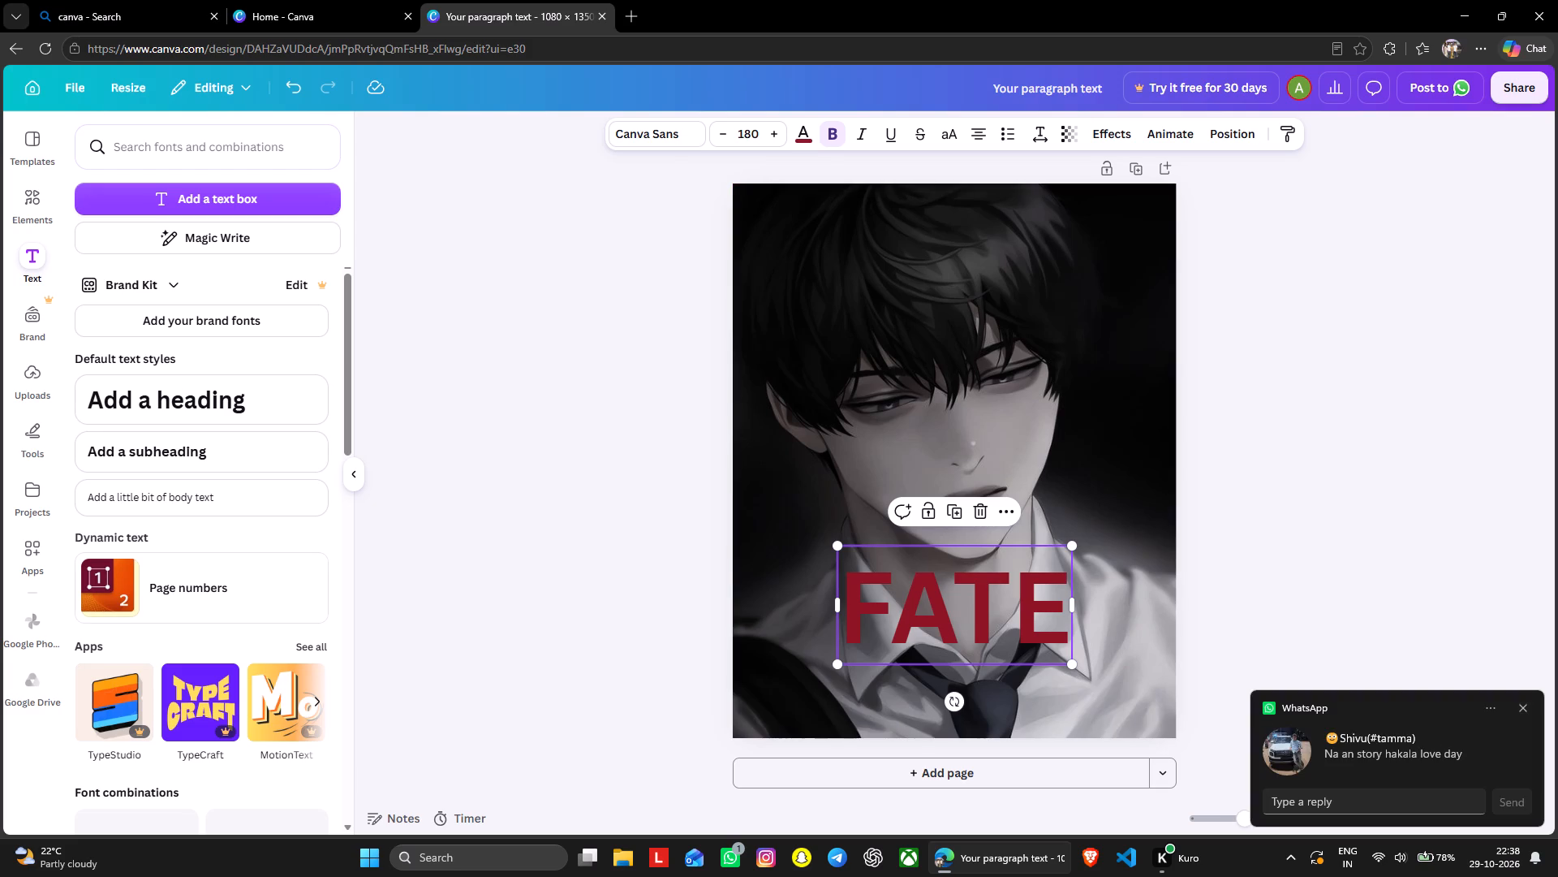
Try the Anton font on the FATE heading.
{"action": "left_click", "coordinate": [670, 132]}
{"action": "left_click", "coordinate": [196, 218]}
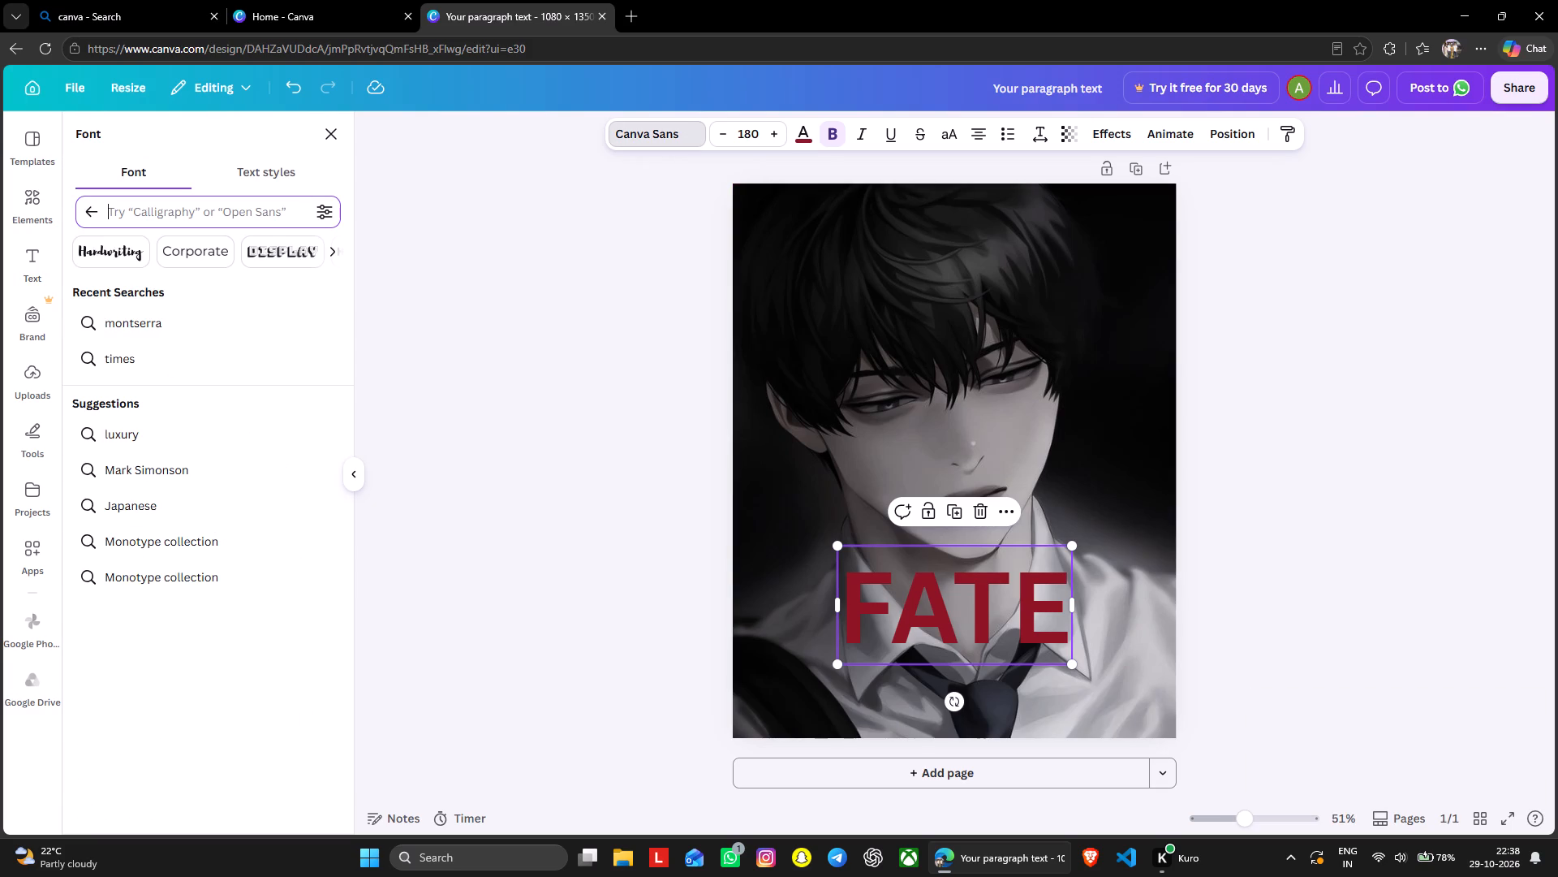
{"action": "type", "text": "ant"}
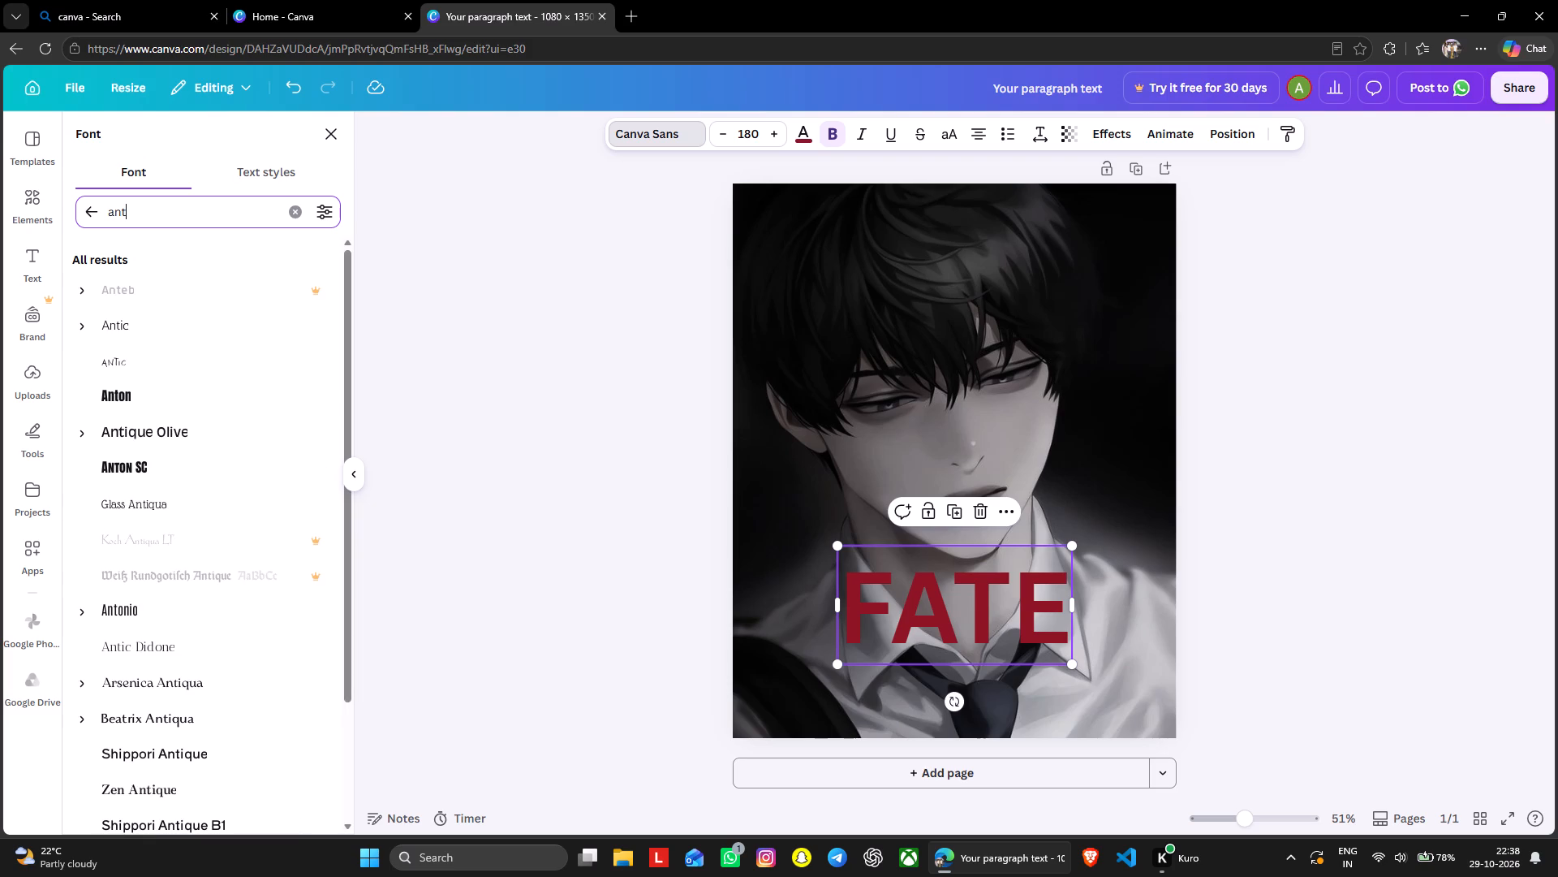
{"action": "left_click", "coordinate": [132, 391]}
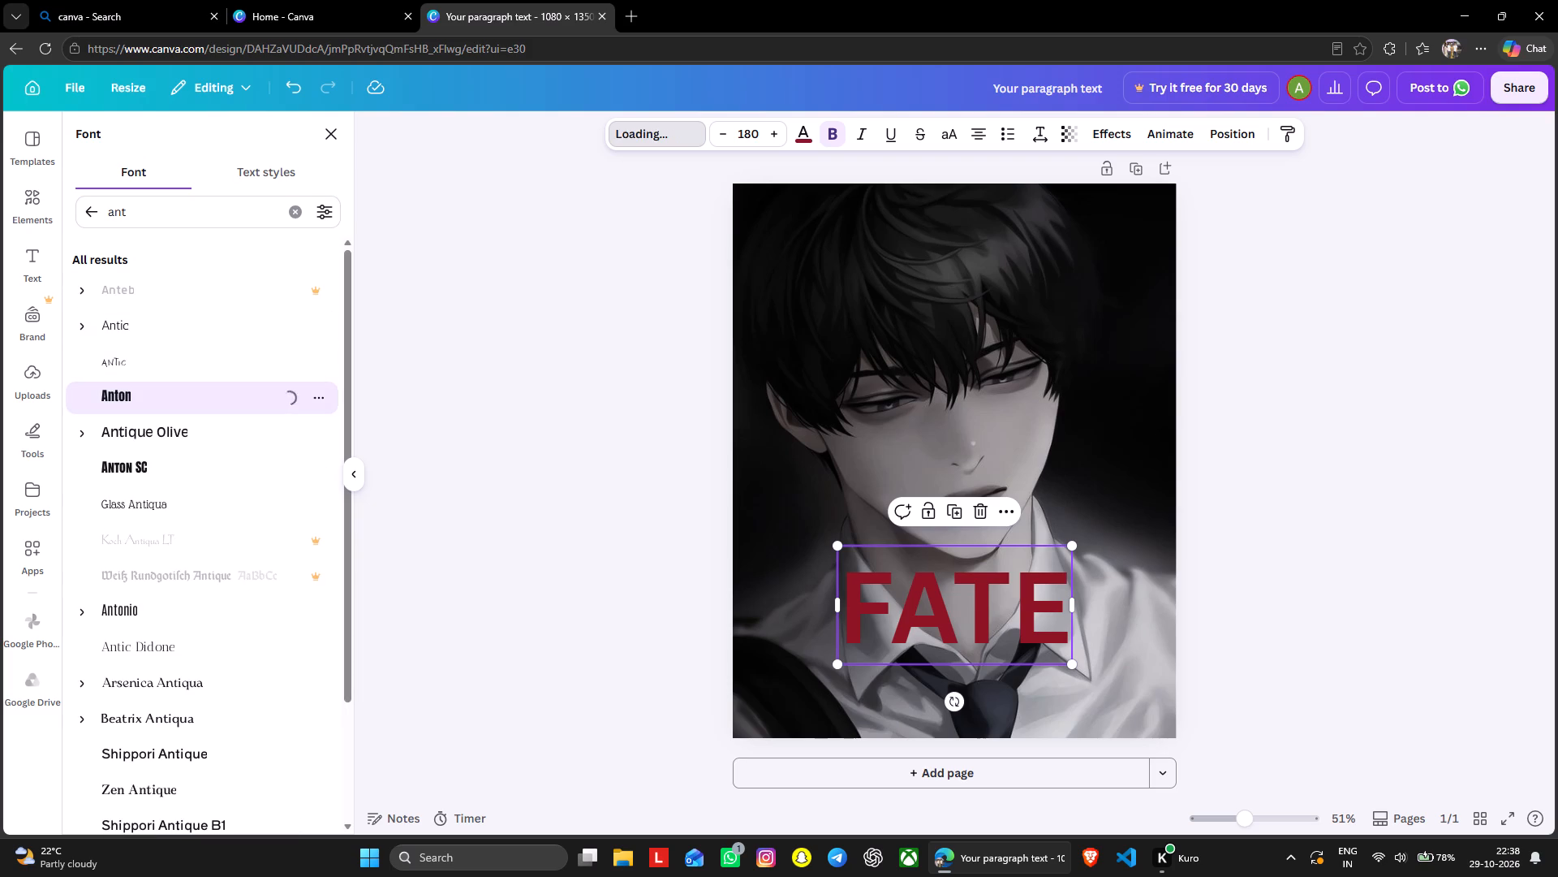
Search the fonts for bebas and apply Bebas Neue to the FATE heading.
{"action": "left_click_drag", "start_coordinate": [204, 197], "coordinate": [203, 197]}
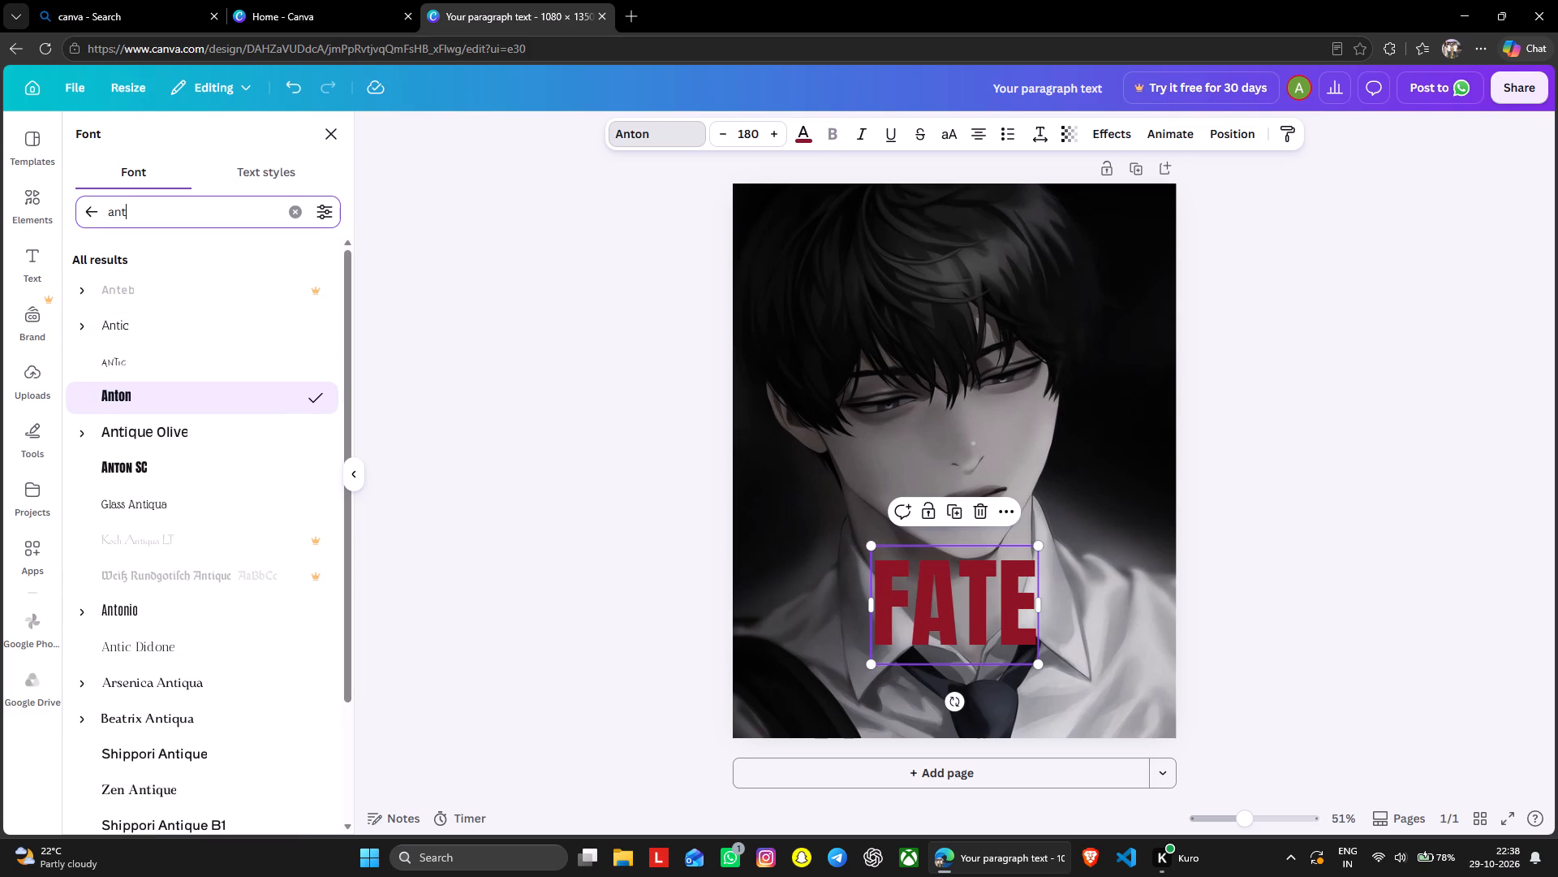
{"action": "left_click_drag", "start_coordinate": [203, 197], "coordinate": [84, 209]}
{"action": "key", "text": "b"}
{"action": "key", "text": "e"}
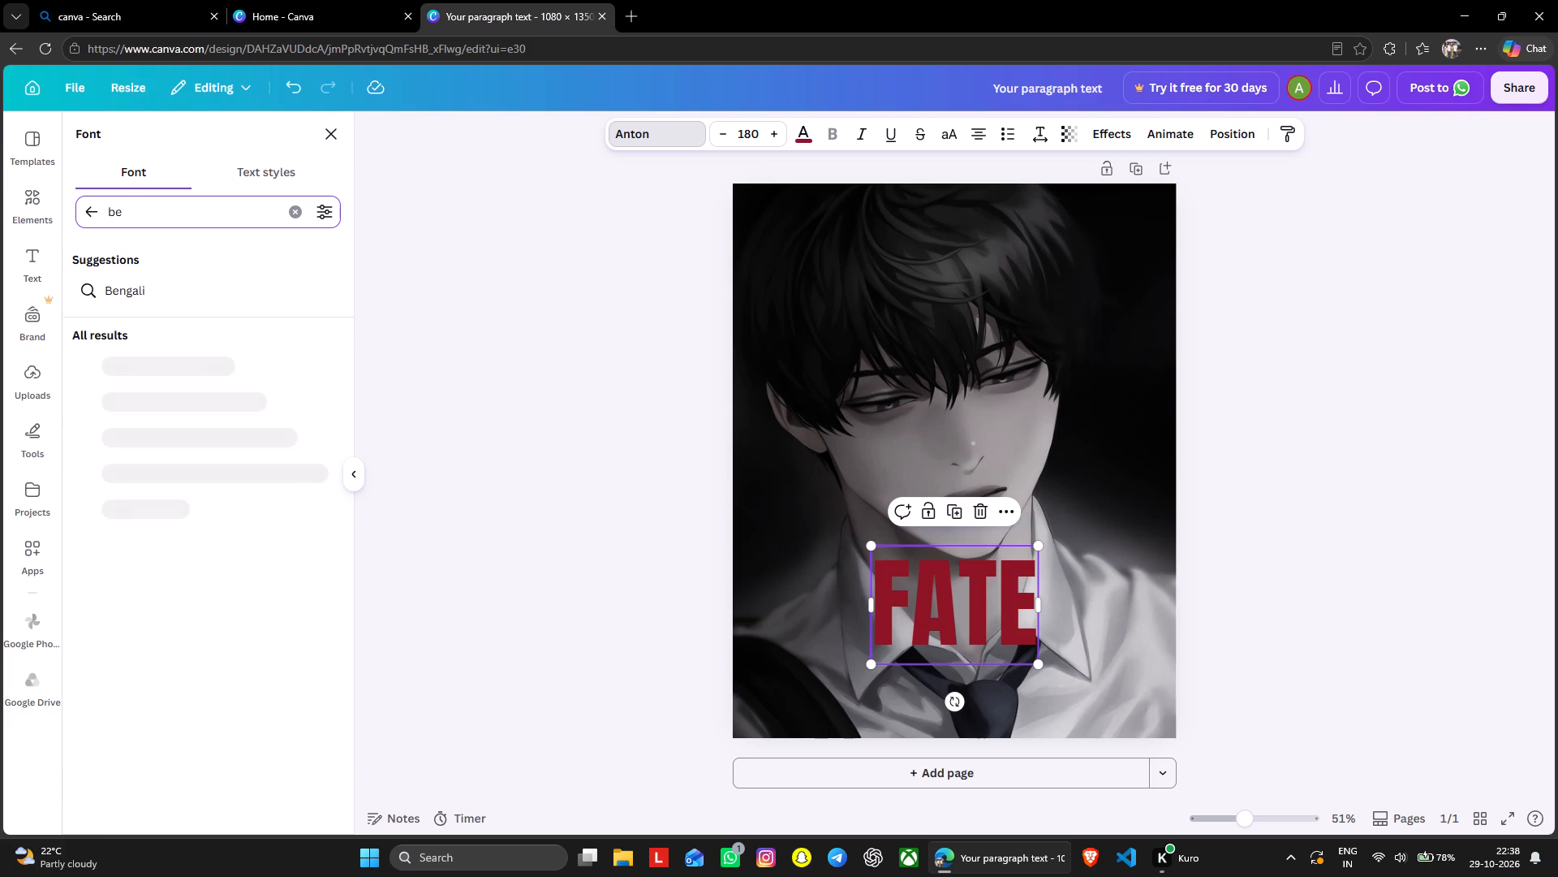
{"action": "type", "text": "bas"}
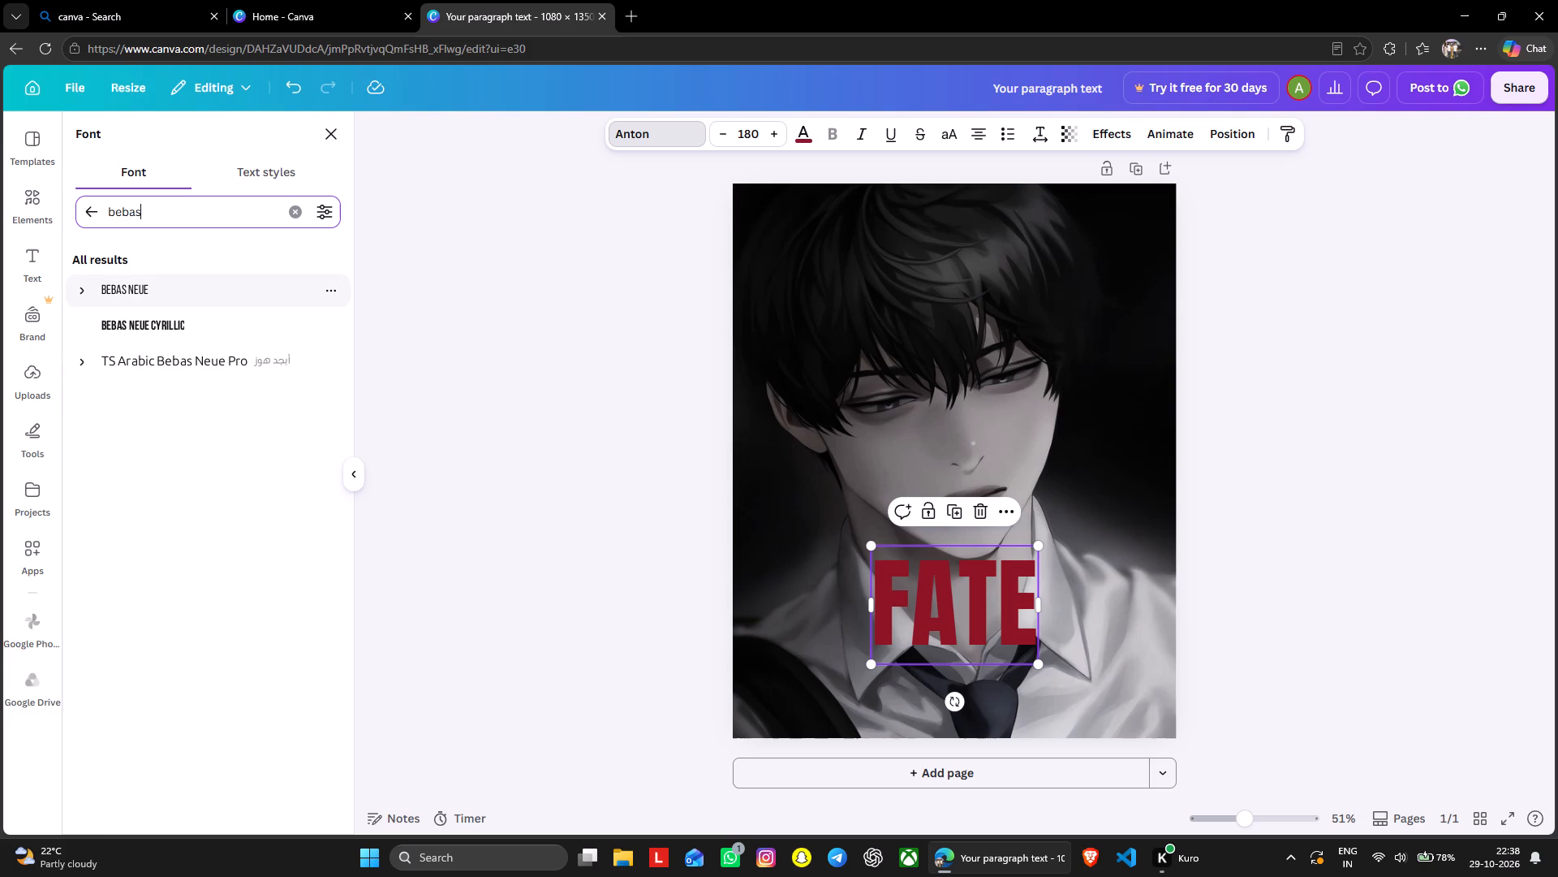
{"action": "left_click", "coordinate": [208, 287]}
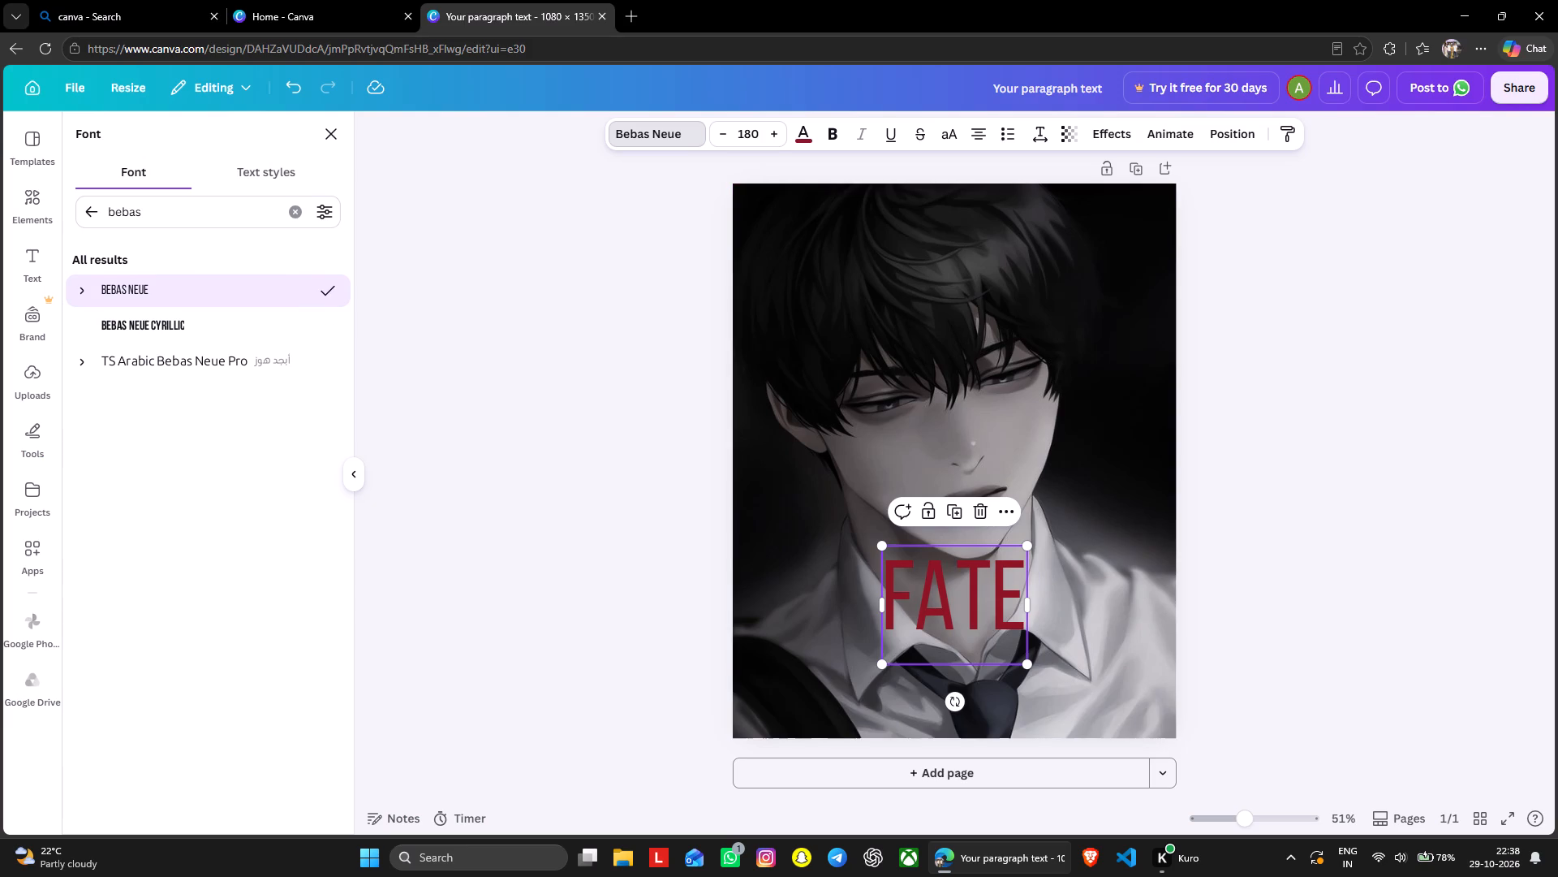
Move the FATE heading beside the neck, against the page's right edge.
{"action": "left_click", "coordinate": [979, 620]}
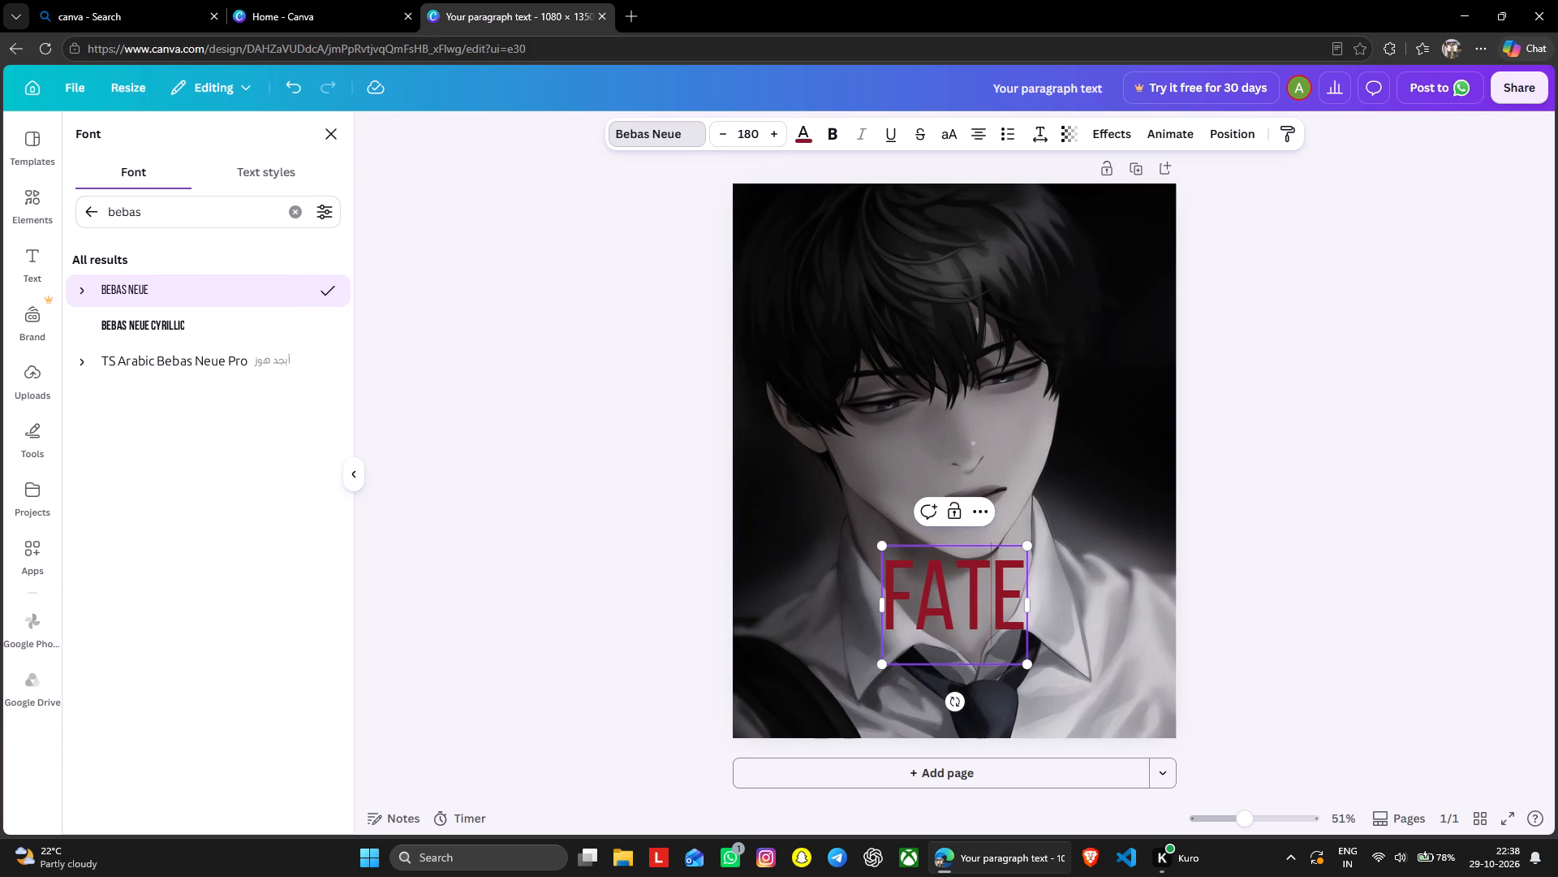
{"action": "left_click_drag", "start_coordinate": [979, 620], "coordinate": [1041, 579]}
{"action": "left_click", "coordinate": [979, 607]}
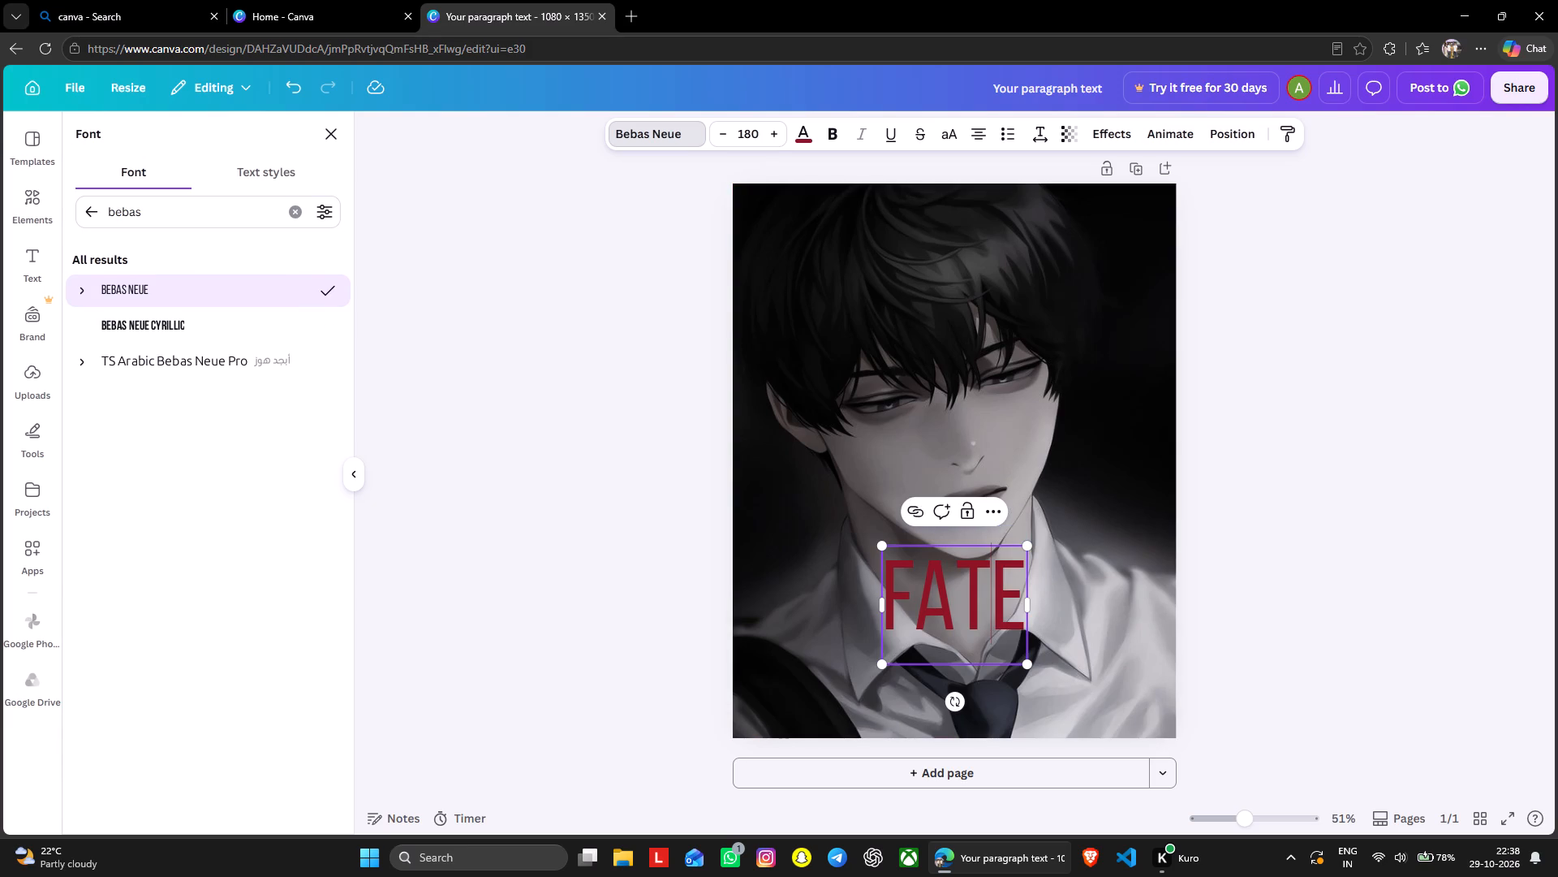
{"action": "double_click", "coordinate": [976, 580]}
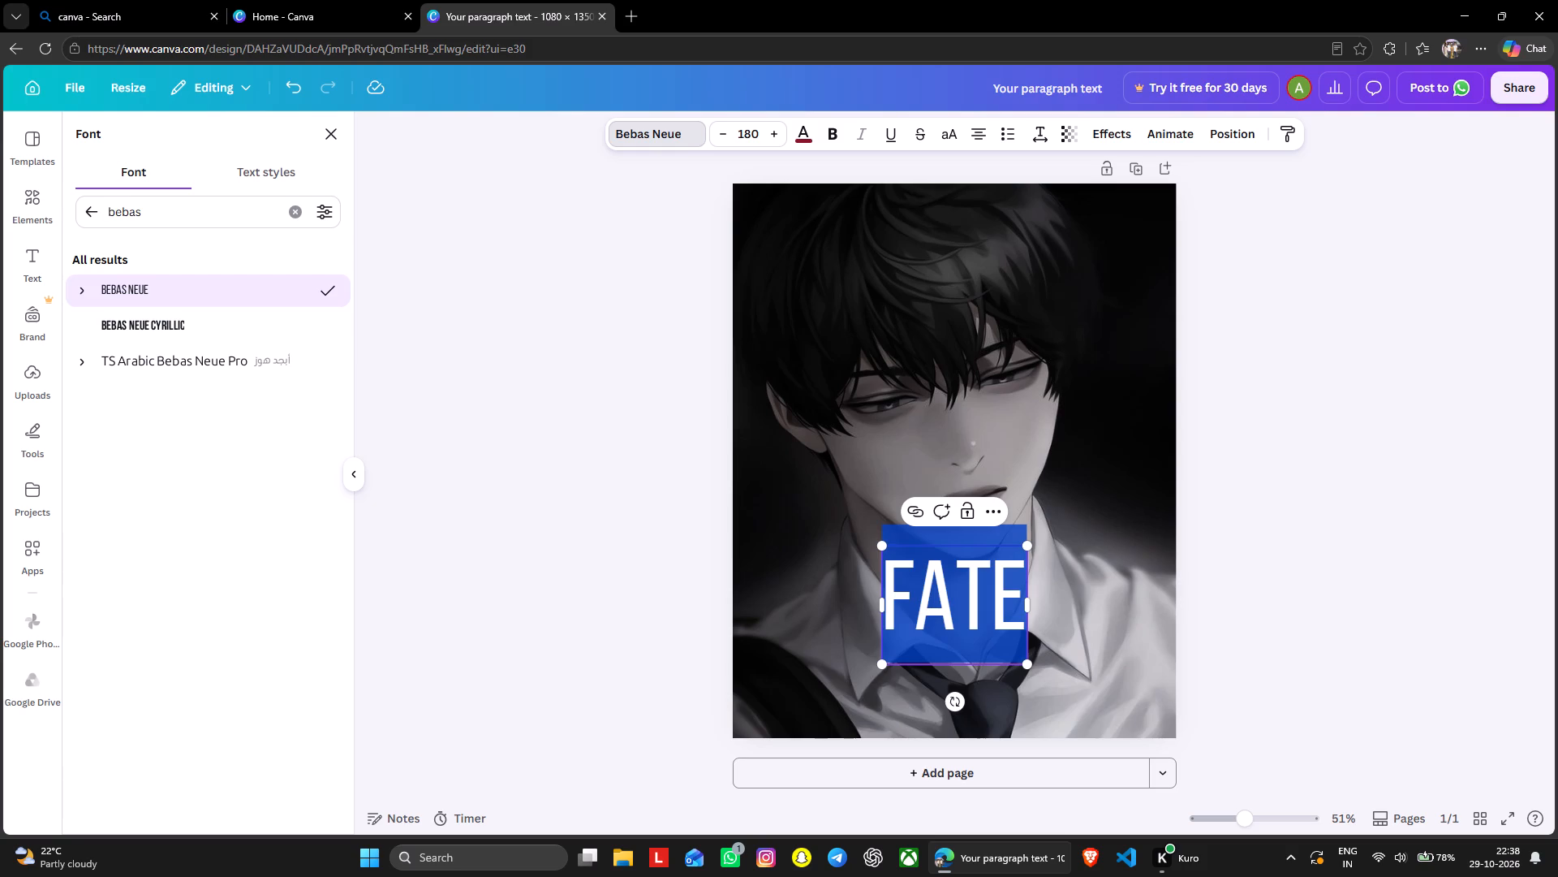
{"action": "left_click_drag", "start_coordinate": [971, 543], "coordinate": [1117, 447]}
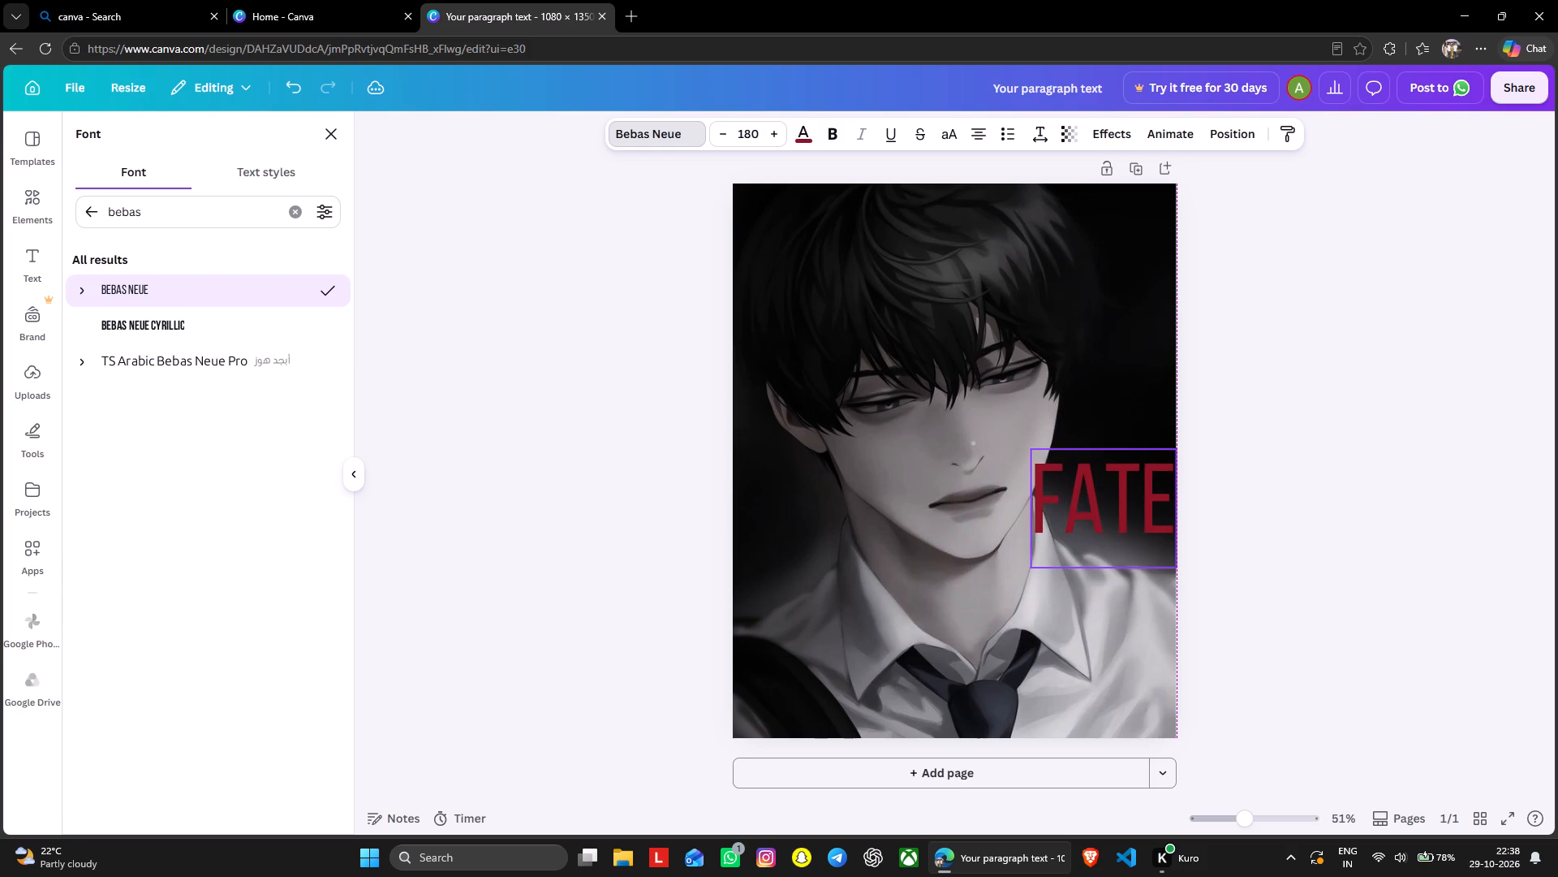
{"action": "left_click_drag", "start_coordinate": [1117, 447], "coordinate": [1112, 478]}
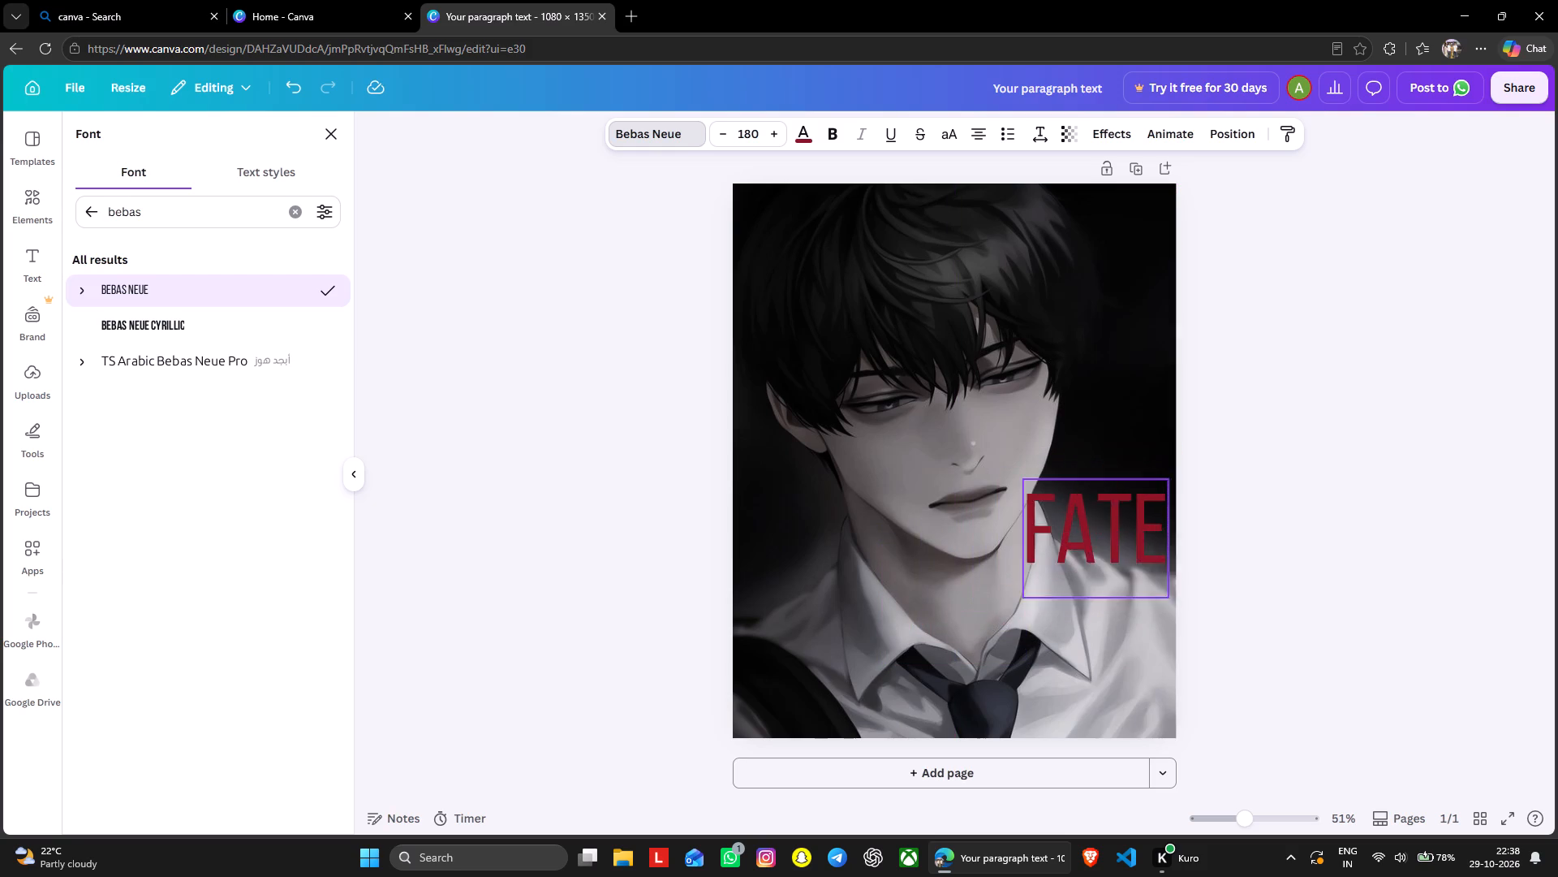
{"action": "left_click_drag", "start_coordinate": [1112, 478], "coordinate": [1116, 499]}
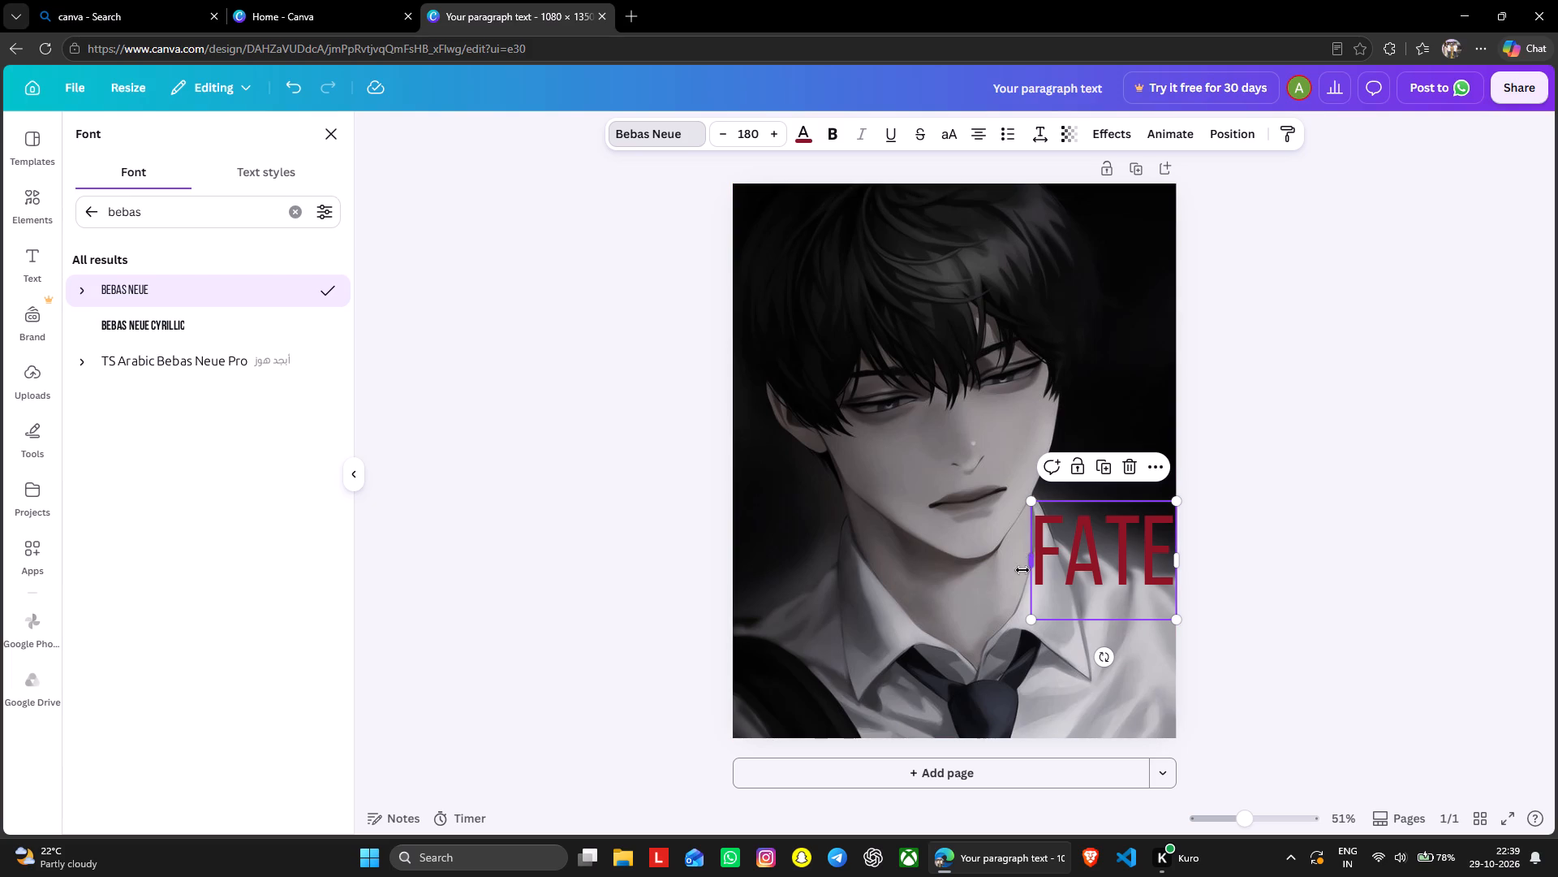
Enlarge the FATE heading to a font size of about 258 and reposition it over the portrait's face.
{"action": "left_click_drag", "start_coordinate": [1035, 499], "coordinate": [958, 473]}
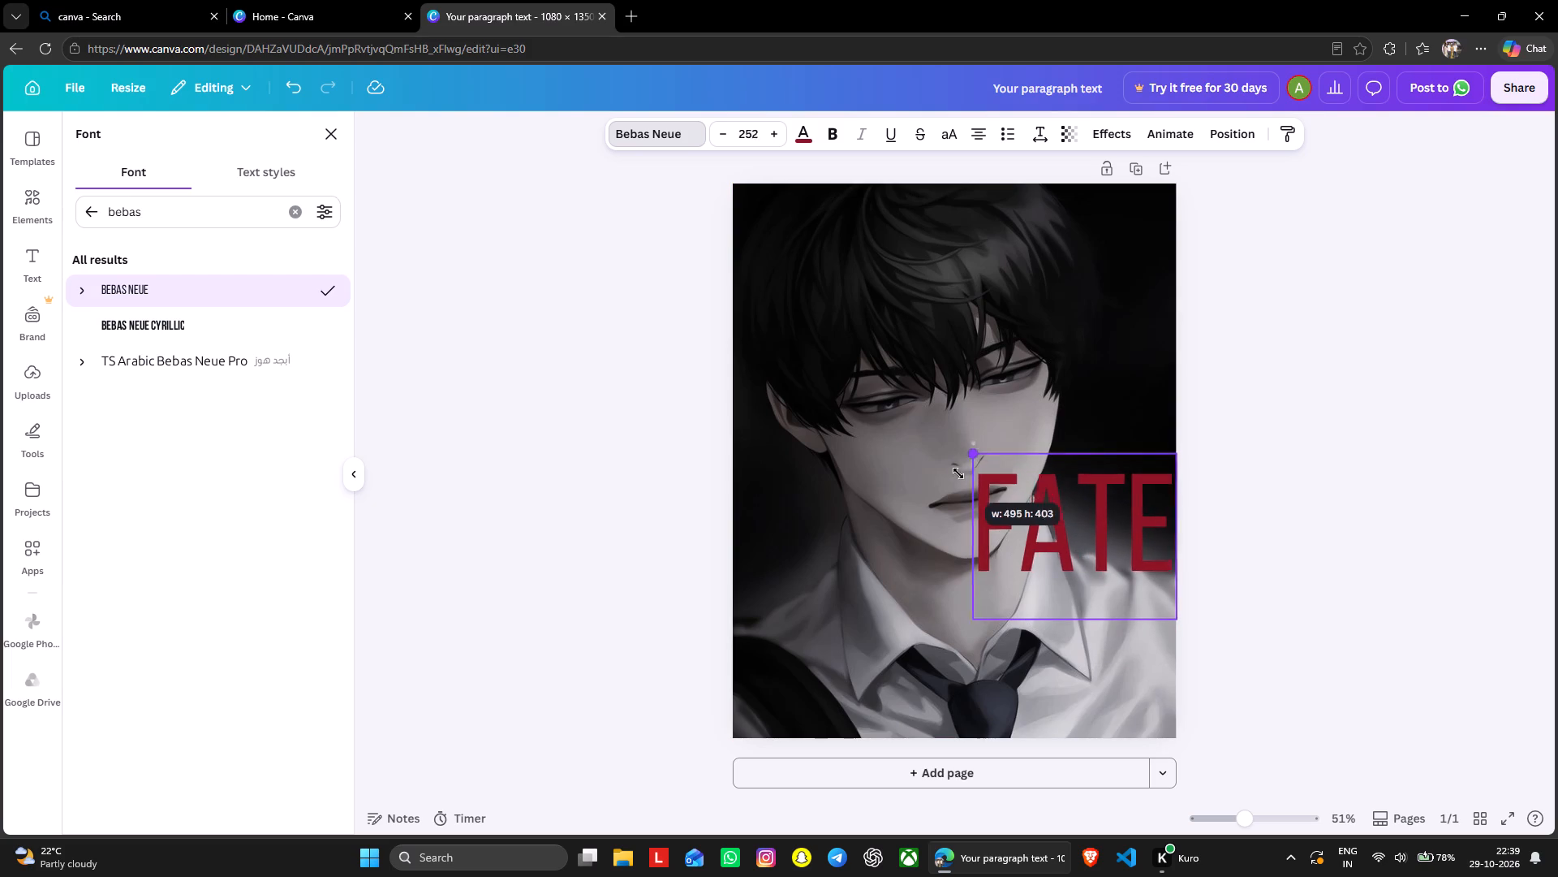
{"action": "left_click_drag", "start_coordinate": [958, 473], "coordinate": [953, 472]}
{"action": "left_click_drag", "start_coordinate": [1041, 519], "coordinate": [1040, 620]}
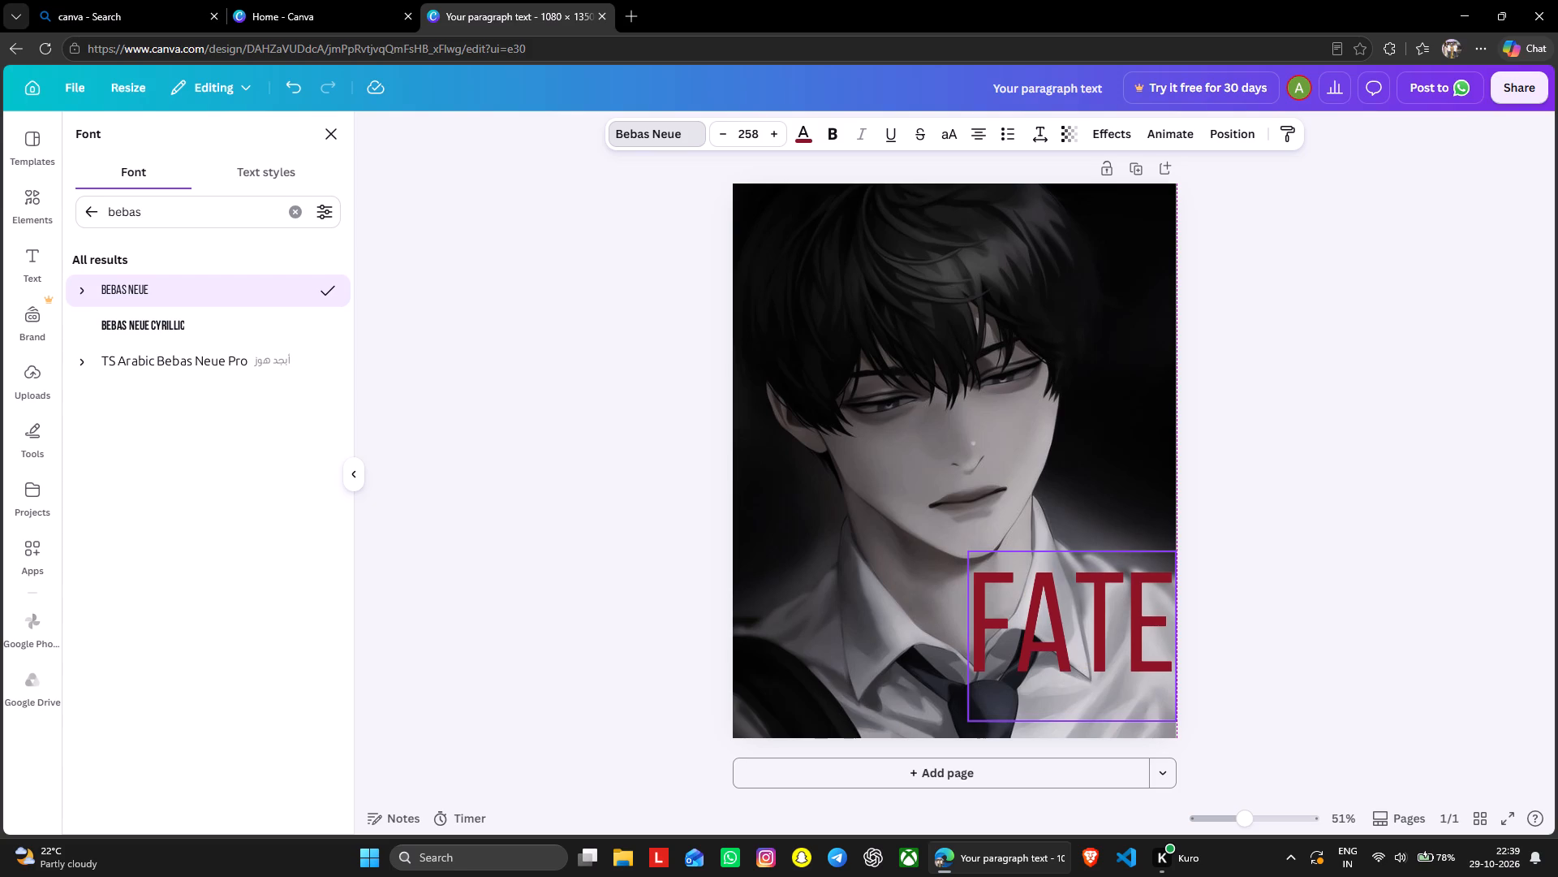
Try the FATE heading in the page's upper-right corner, and place it over the portrait's face, across the eyes and nose.
{"action": "left_click_drag", "start_coordinate": [1040, 620], "coordinate": [1021, 13]}
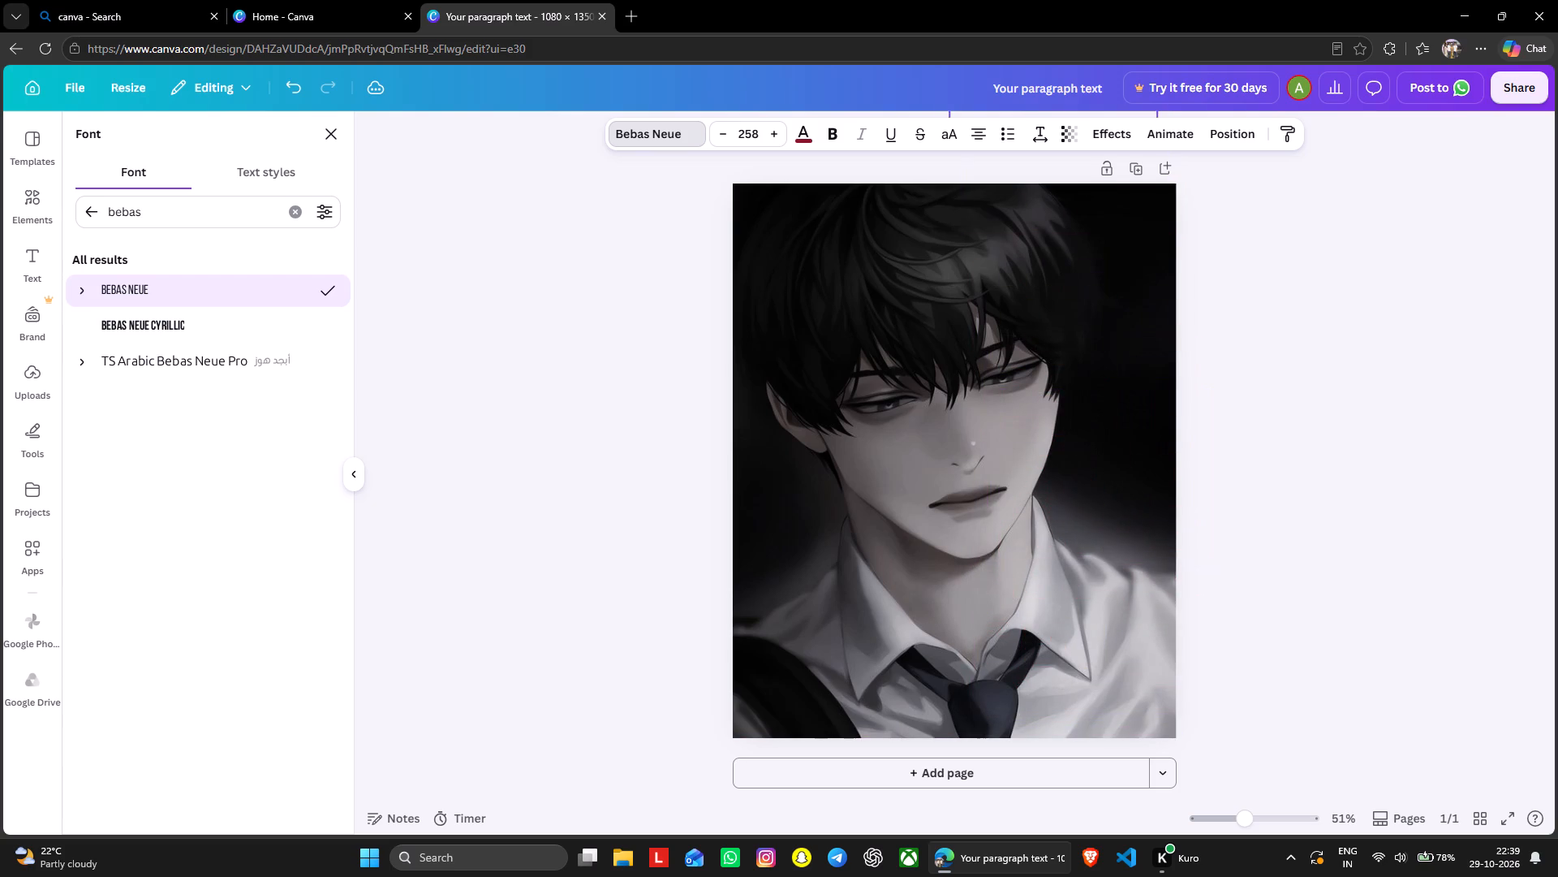
{"action": "left_click_drag", "start_coordinate": [1021, 13], "coordinate": [1034, 261]}
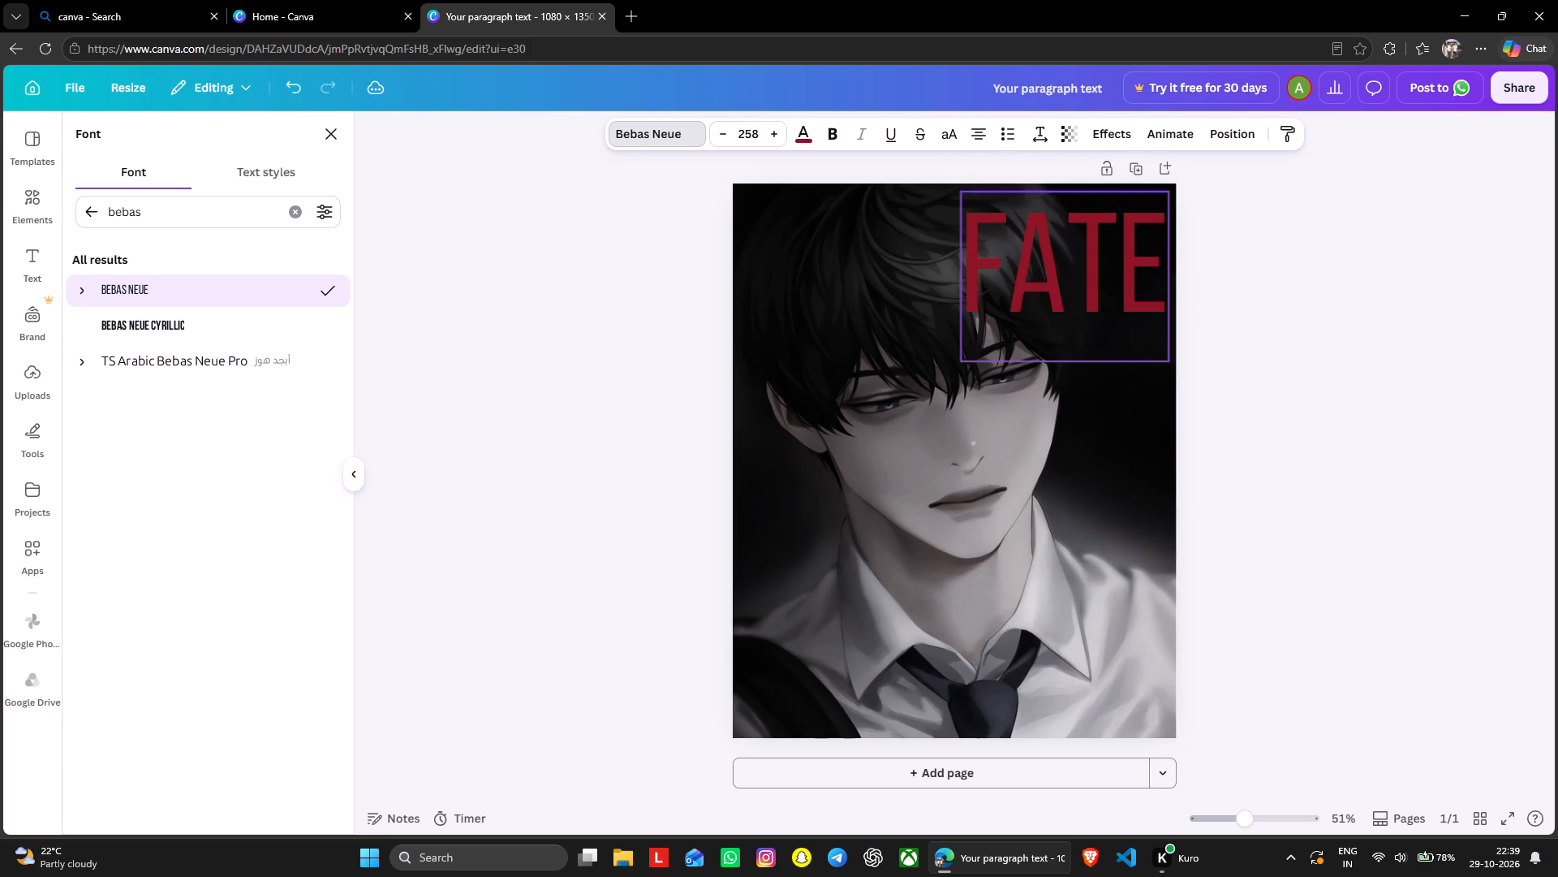
{"action": "left_click_drag", "start_coordinate": [1034, 261], "coordinate": [927, 444]}
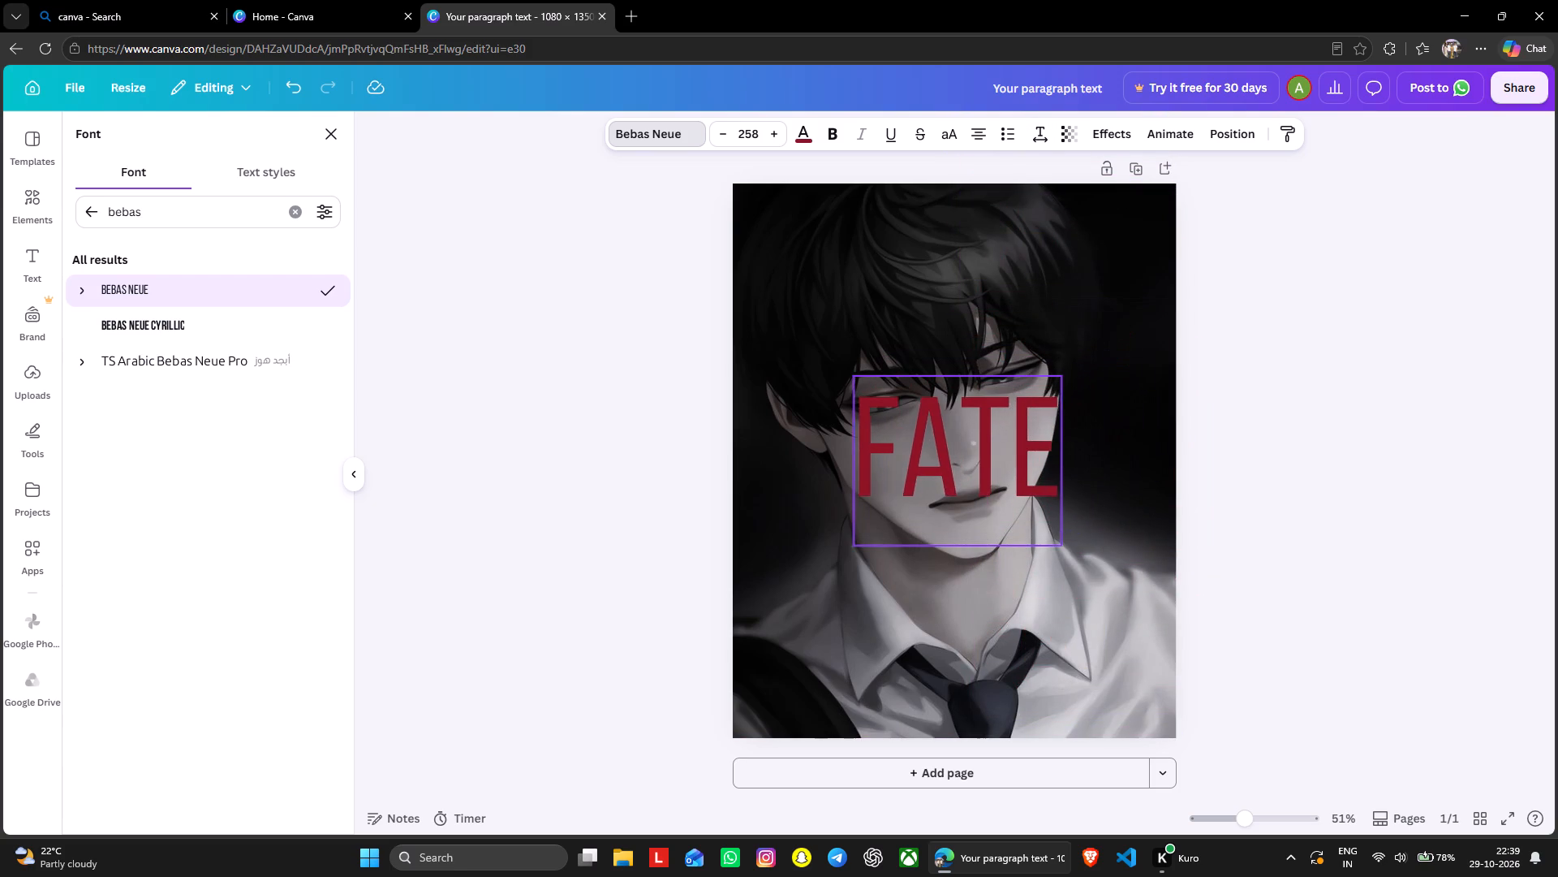
{"action": "left_click_drag", "start_coordinate": [927, 444], "coordinate": [997, 289]}
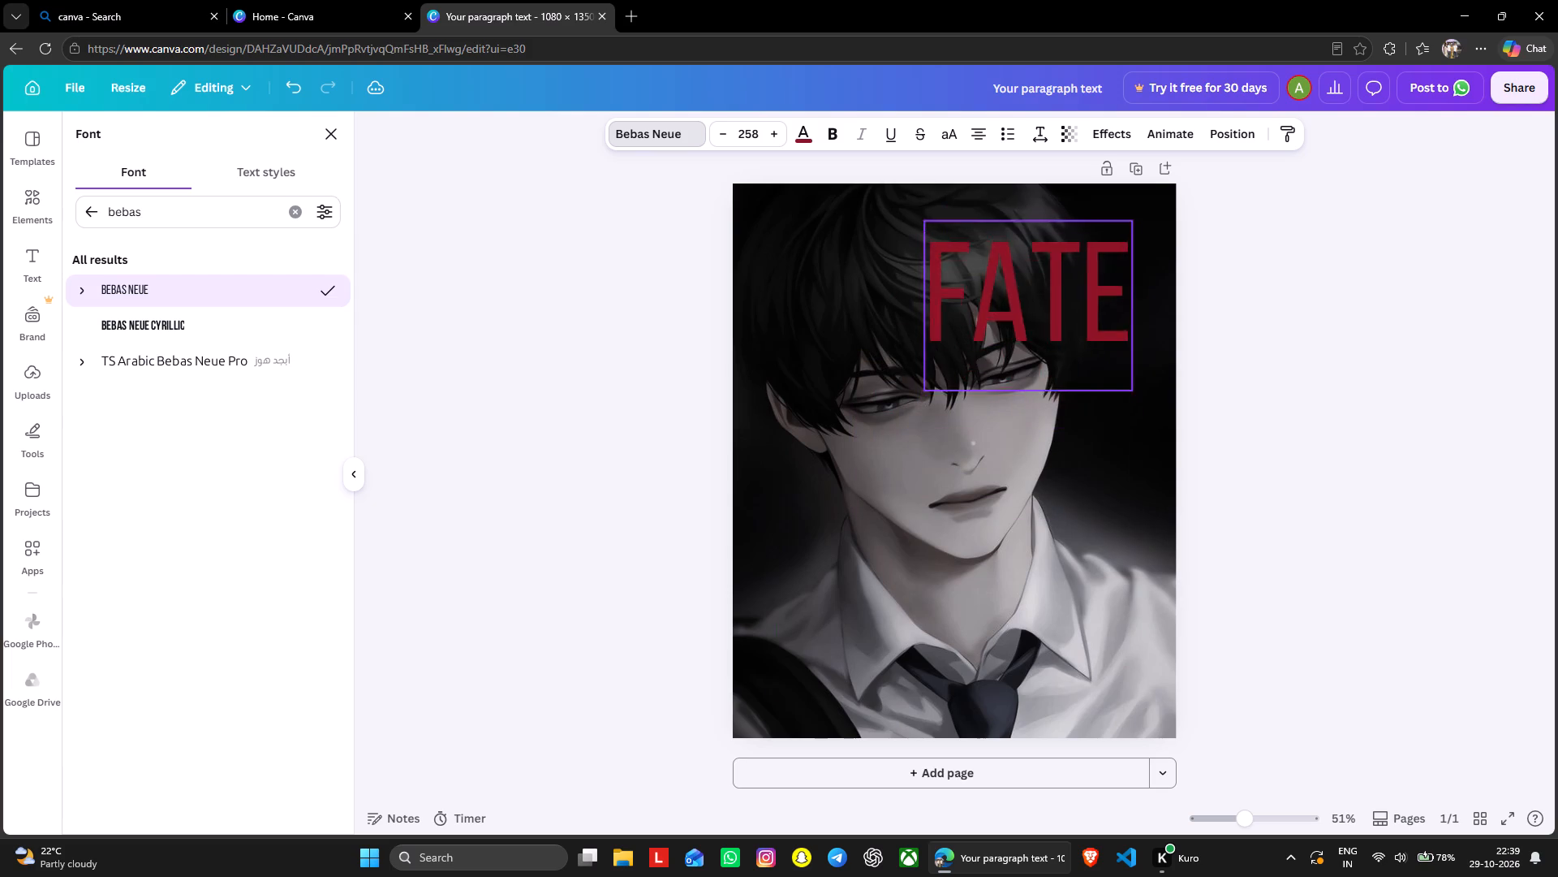
{"action": "left_click_drag", "start_coordinate": [997, 289], "coordinate": [1039, 256]}
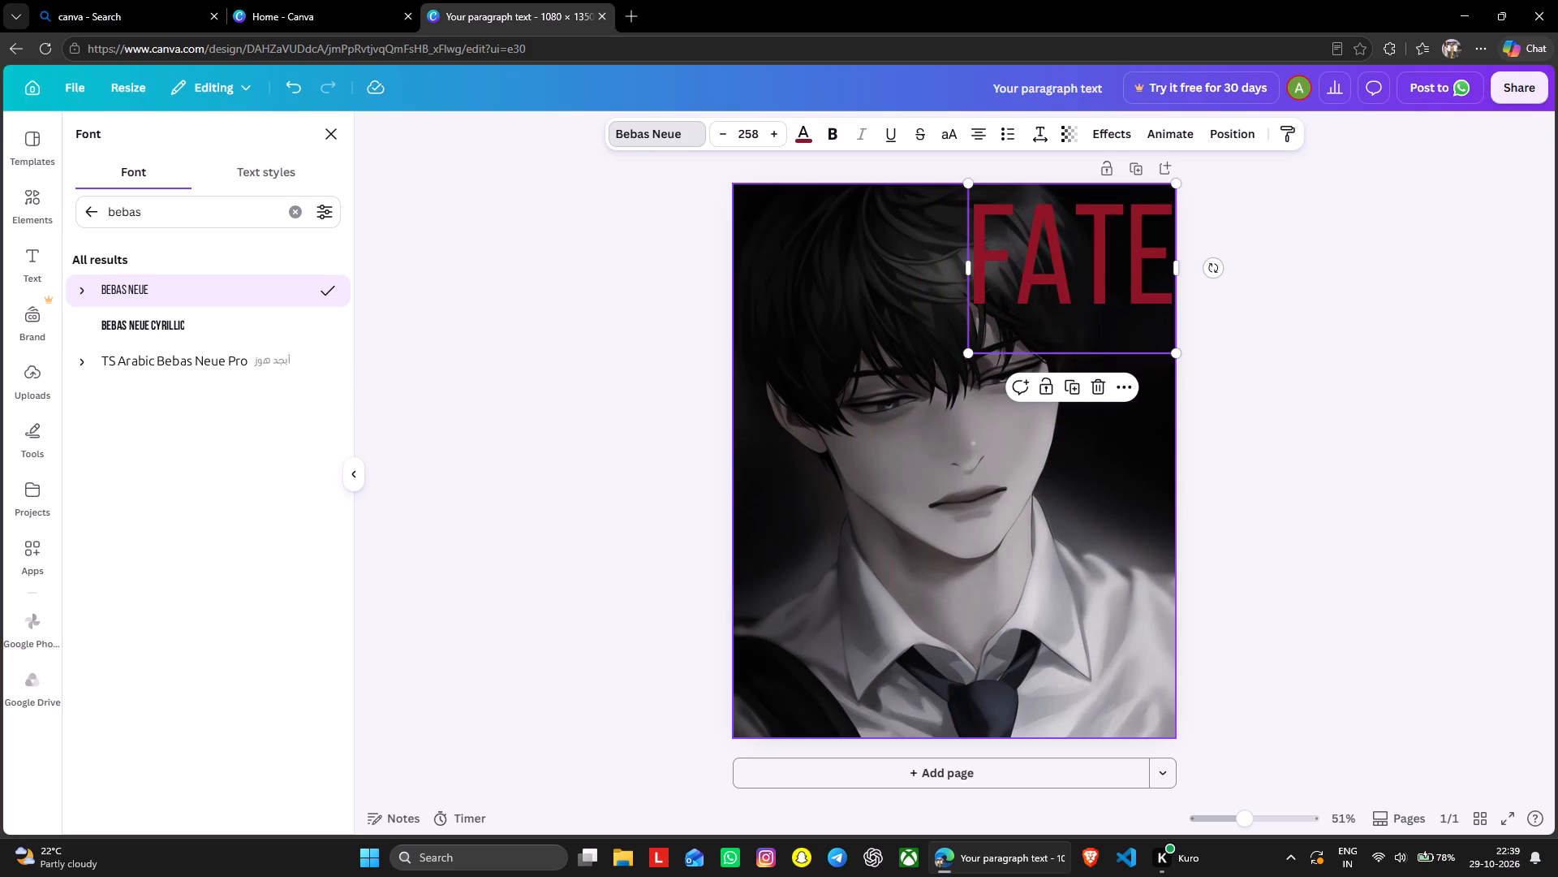
{"action": "left_click_drag", "start_coordinate": [1069, 259], "coordinate": [992, 408]}
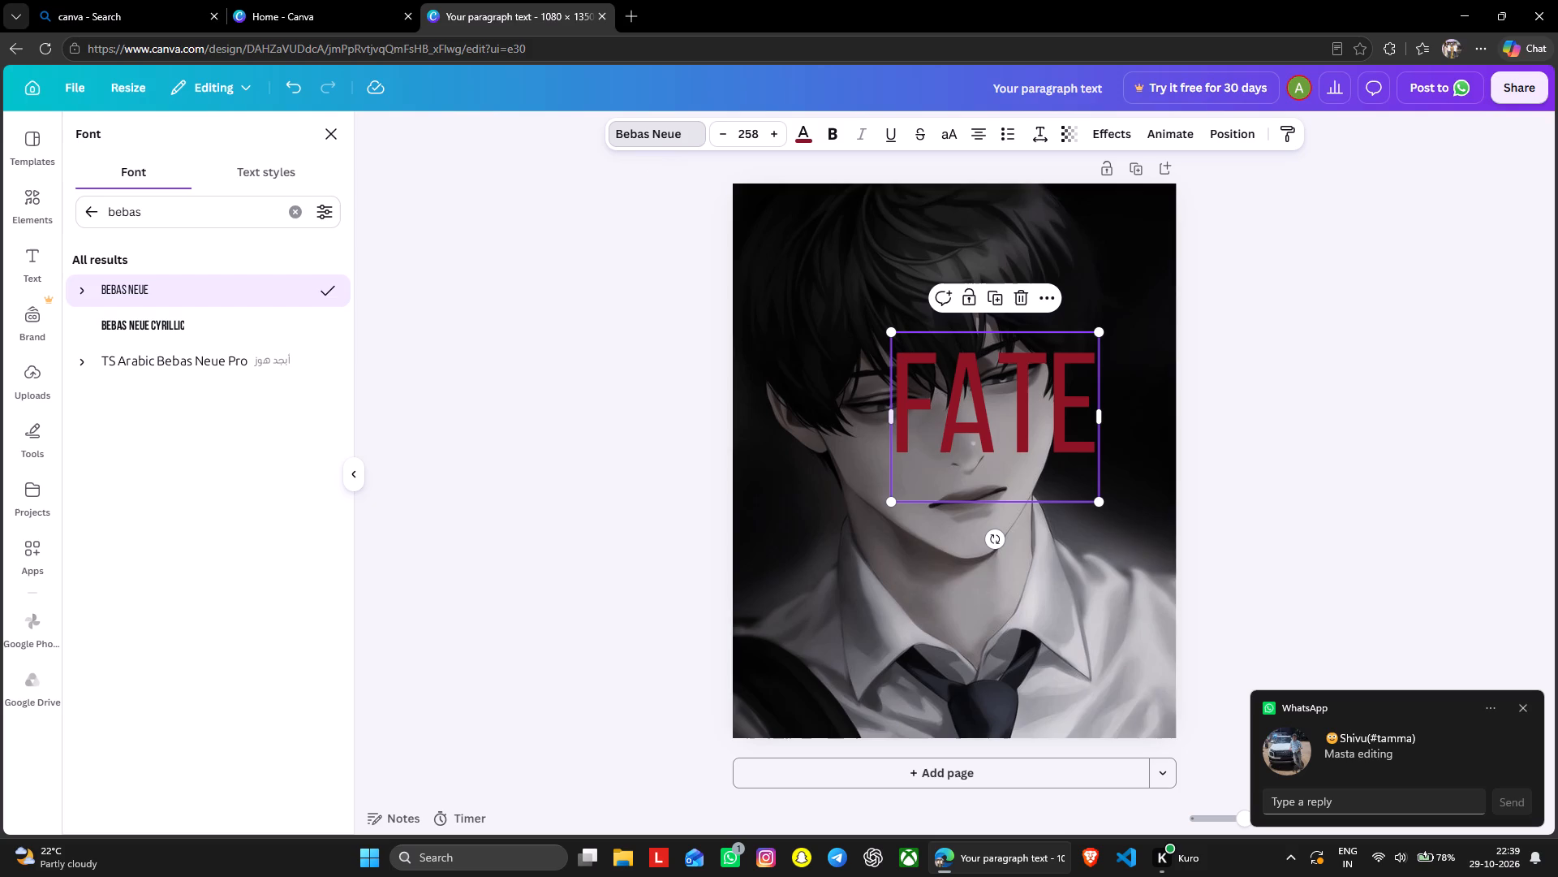
Look through the text styles and the available fonts for the FATE heading.
{"action": "left_click", "coordinate": [326, 133]}
{"action": "scroll", "coordinate": [272, 315], "scroll_direction": "down", "scroll_amount": 1}
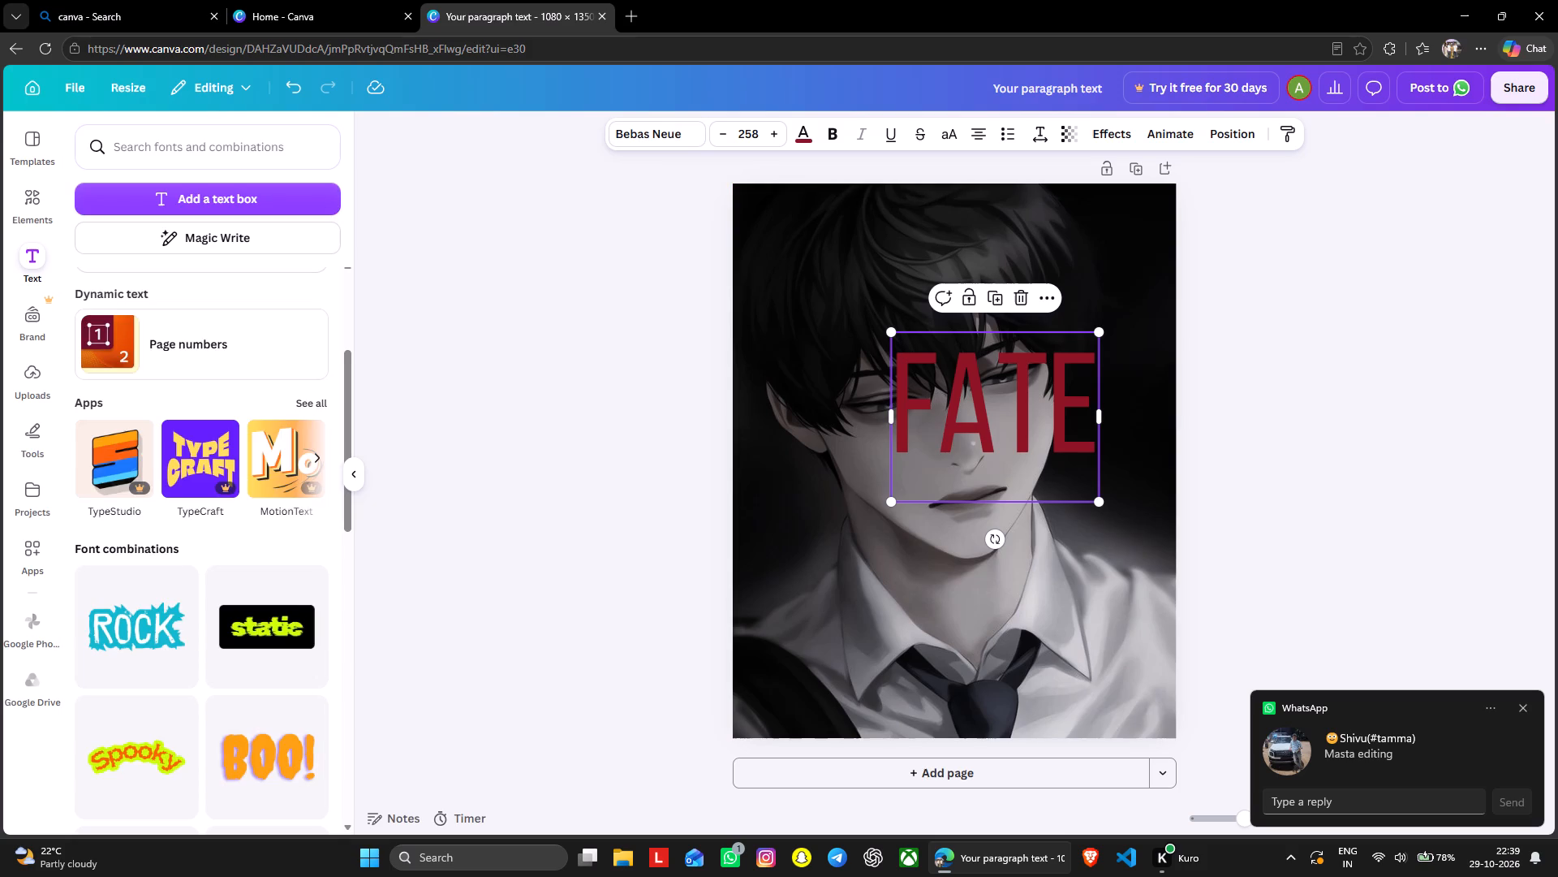
{"action": "scroll", "coordinate": [272, 315], "scroll_direction": "down", "scroll_amount": 4}
{"action": "scroll", "coordinate": [272, 315], "scroll_direction": "up", "scroll_amount": 5}
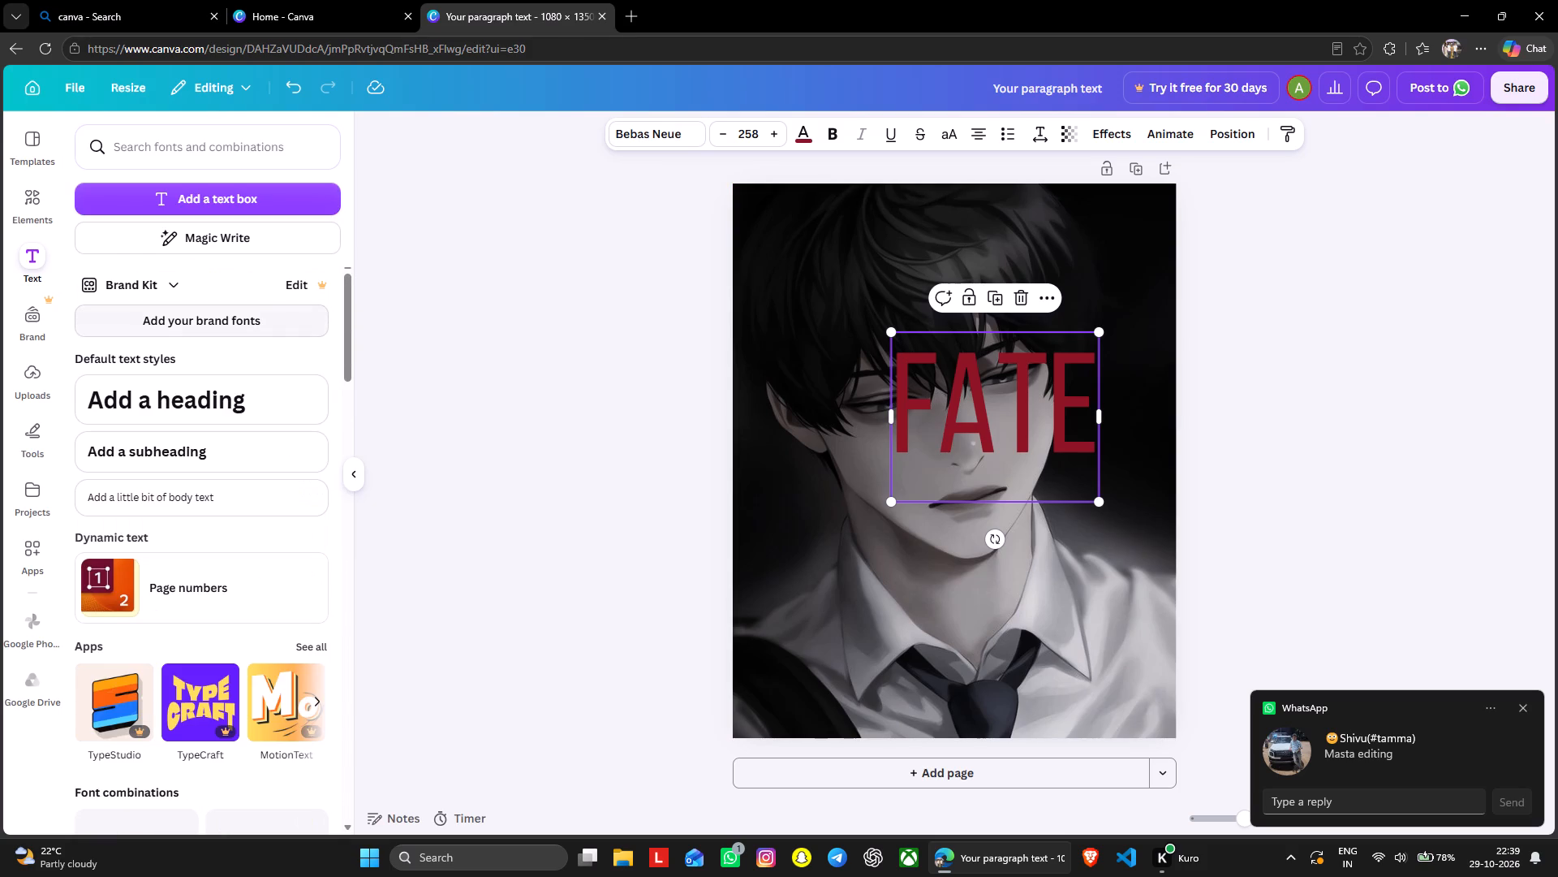
{"action": "scroll", "coordinate": [272, 315], "scroll_direction": "up", "scroll_amount": 4}
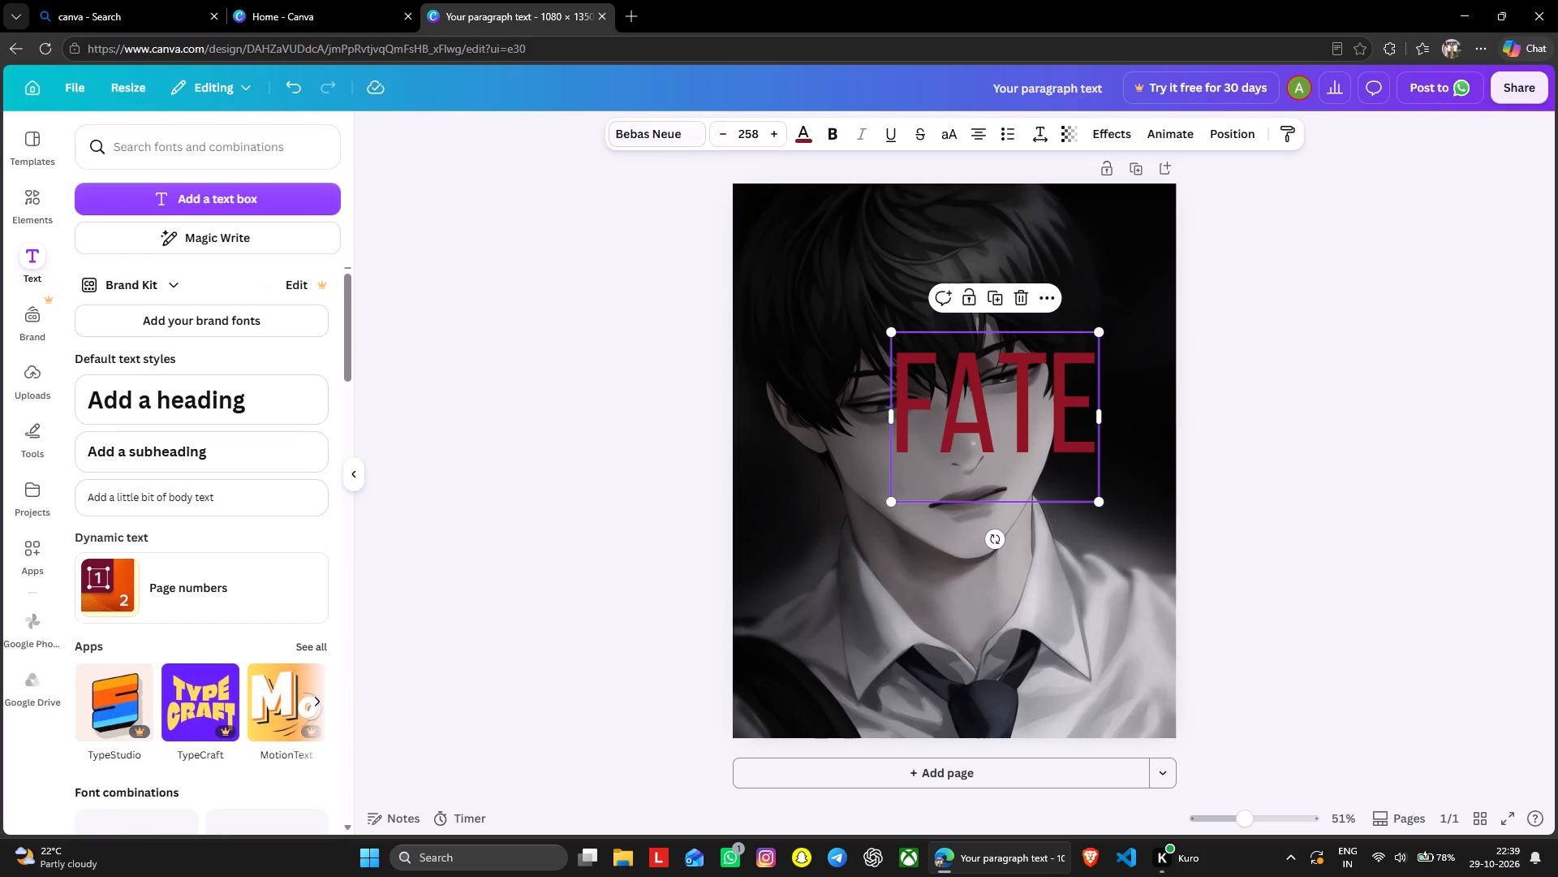
{"action": "left_click", "coordinate": [659, 136]}
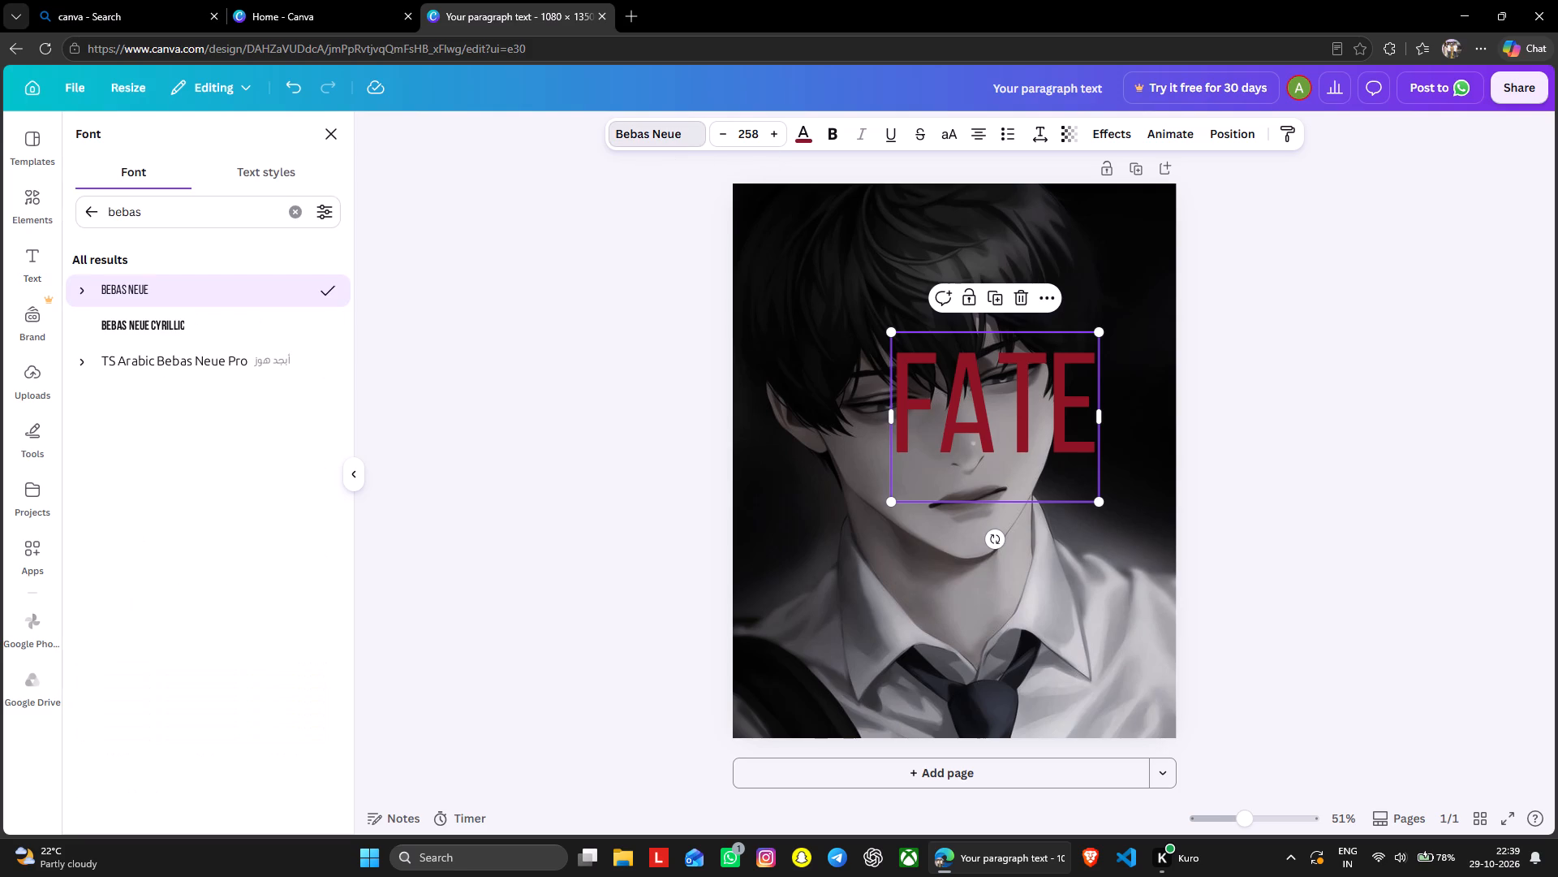
{"action": "left_click", "coordinate": [296, 208]}
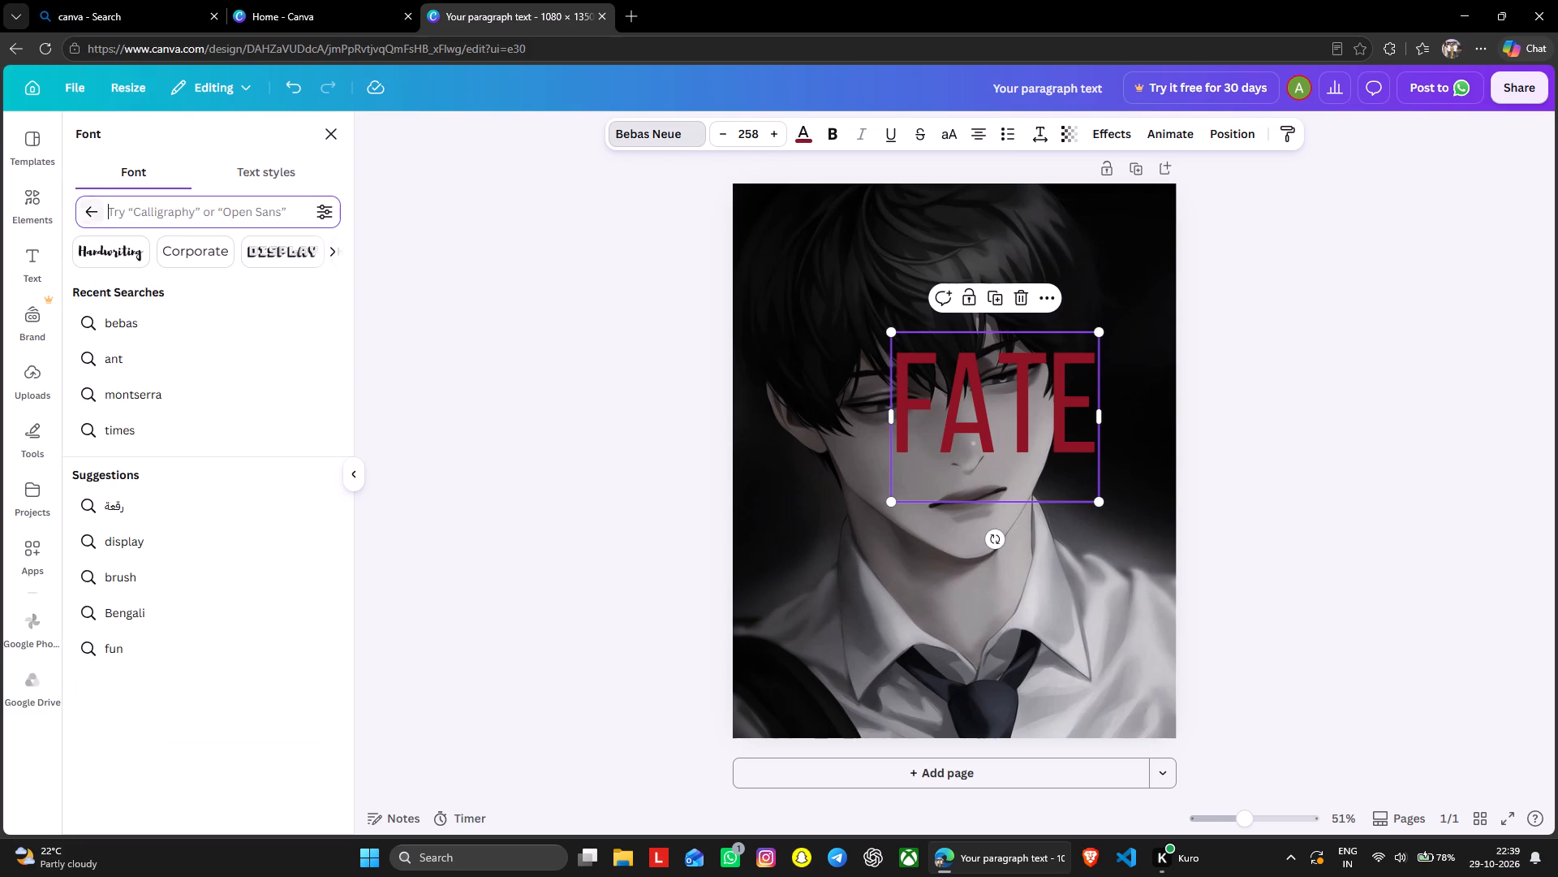
{"action": "left_click", "coordinate": [85, 214]}
{"action": "scroll", "coordinate": [210, 400], "scroll_direction": "down", "scroll_amount": 1}
{"action": "scroll", "coordinate": [210, 400], "scroll_direction": "up", "scroll_amount": 1}
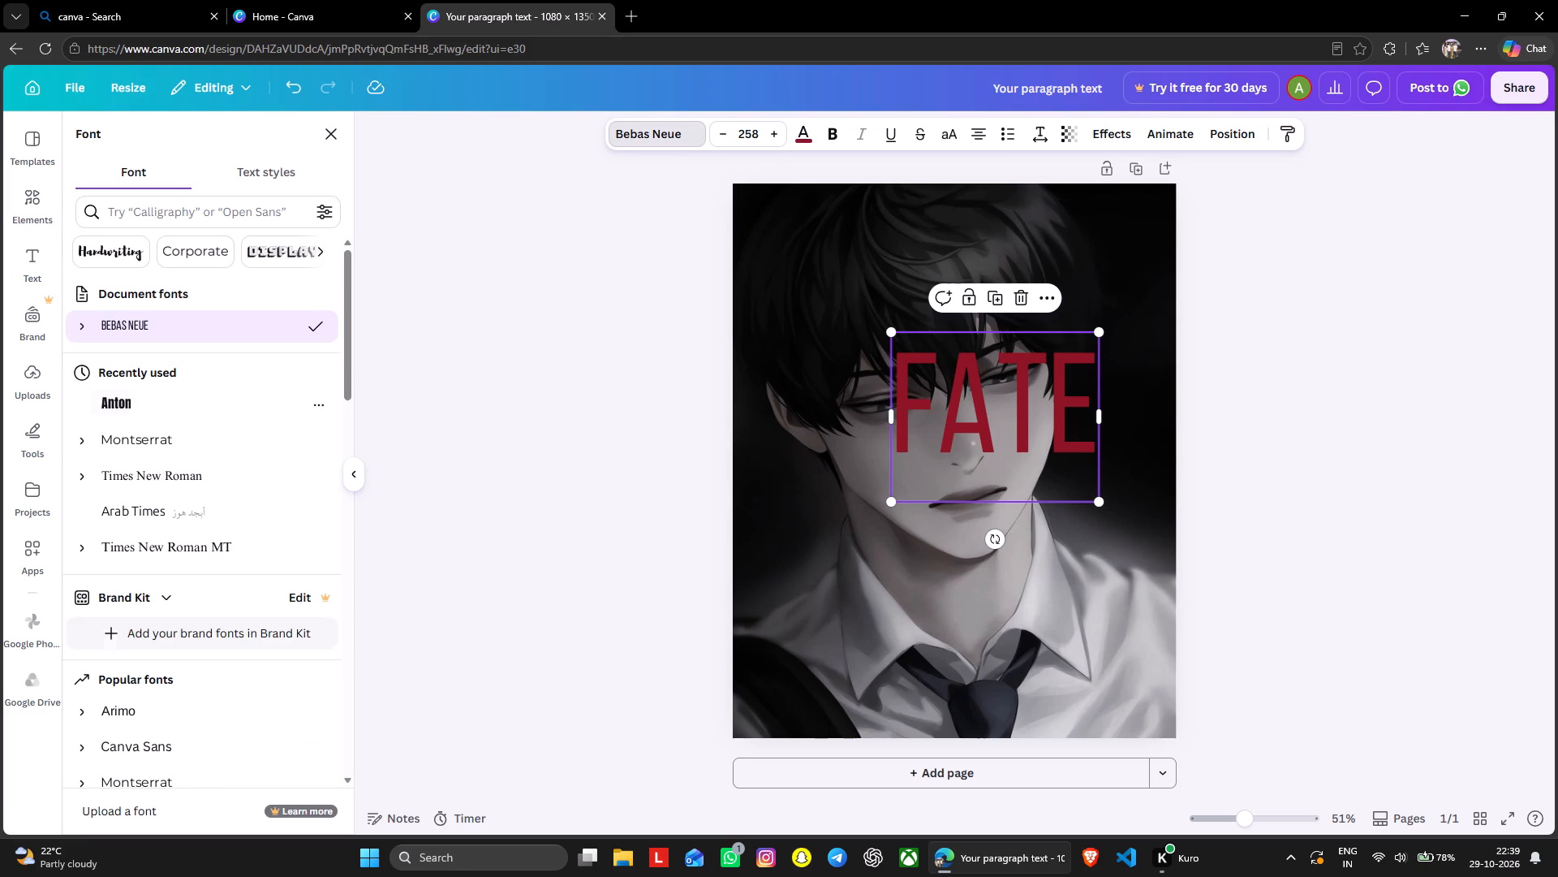
{"action": "left_click", "coordinate": [253, 182]}
Move the FATE heading off the face to the page's bottom-right corner, over the shirt and tie.
{"action": "left_click", "coordinate": [331, 139]}
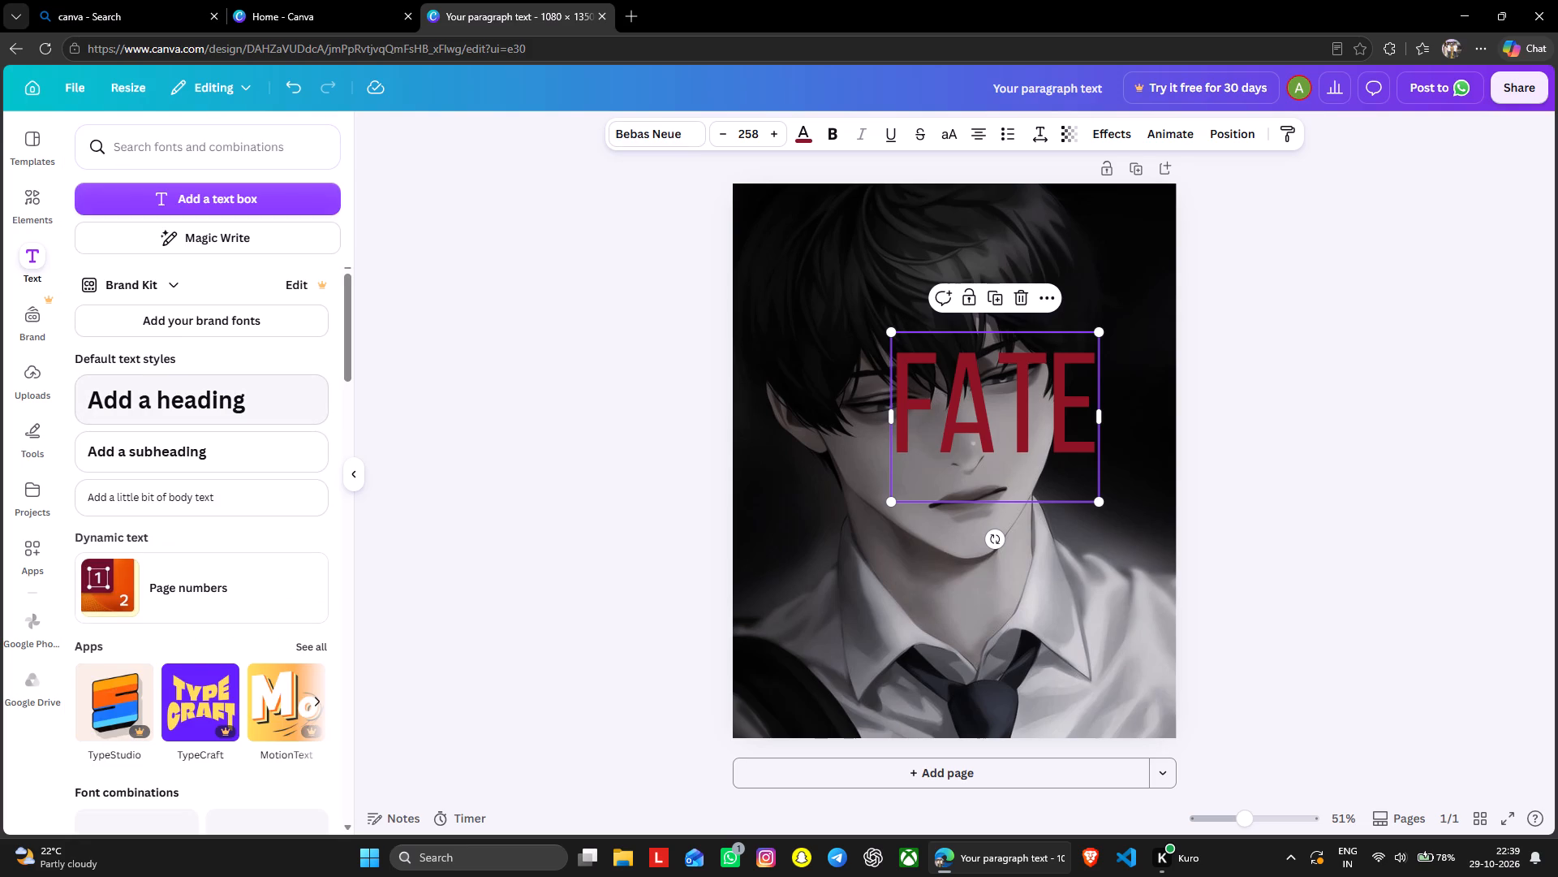
{"action": "scroll", "coordinate": [239, 403], "scroll_direction": "down", "scroll_amount": 4}
{"action": "scroll", "coordinate": [239, 403], "scroll_direction": "up", "scroll_amount": 5}
{"action": "left_click", "coordinate": [1003, 339]}
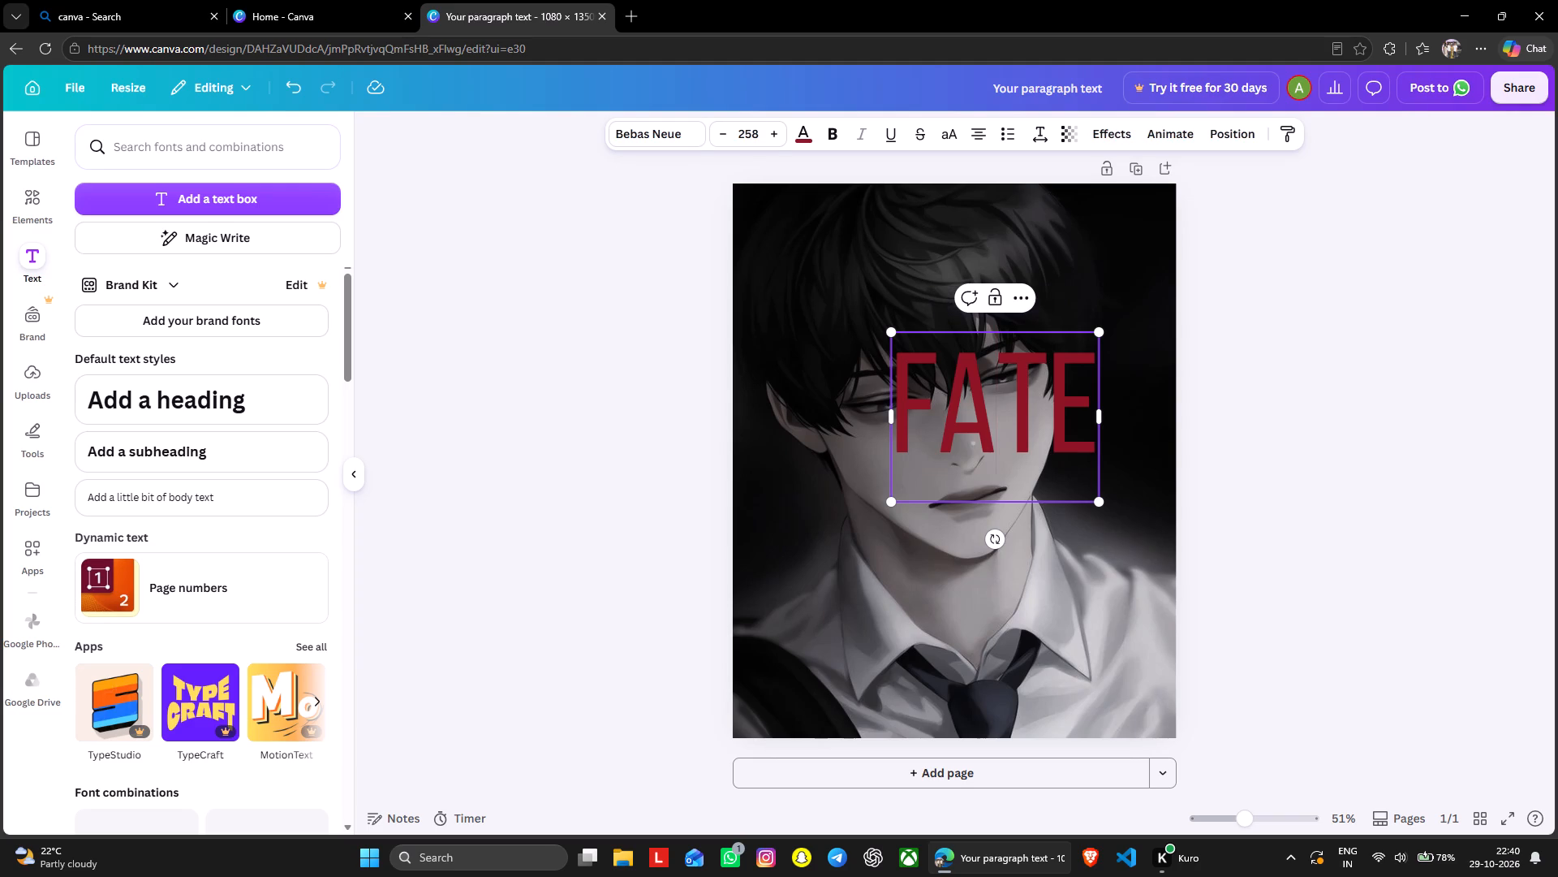
{"action": "left_click_drag", "start_coordinate": [1001, 329], "coordinate": [1071, 550]}
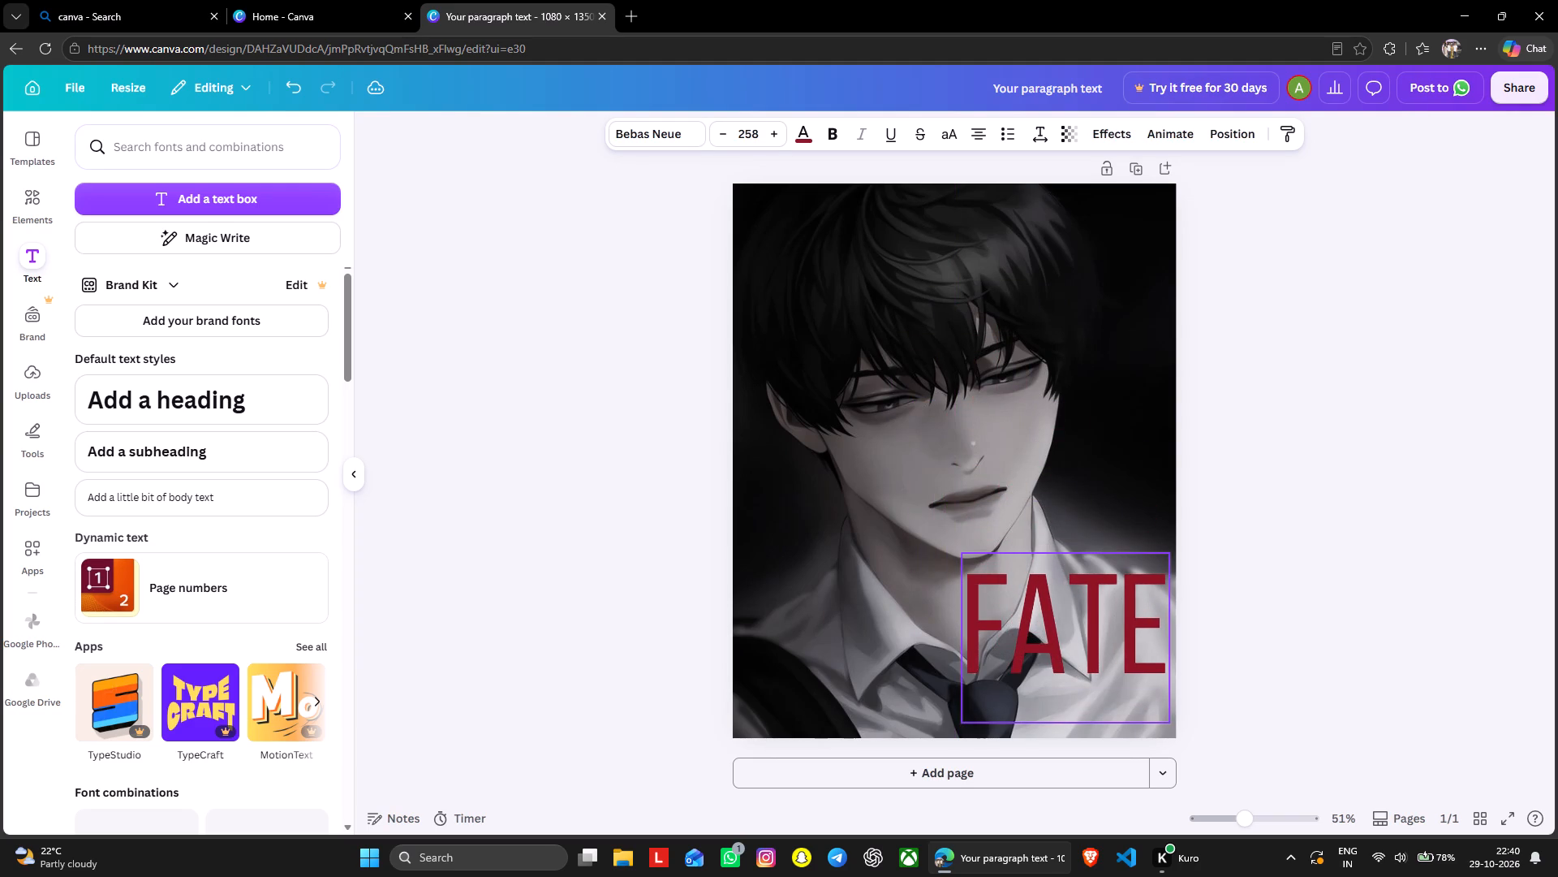
{"action": "left_click_drag", "start_coordinate": [1071, 550], "coordinate": [932, 547]}
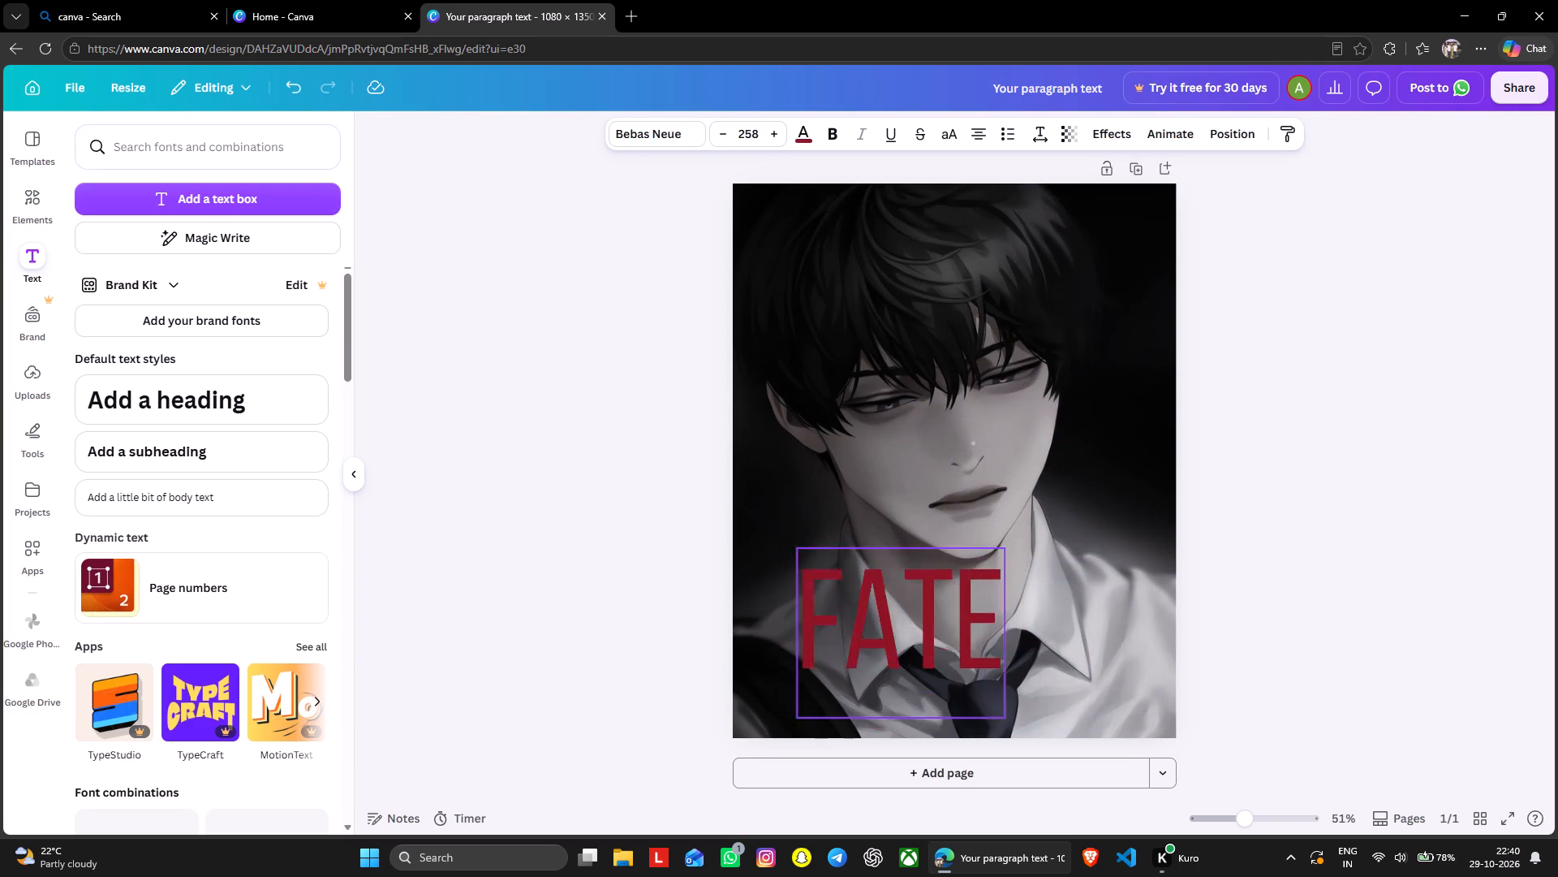
{"action": "left_click_drag", "start_coordinate": [932, 547], "coordinate": [1073, 562]}
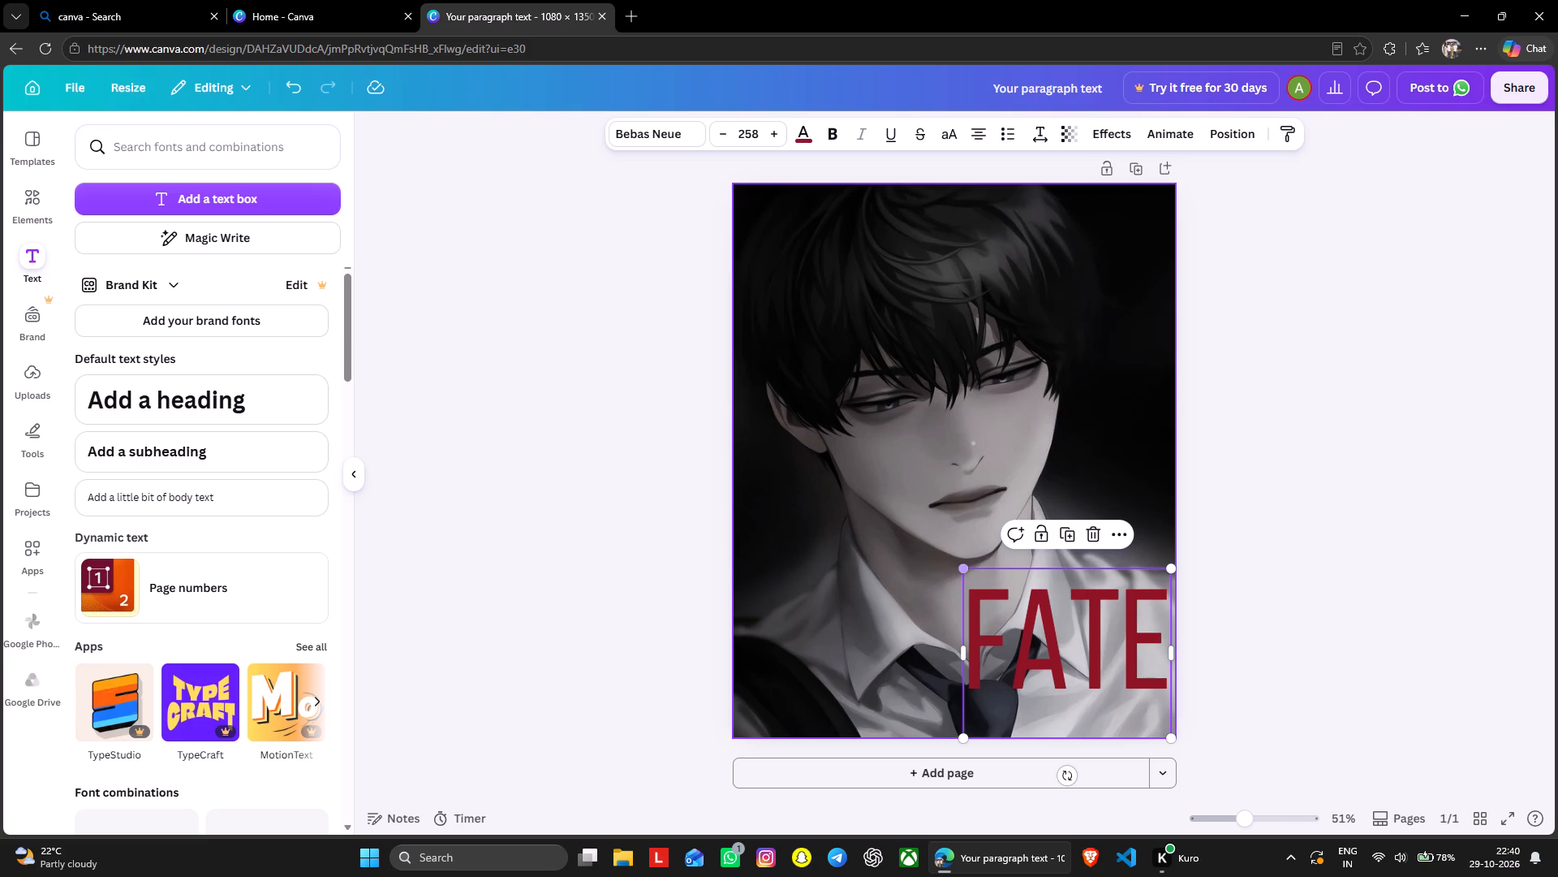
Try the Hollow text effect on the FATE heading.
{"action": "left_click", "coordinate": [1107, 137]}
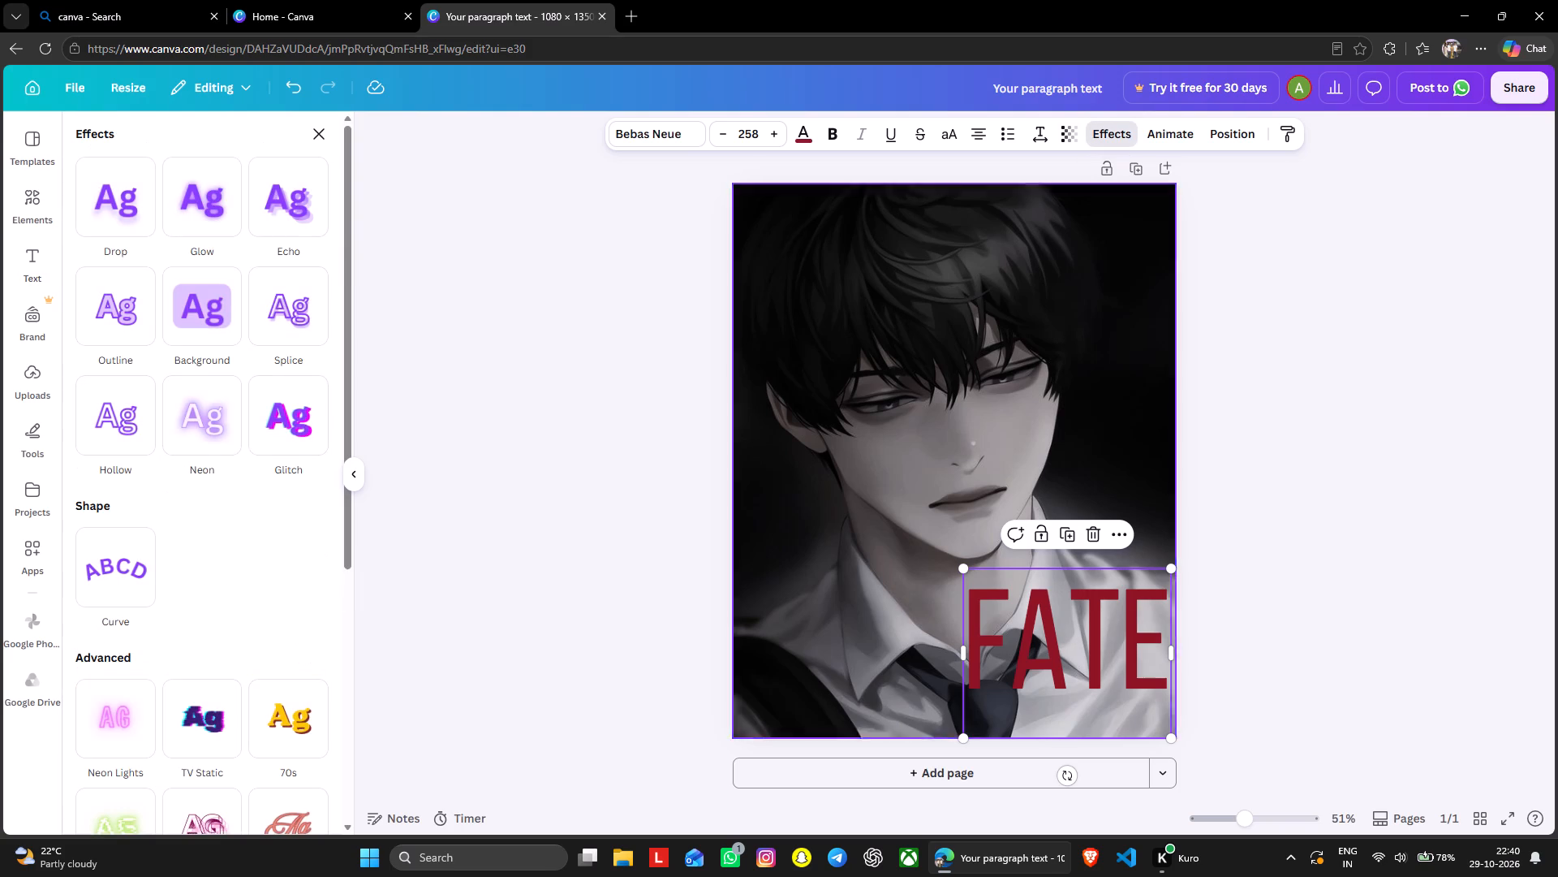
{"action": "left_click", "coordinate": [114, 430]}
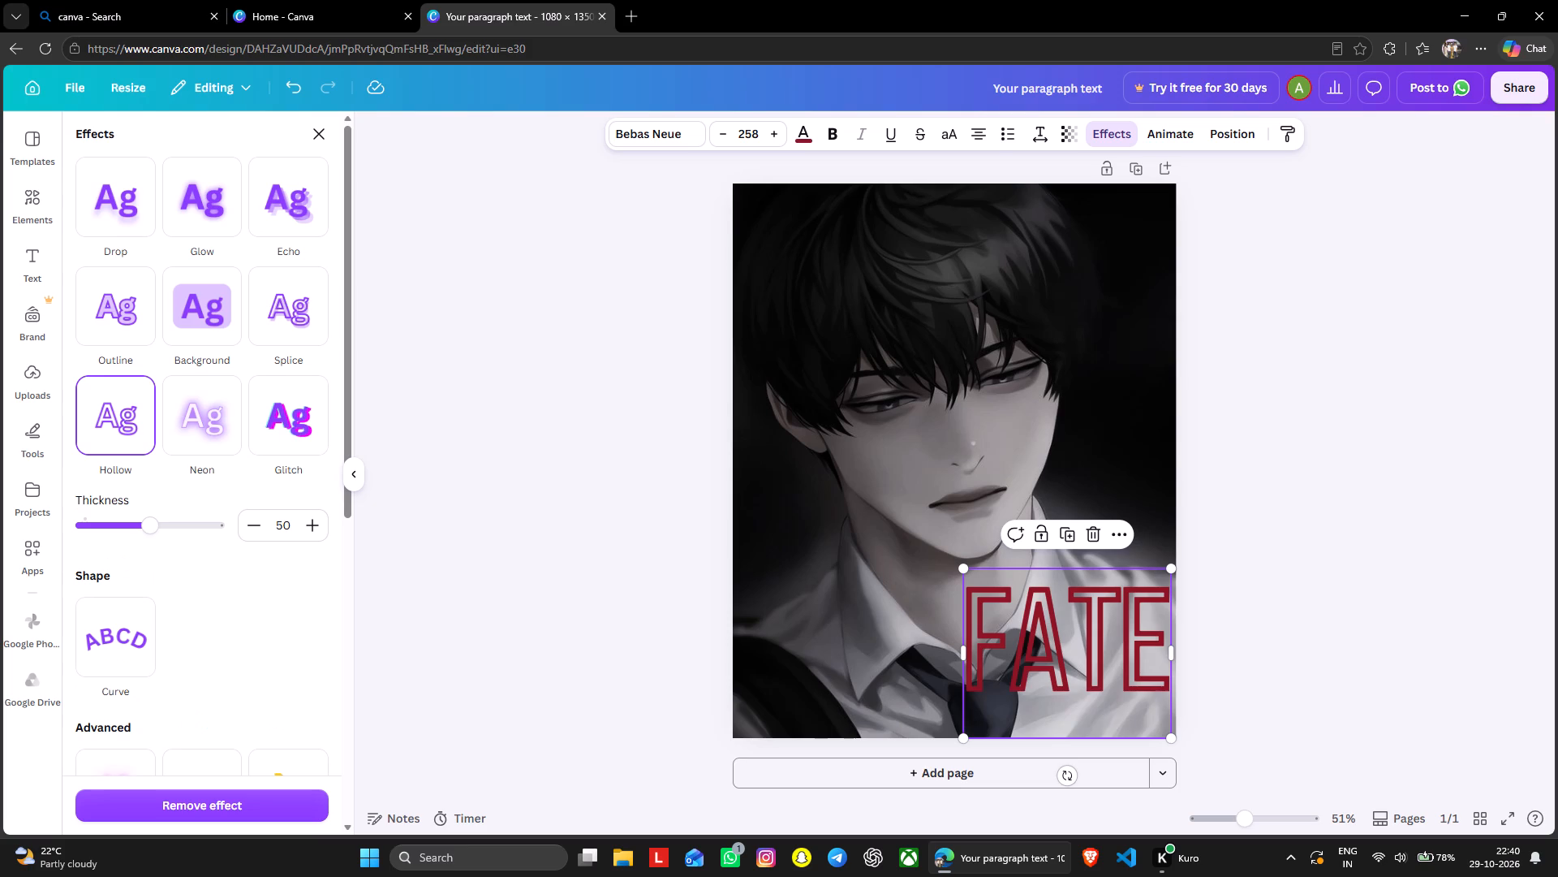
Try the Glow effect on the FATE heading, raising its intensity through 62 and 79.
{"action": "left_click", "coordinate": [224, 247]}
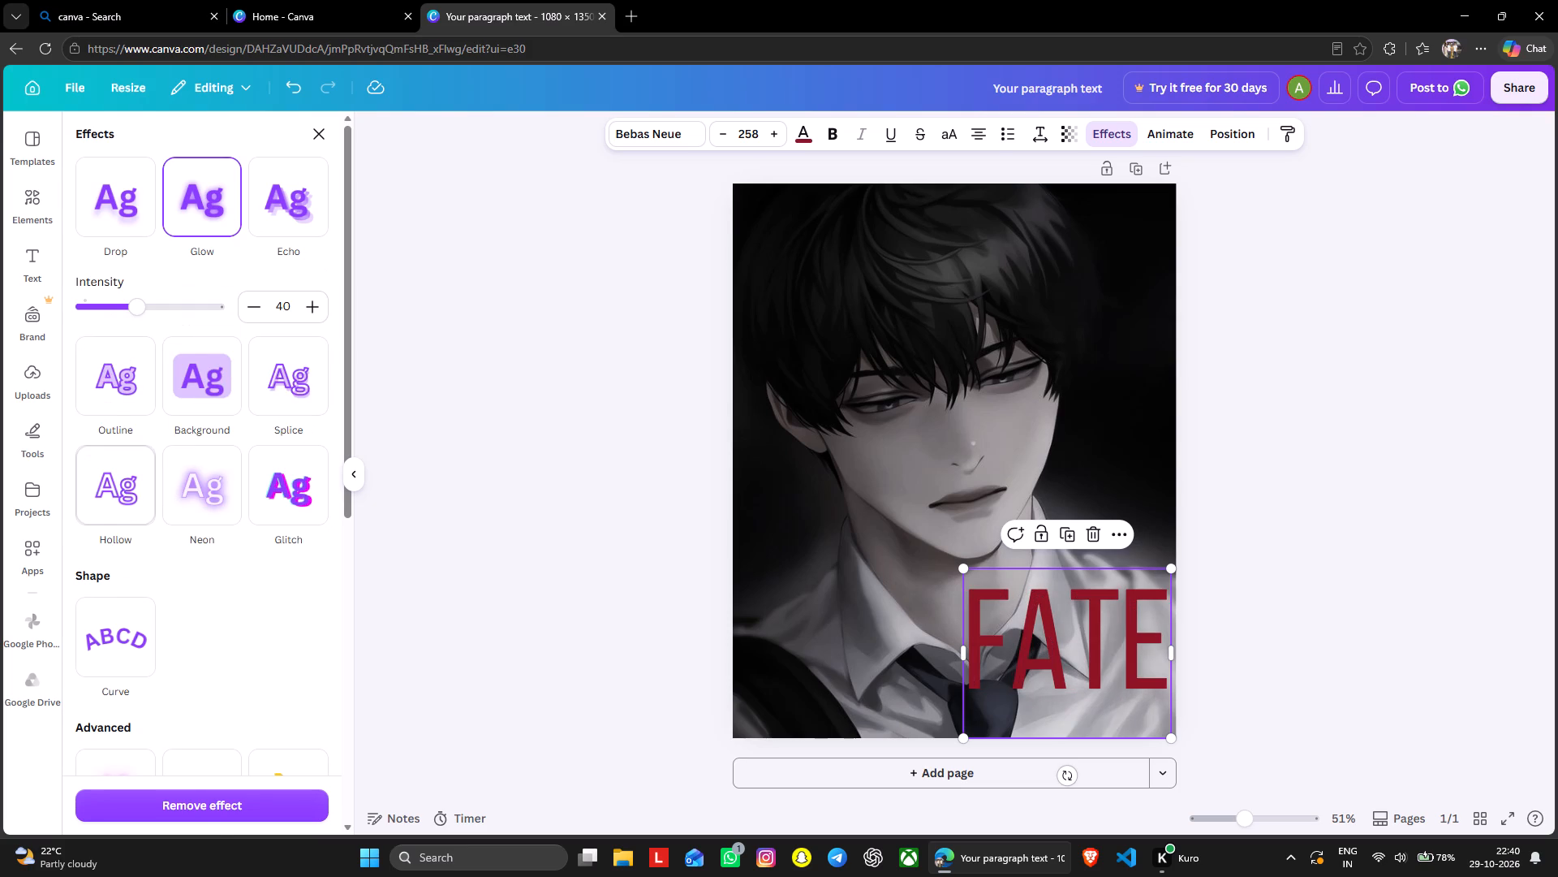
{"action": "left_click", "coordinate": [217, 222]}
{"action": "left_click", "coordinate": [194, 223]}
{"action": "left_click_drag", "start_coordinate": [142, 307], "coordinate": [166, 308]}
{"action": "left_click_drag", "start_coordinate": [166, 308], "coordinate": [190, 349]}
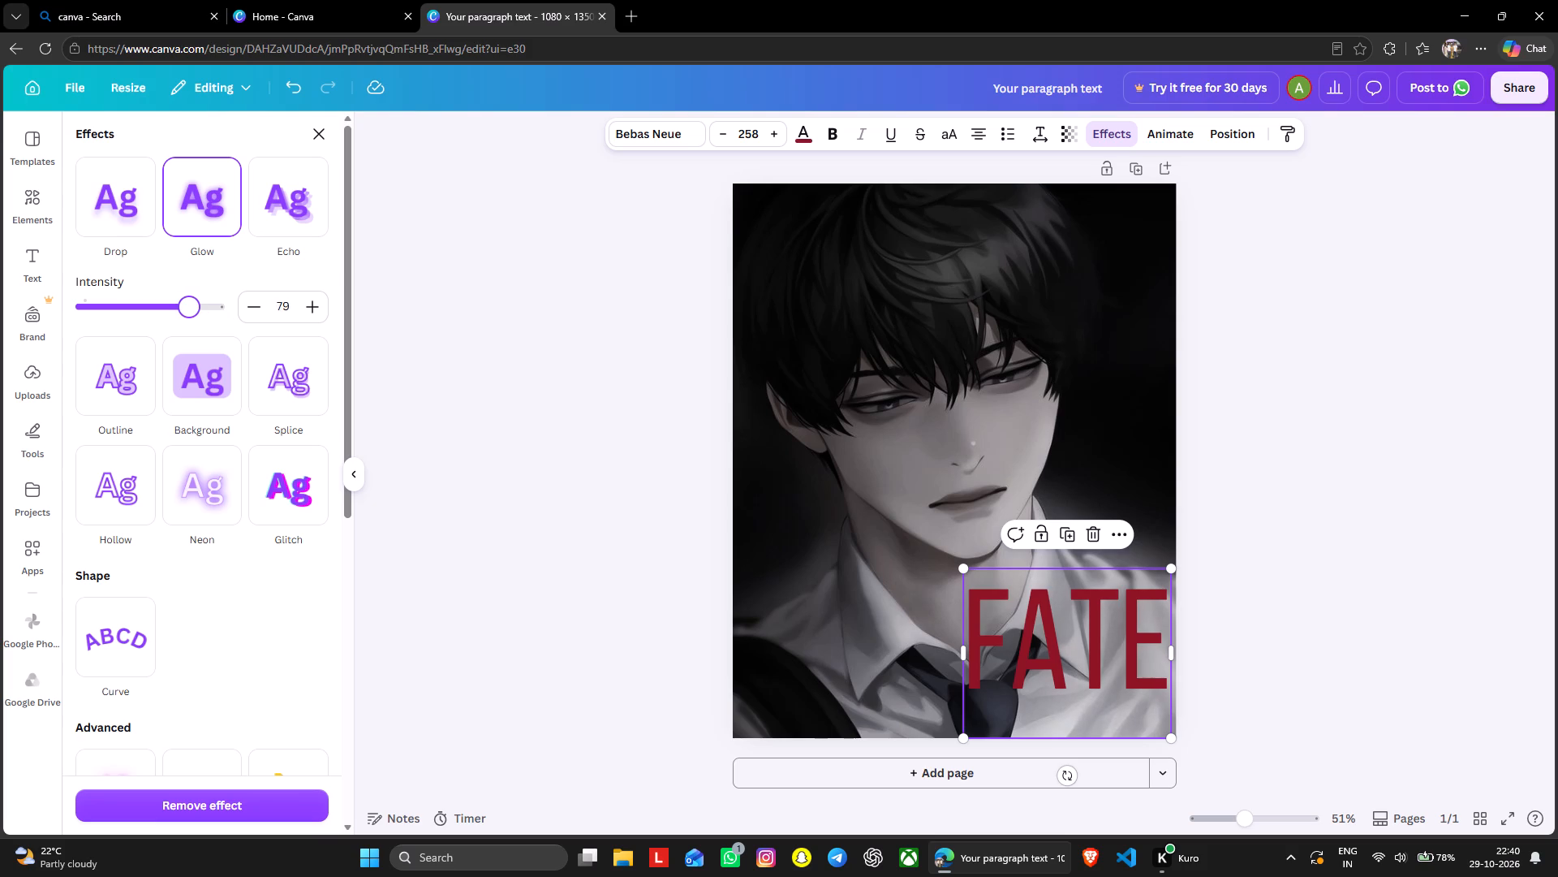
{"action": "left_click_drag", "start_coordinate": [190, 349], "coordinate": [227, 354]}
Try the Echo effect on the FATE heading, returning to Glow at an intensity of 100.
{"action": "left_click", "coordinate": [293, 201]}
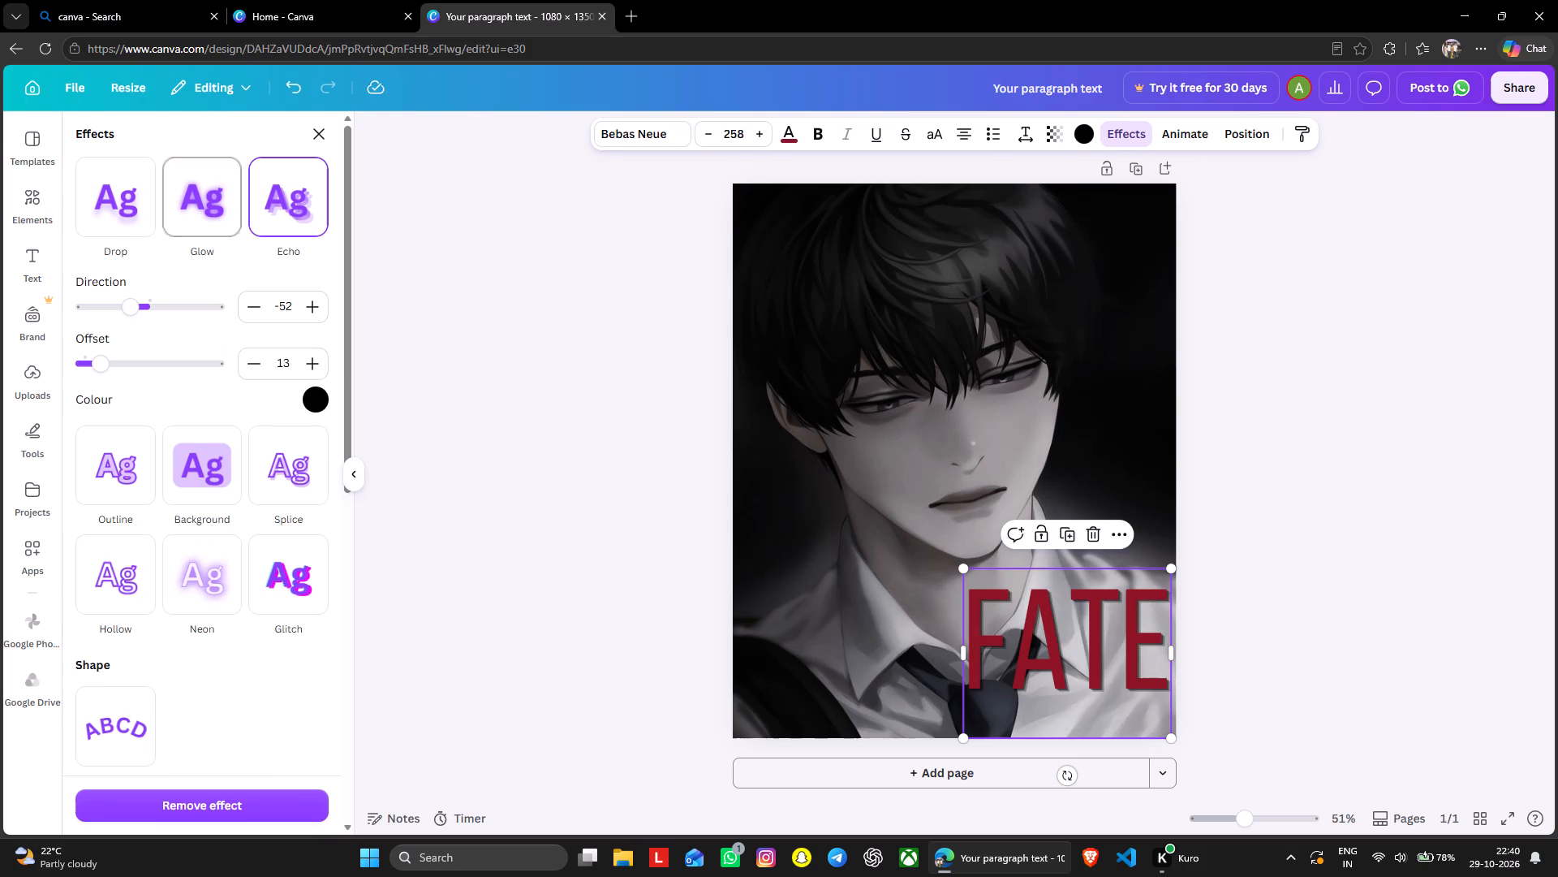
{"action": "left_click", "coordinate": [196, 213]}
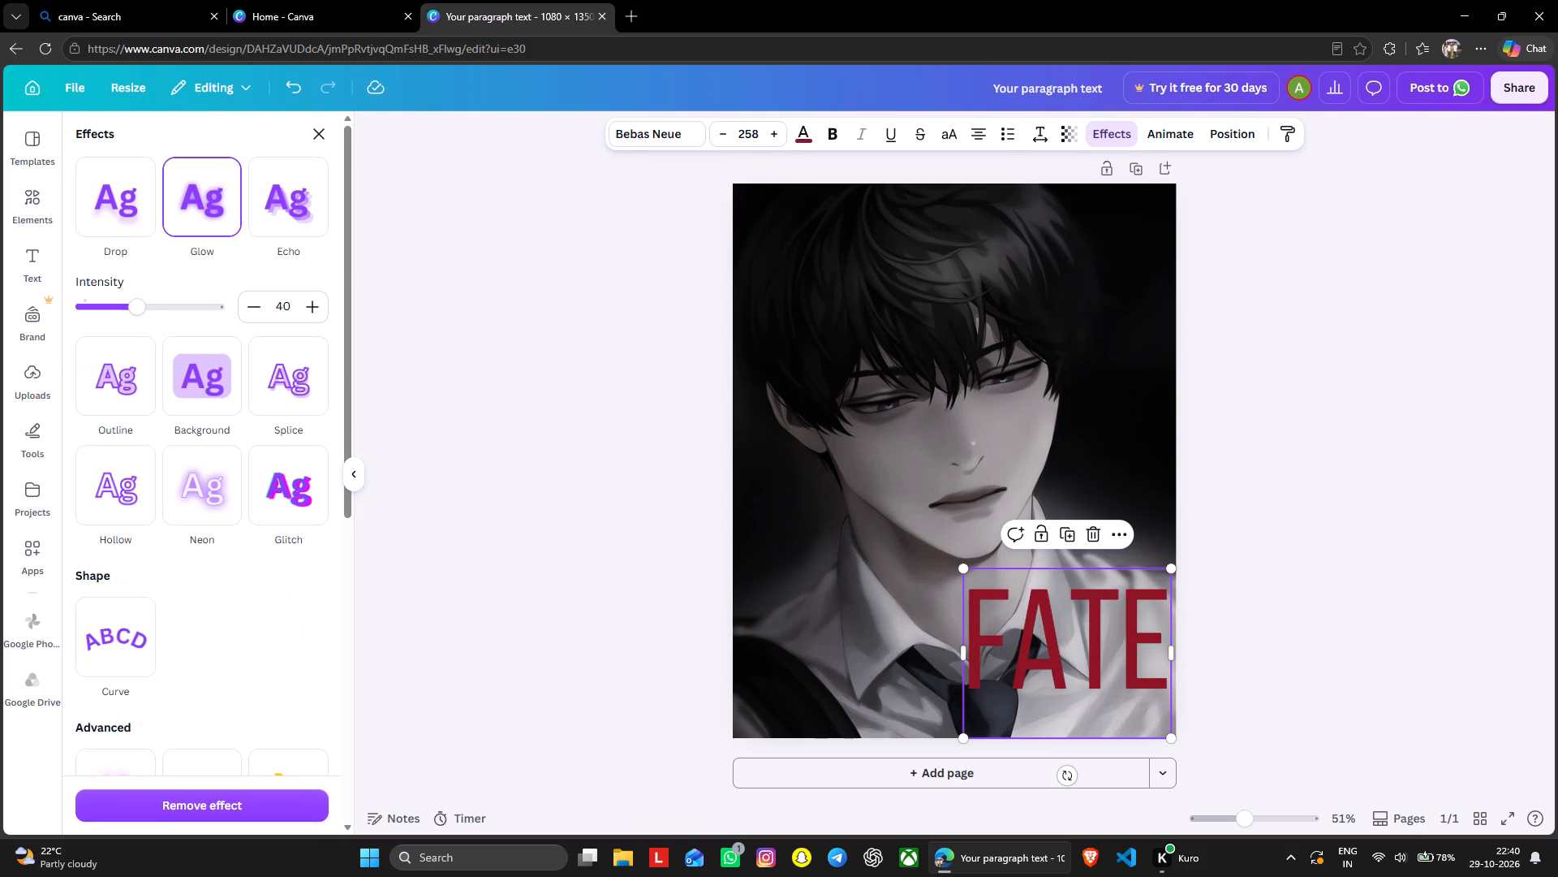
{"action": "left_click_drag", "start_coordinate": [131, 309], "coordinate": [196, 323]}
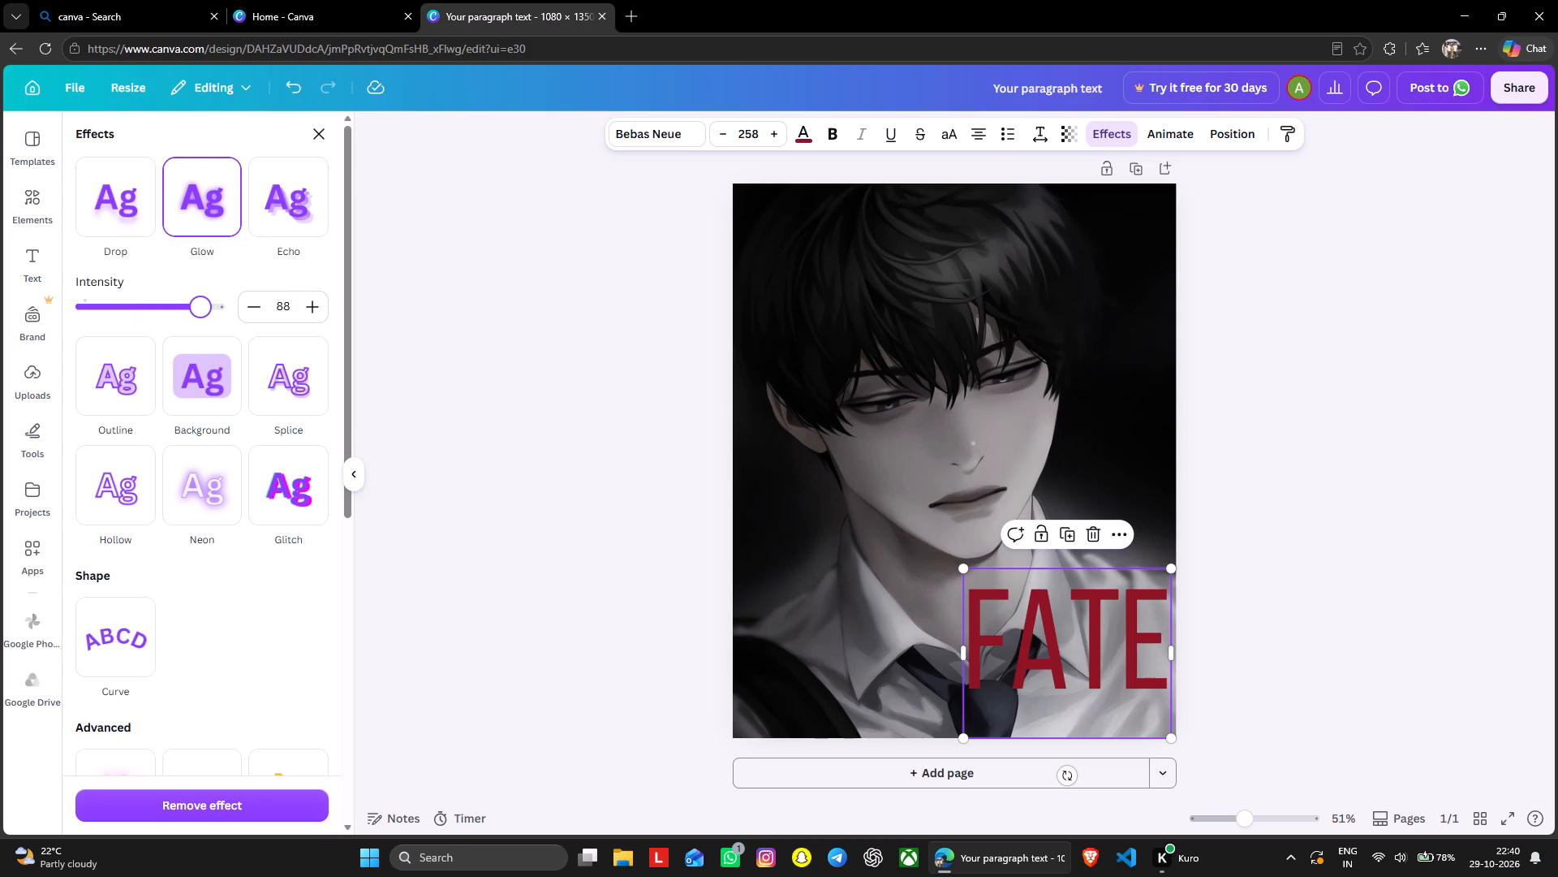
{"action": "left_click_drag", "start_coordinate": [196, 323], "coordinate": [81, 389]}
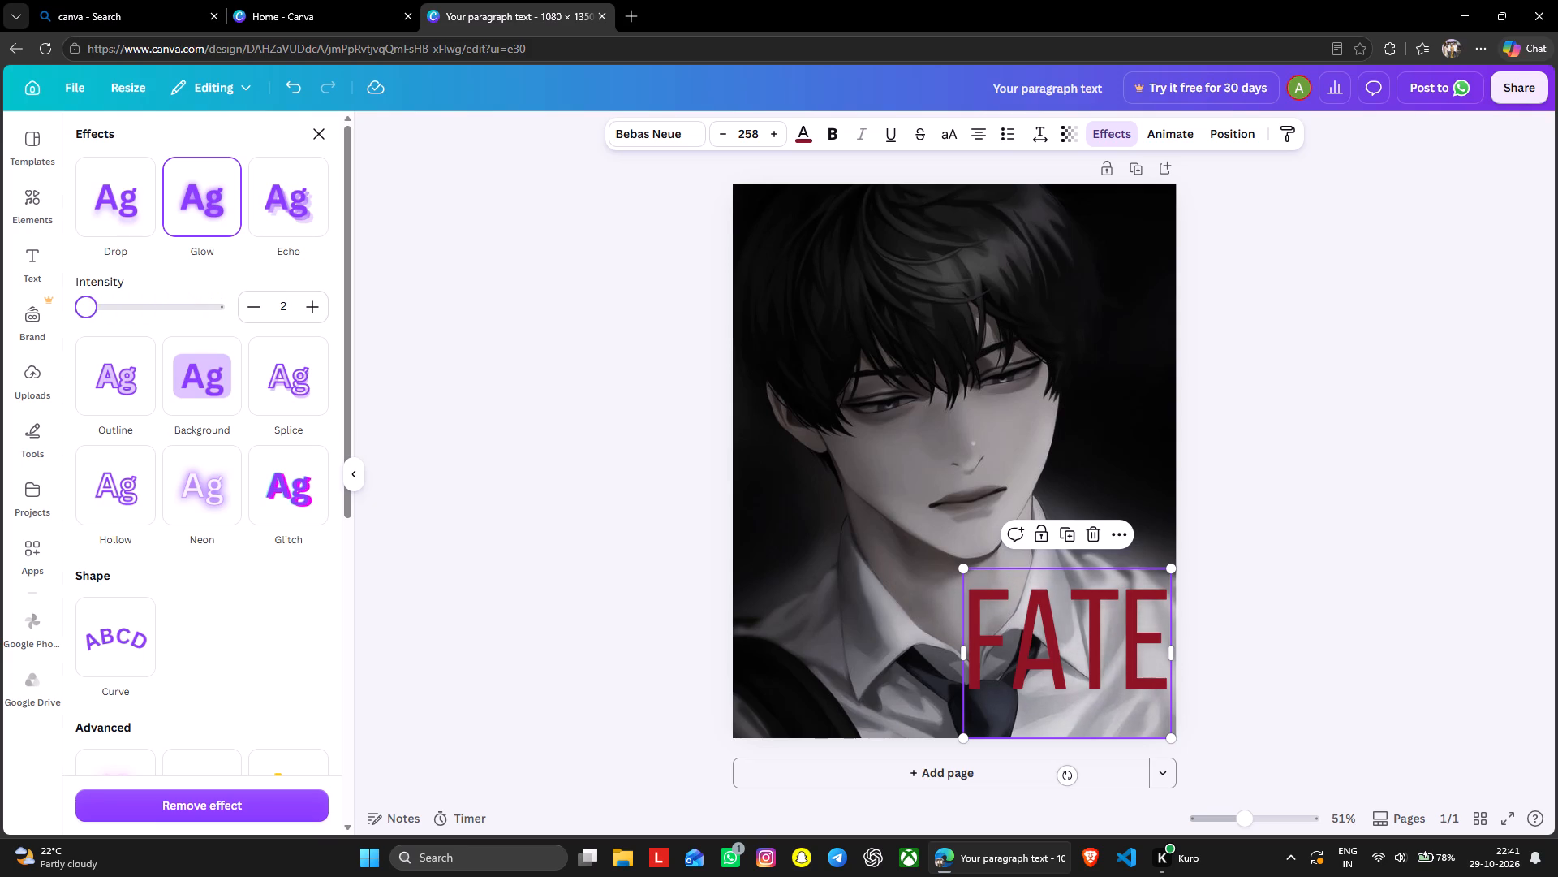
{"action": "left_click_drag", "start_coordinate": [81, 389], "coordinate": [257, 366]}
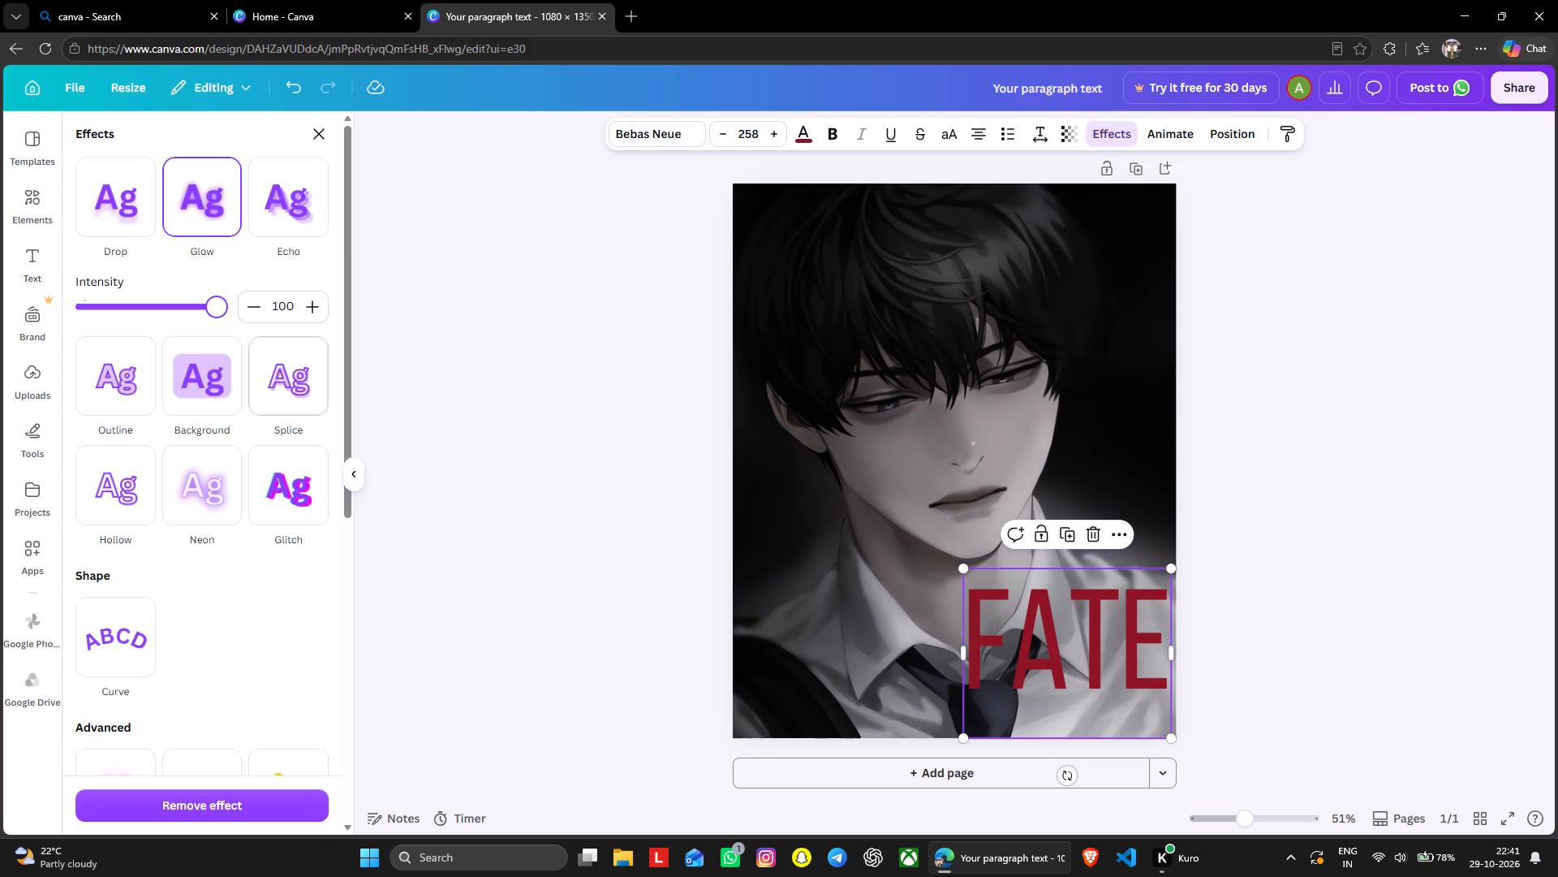
Look through the available text effects, including the Shape and Advanced styles.
{"action": "scroll", "coordinate": [193, 357], "scroll_direction": "up", "scroll_amount": 5}
{"action": "scroll", "coordinate": [200, 392], "scroll_direction": "down", "scroll_amount": 1}
{"action": "scroll", "coordinate": [222, 481], "scroll_direction": "up", "scroll_amount": 8}
{"action": "scroll", "coordinate": [222, 481], "scroll_direction": "down", "scroll_amount": 2}
{"action": "scroll", "coordinate": [222, 481], "scroll_direction": "up", "scroll_amount": 1}
{"action": "scroll", "coordinate": [222, 481], "scroll_direction": "down", "scroll_amount": 8}
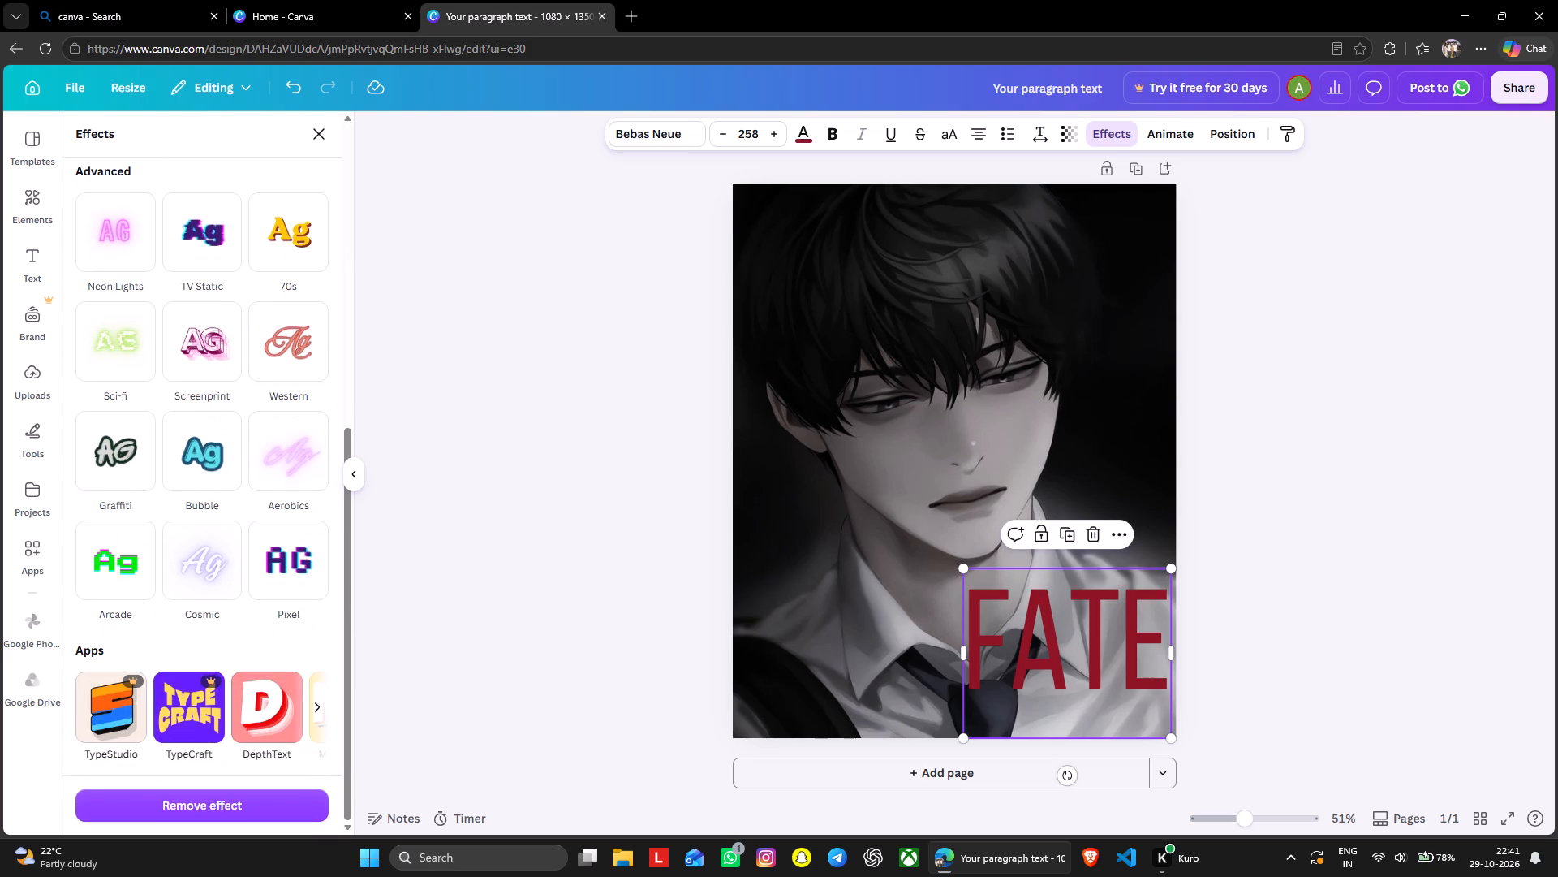
{"action": "scroll", "coordinate": [222, 481], "scroll_direction": "up", "scroll_amount": 5}
{"action": "scroll", "coordinate": [223, 462], "scroll_direction": "down", "scroll_amount": 1}
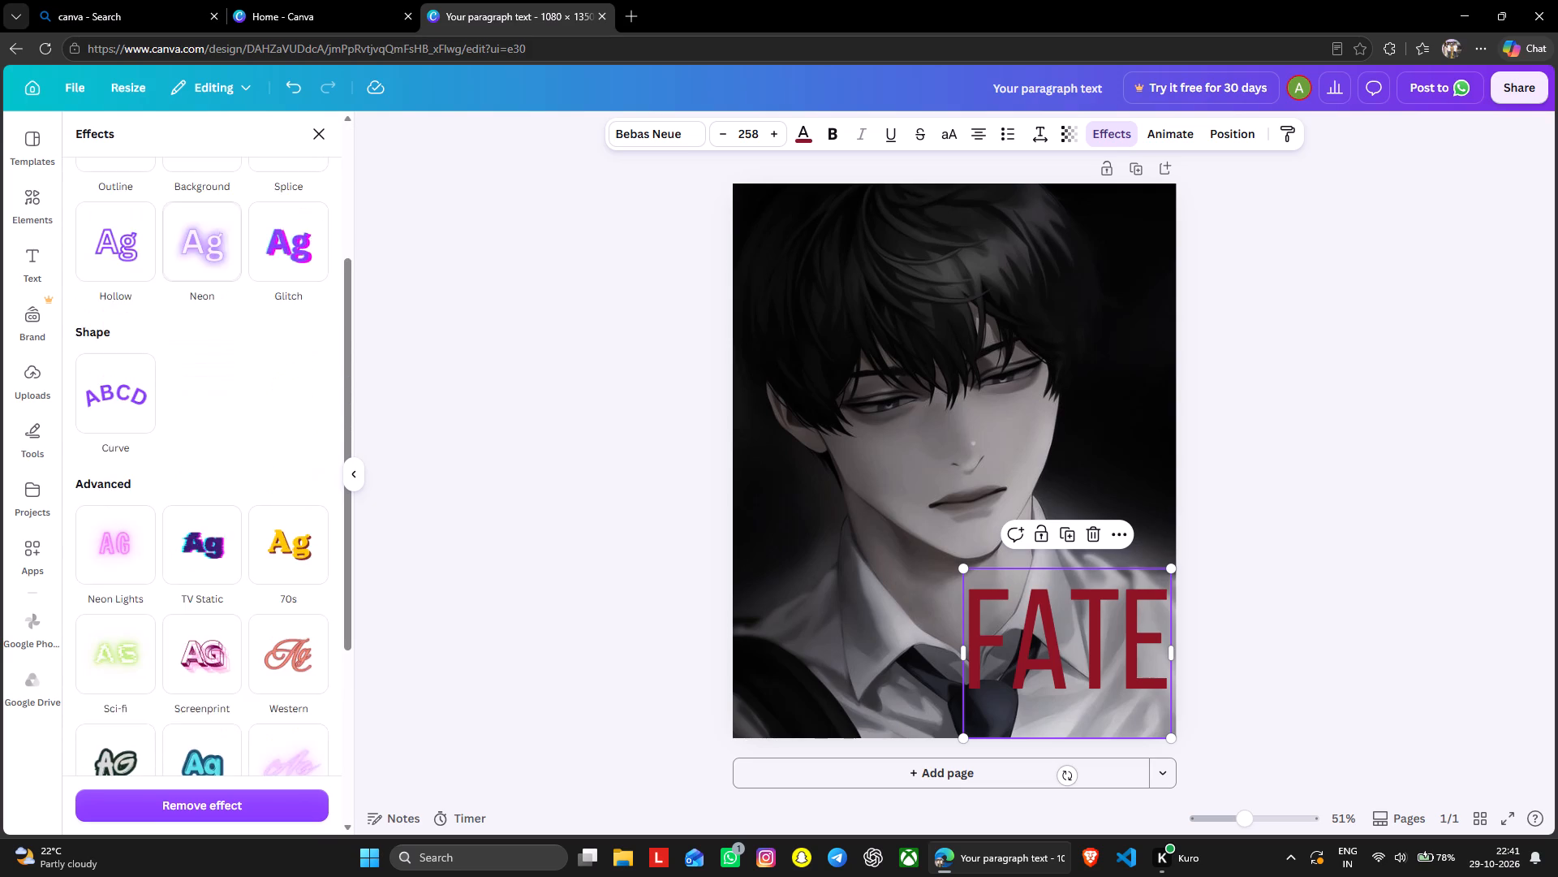
{"action": "scroll", "coordinate": [223, 462], "scroll_direction": "down", "scroll_amount": 4}
{"action": "scroll", "coordinate": [223, 462], "scroll_direction": "up", "scroll_amount": 5}
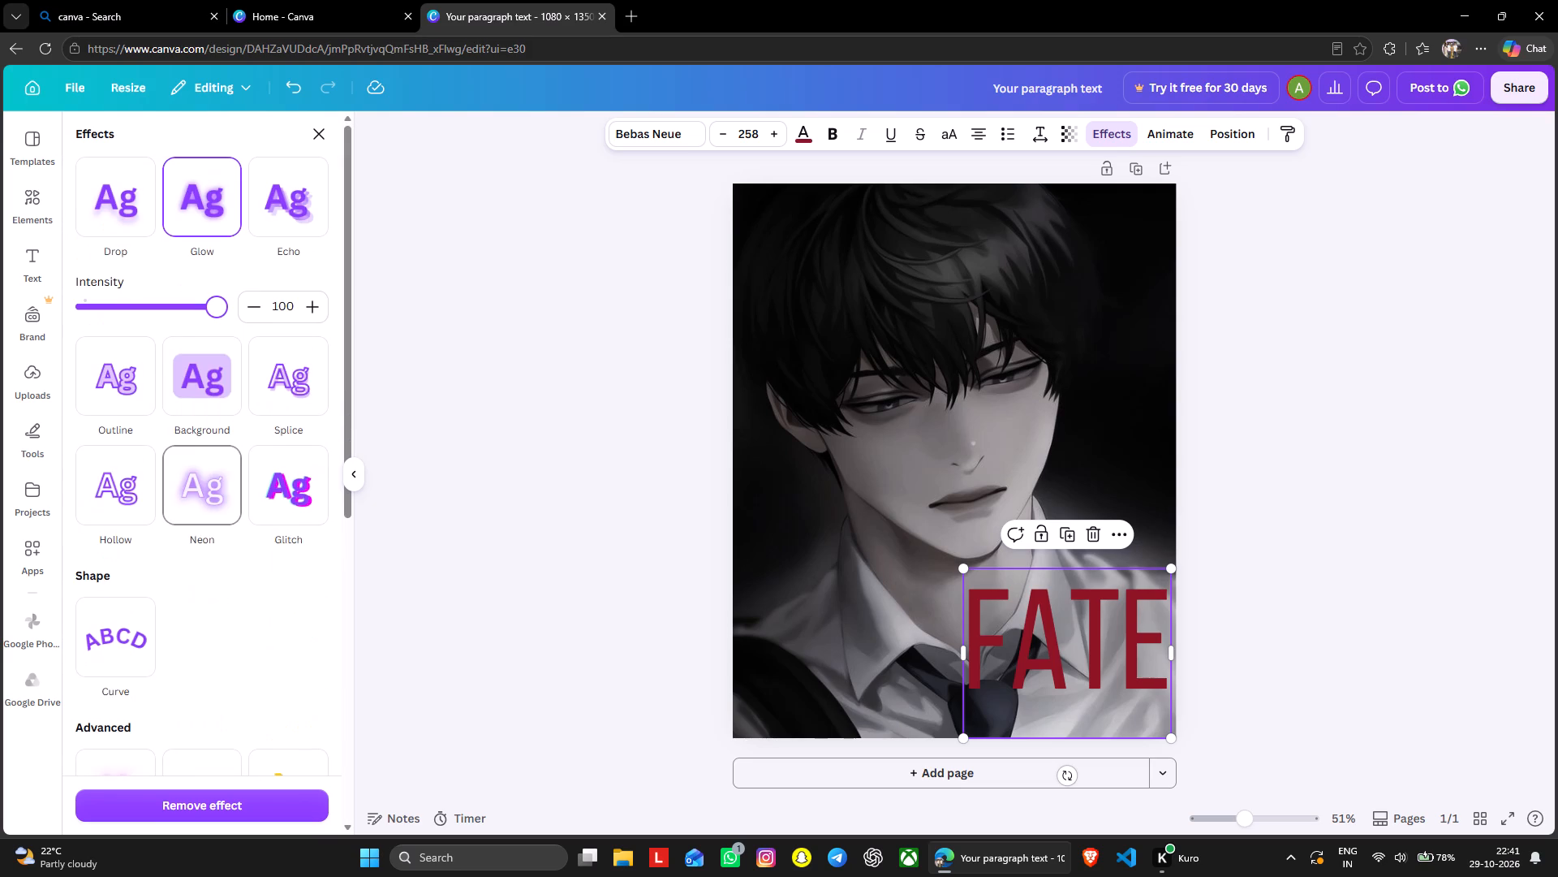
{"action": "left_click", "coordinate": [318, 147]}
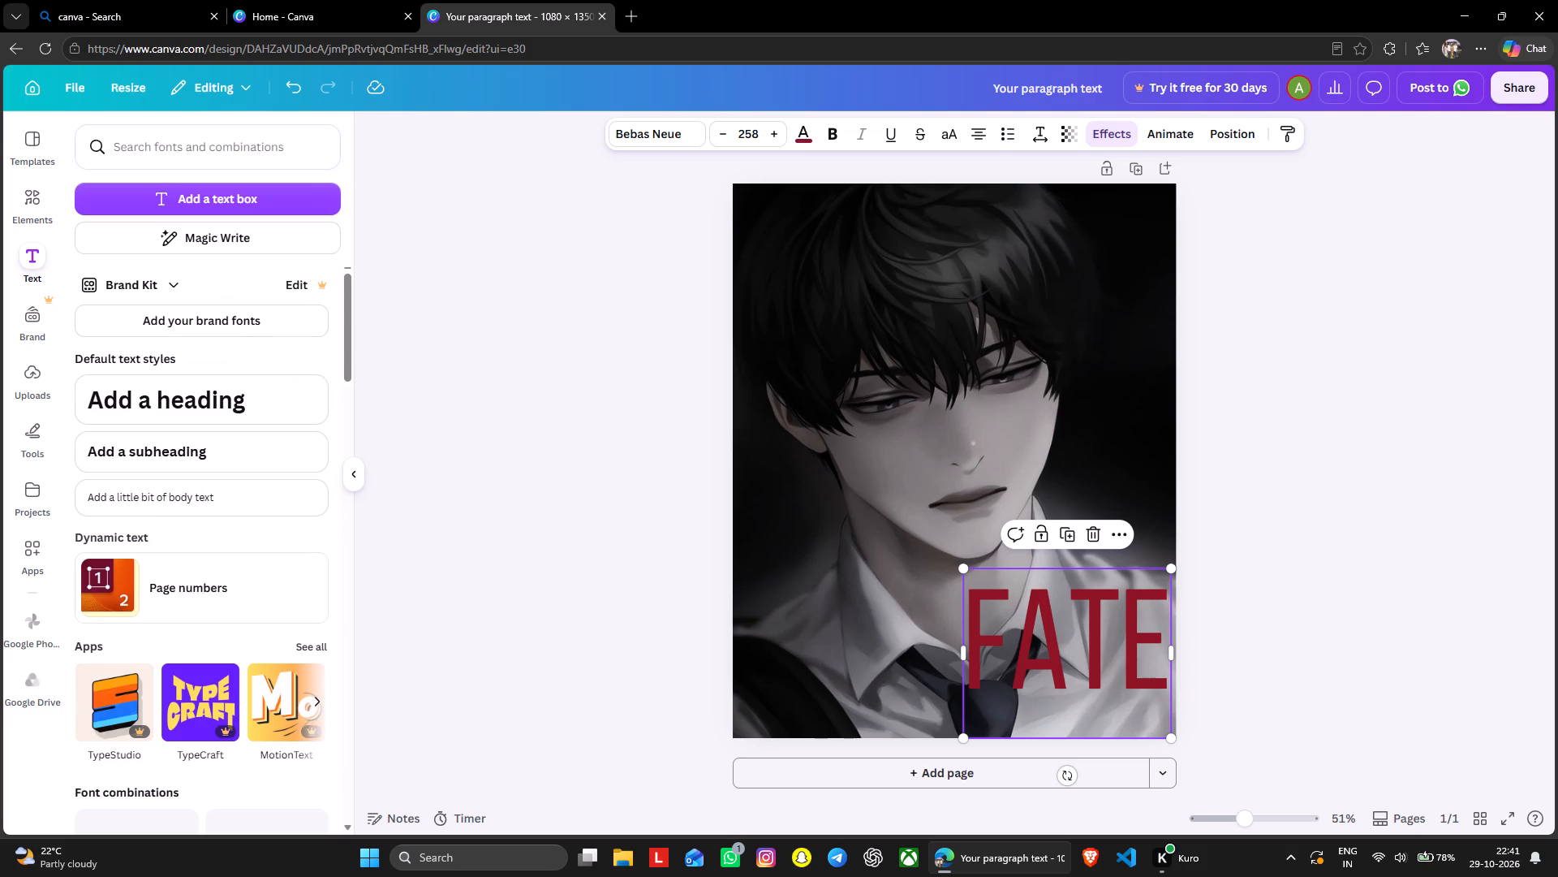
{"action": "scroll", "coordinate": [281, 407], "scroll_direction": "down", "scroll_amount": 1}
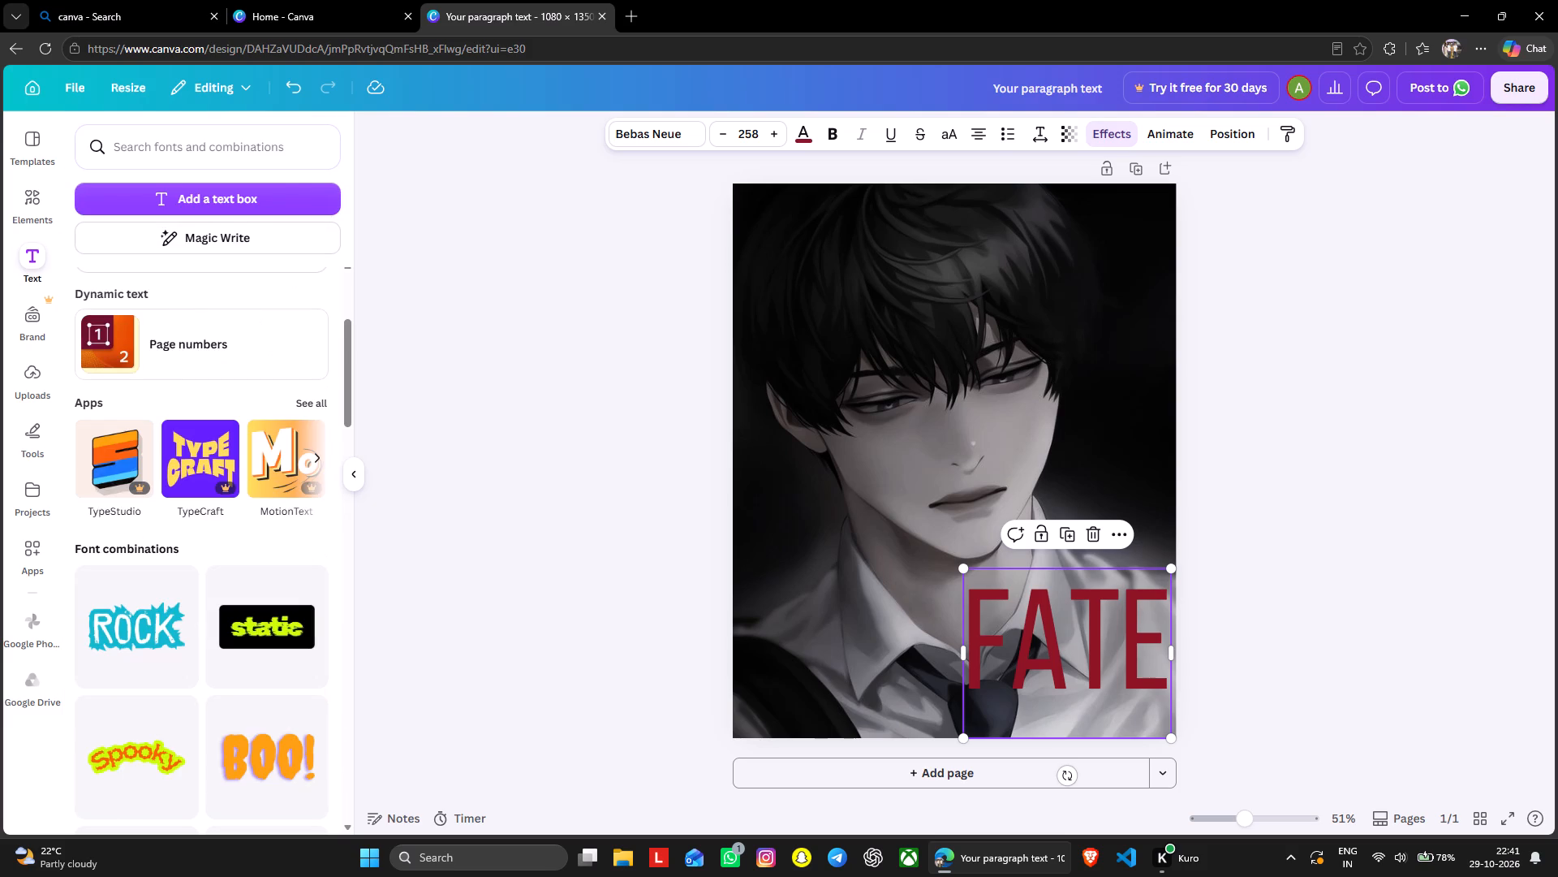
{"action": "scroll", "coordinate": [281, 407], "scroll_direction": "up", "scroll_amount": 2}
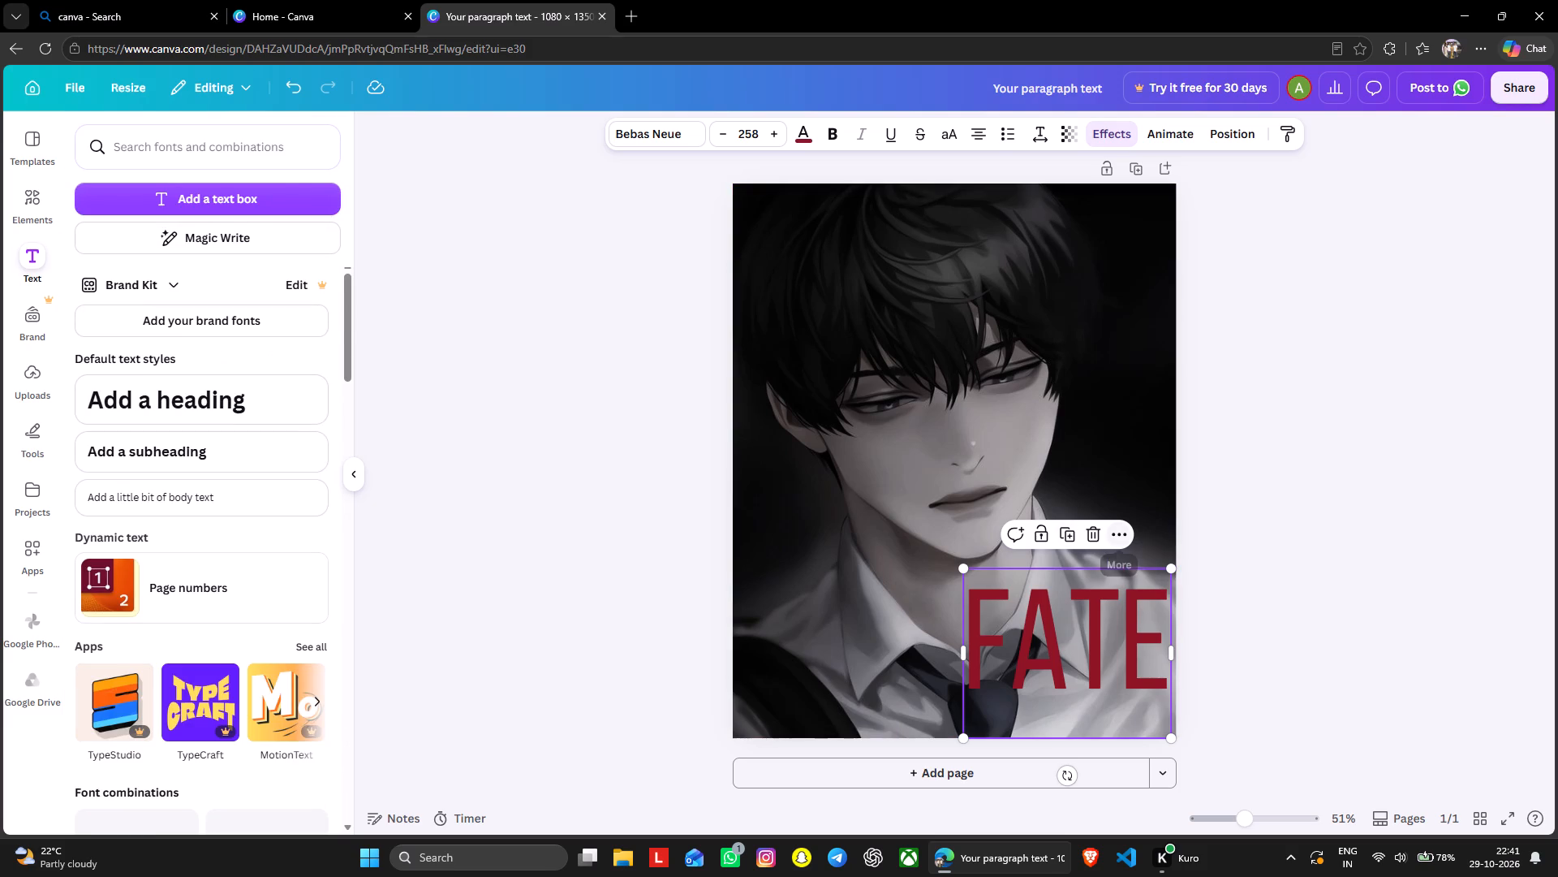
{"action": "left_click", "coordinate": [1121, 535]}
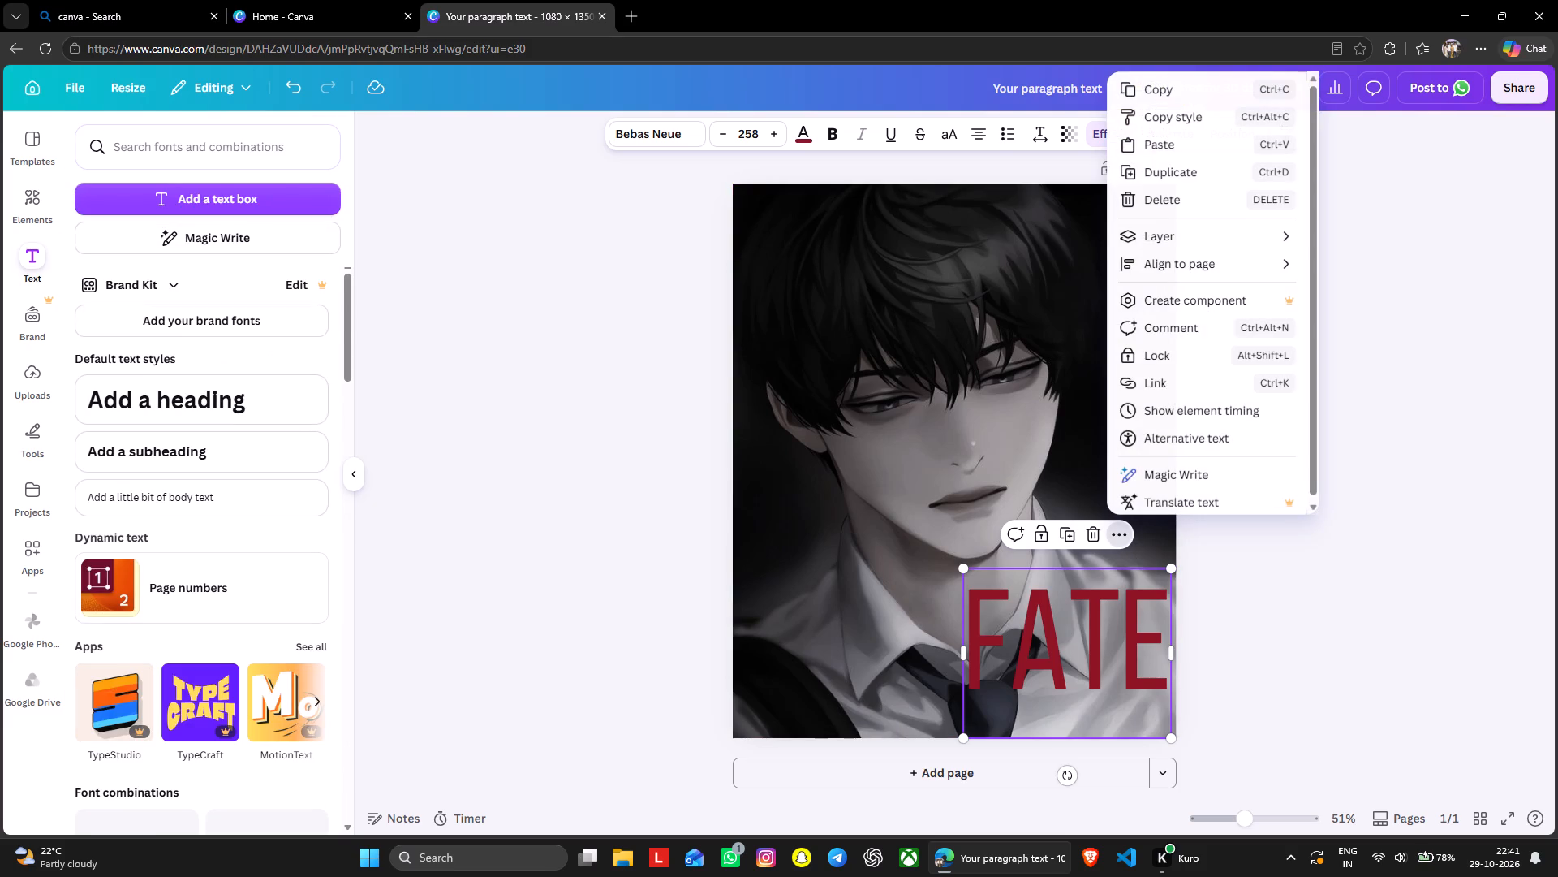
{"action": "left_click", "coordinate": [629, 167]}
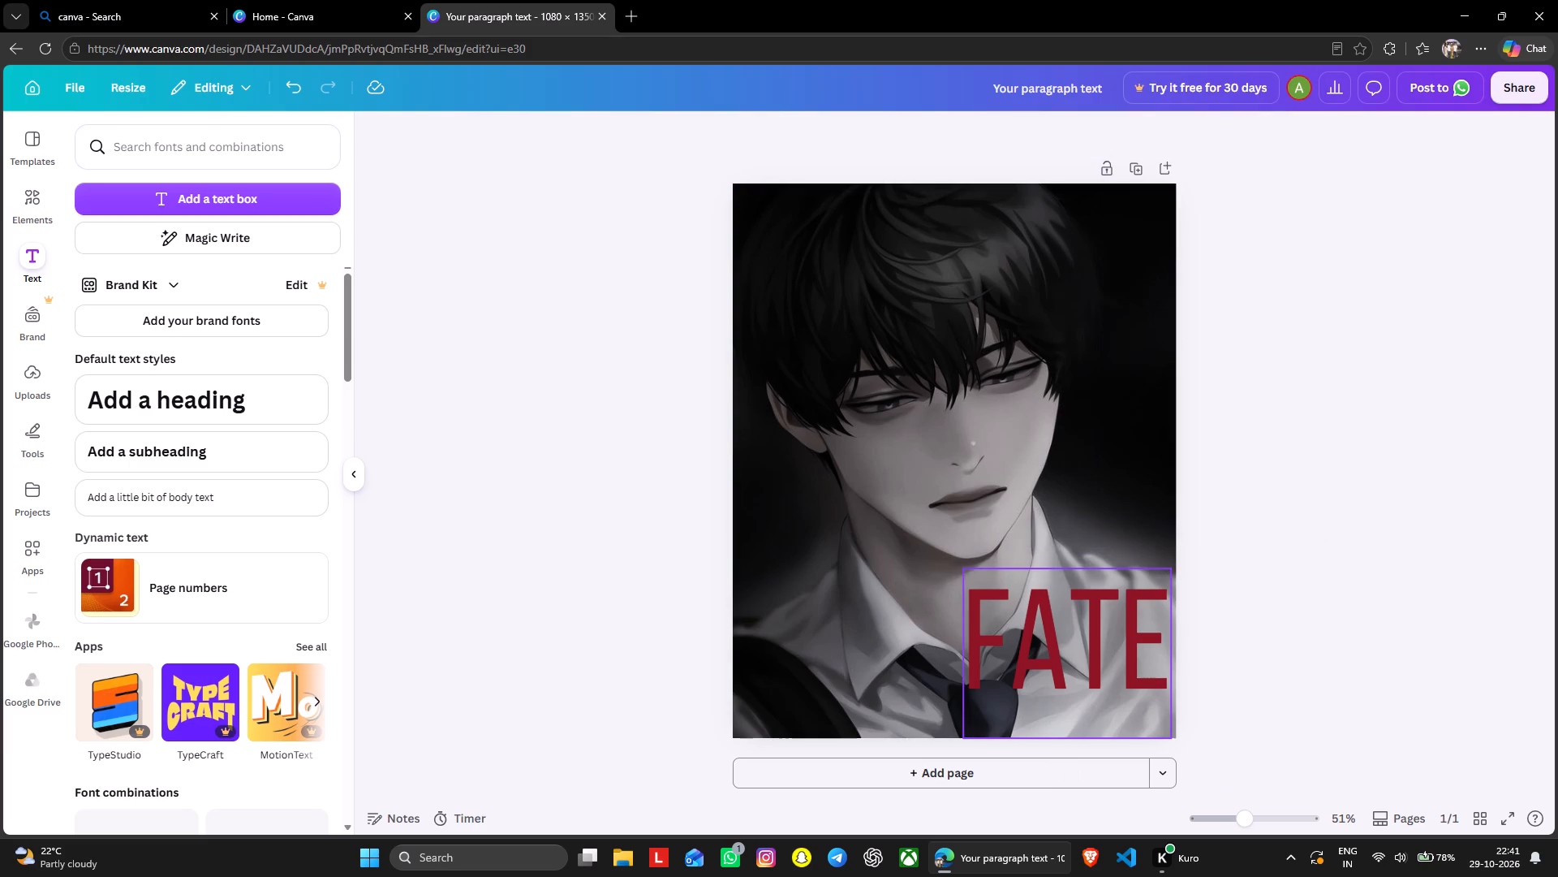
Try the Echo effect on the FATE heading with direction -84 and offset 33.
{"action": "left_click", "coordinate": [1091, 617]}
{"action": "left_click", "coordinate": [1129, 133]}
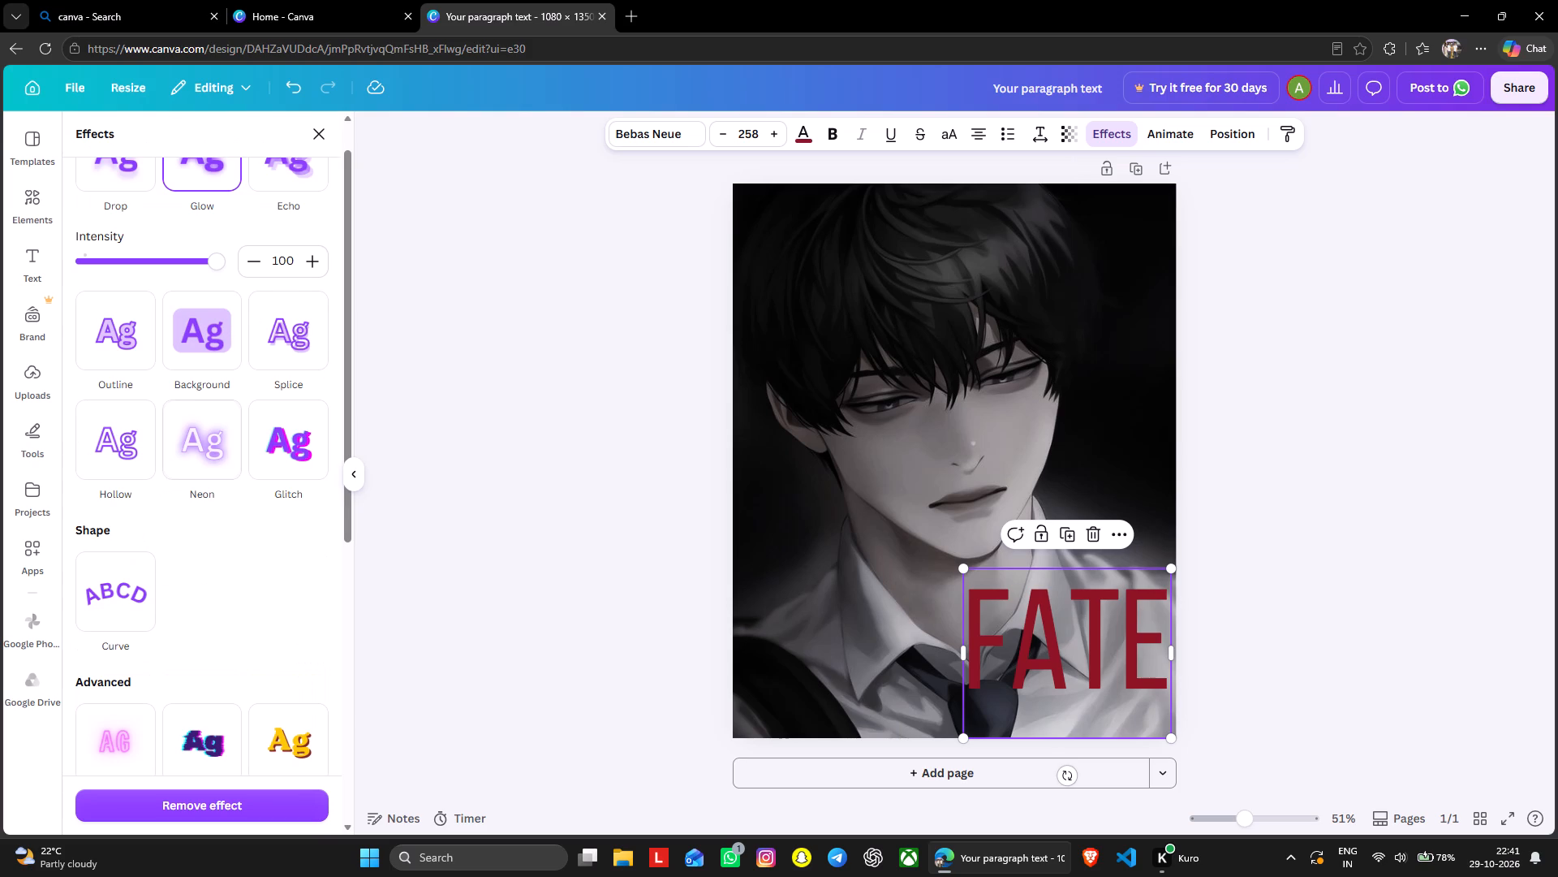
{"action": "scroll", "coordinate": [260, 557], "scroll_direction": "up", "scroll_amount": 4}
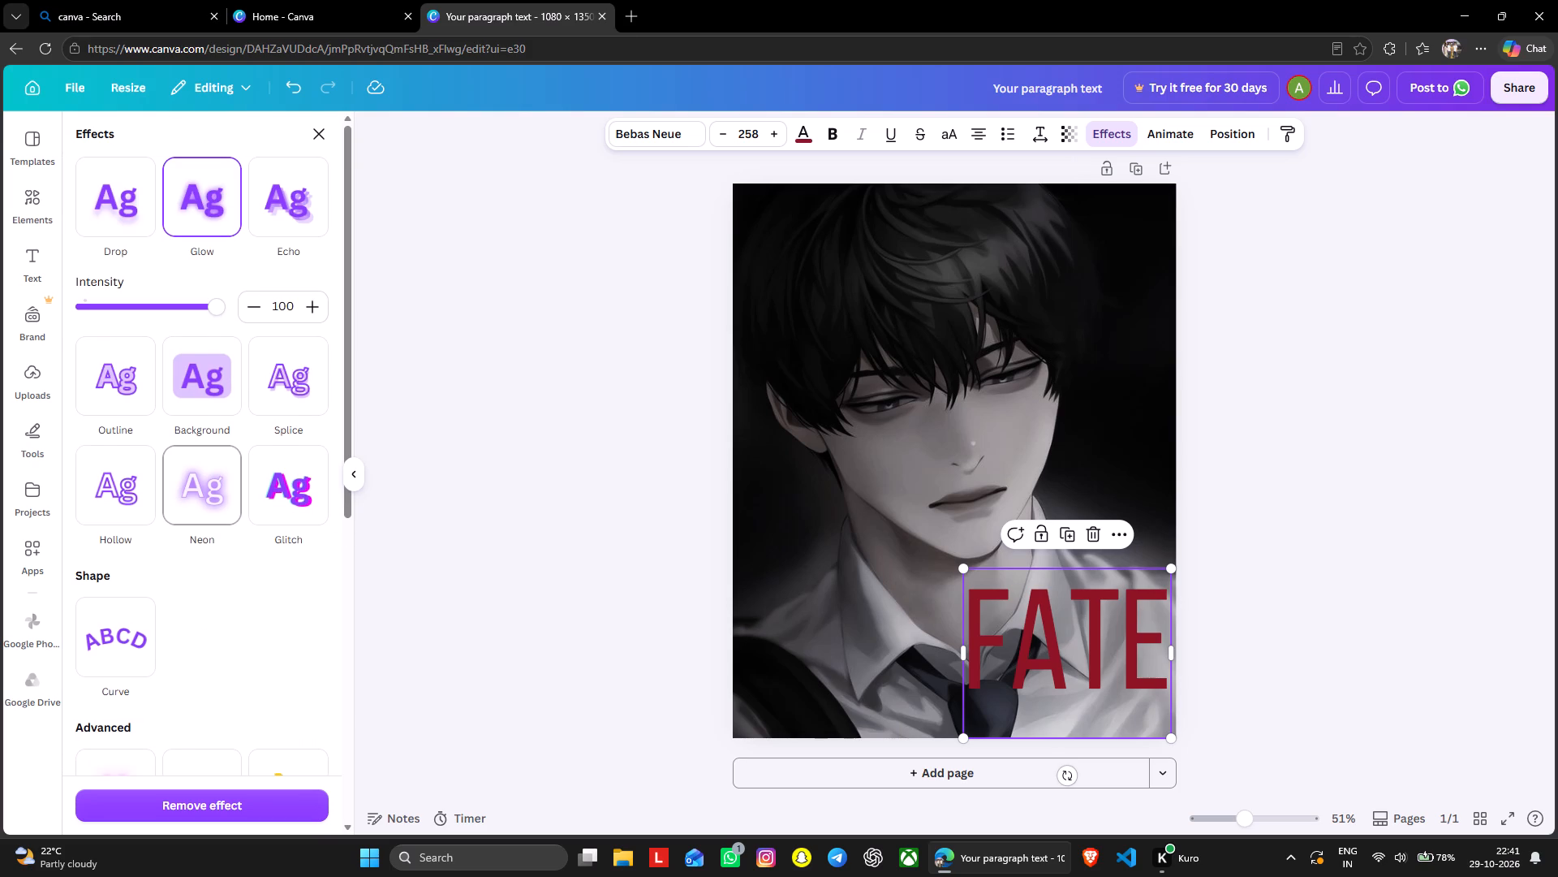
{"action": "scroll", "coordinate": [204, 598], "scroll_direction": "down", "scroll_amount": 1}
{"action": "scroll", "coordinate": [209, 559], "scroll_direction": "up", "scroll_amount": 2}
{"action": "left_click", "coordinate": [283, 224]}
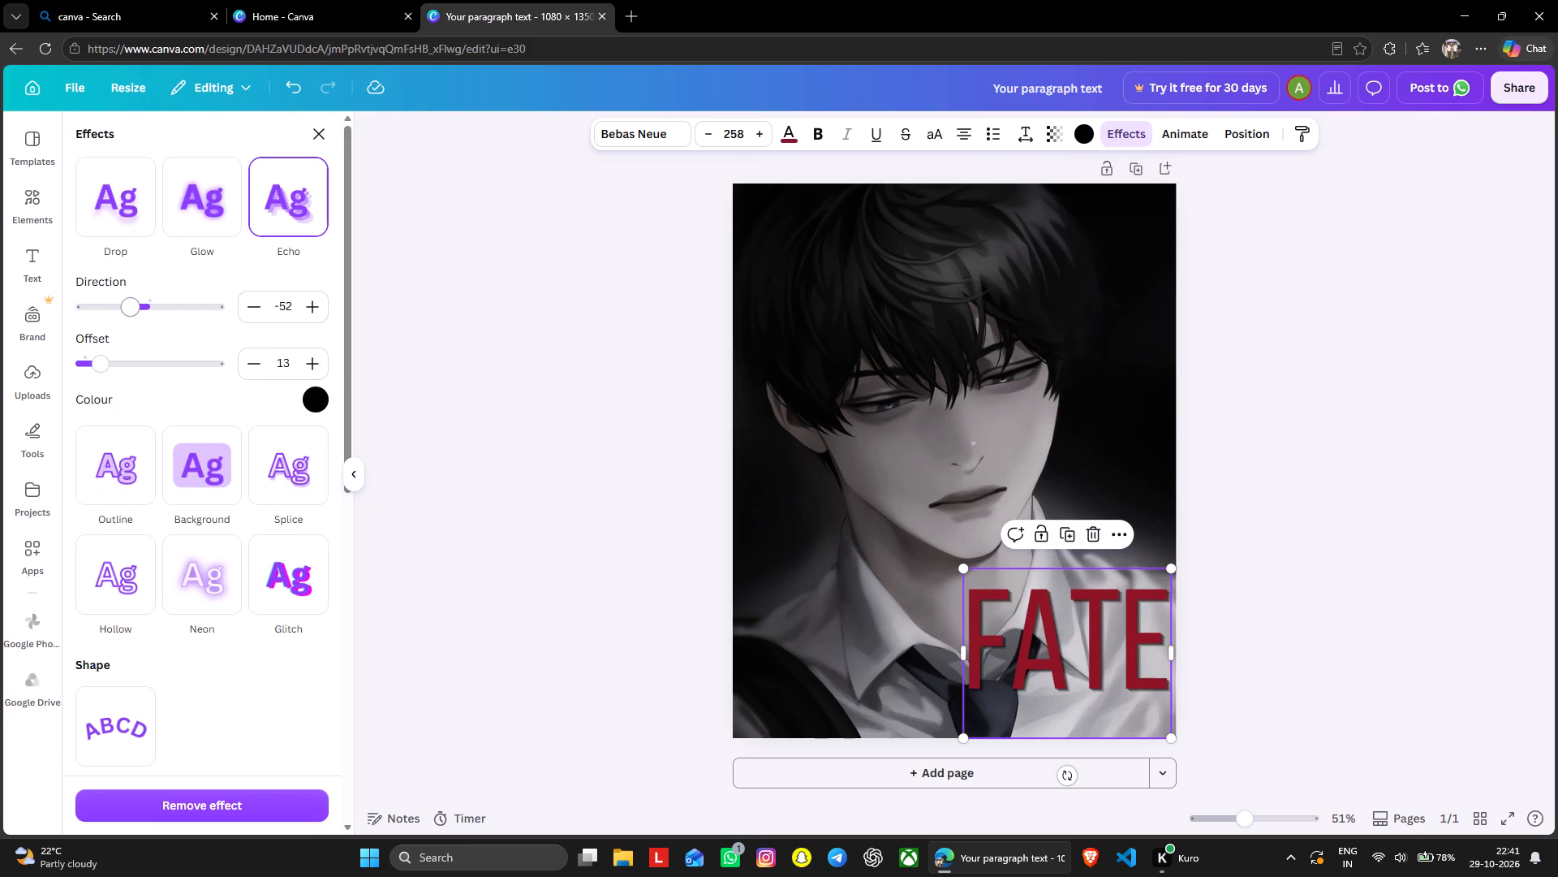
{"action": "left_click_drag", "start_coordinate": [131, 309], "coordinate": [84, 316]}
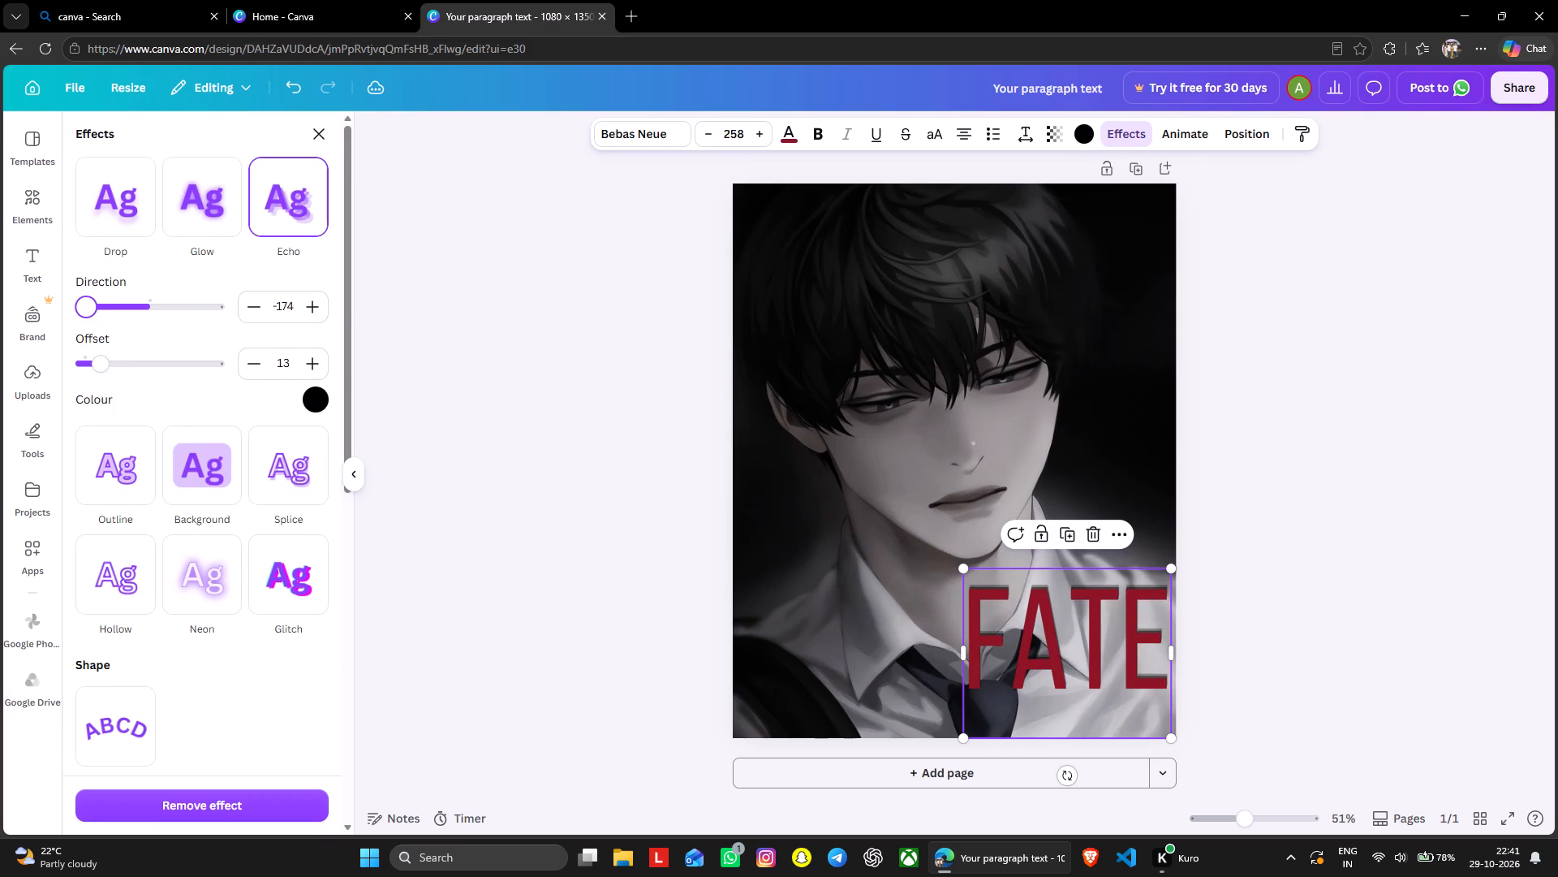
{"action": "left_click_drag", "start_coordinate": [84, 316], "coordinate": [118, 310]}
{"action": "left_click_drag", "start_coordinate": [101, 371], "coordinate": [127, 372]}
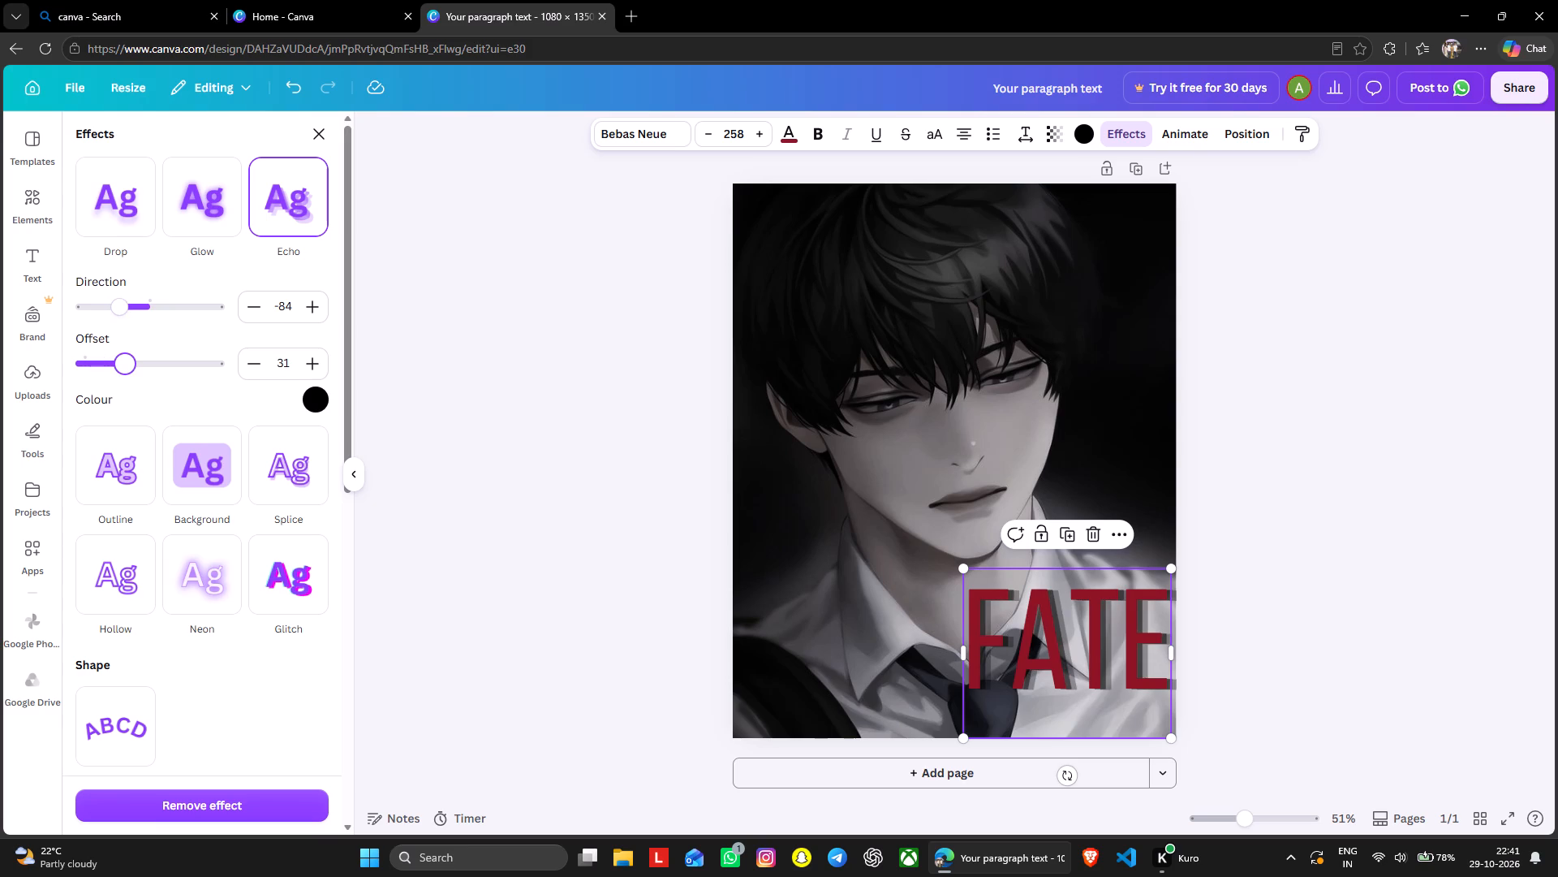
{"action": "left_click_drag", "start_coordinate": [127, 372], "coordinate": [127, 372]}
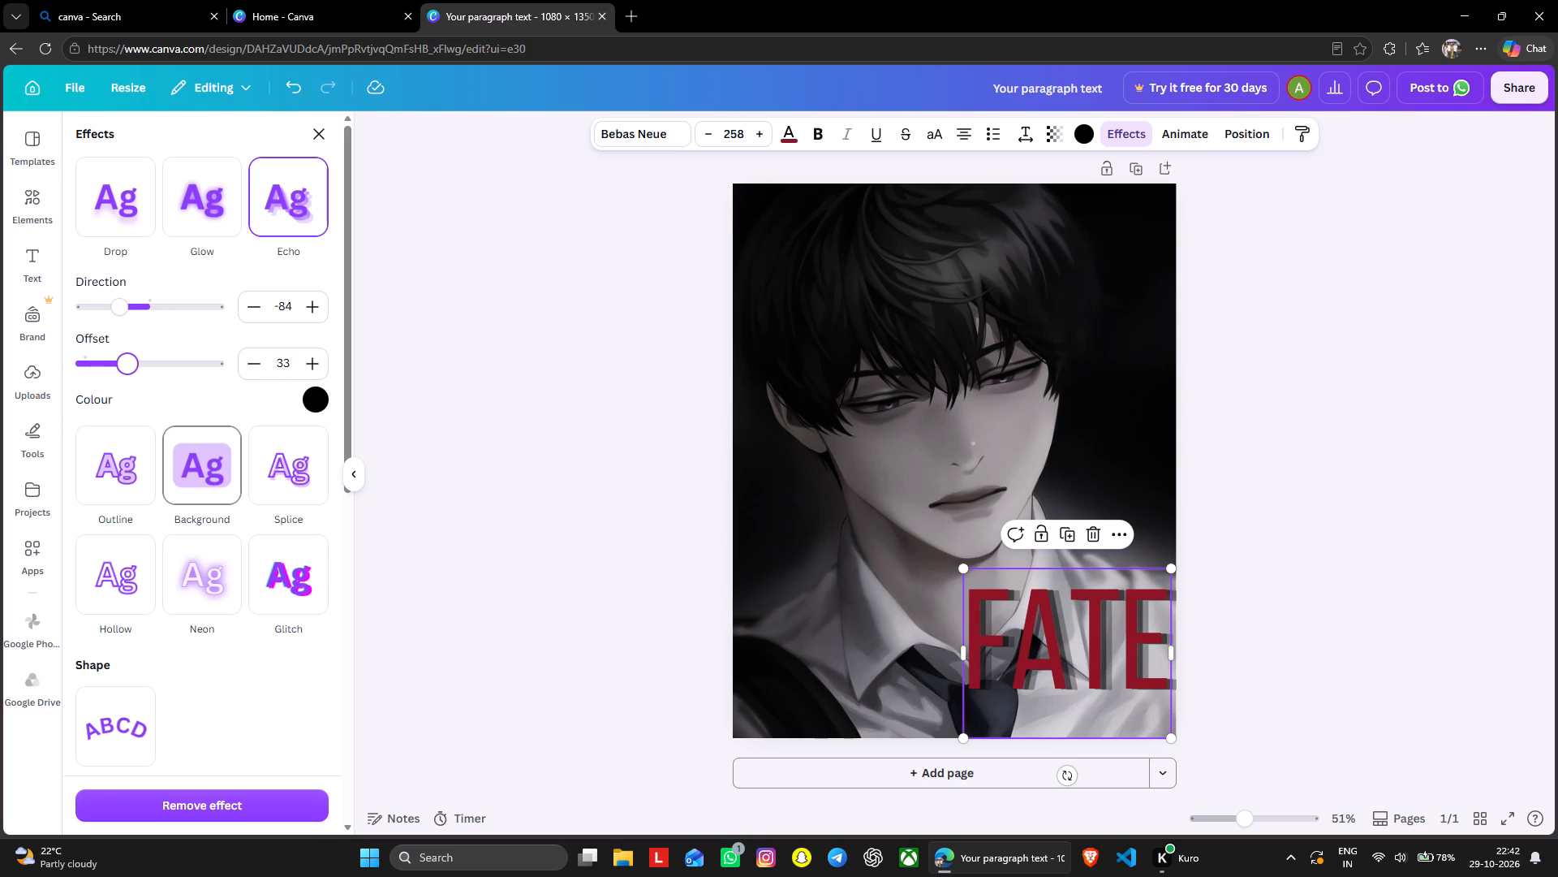
Compare the Neon and Glitch effects on the FATE heading and apply Neon.
{"action": "left_click", "coordinate": [218, 577]}
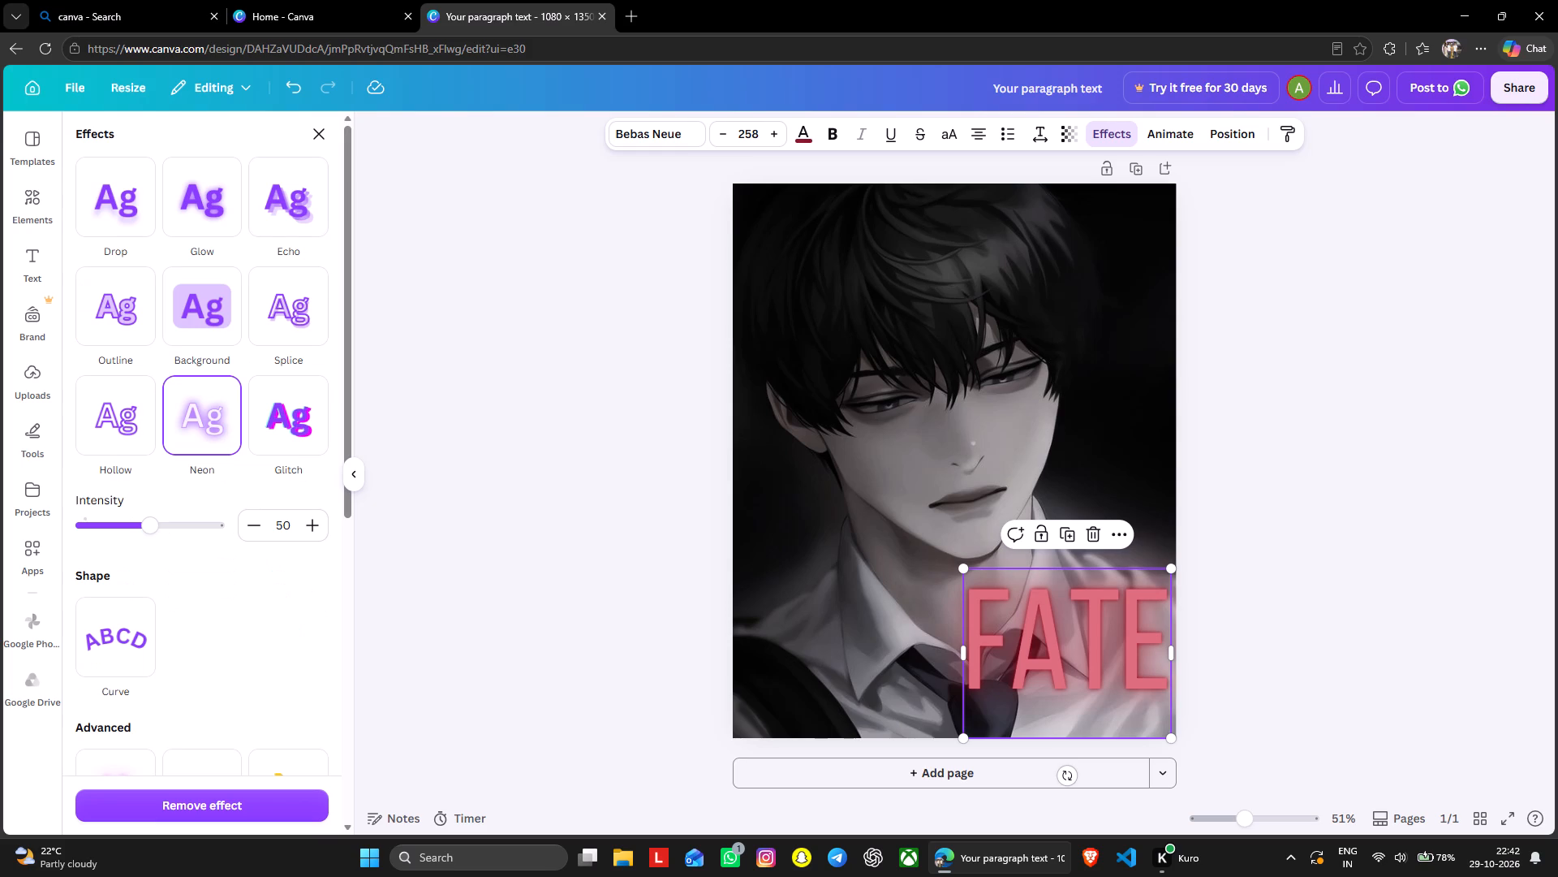
{"action": "left_click", "coordinate": [280, 421]}
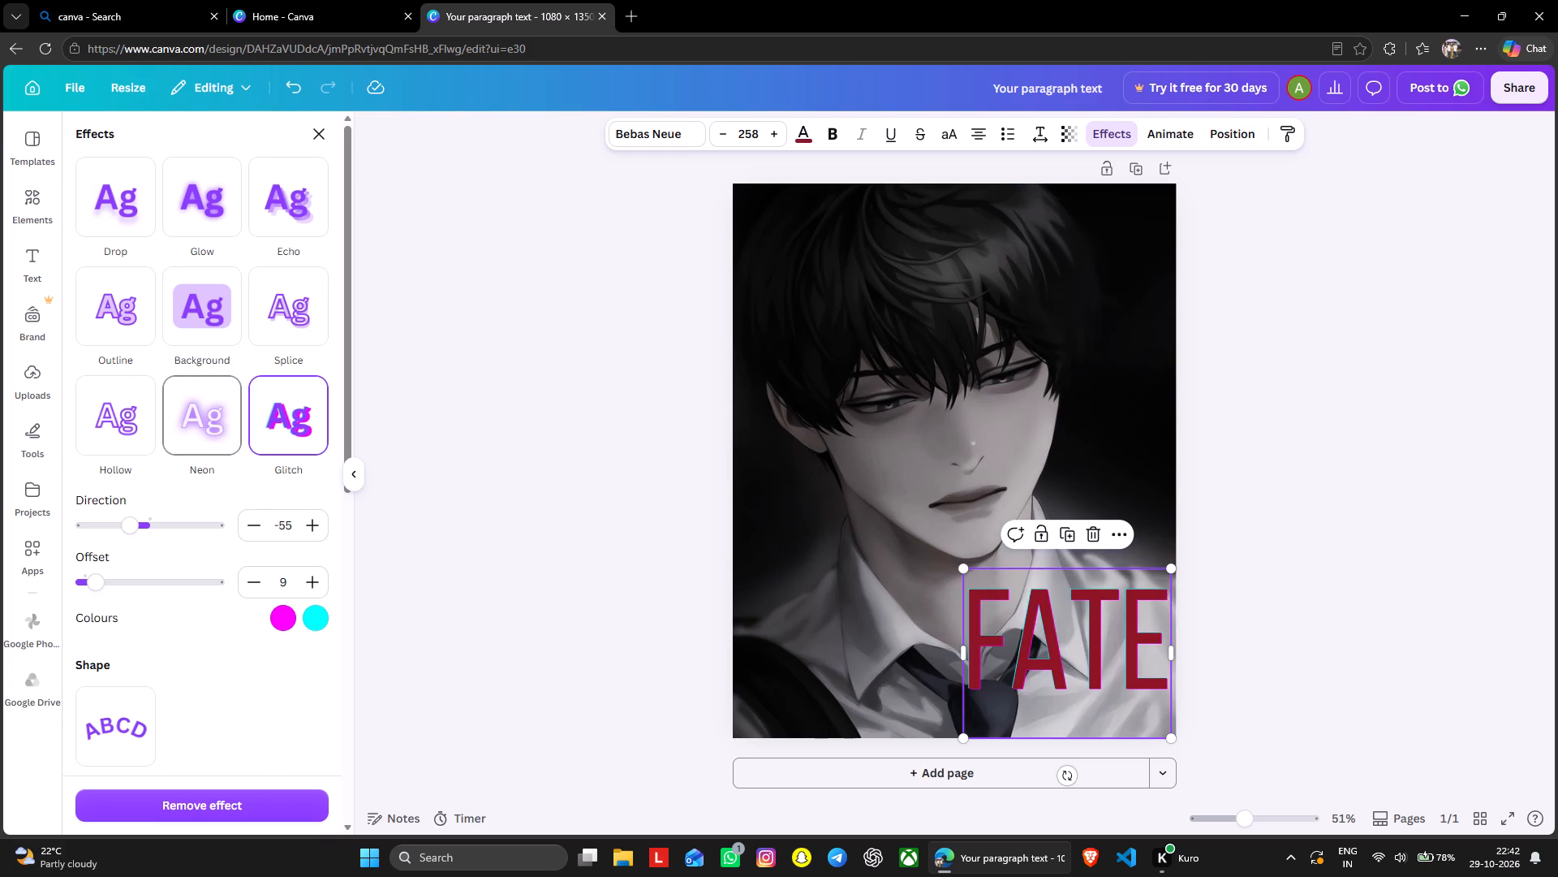
{"action": "left_click", "coordinate": [186, 395]}
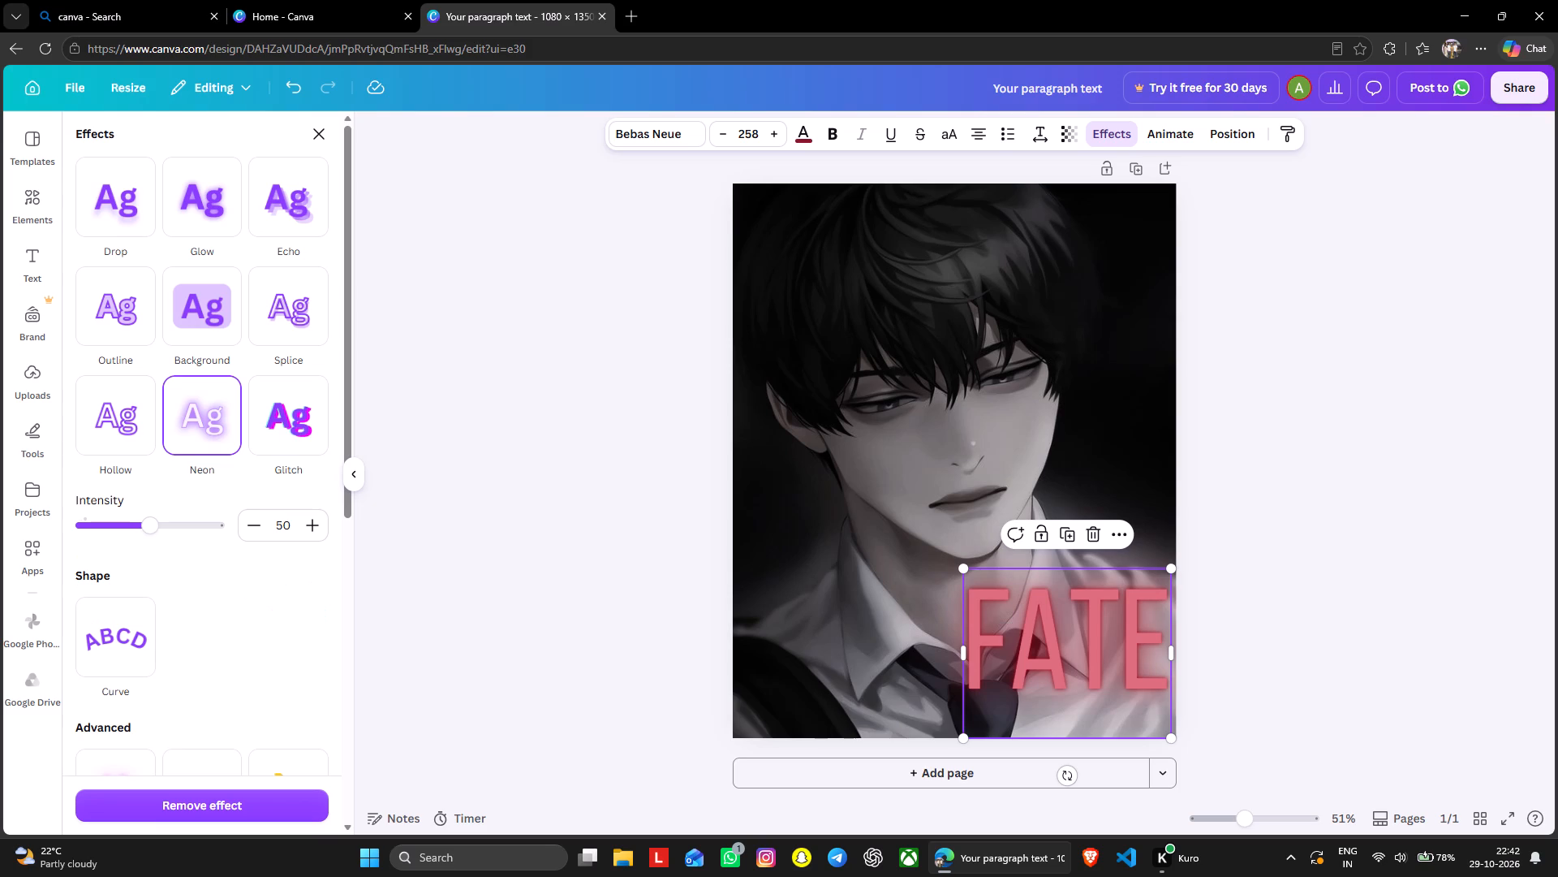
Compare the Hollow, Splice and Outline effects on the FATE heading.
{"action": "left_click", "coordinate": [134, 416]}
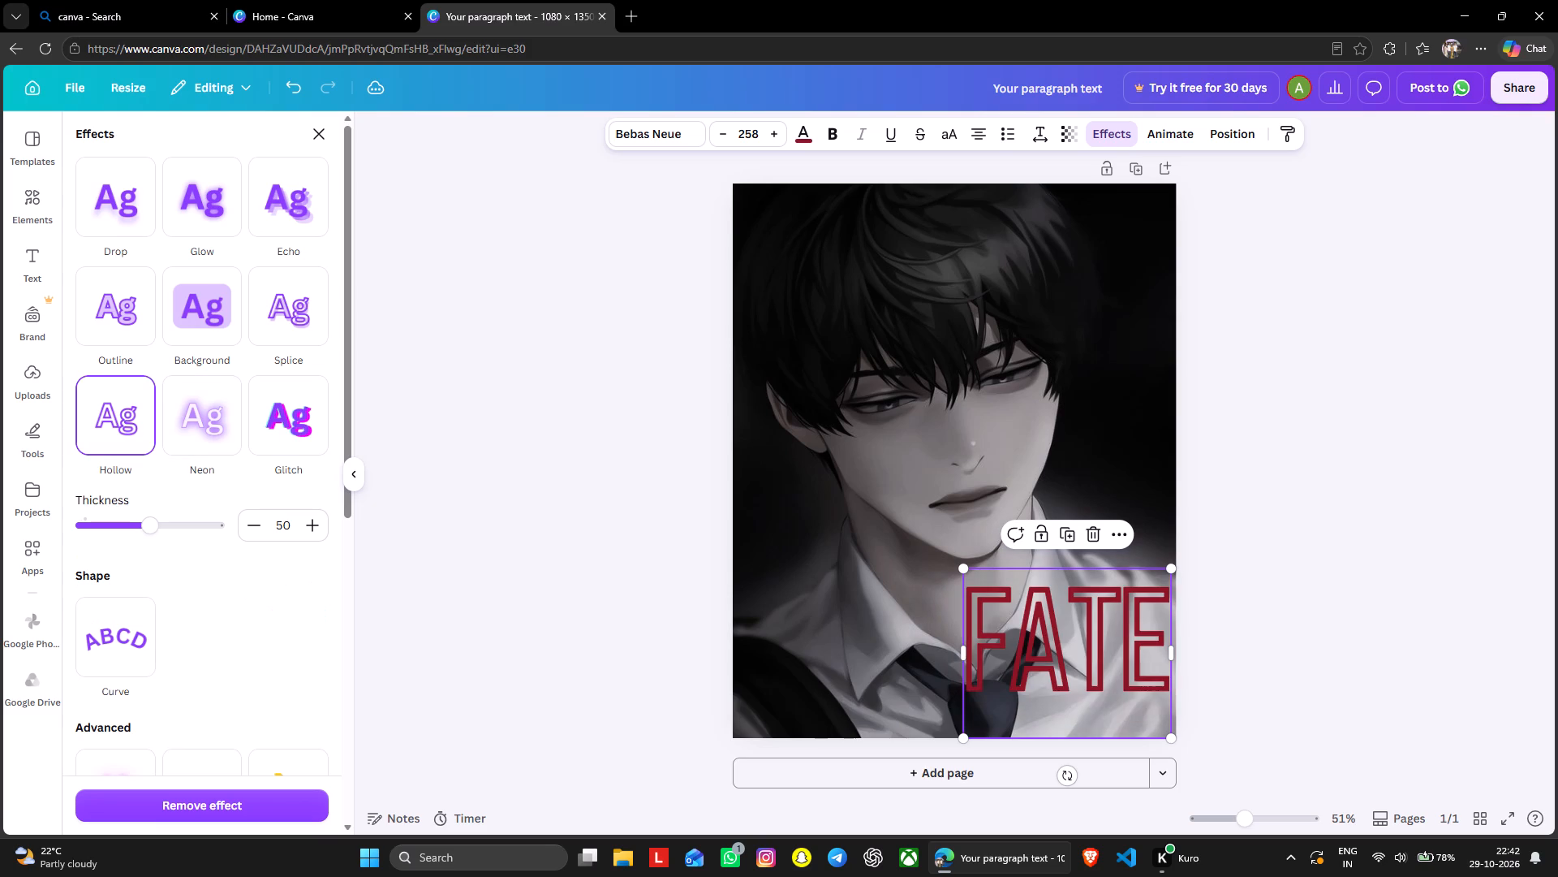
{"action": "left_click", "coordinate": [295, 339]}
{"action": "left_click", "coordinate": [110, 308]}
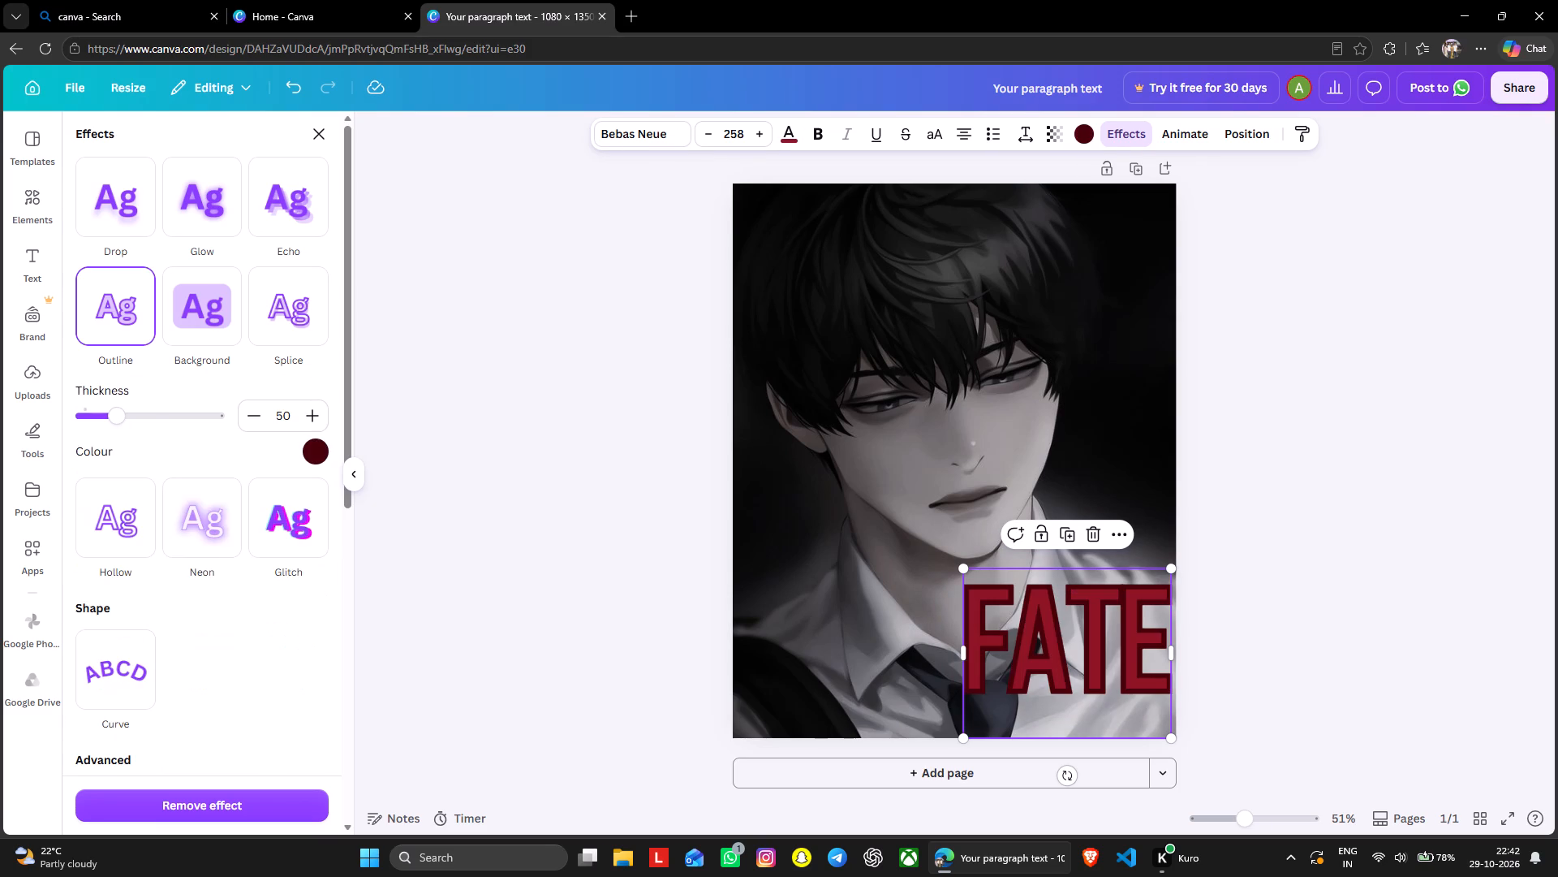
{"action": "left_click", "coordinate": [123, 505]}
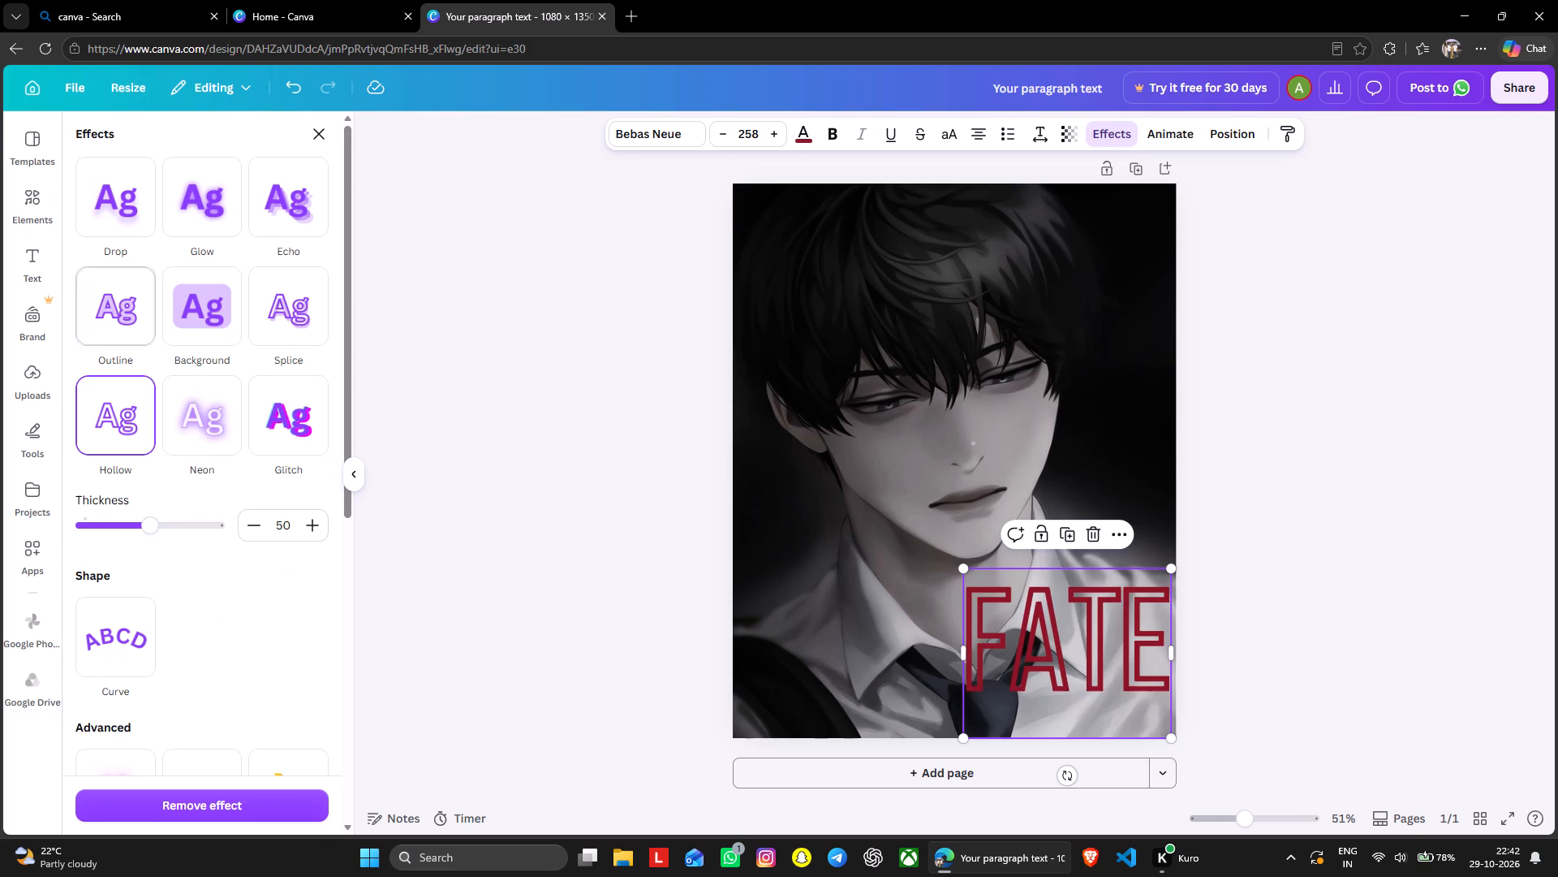
Apply the Neon effect to the FATE heading and lower its intensity well below 50 for a deeper red.
{"action": "left_click", "coordinate": [200, 436]}
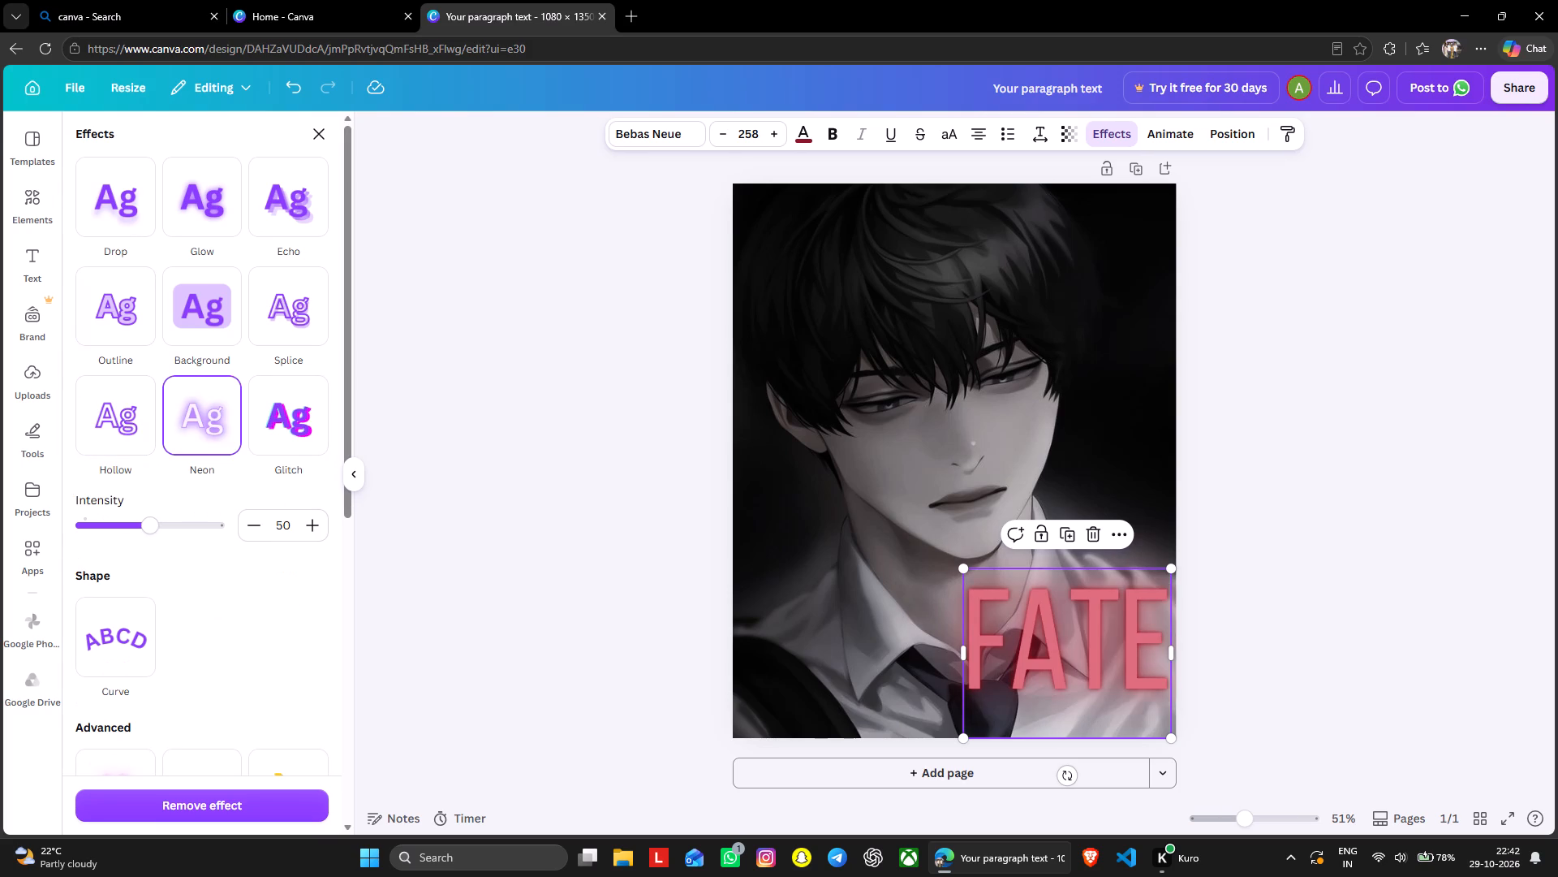
{"action": "left_click_drag", "start_coordinate": [146, 528], "coordinate": [111, 553]}
{"action": "left_click", "coordinate": [514, 532]}
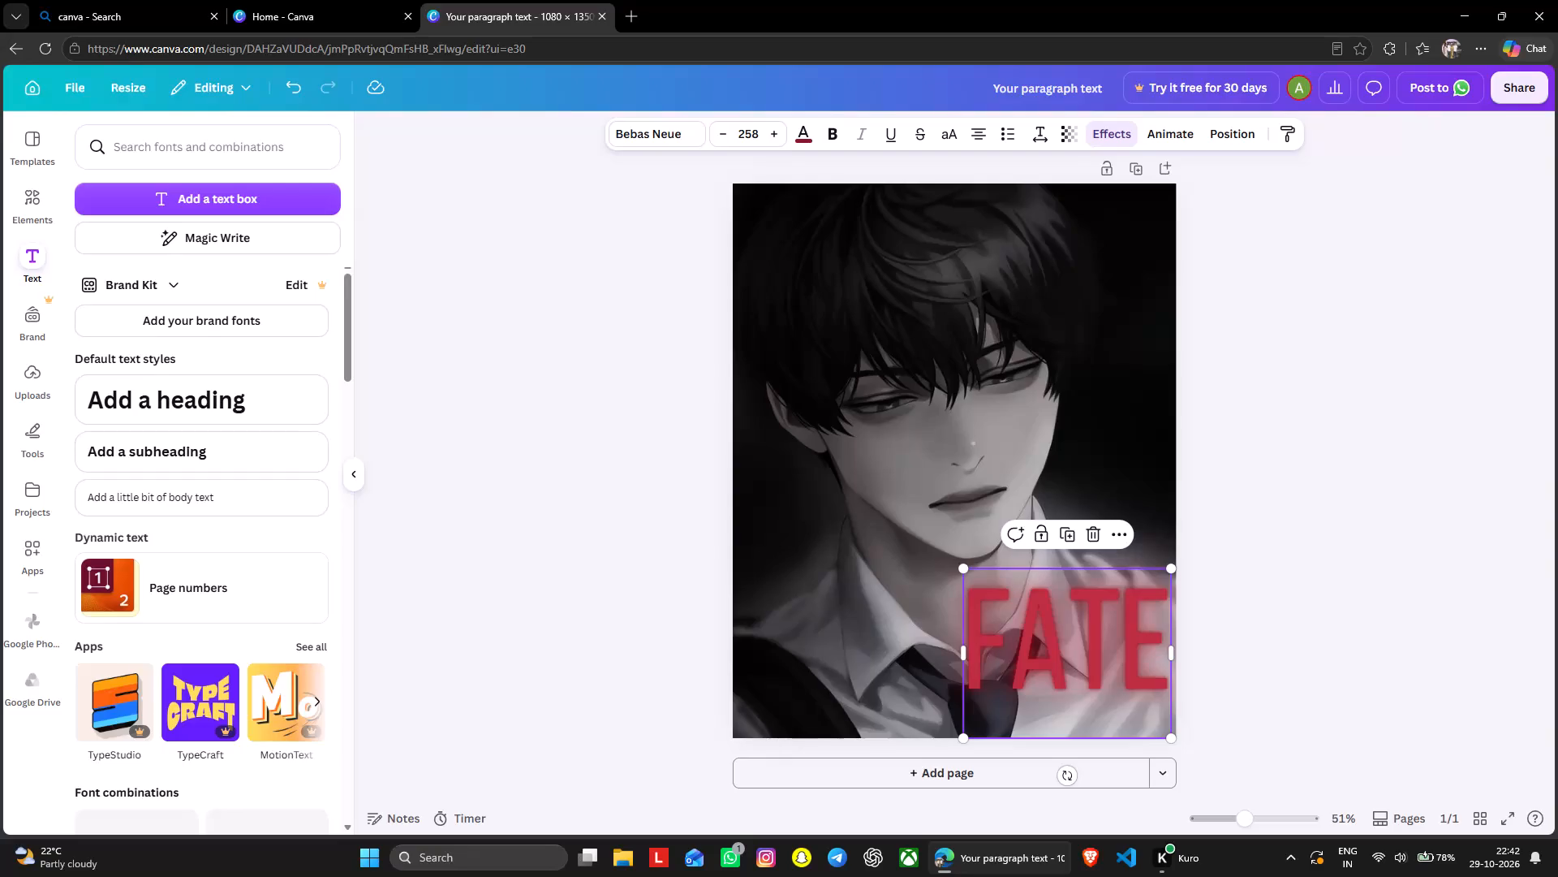
Search the elements for "red glow transparent" and add the diagonal red gradient graphic to the poster.
{"action": "left_click", "coordinate": [32, 196]}
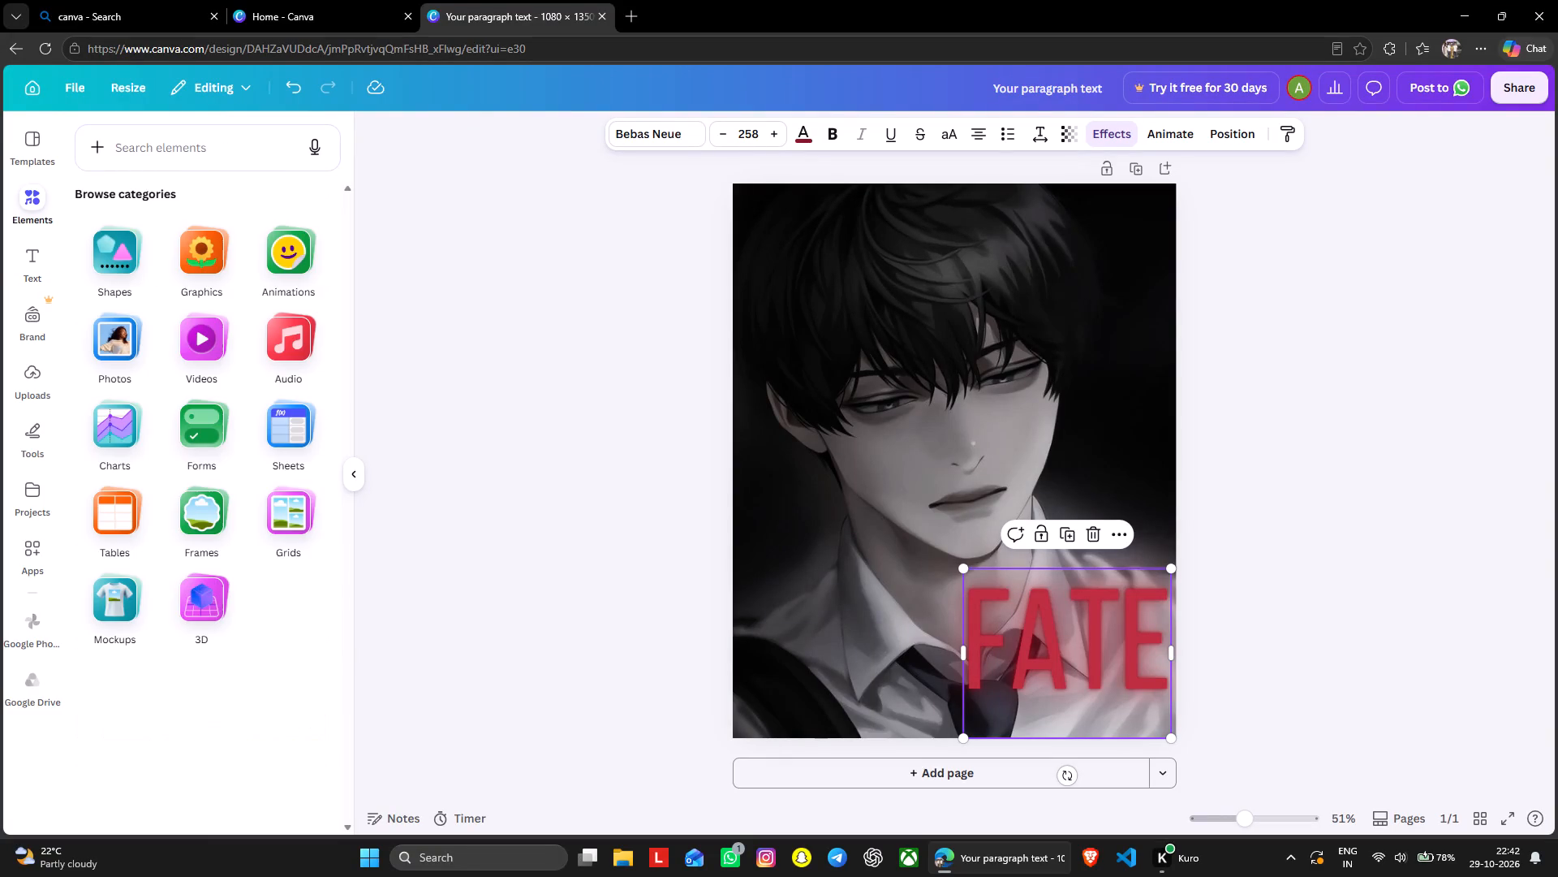
{"action": "left_click", "coordinate": [195, 155]}
{"action": "type", "text": "red"}
{"action": "key", "text": "space"}
{"action": "type", "text": "glow"}
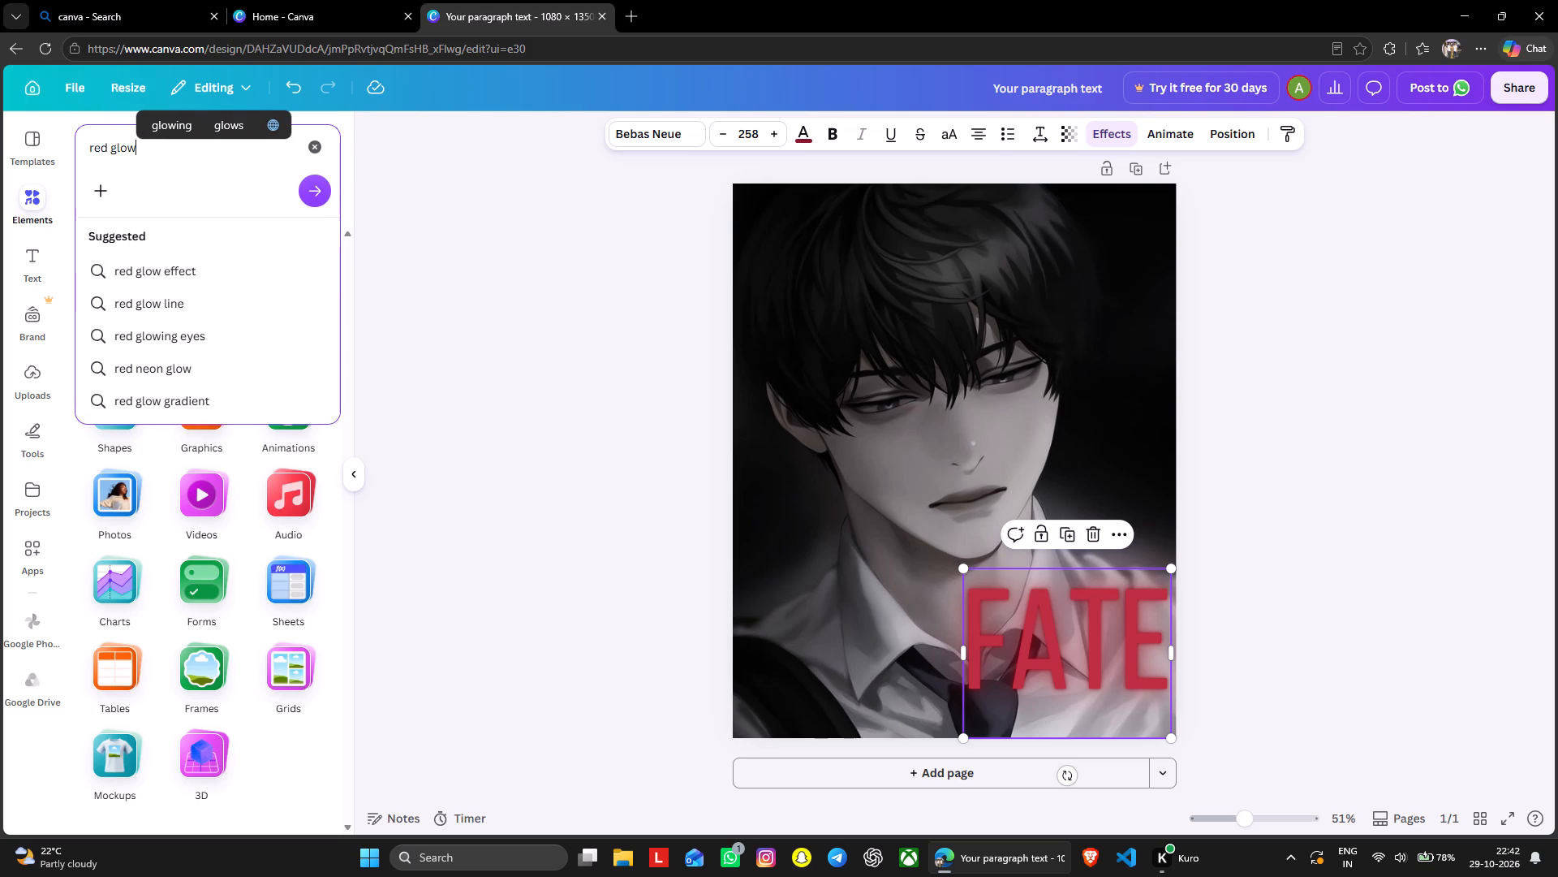
{"action": "key", "text": "space"}
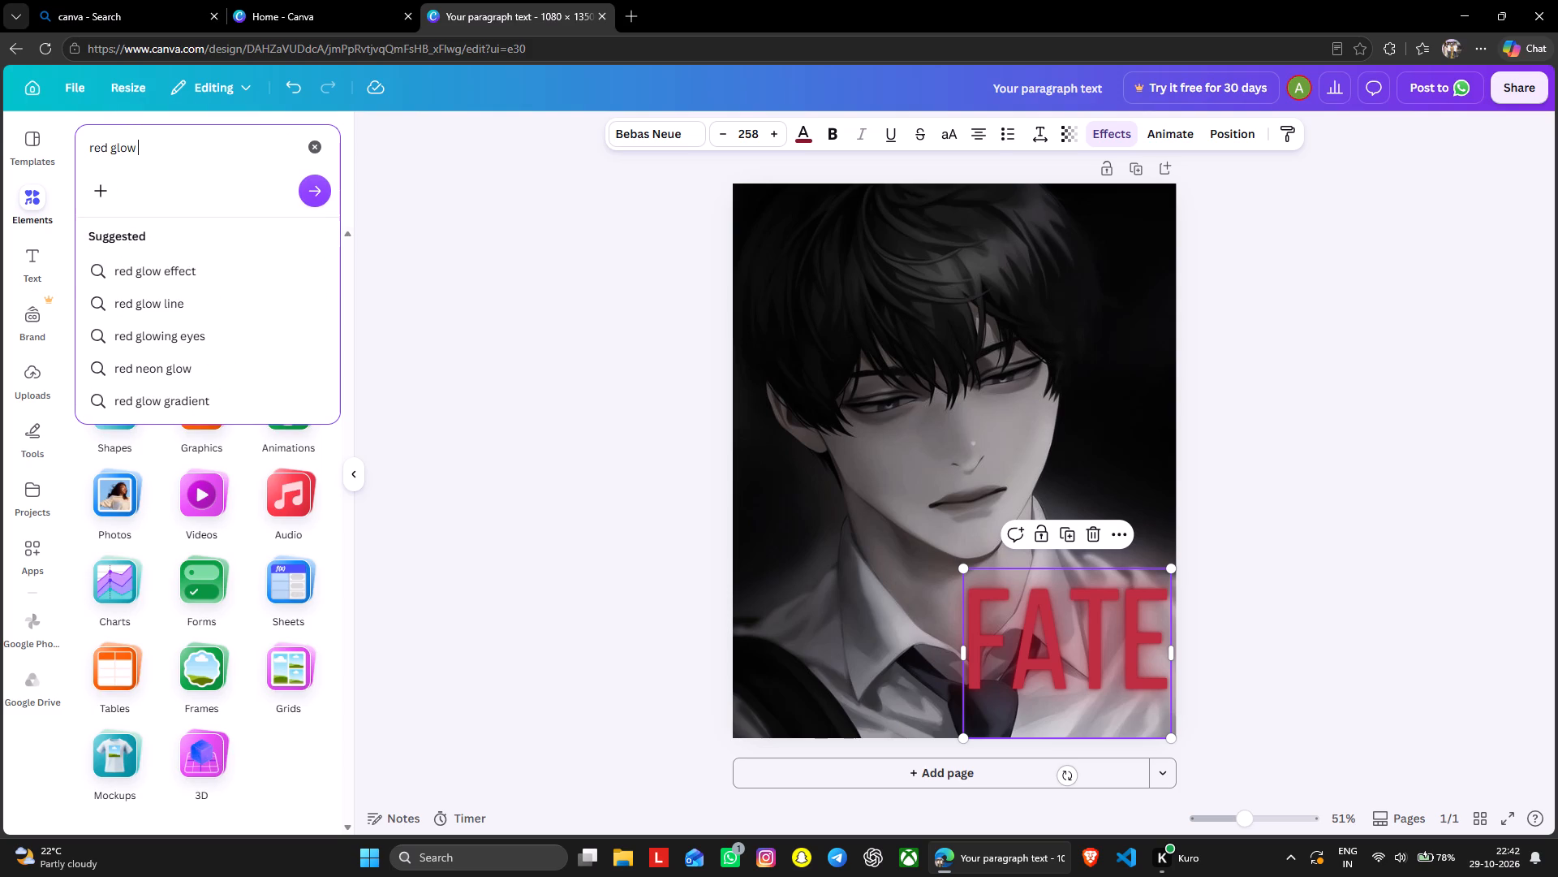
{"action": "type", "text": "trans"}
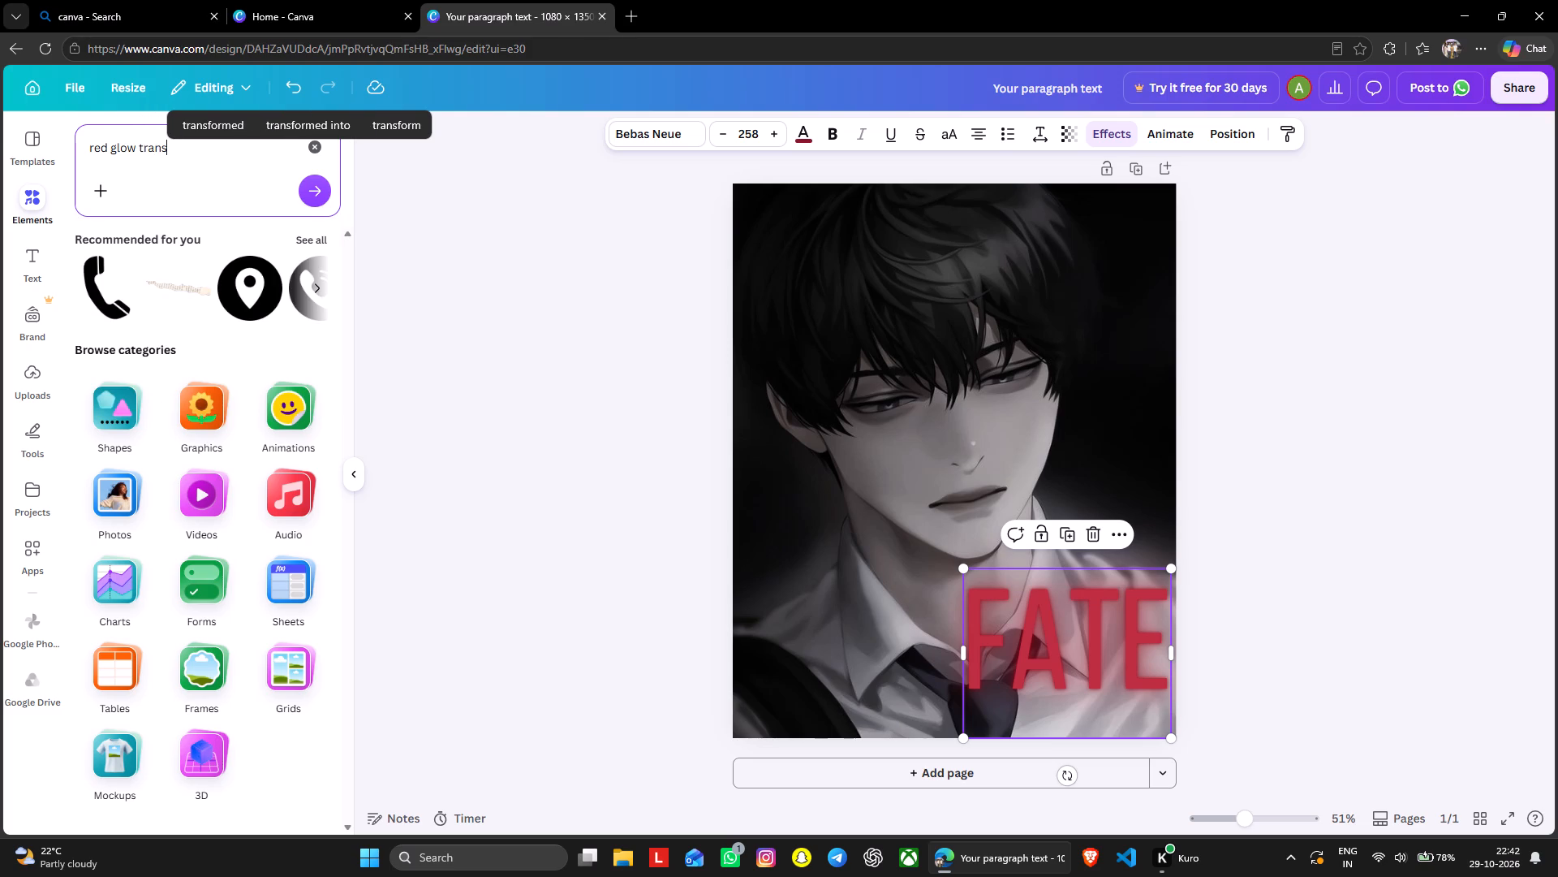
{"action": "type", "text": "parent"}
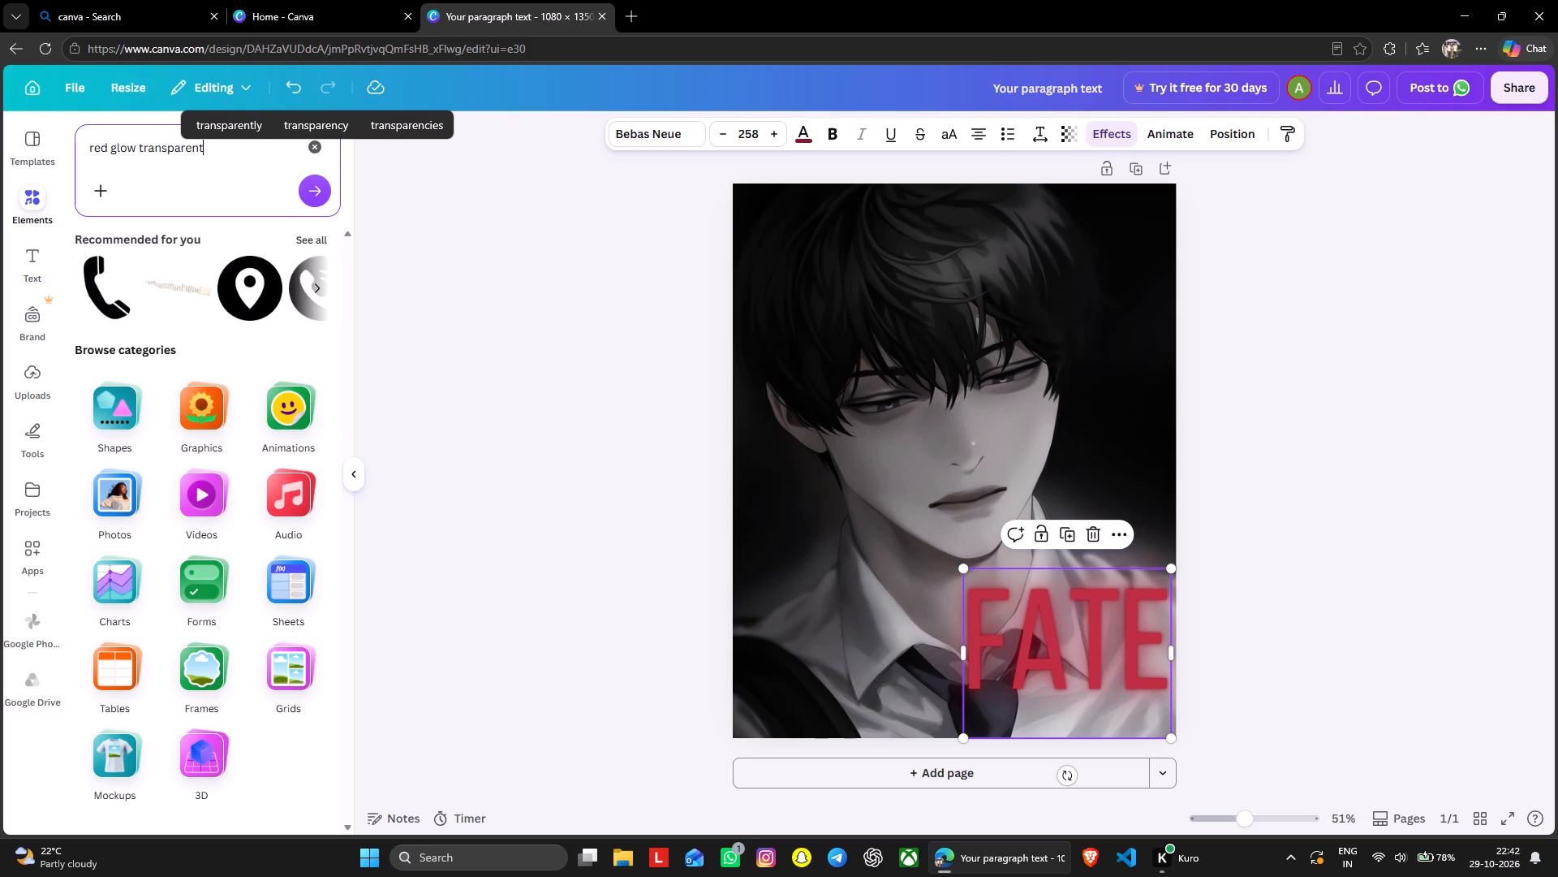
{"action": "left_click", "coordinate": [321, 197]}
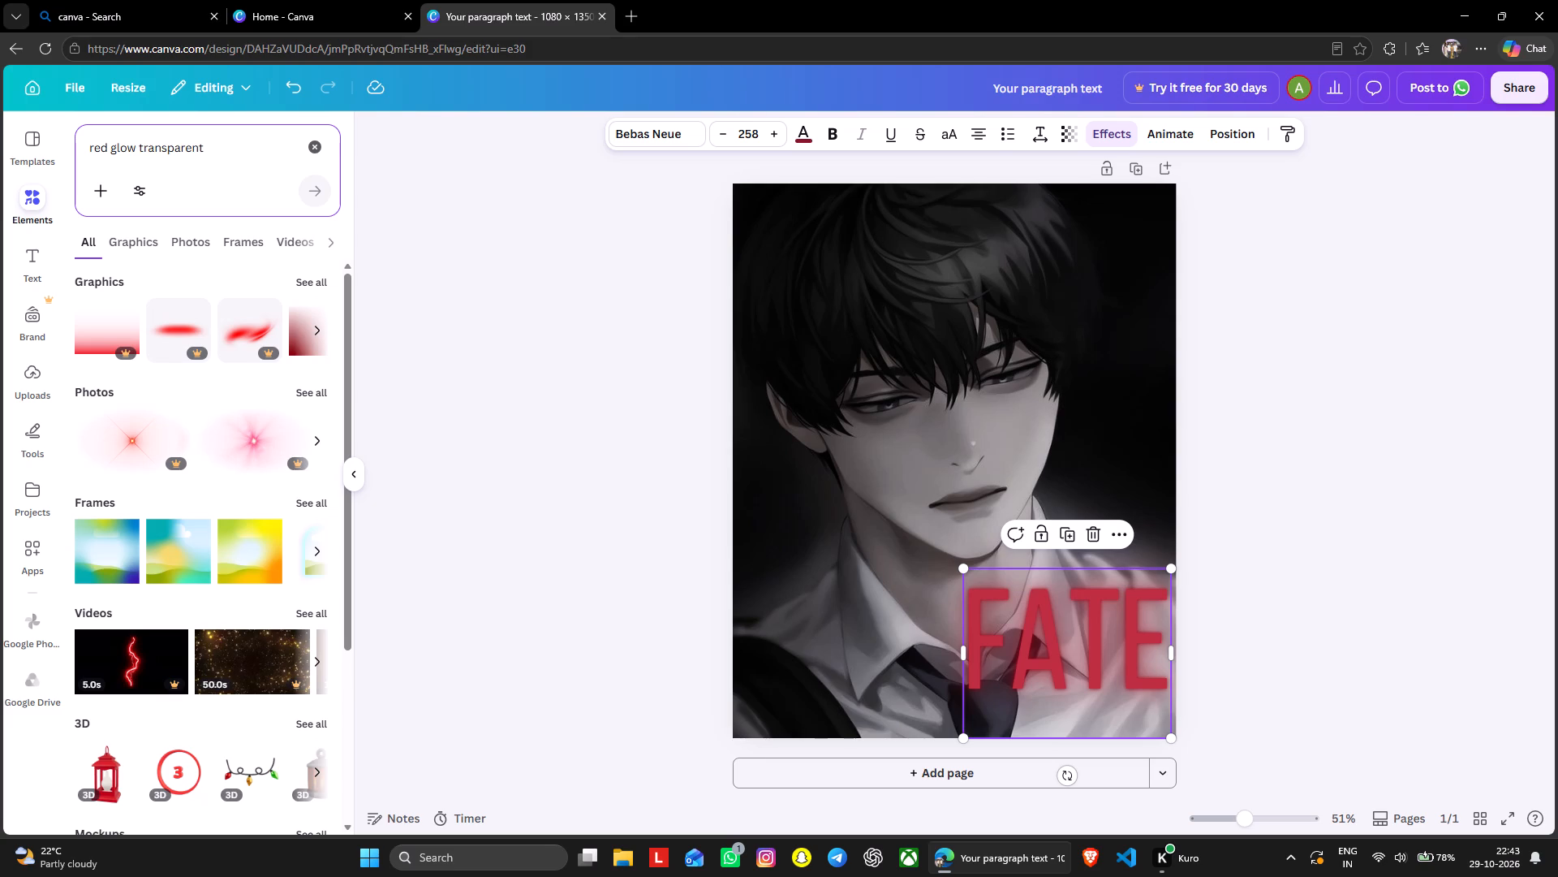
{"action": "left_click", "coordinate": [324, 327]}
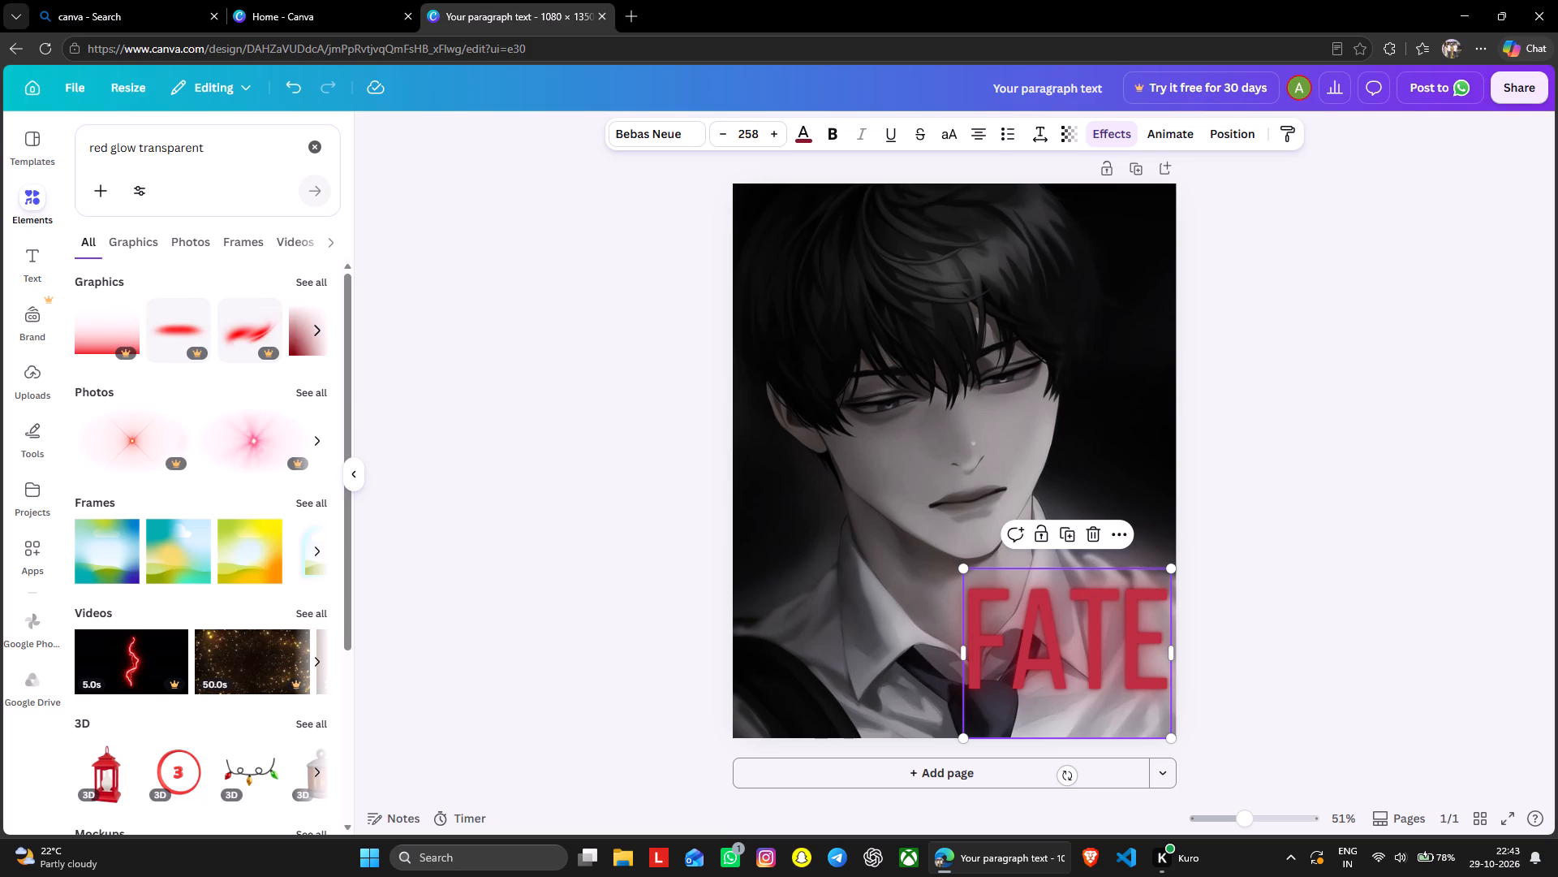
{"action": "left_click", "coordinate": [324, 327]}
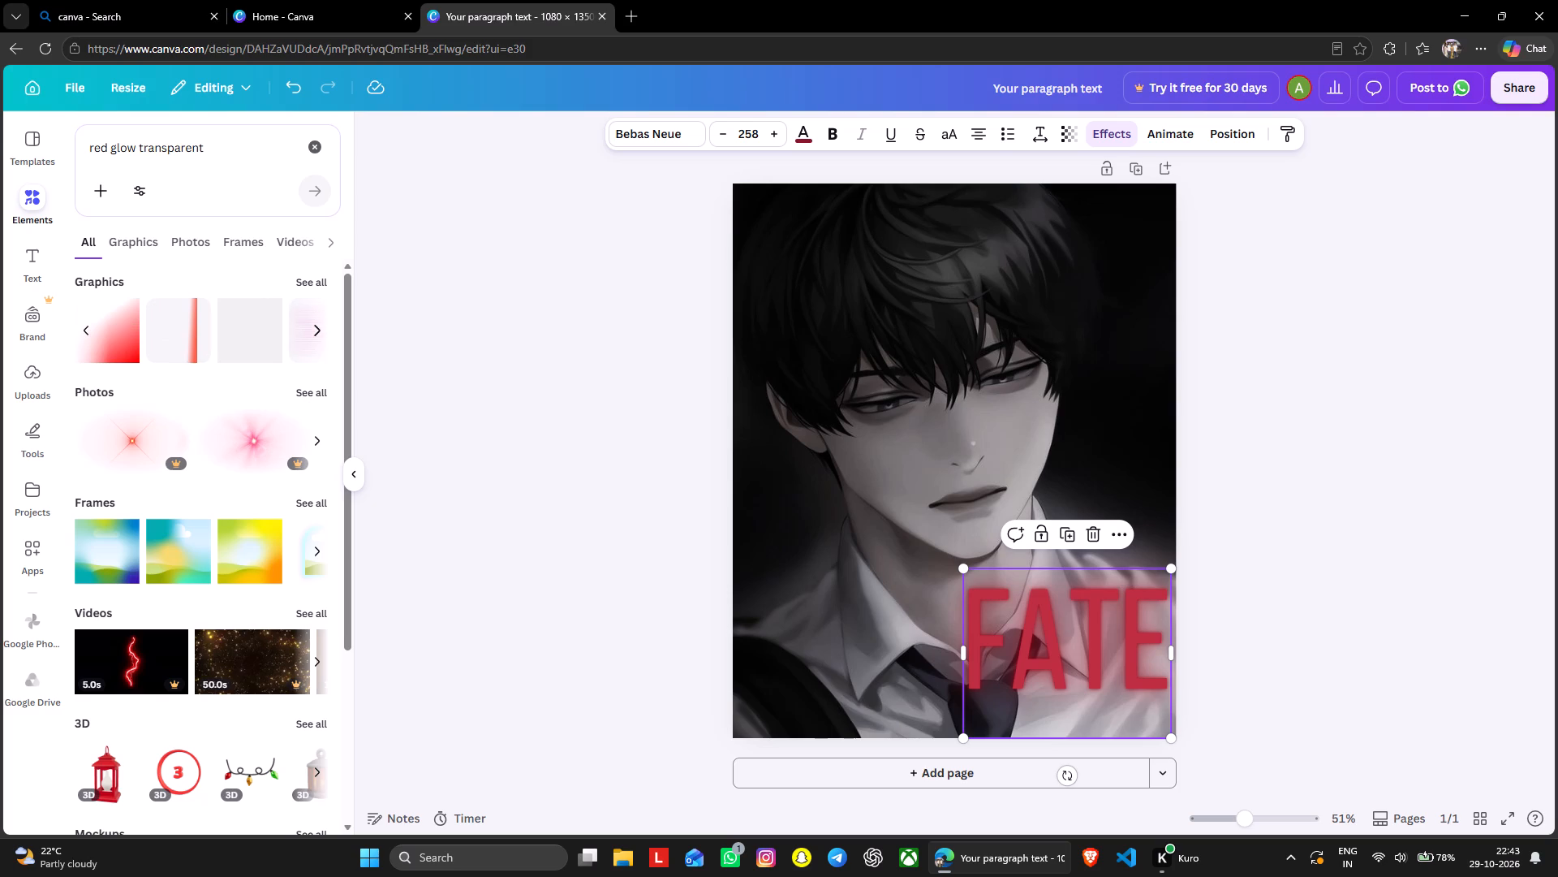
{"action": "left_click", "coordinate": [114, 335]}
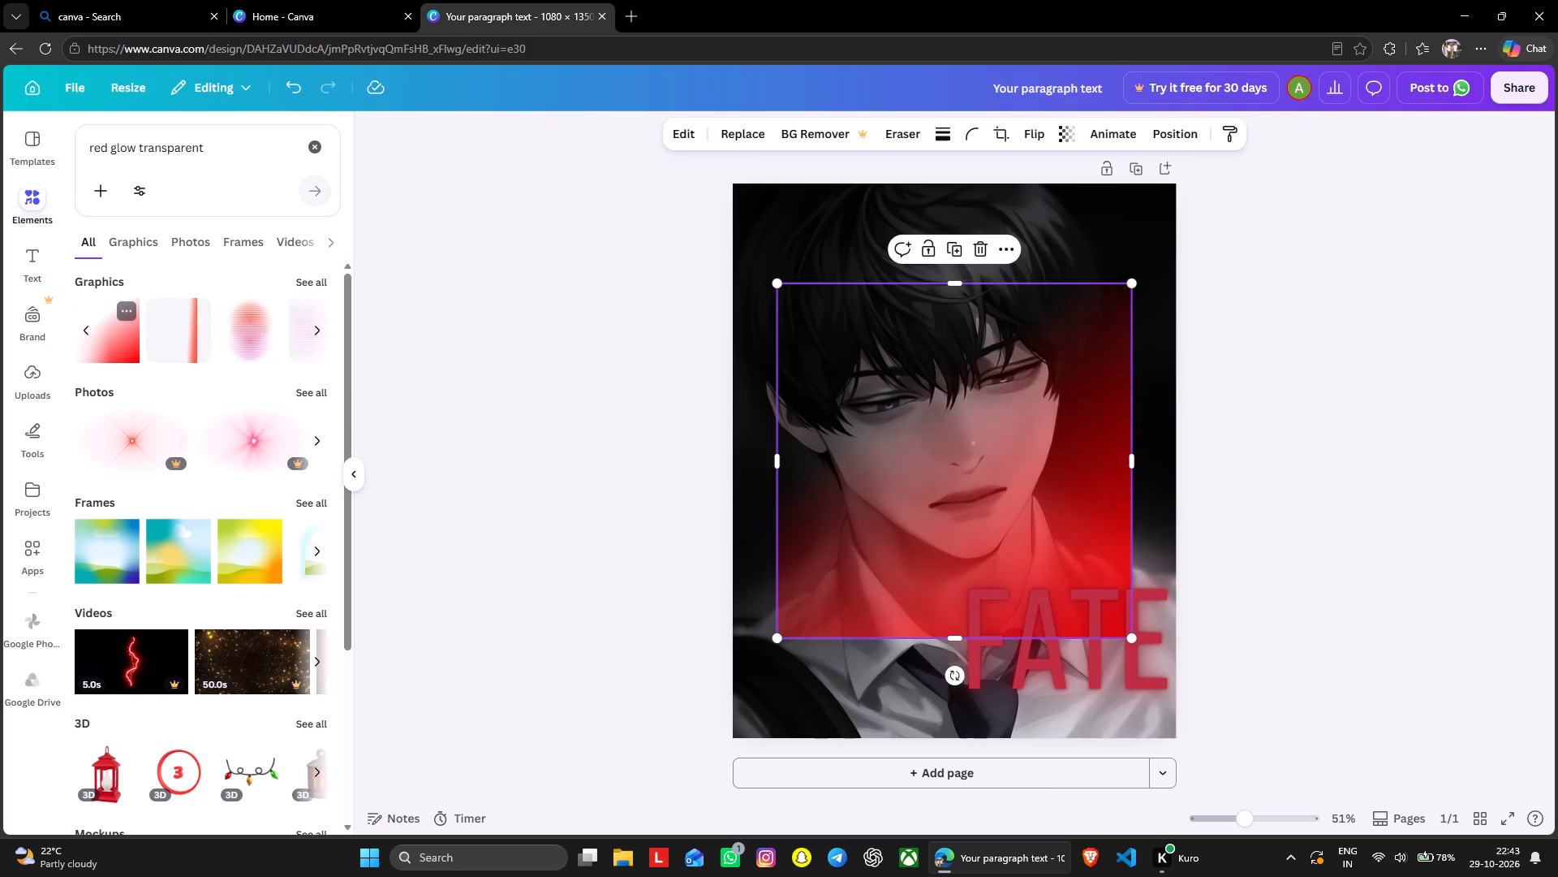
Enlarge the red gradient to the poster's full height and align its right edge with the poster's right edge.
{"action": "left_click_drag", "start_coordinate": [779, 285], "coordinate": [757, 217]}
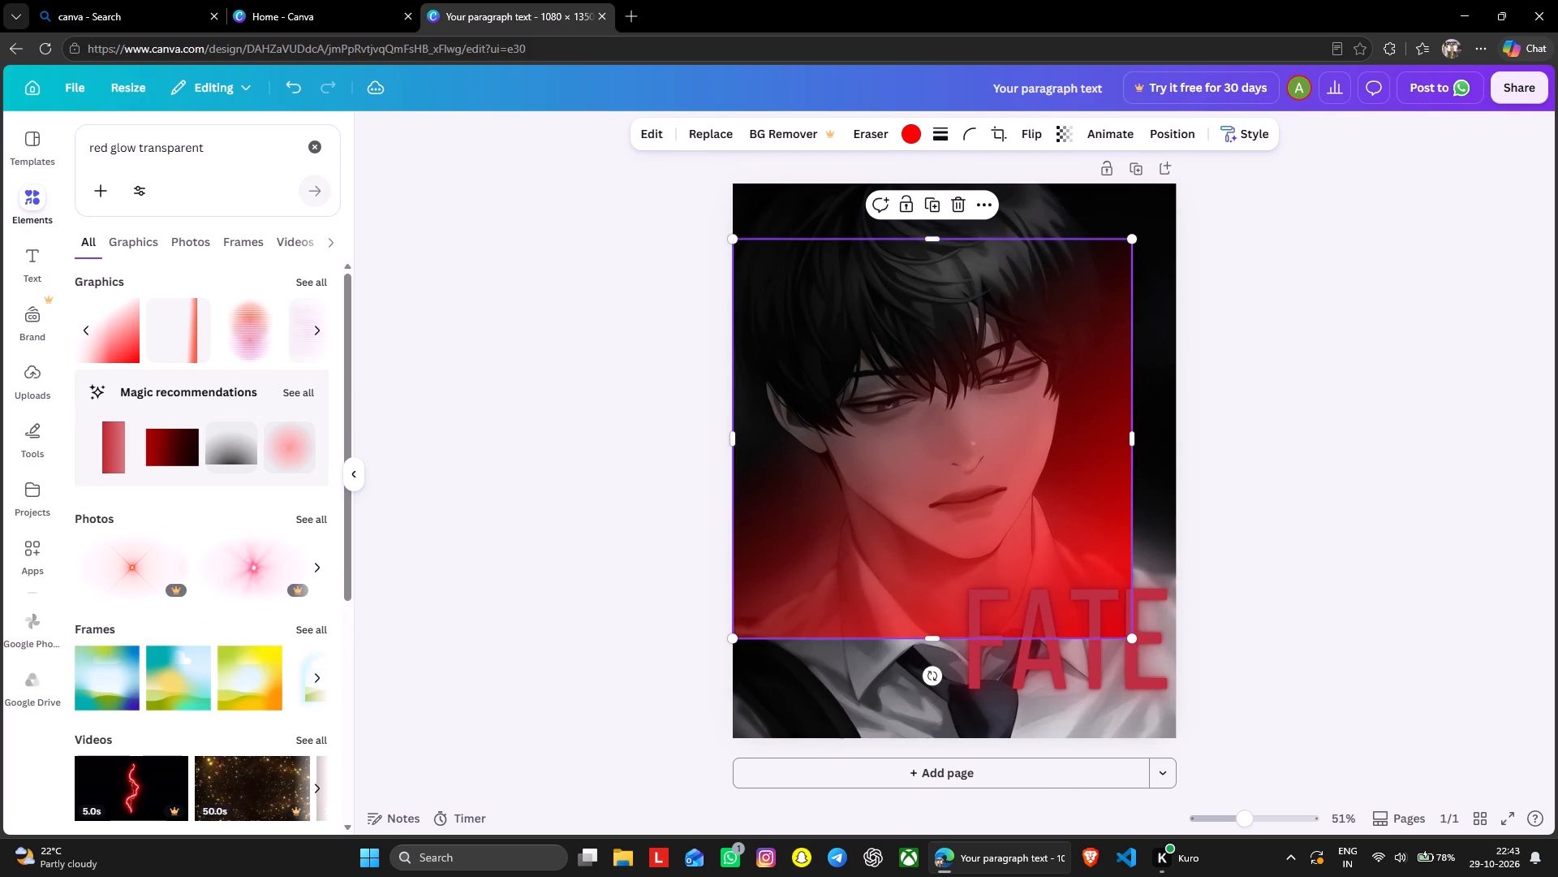
{"action": "left_click_drag", "start_coordinate": [859, 317], "coordinate": [859, 261]}
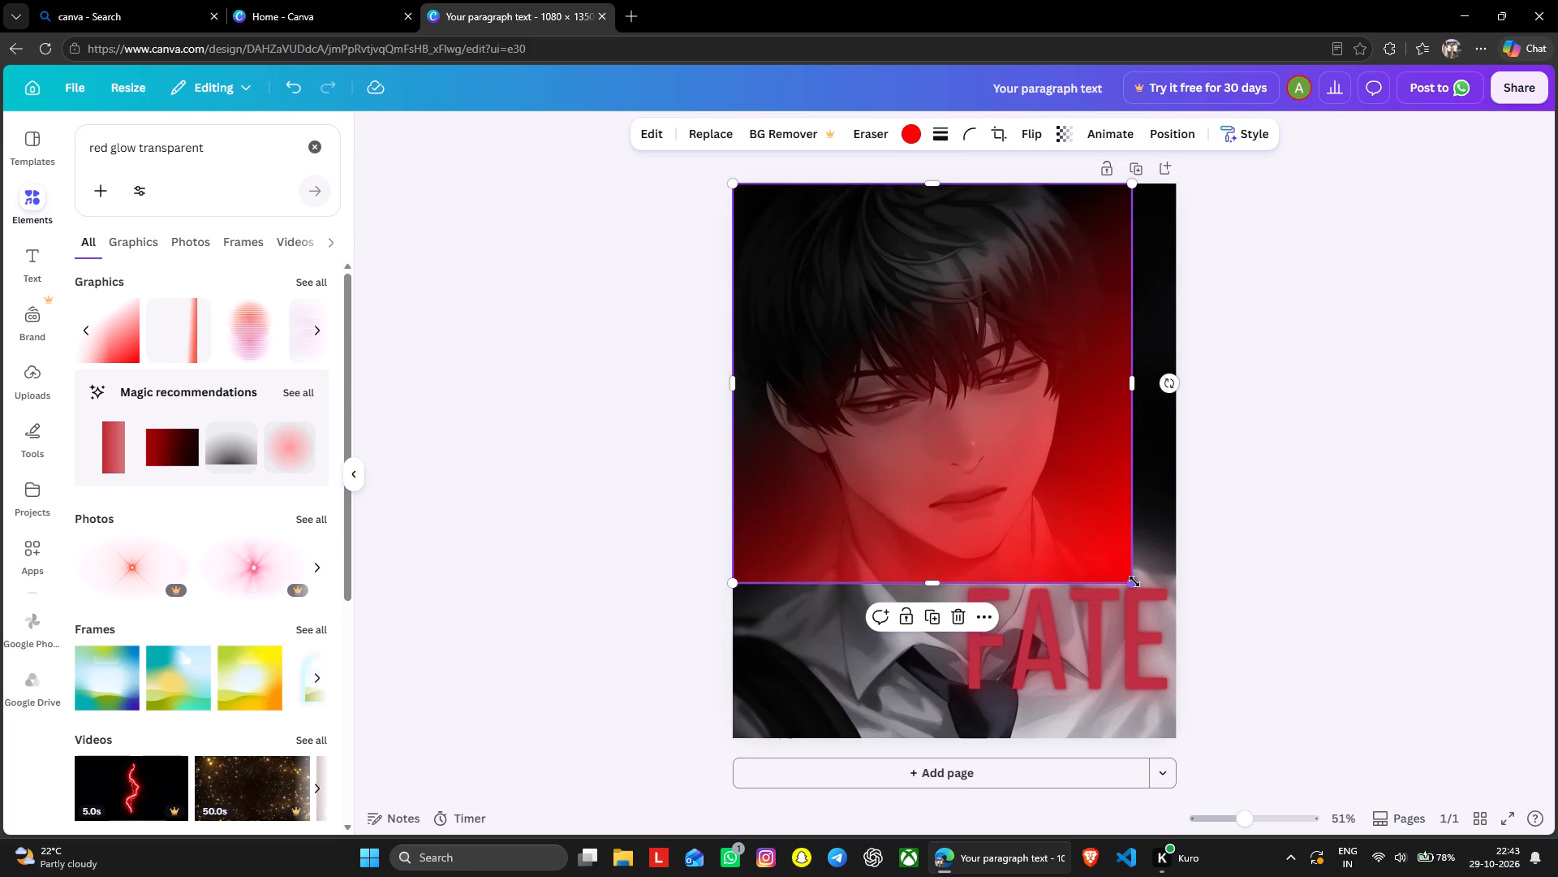
{"action": "left_click_drag", "start_coordinate": [1133, 581], "coordinate": [1173, 632]}
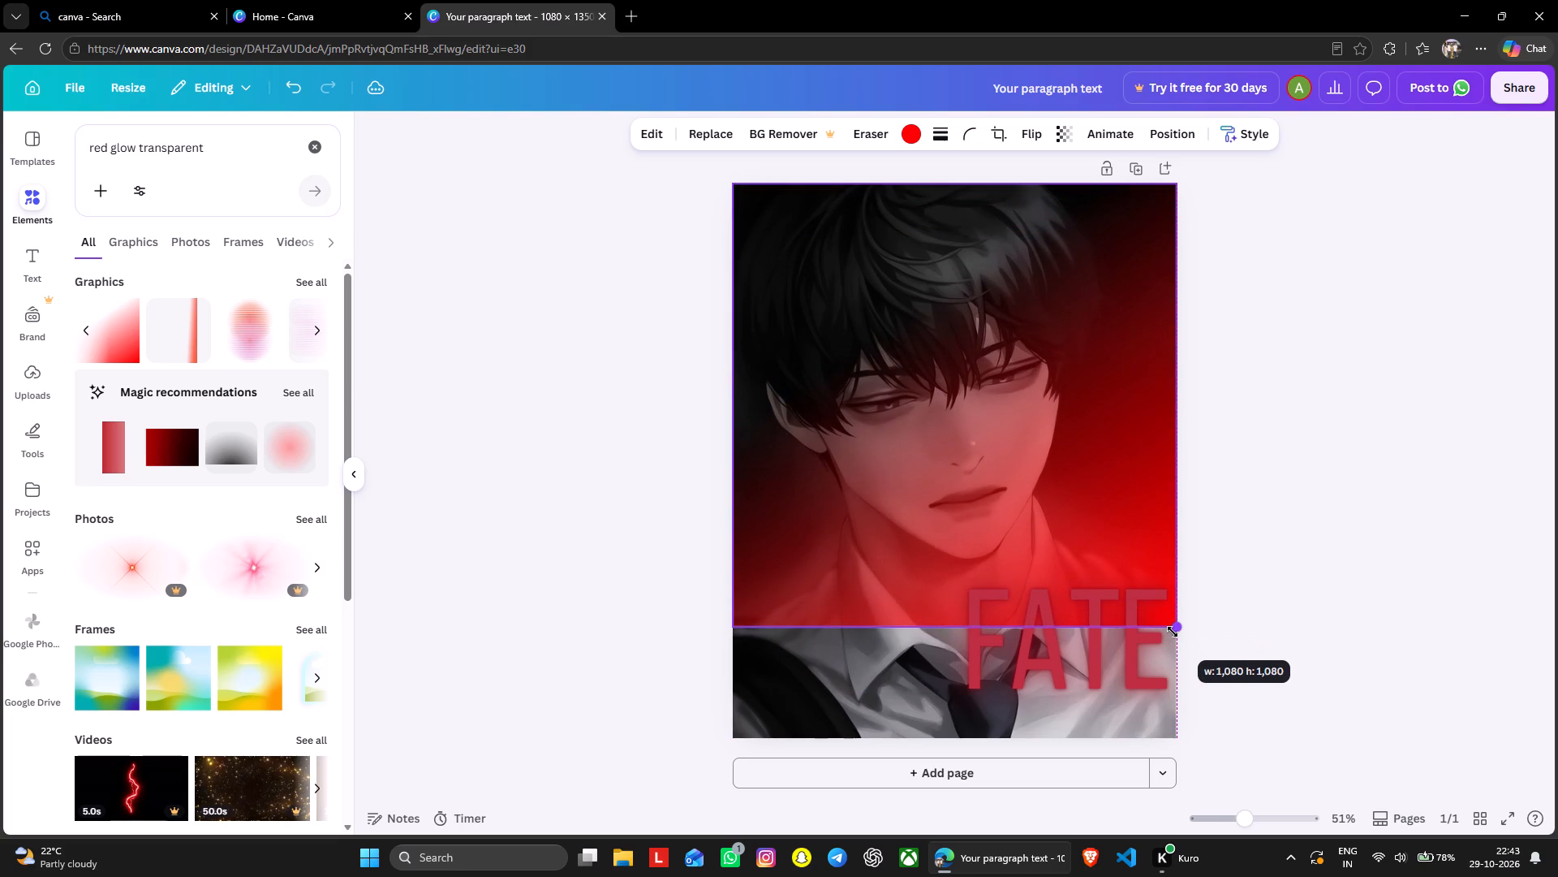
{"action": "left_click_drag", "start_coordinate": [1173, 632], "coordinate": [1250, 808]}
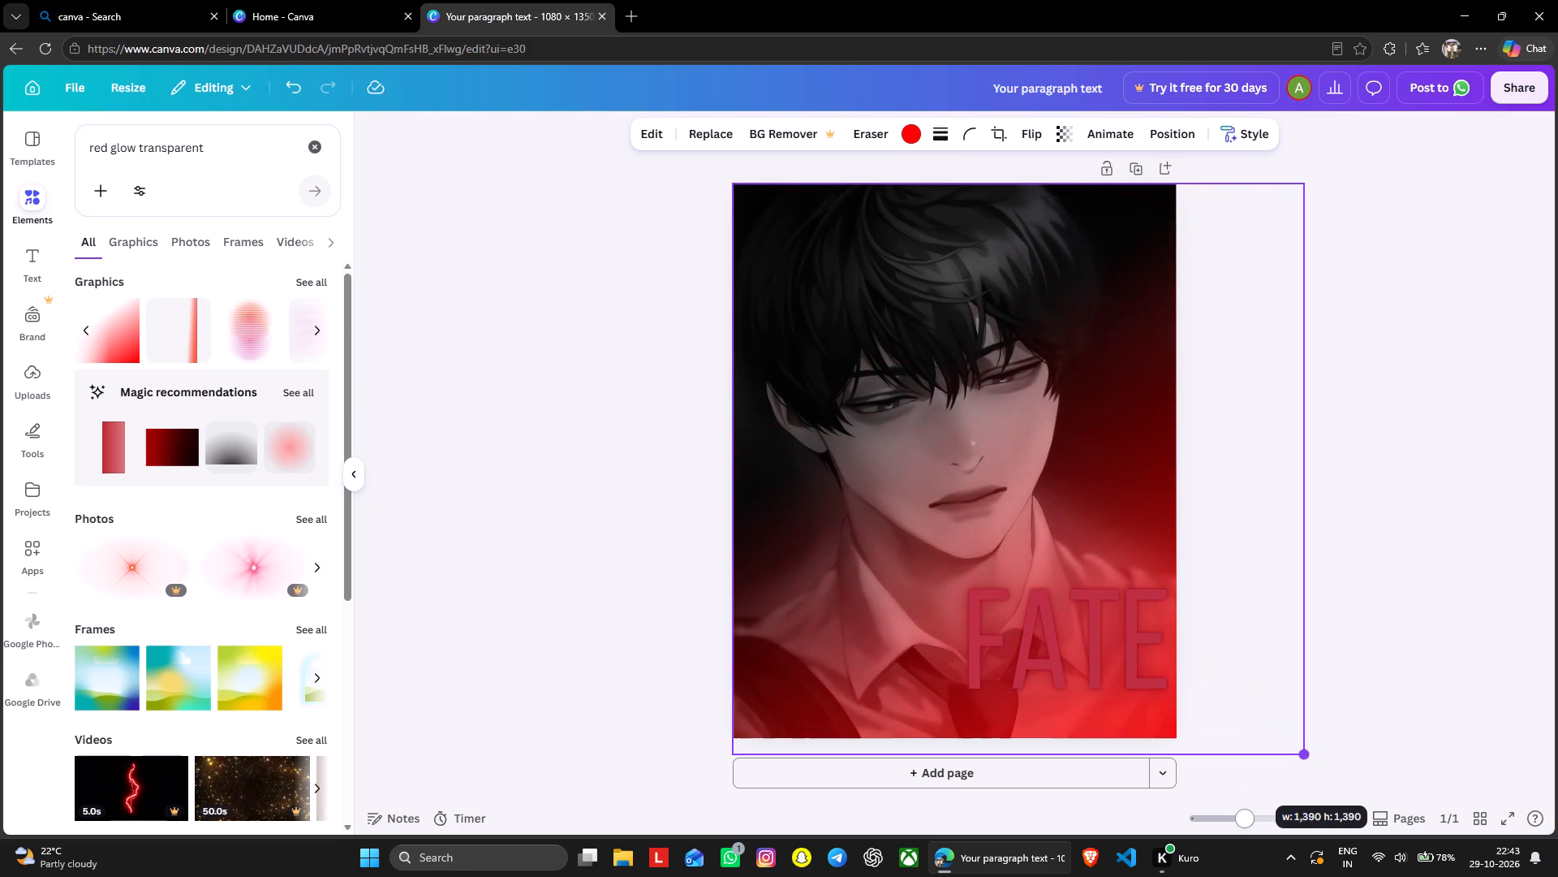
{"action": "left_click_drag", "start_coordinate": [1250, 808], "coordinate": [1239, 787]}
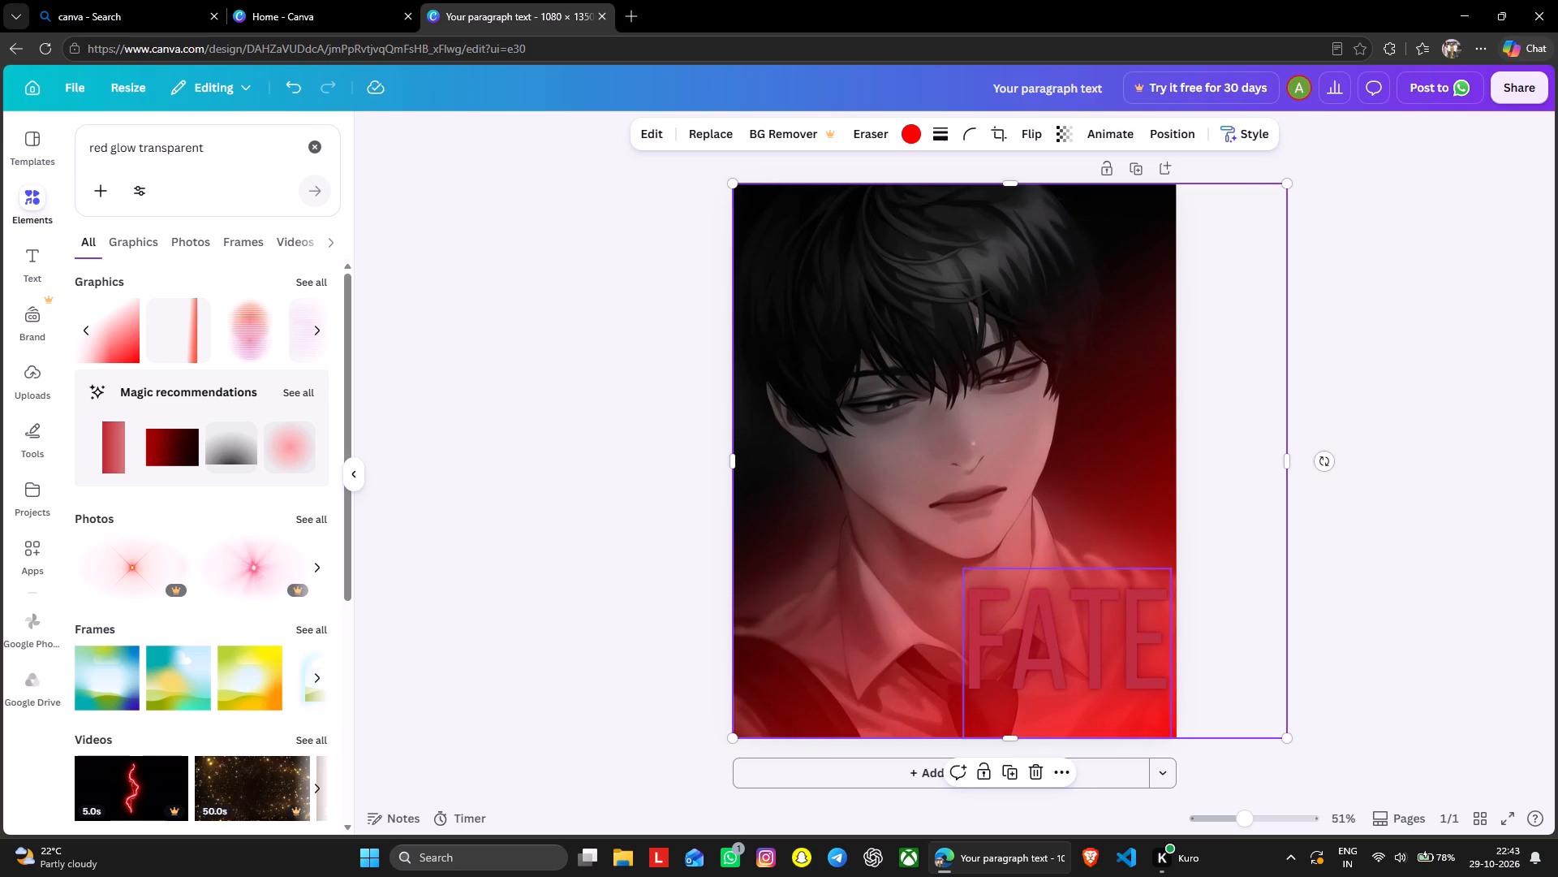
{"action": "left_click_drag", "start_coordinate": [1213, 510], "coordinate": [1171, 511]}
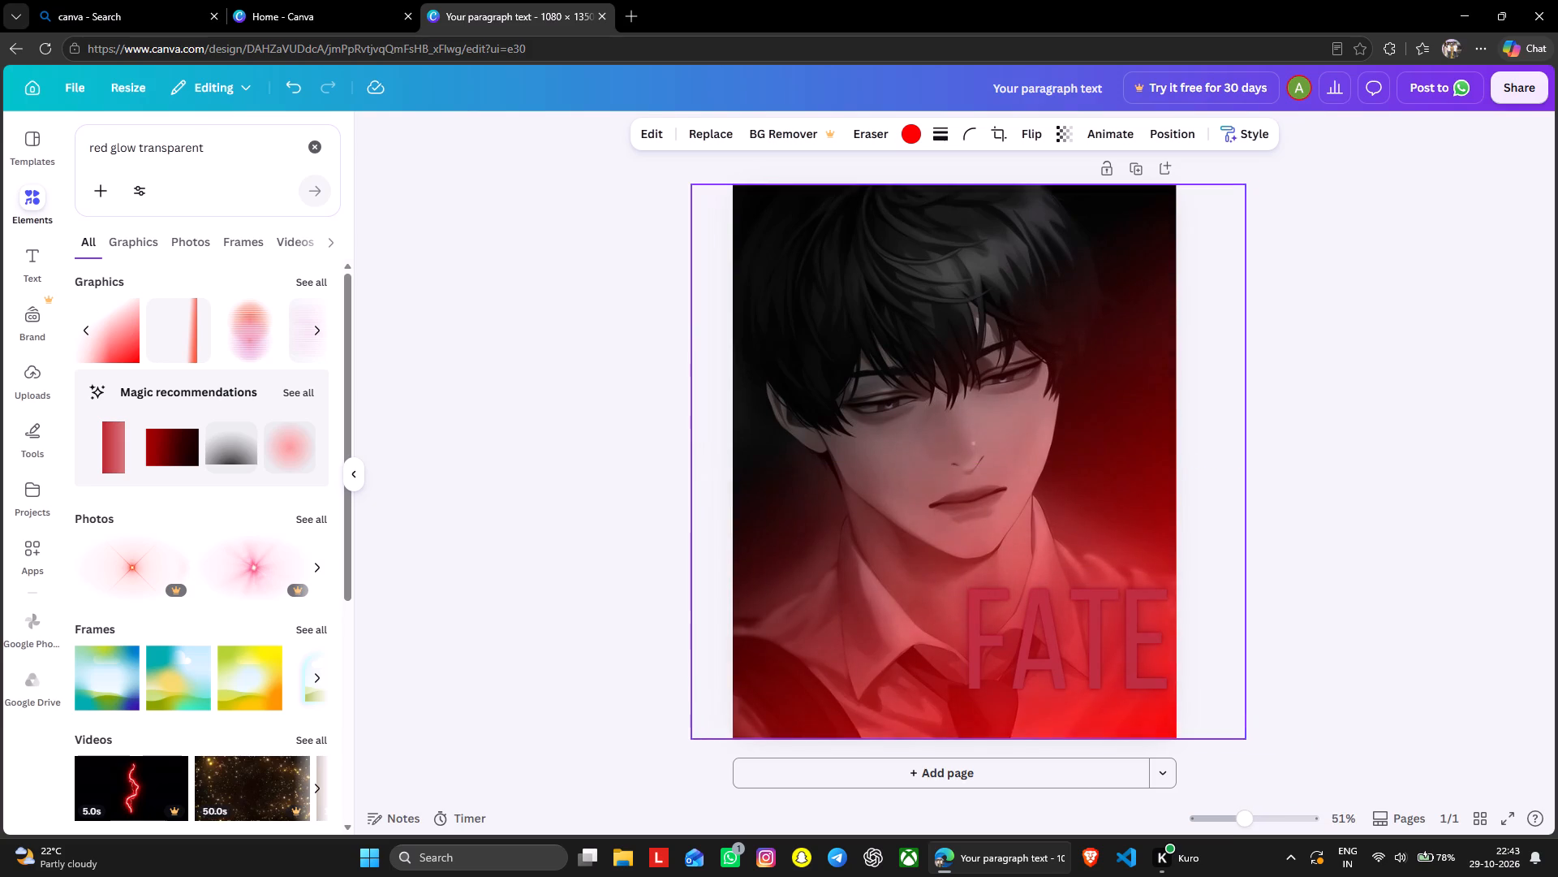
{"action": "left_click_drag", "start_coordinate": [1171, 511], "coordinate": [1106, 509]}
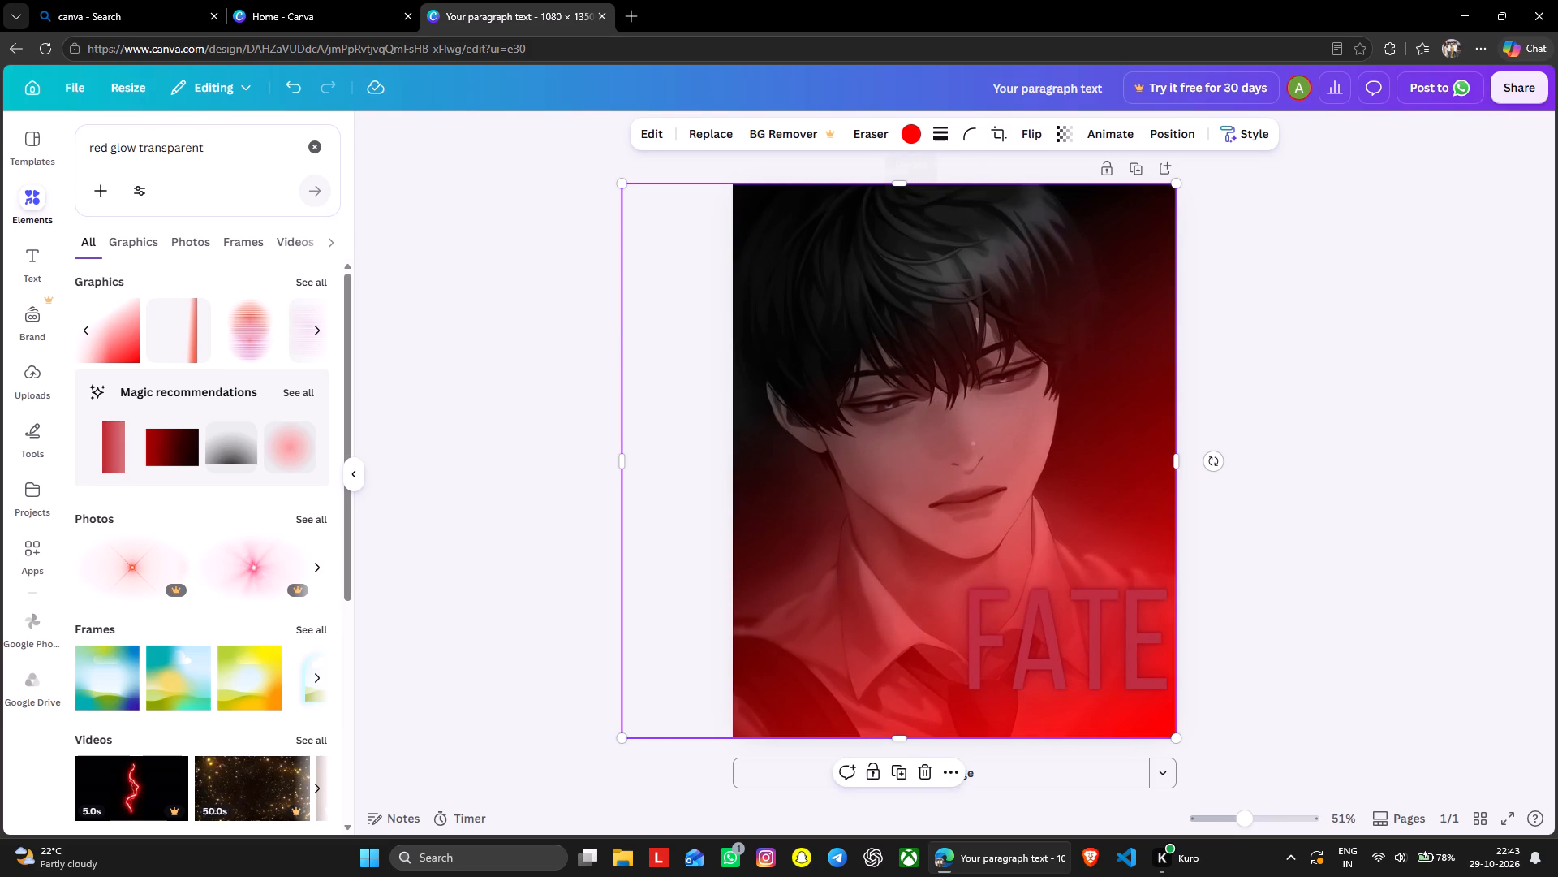
Reduce the red gradient's transparency value to roughly 50 and deselect it.
{"action": "left_click", "coordinate": [1059, 132]}
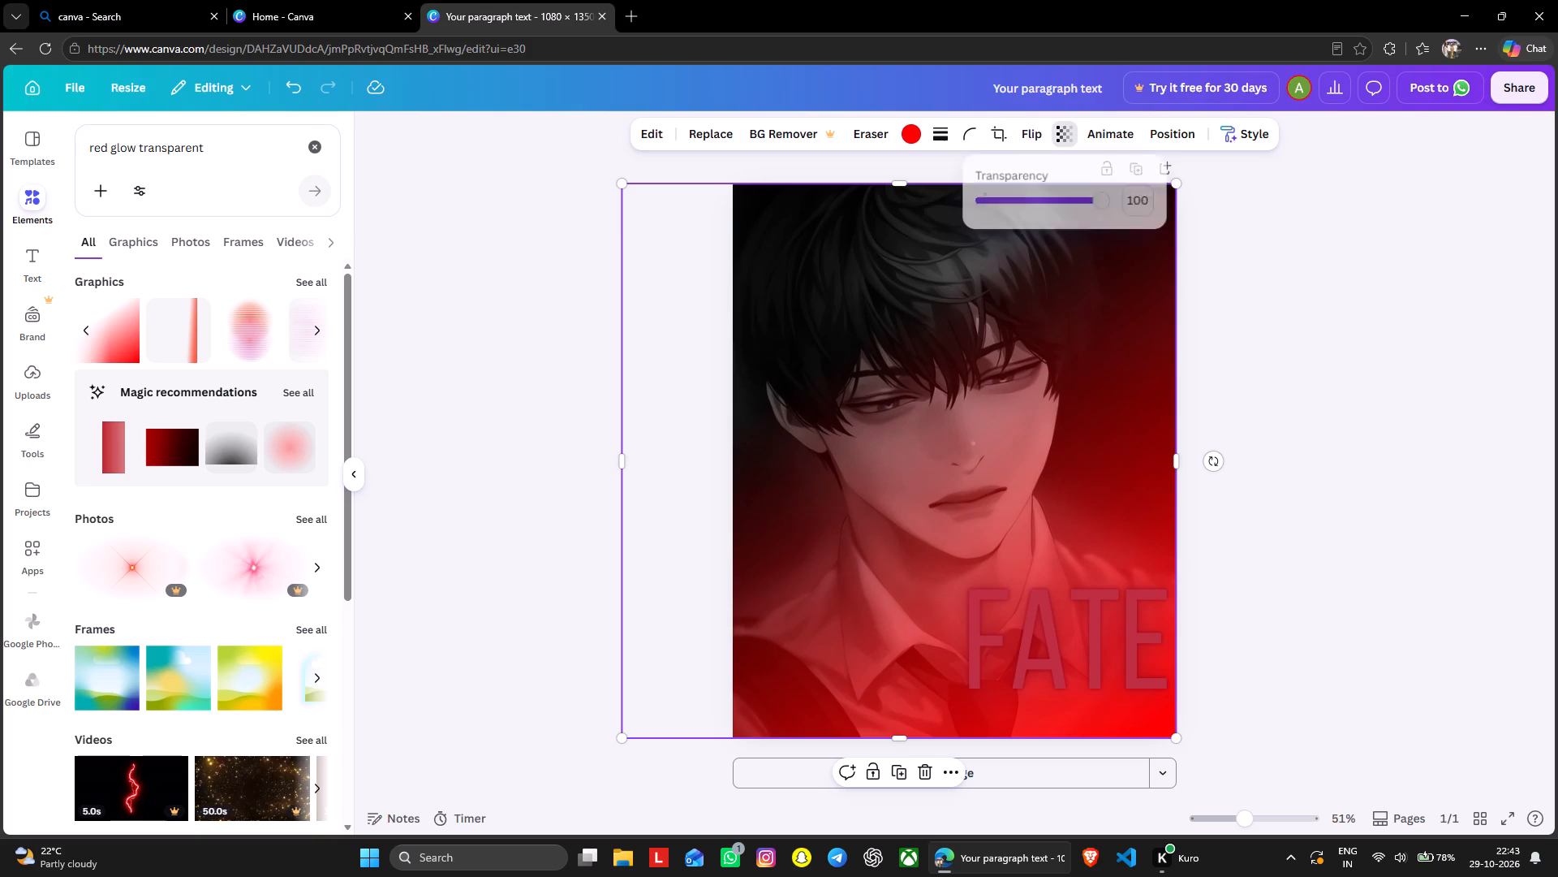
{"action": "left_click_drag", "start_coordinate": [1101, 203], "coordinate": [1042, 224]}
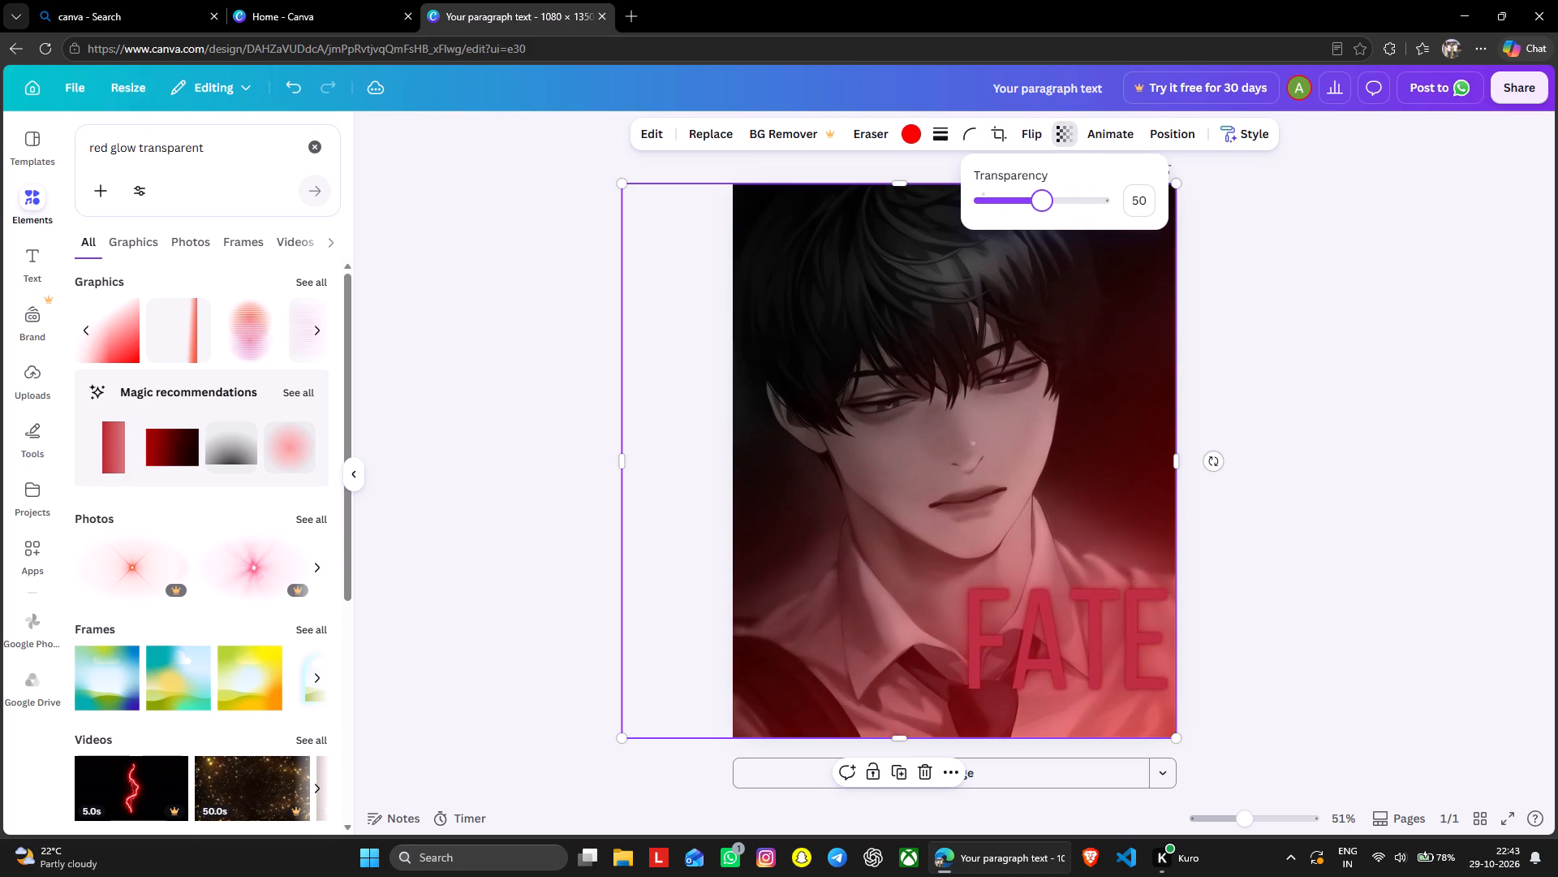
{"action": "left_click_drag", "start_coordinate": [1042, 224], "coordinate": [1042, 225]}
{"action": "left_click_drag", "start_coordinate": [1042, 225], "coordinate": [1036, 228]}
{"action": "left_click", "coordinate": [1304, 278]}
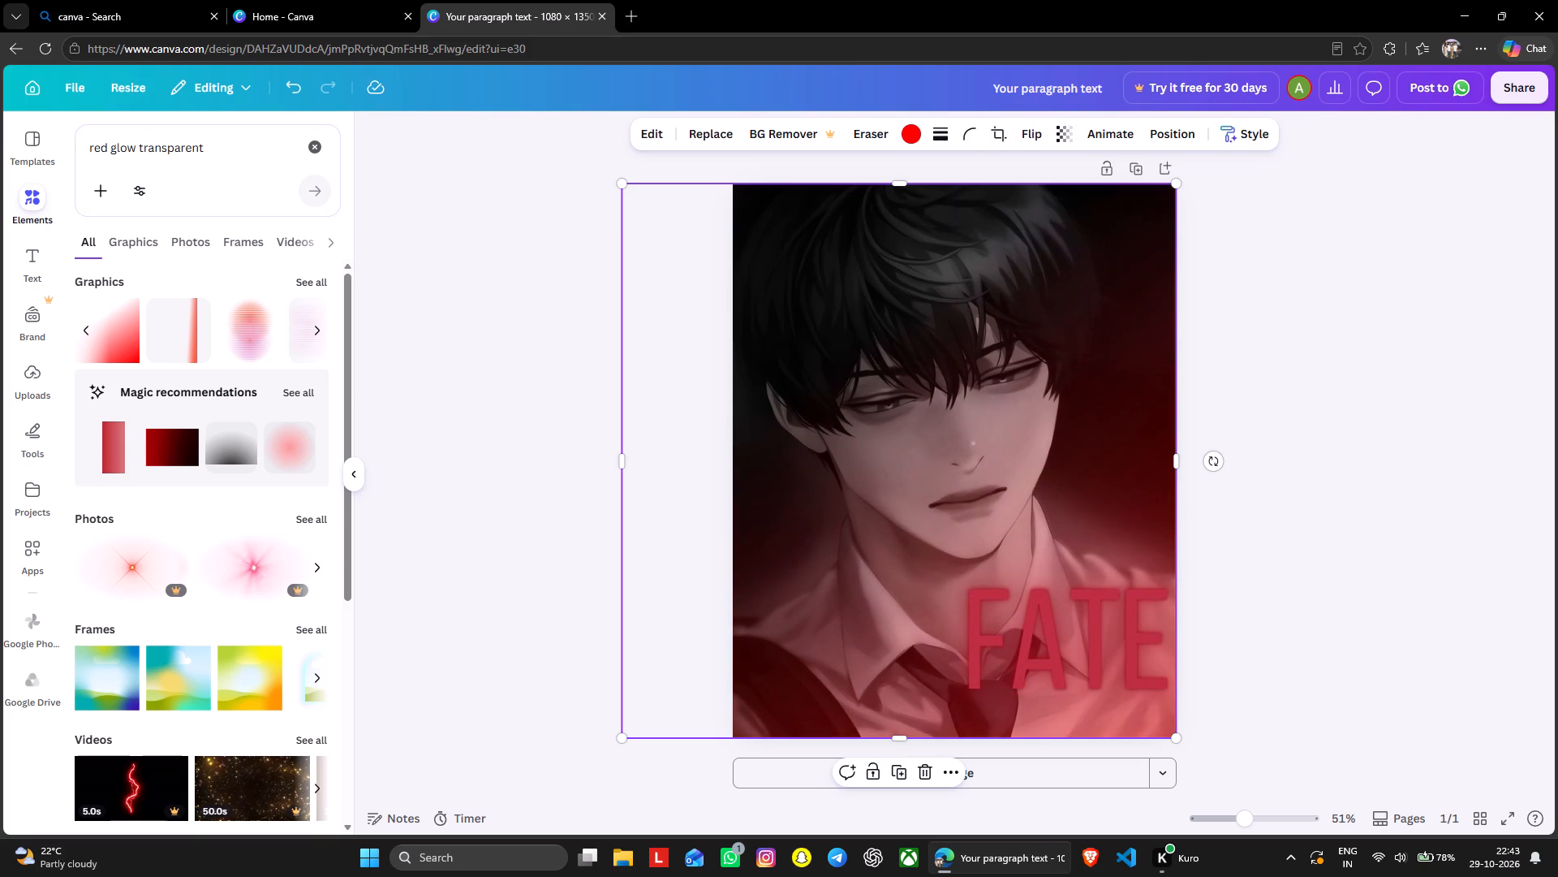
{"action": "left_click", "coordinate": [1304, 278]}
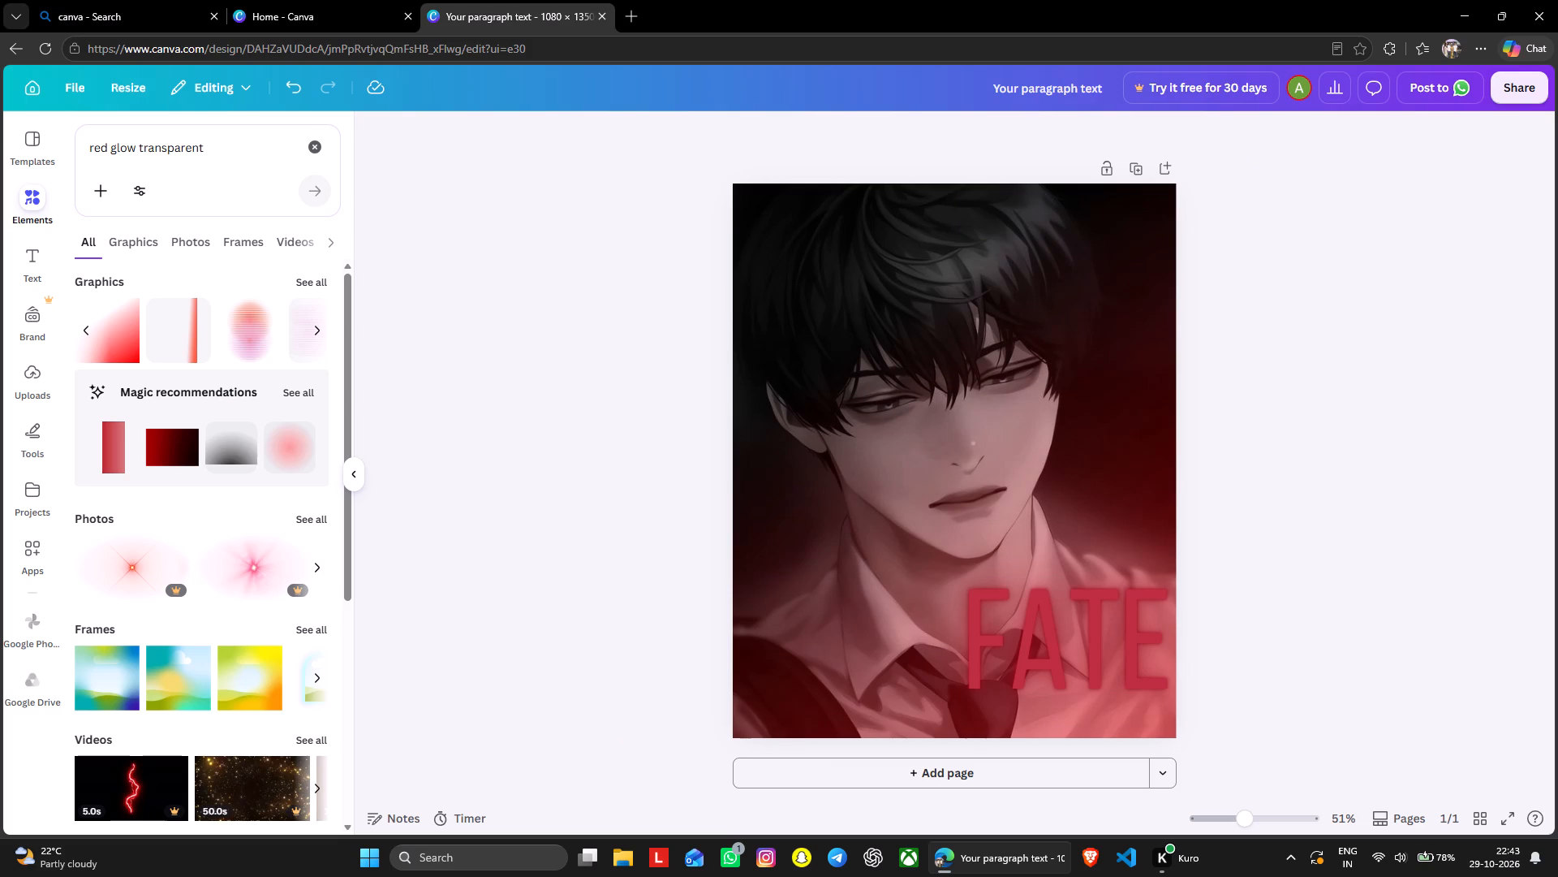
Search the elements for "film grain overlay" and look through the graphics offered.
{"action": "left_click", "coordinate": [308, 147]}
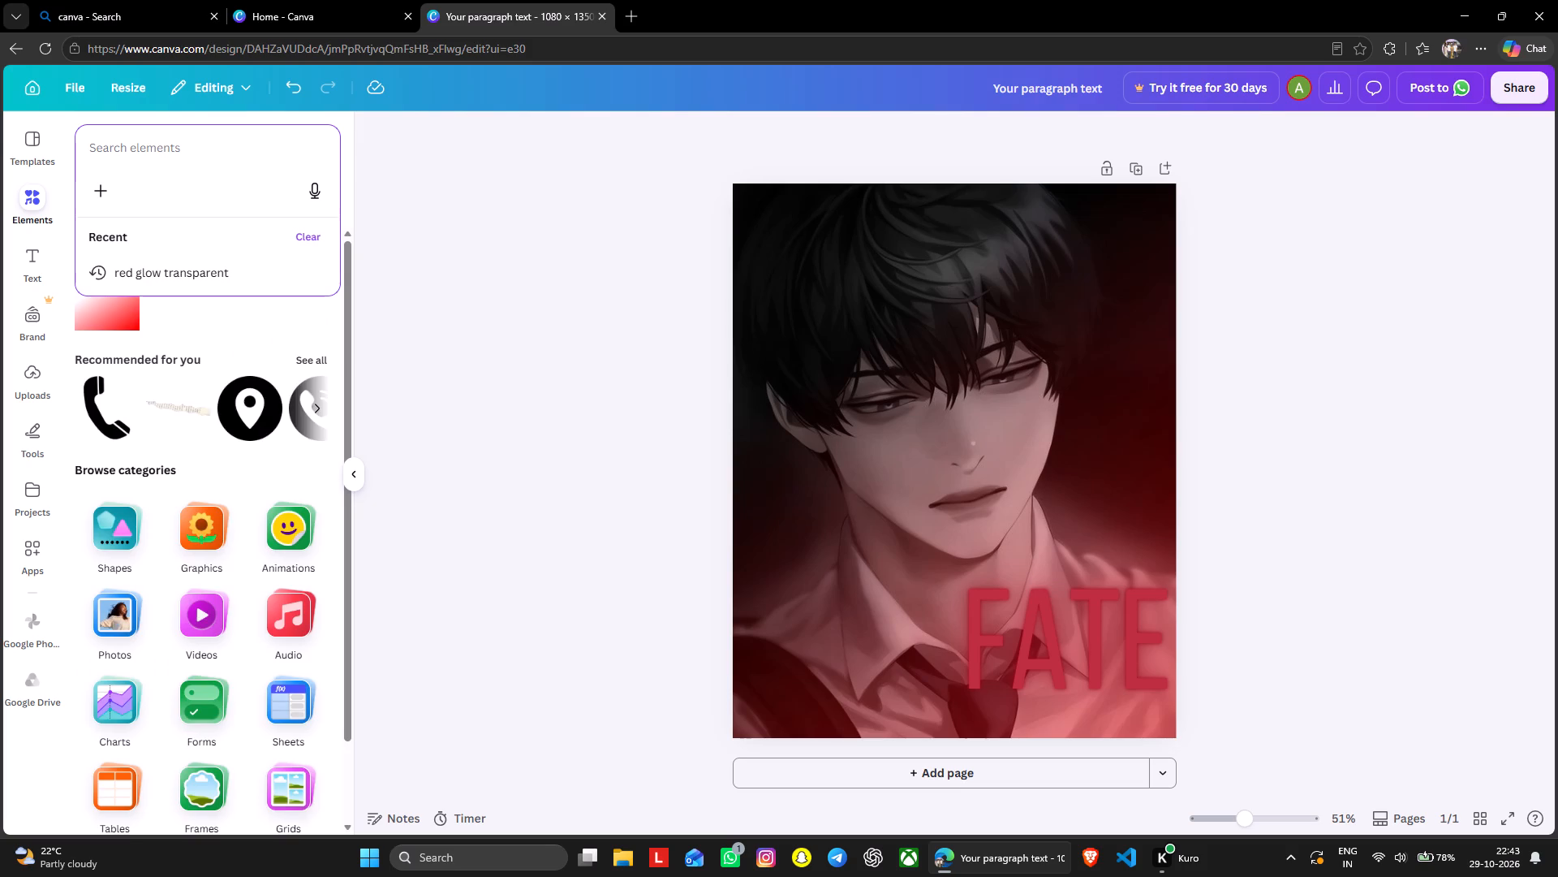
{"action": "type", "text": "fi"}
{"action": "type", "text": "lm"}
{"action": "key", "text": "space"}
{"action": "type", "text": "gra"}
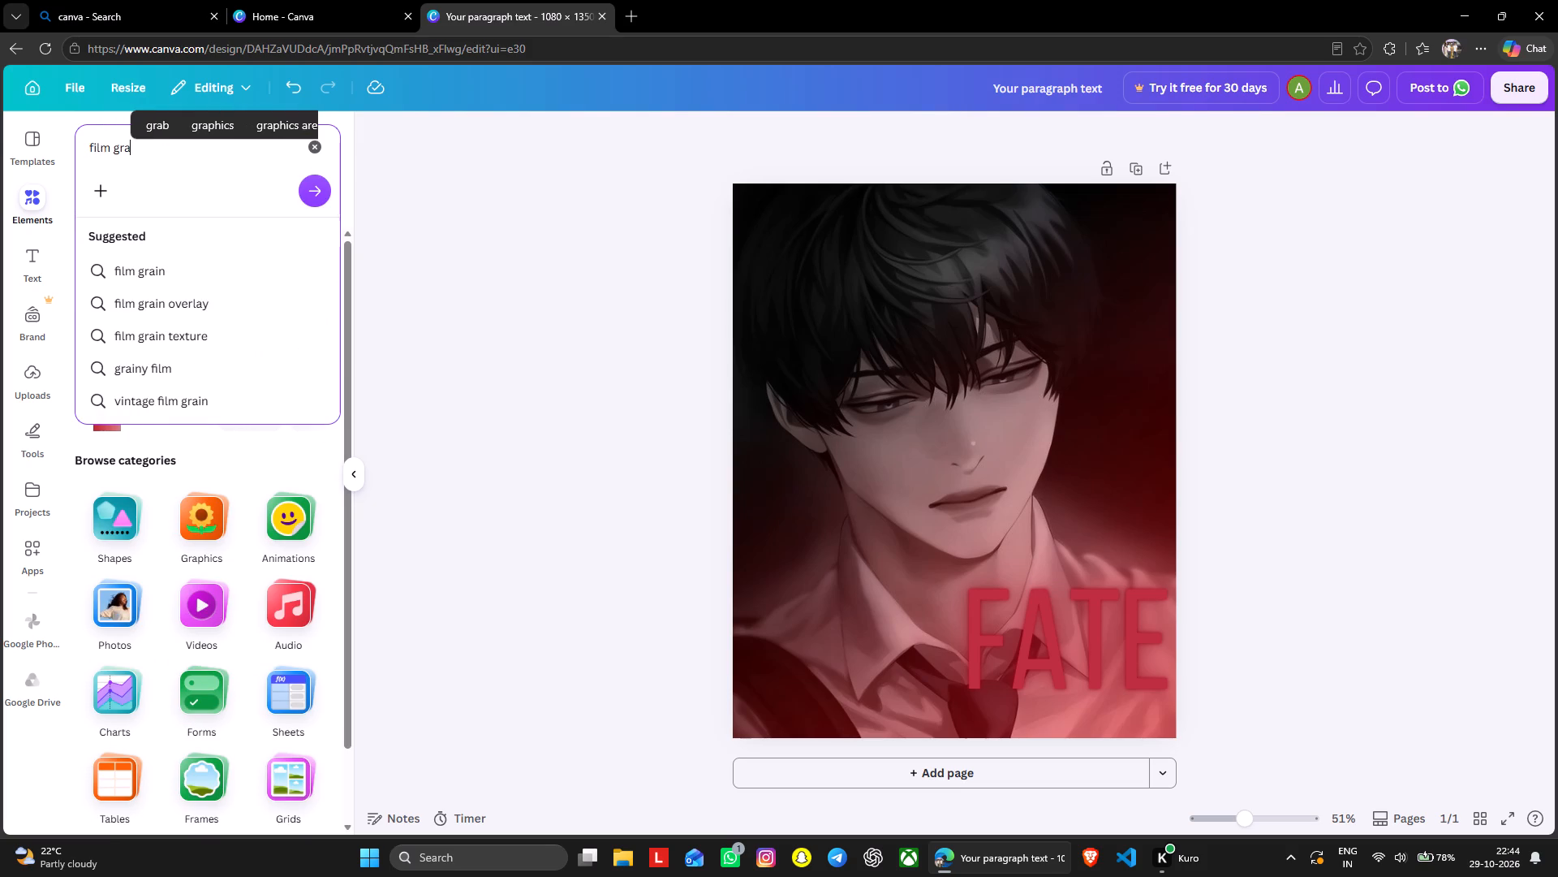
{"action": "type", "text": "in"}
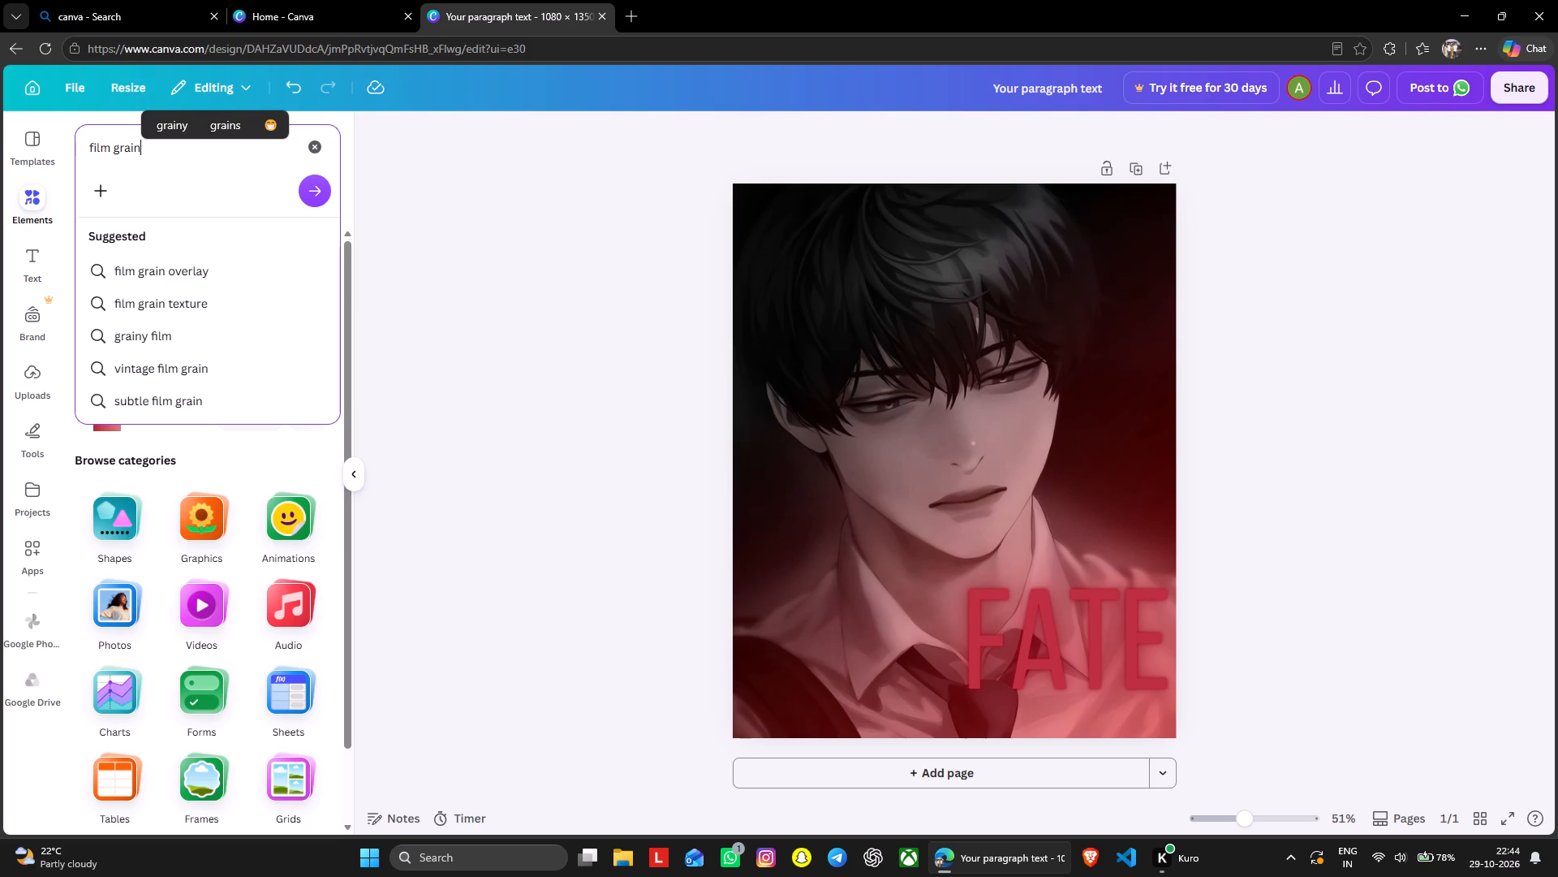
{"action": "key", "text": "space"}
{"action": "type", "text": "overlay"}
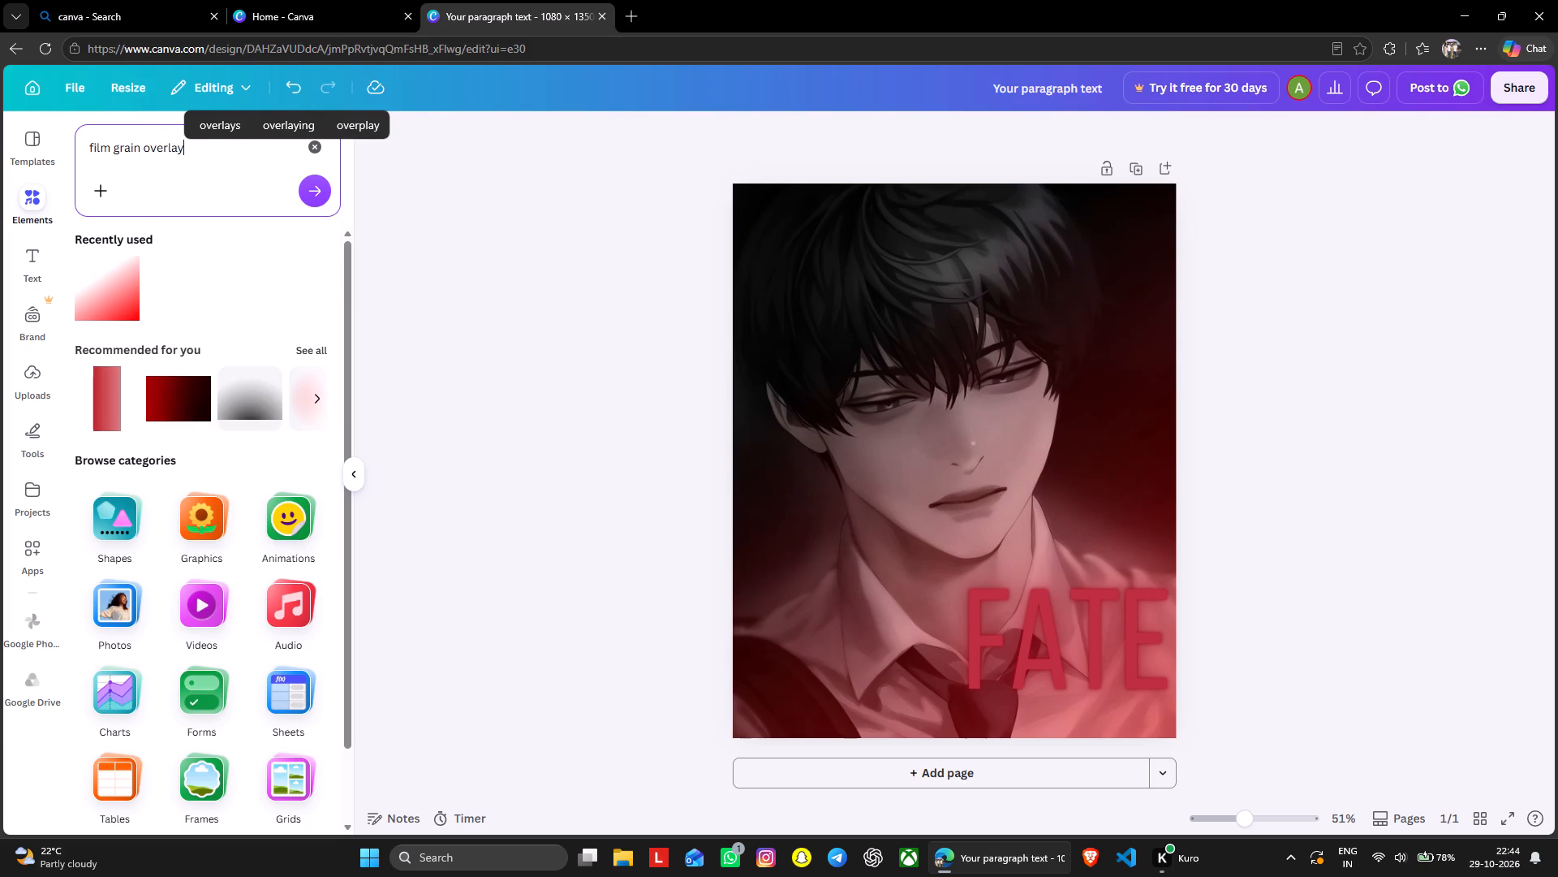
{"action": "key", "text": "Return"}
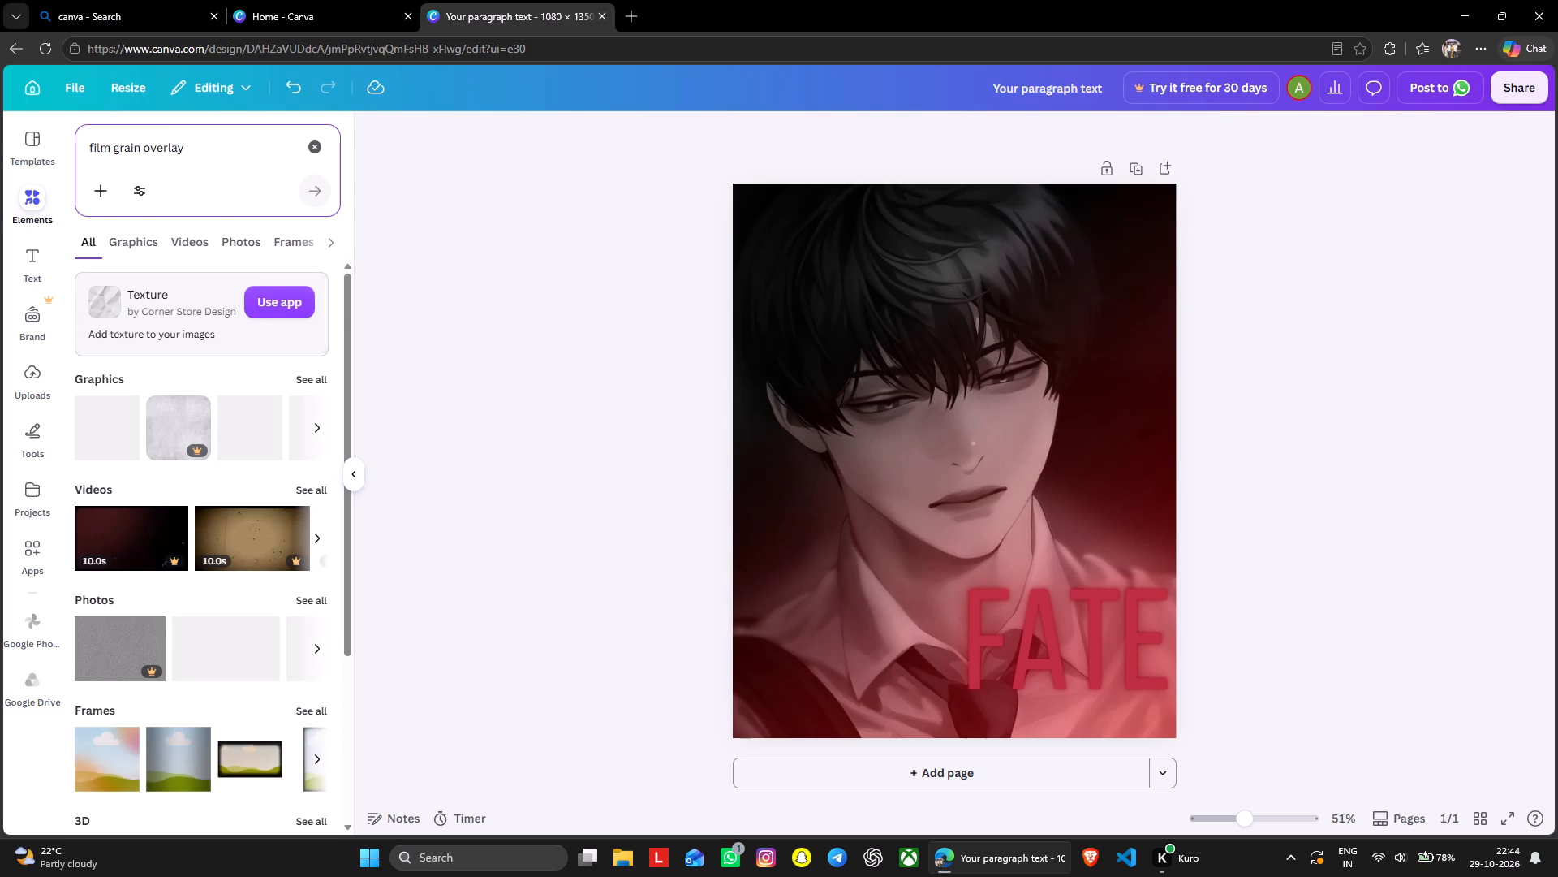
{"action": "left_click", "coordinate": [310, 426]}
{"action": "left_click", "coordinate": [310, 426]}
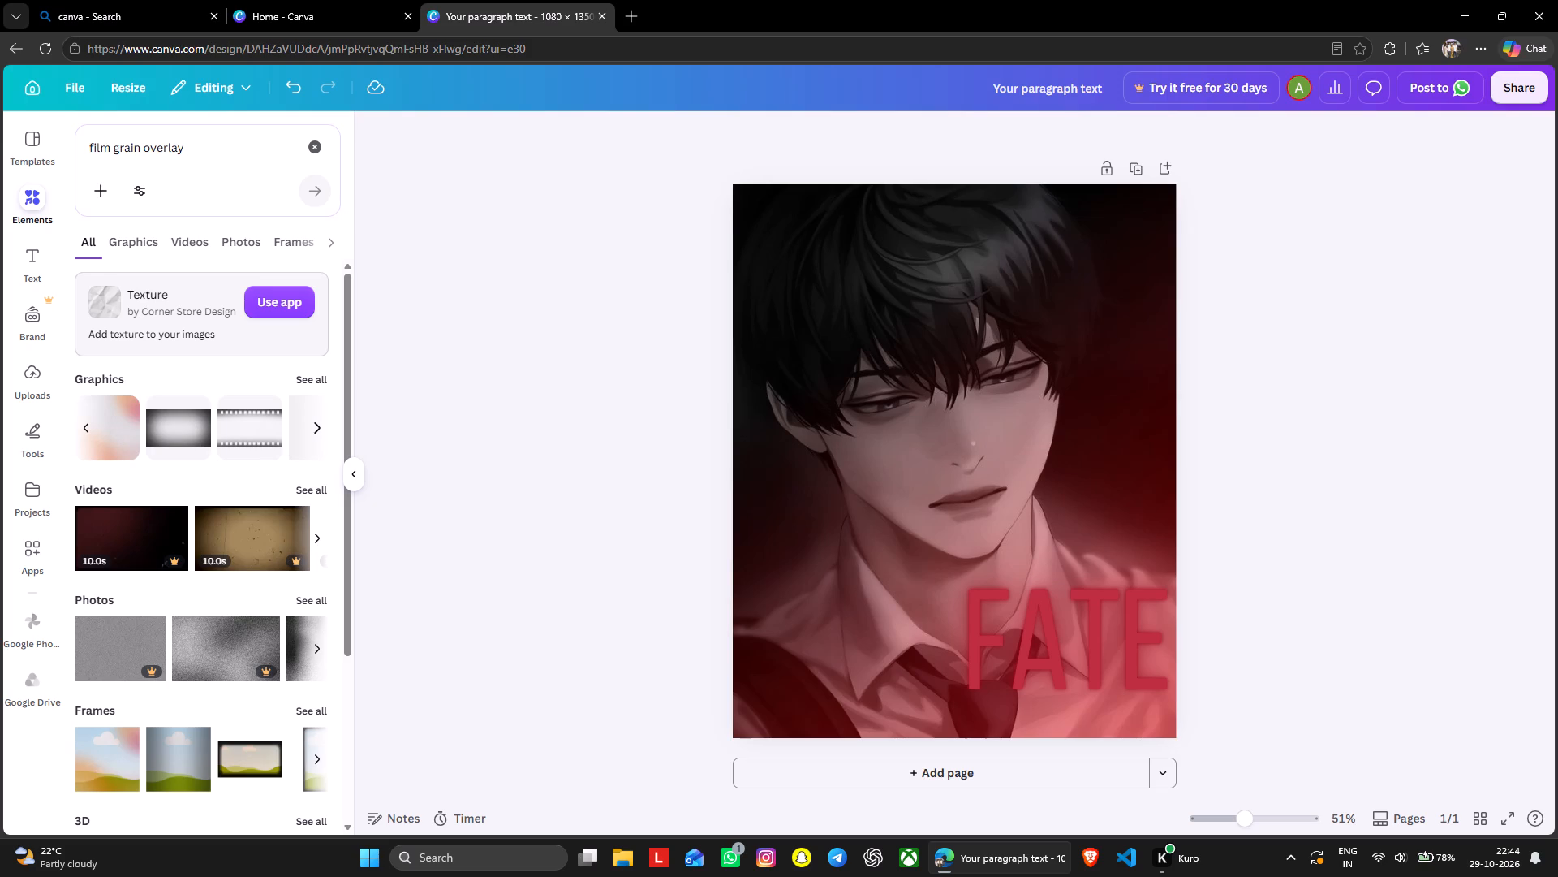
Search the elements for "noise texture" and add the square grey grain photo to the poster.
{"action": "left_click", "coordinate": [317, 153]}
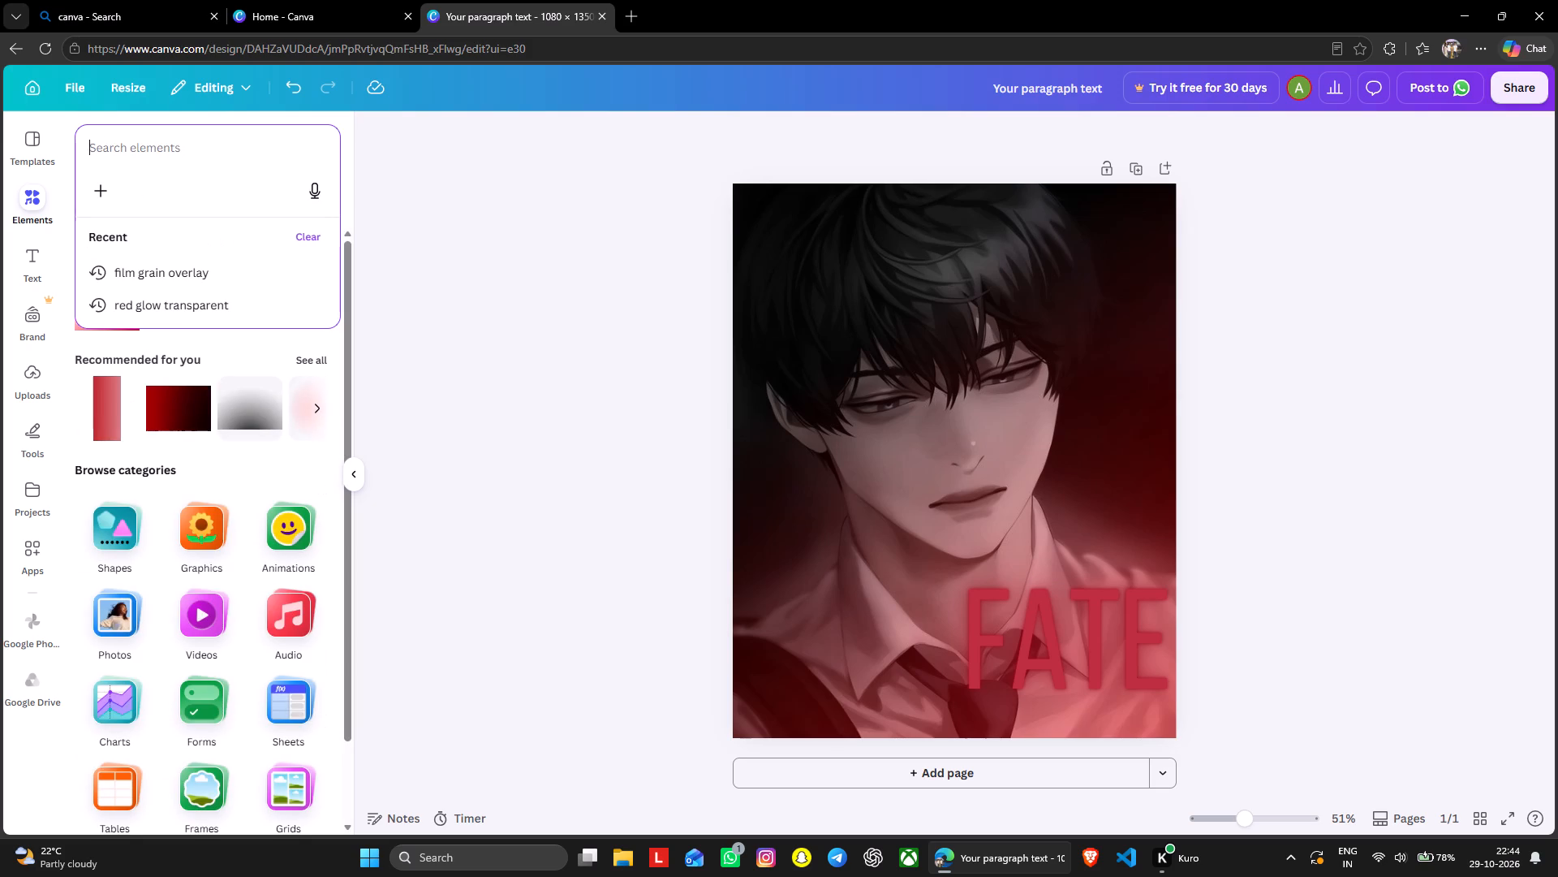
{"action": "type", "text": "noise"}
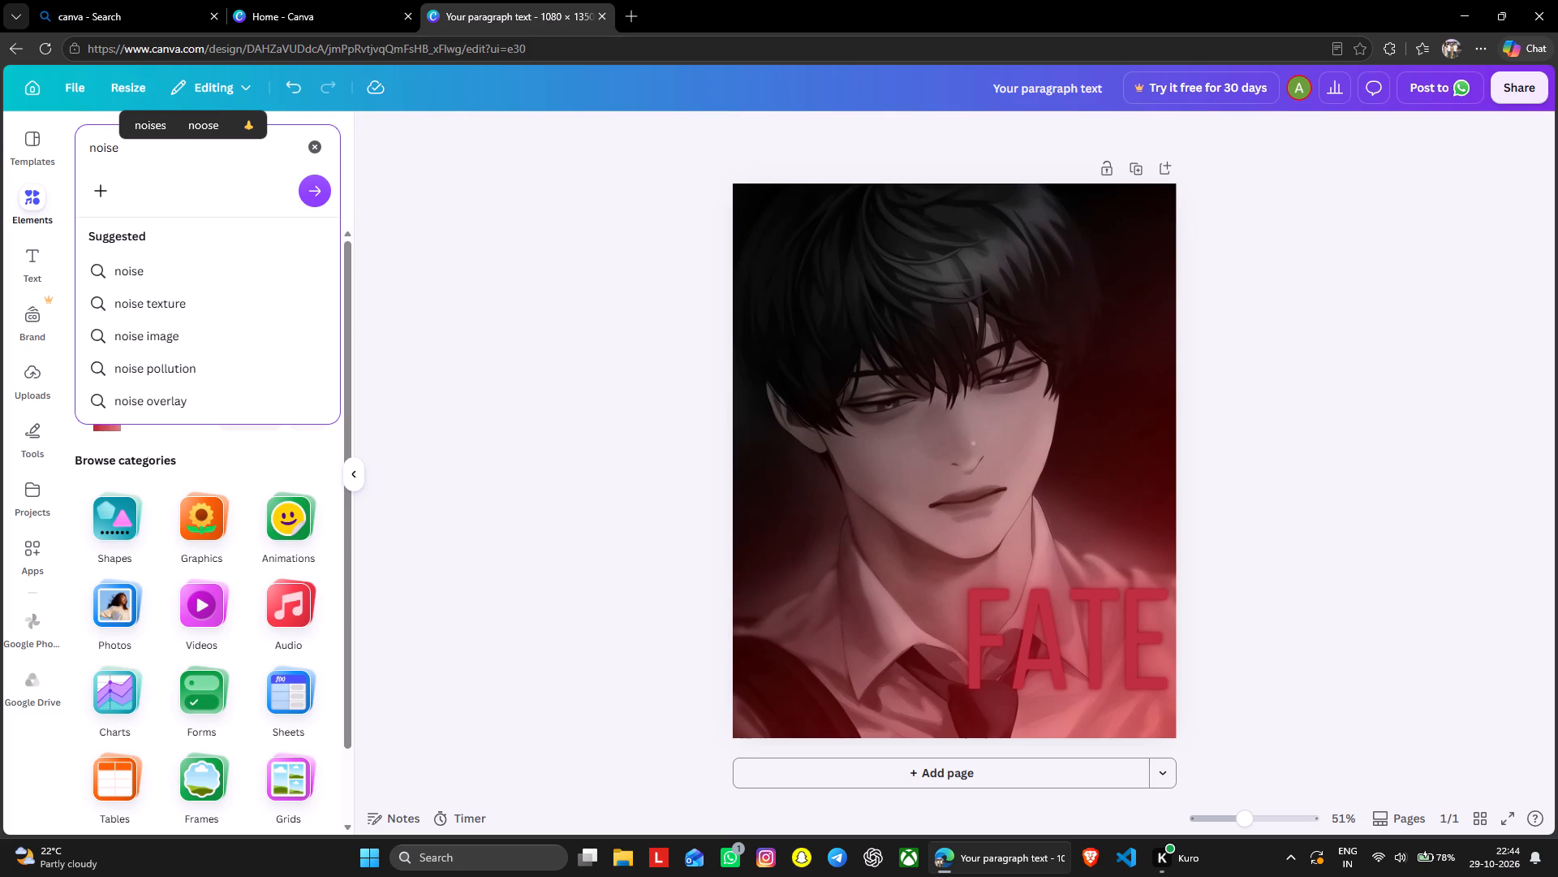
{"action": "key", "text": "space"}
{"action": "type", "text": "tex"}
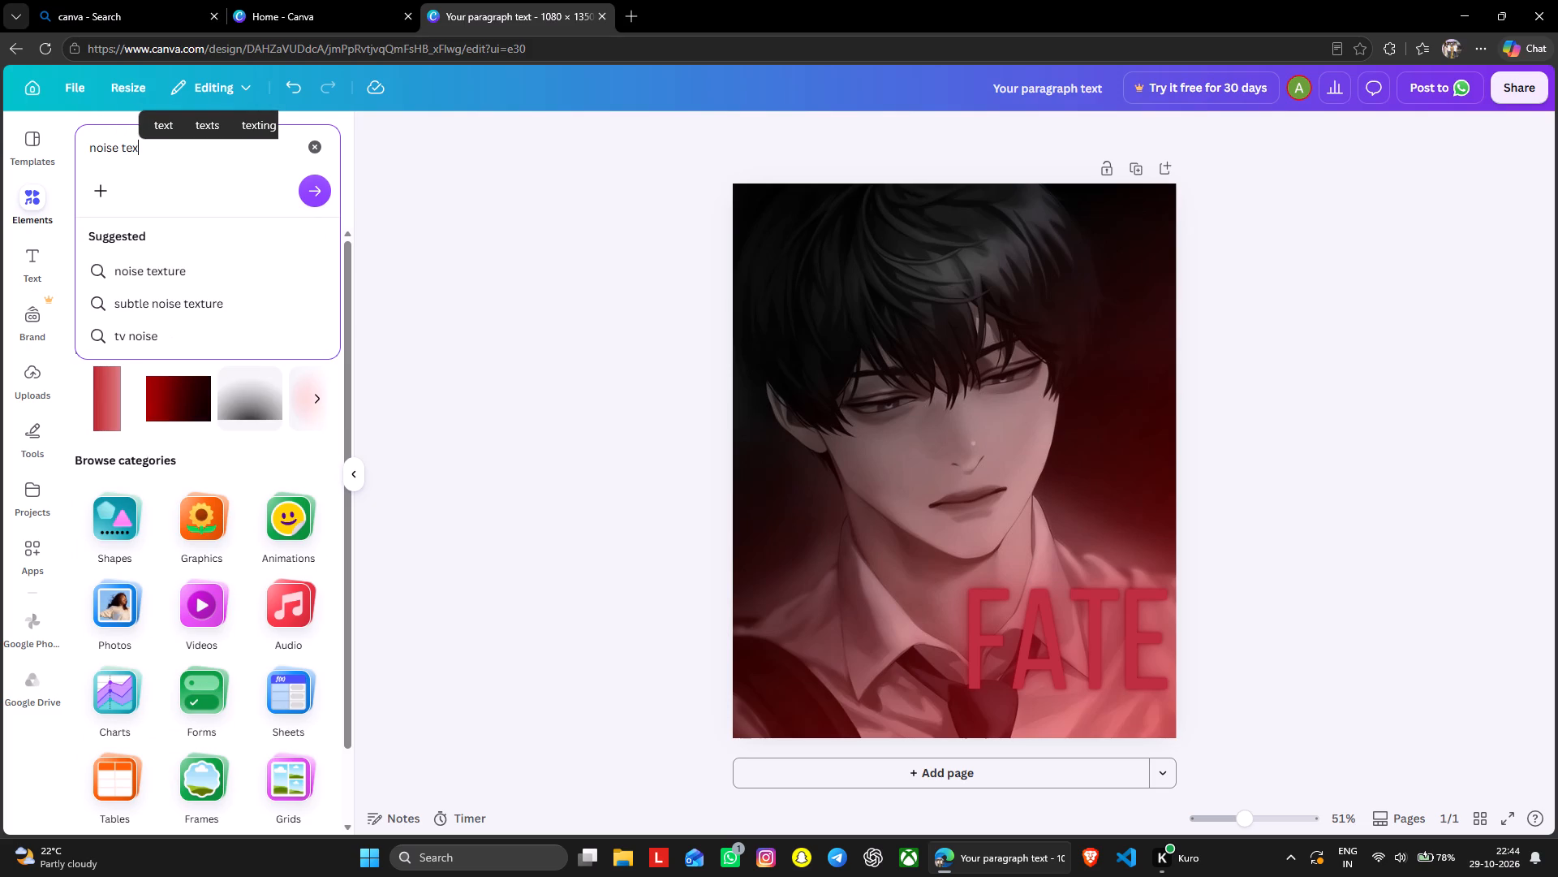
{"action": "type", "text": "ture"}
{"action": "key", "text": "Return"}
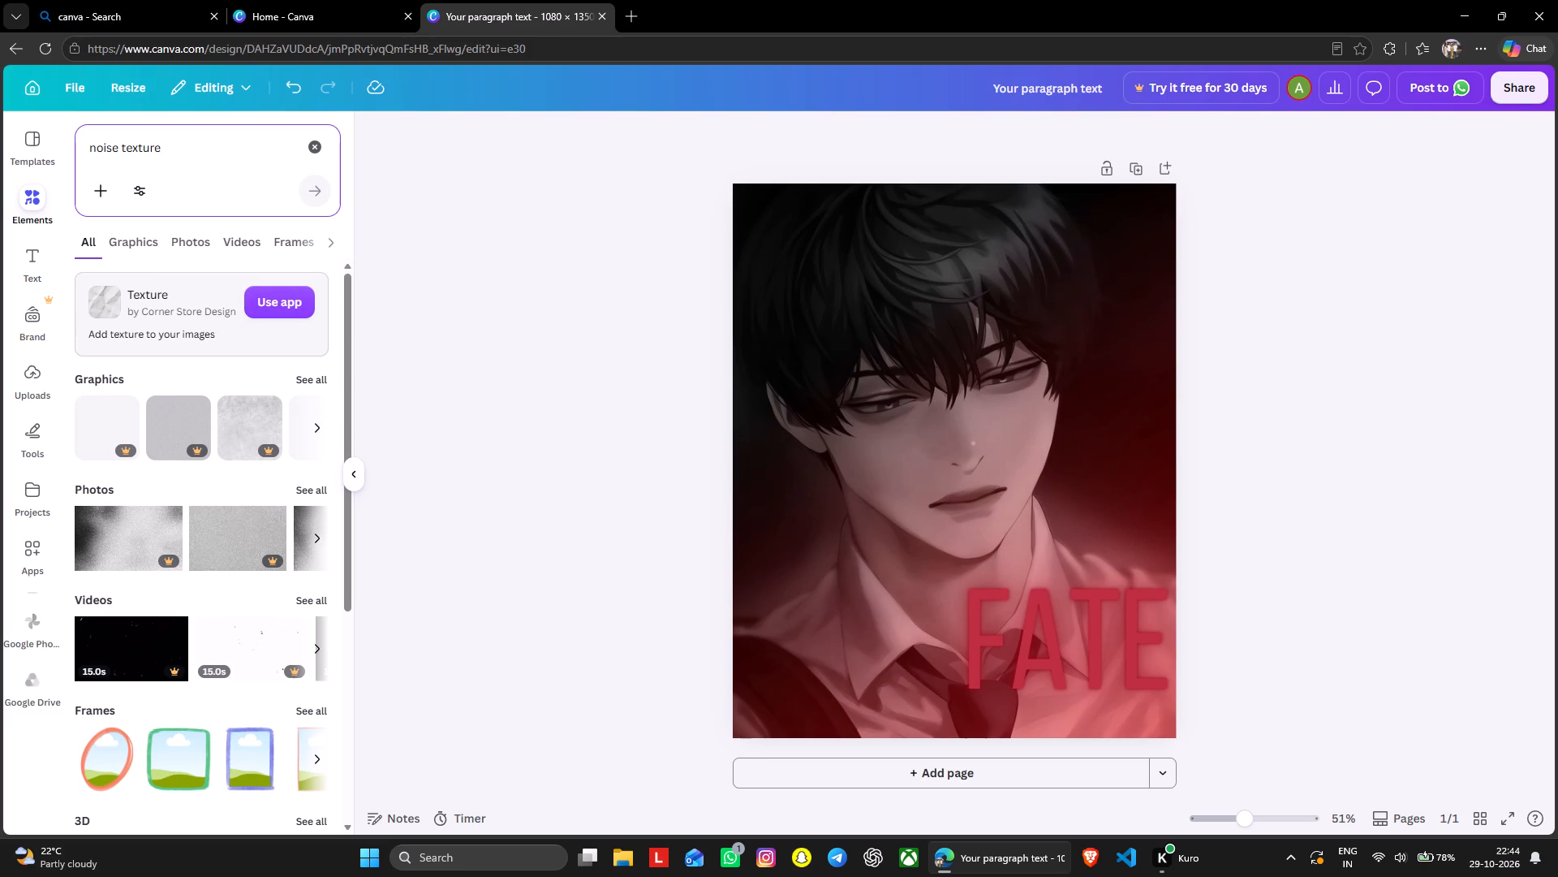
{"action": "left_click", "coordinate": [321, 538]}
{"action": "left_click", "coordinate": [321, 538]}
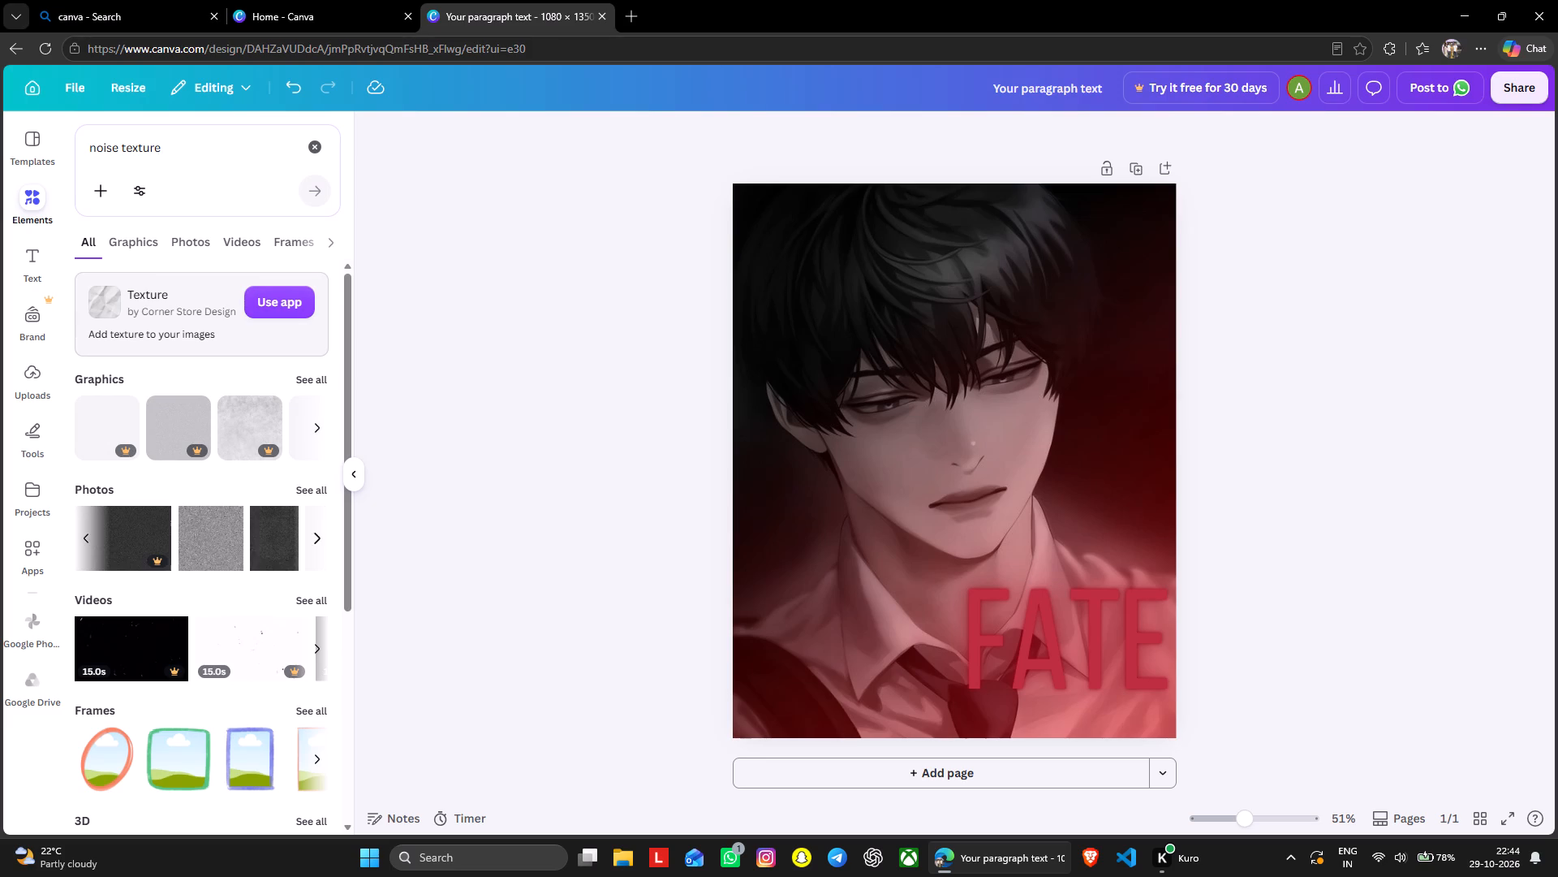
{"action": "left_click", "coordinate": [321, 538]}
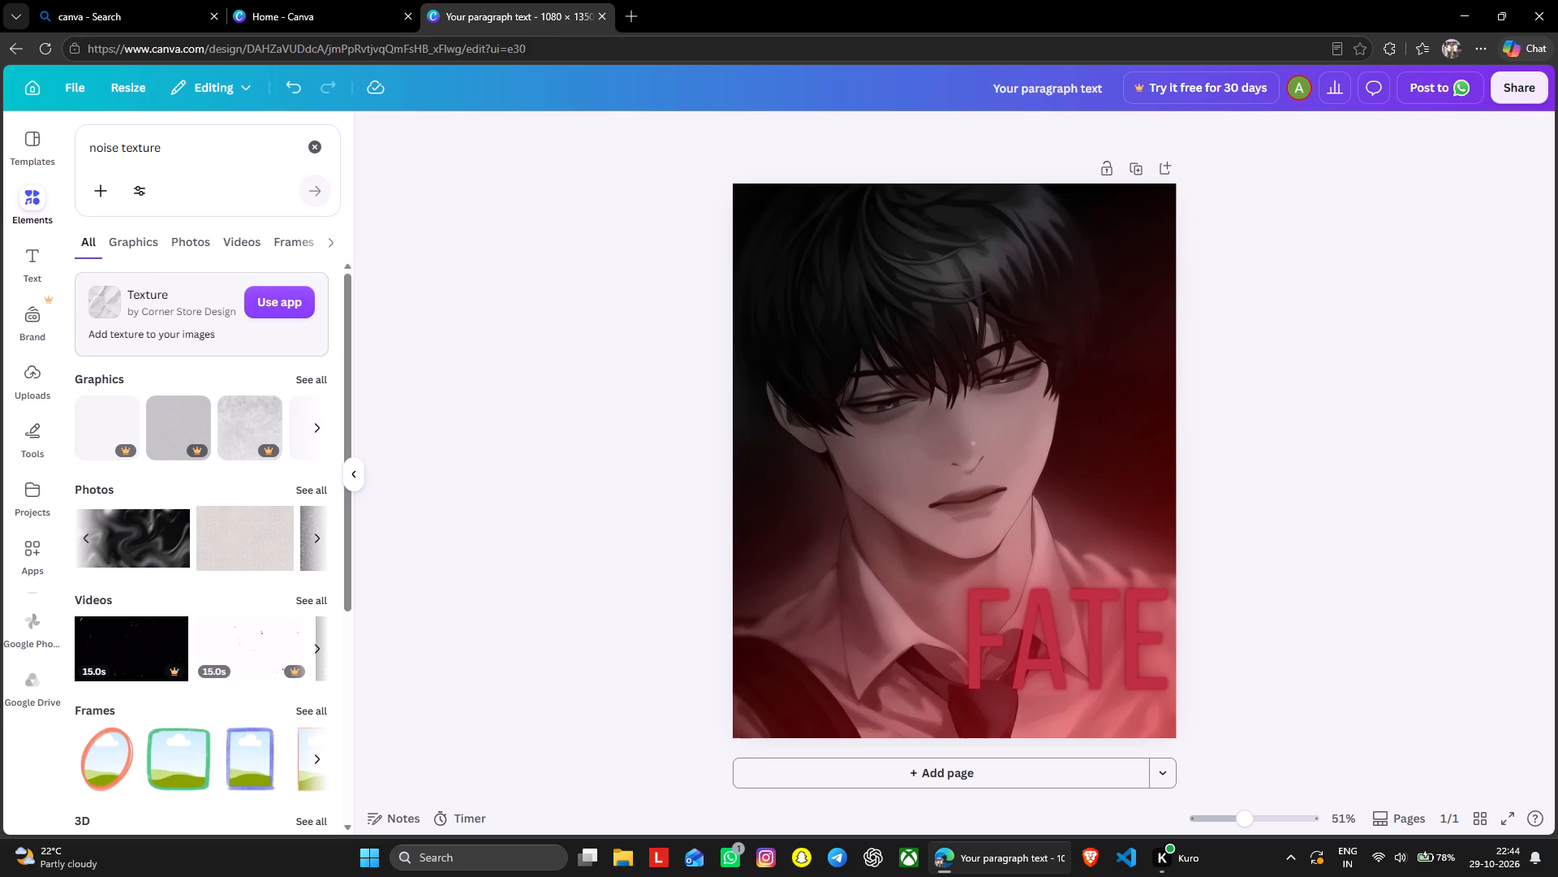
{"action": "left_click", "coordinate": [83, 534]}
{"action": "left_click", "coordinate": [216, 551]}
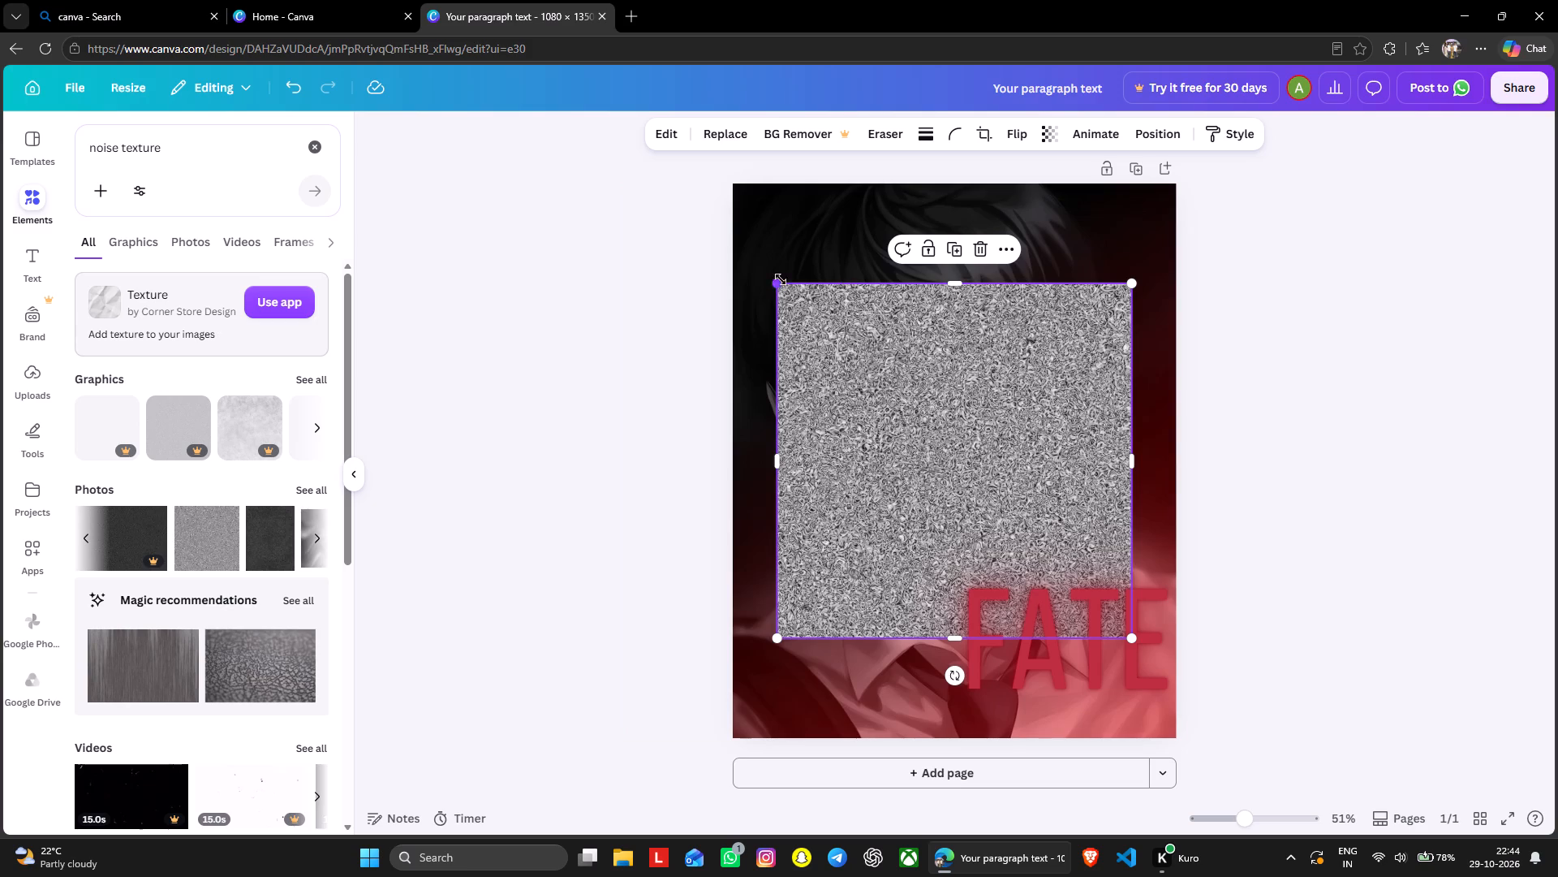
Enlarge the grain photo to about 1361 px wide and position it so it covers the whole poster.
{"action": "left_click_drag", "start_coordinate": [777, 288], "coordinate": [568, 137]}
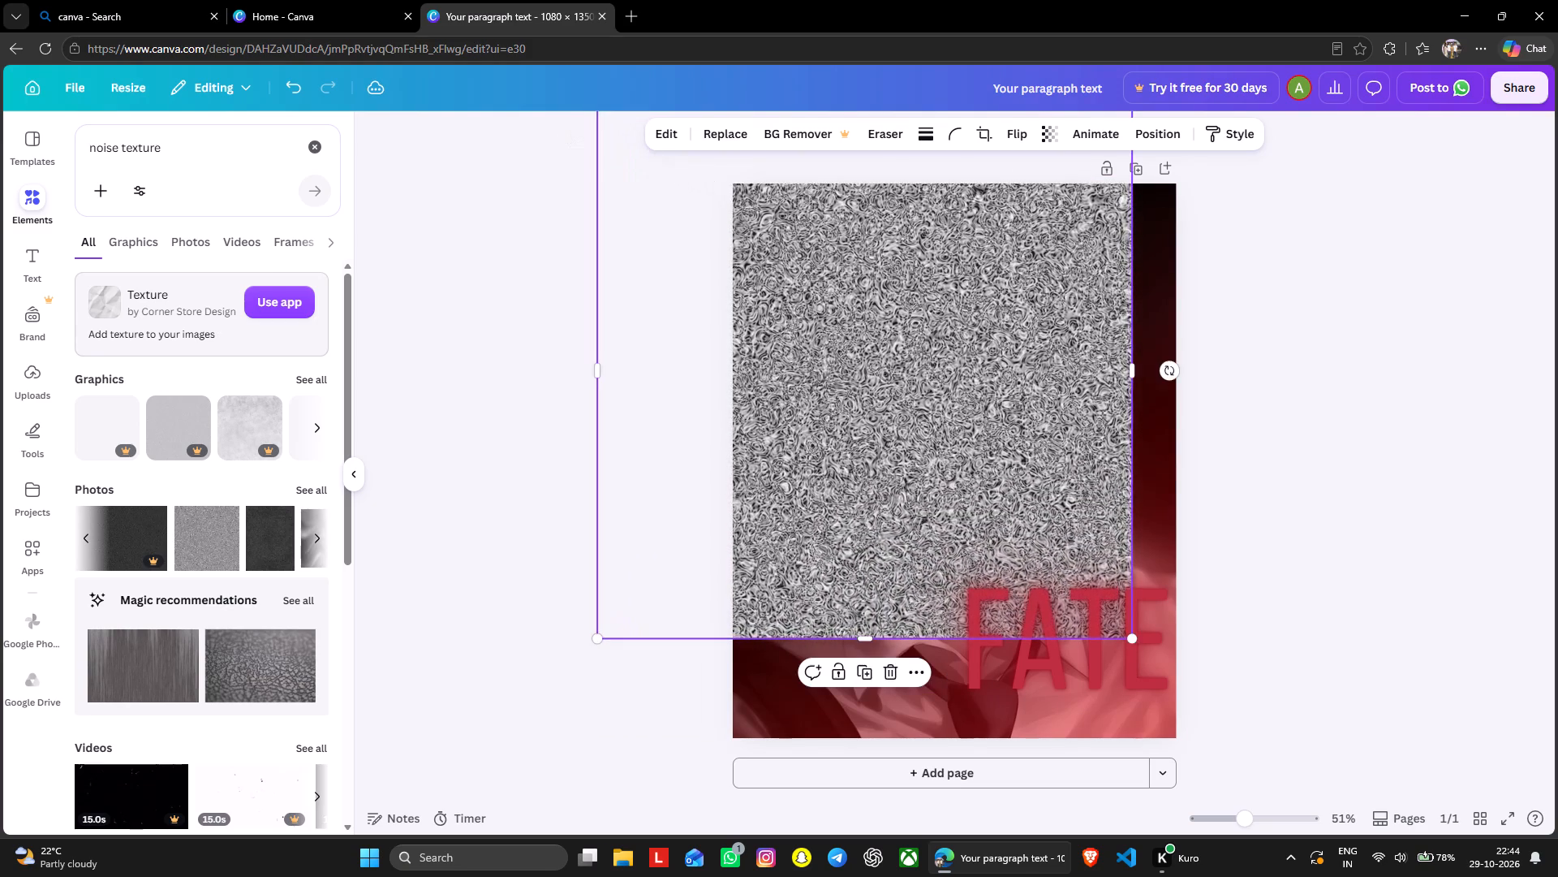
{"action": "left_click_drag", "start_coordinate": [820, 264], "coordinate": [882, 359]}
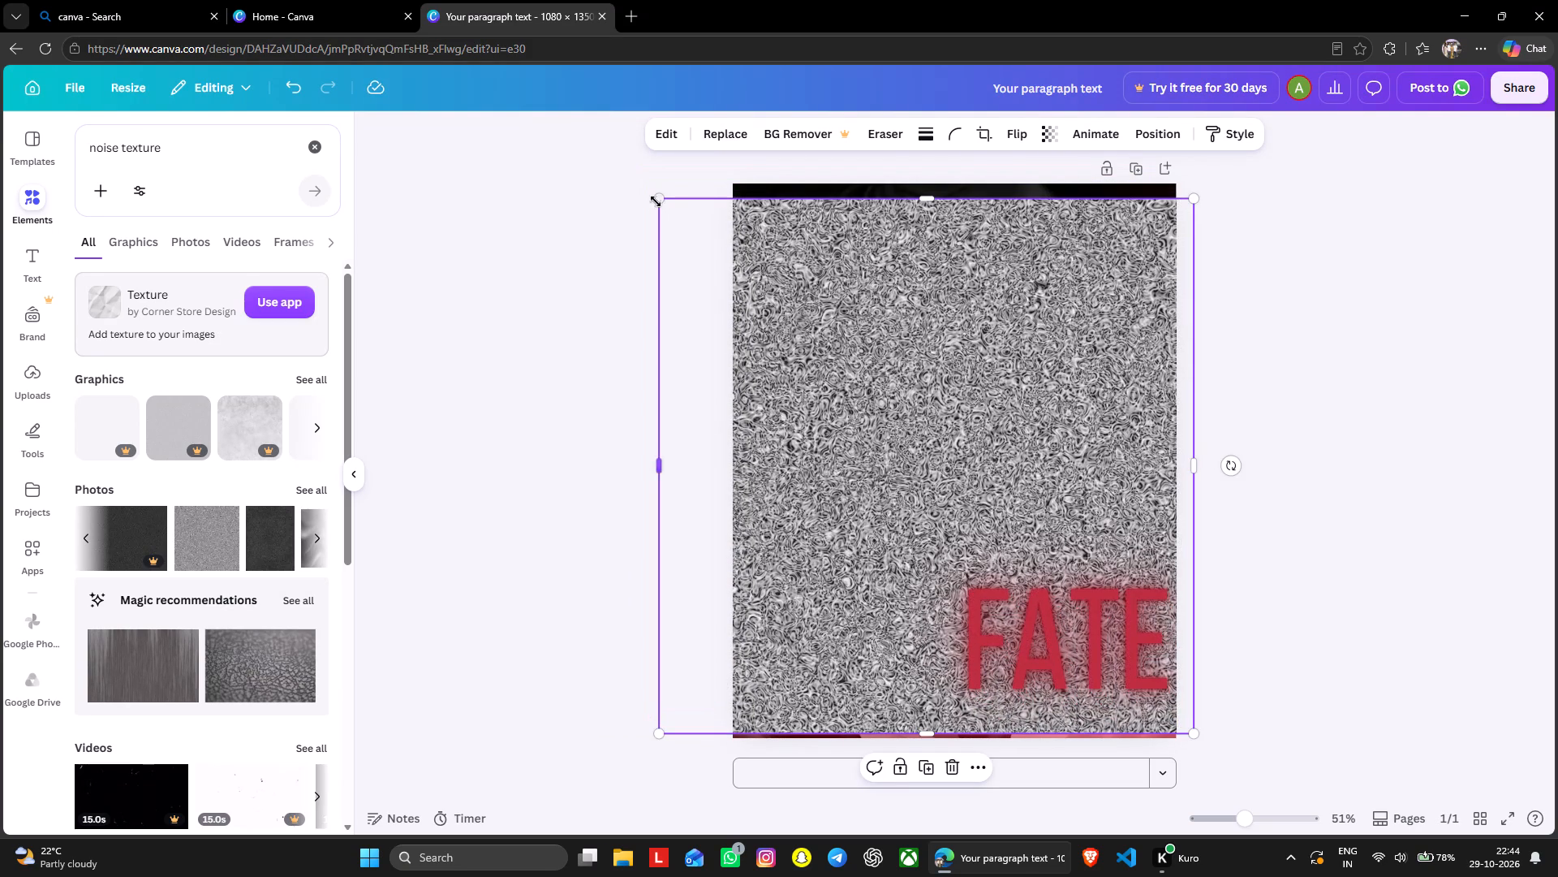
{"action": "left_click_drag", "start_coordinate": [654, 198], "coordinate": [631, 172]}
{"action": "left_click_drag", "start_coordinate": [811, 257], "coordinate": [824, 280]}
{"action": "left_click_drag", "start_coordinate": [929, 200], "coordinate": [925, 179]}
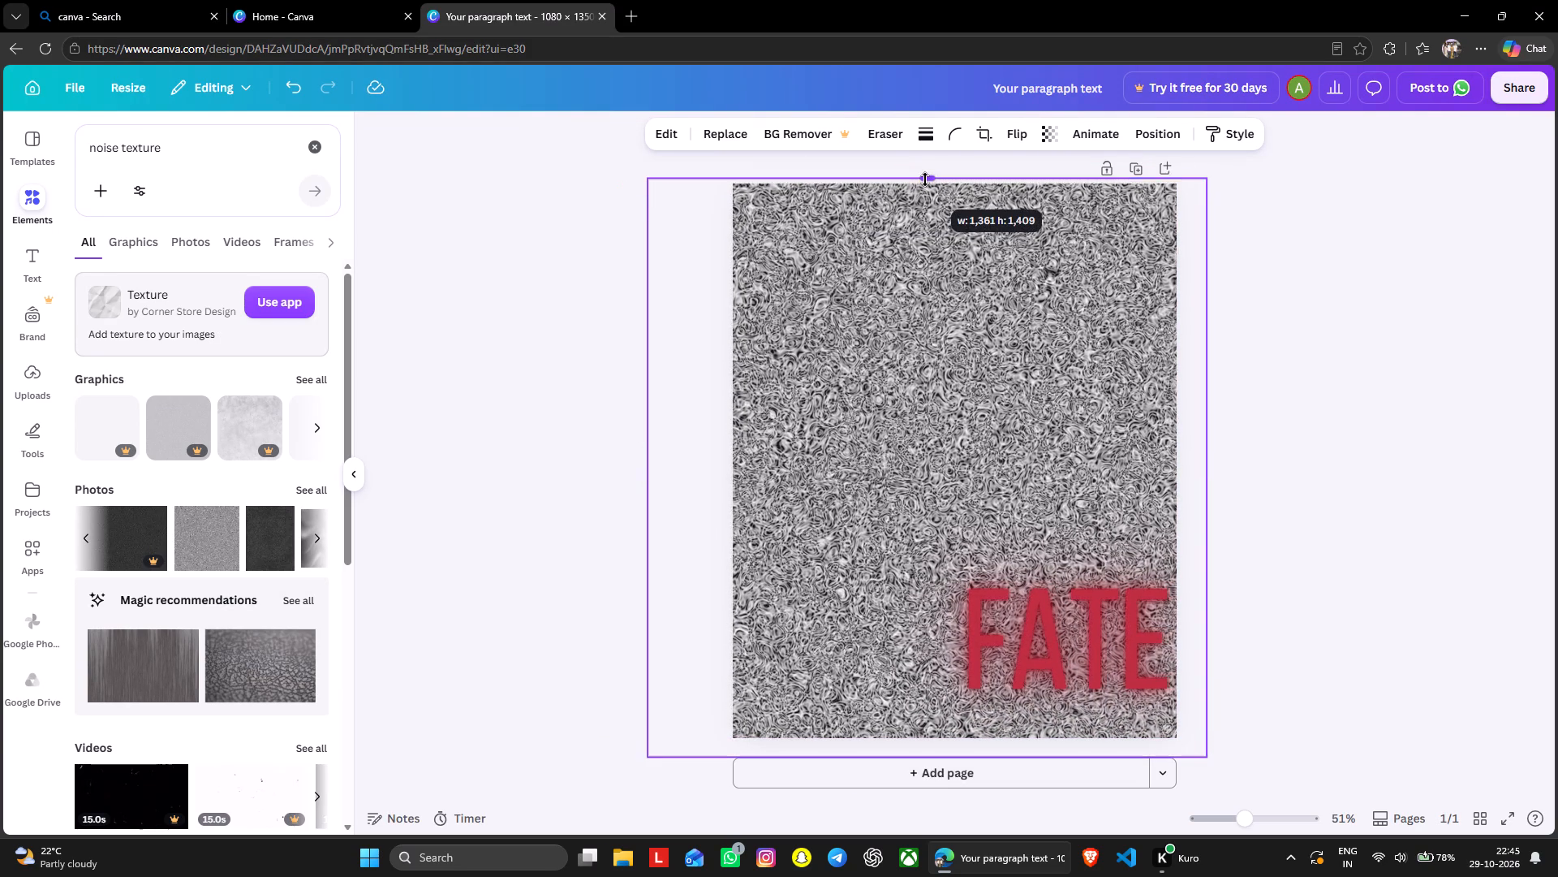
{"action": "left_click_drag", "start_coordinate": [925, 179], "coordinate": [925, 175]}
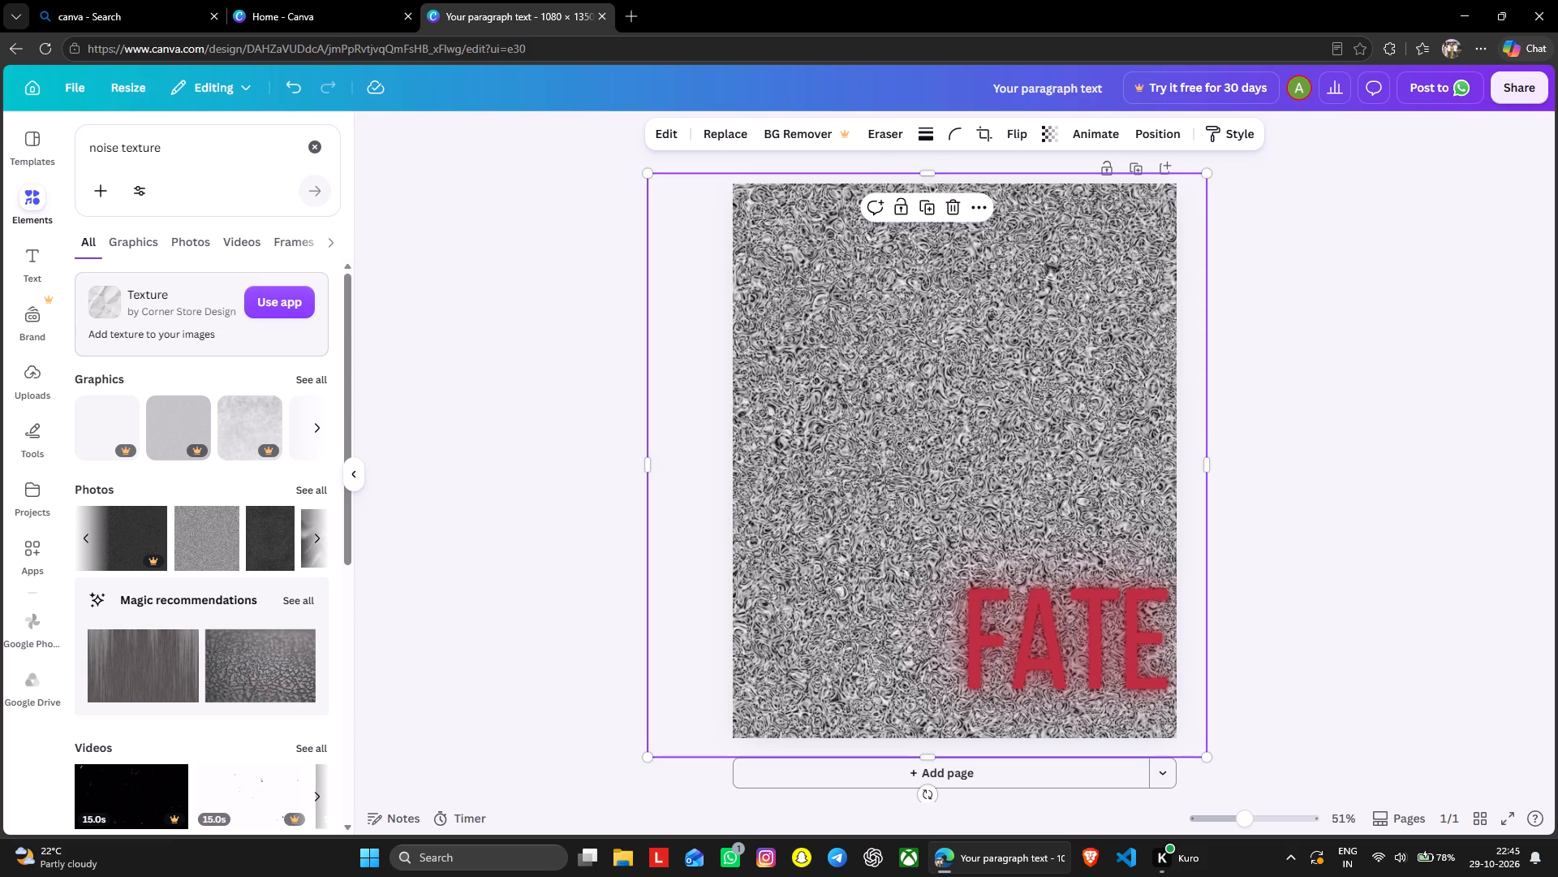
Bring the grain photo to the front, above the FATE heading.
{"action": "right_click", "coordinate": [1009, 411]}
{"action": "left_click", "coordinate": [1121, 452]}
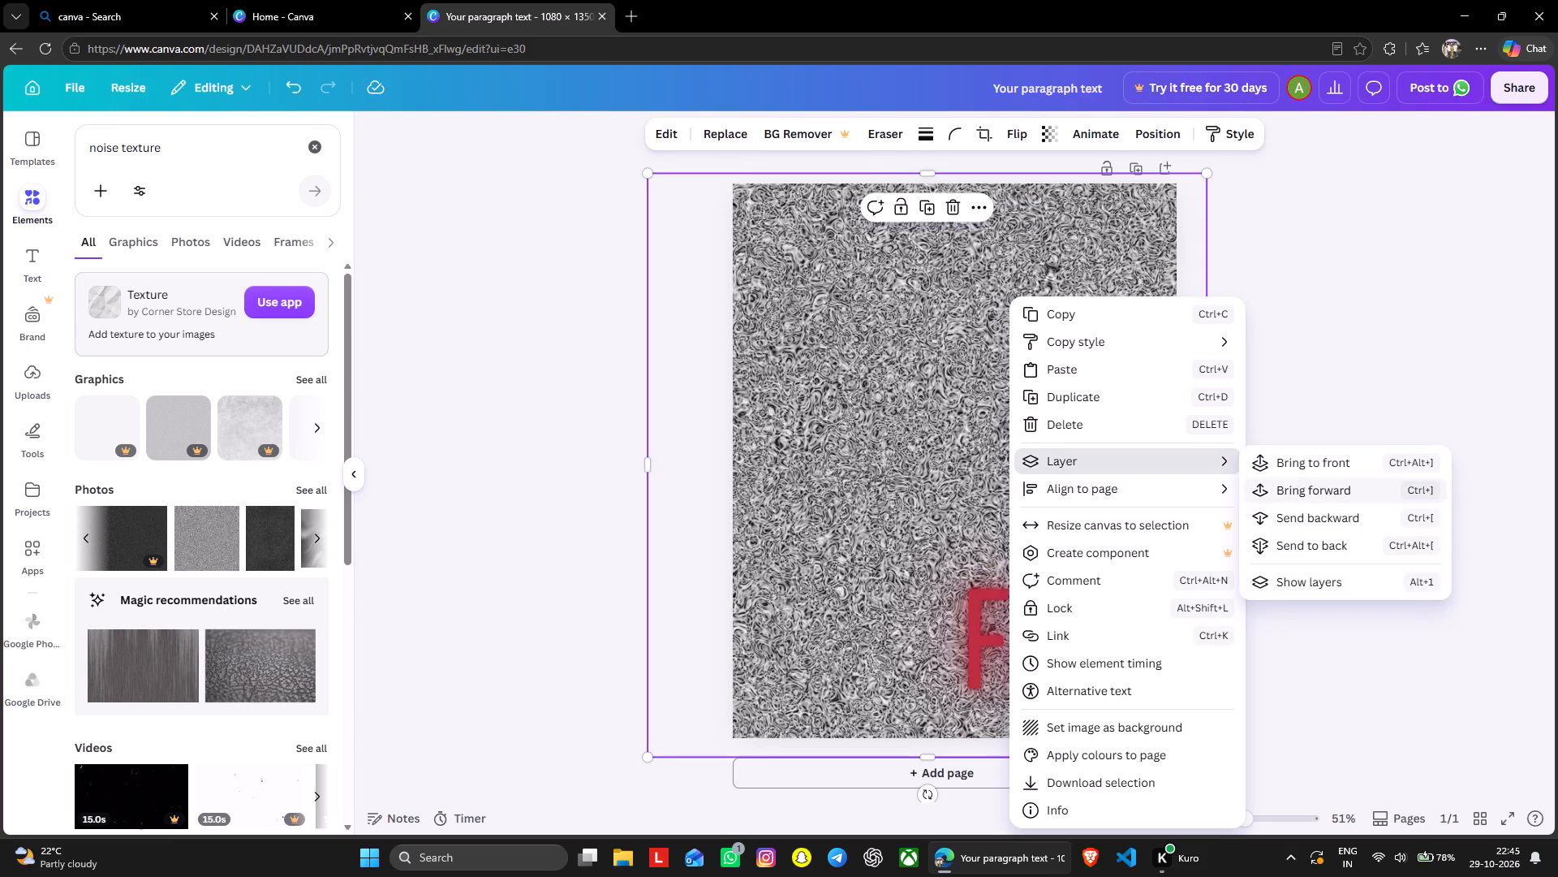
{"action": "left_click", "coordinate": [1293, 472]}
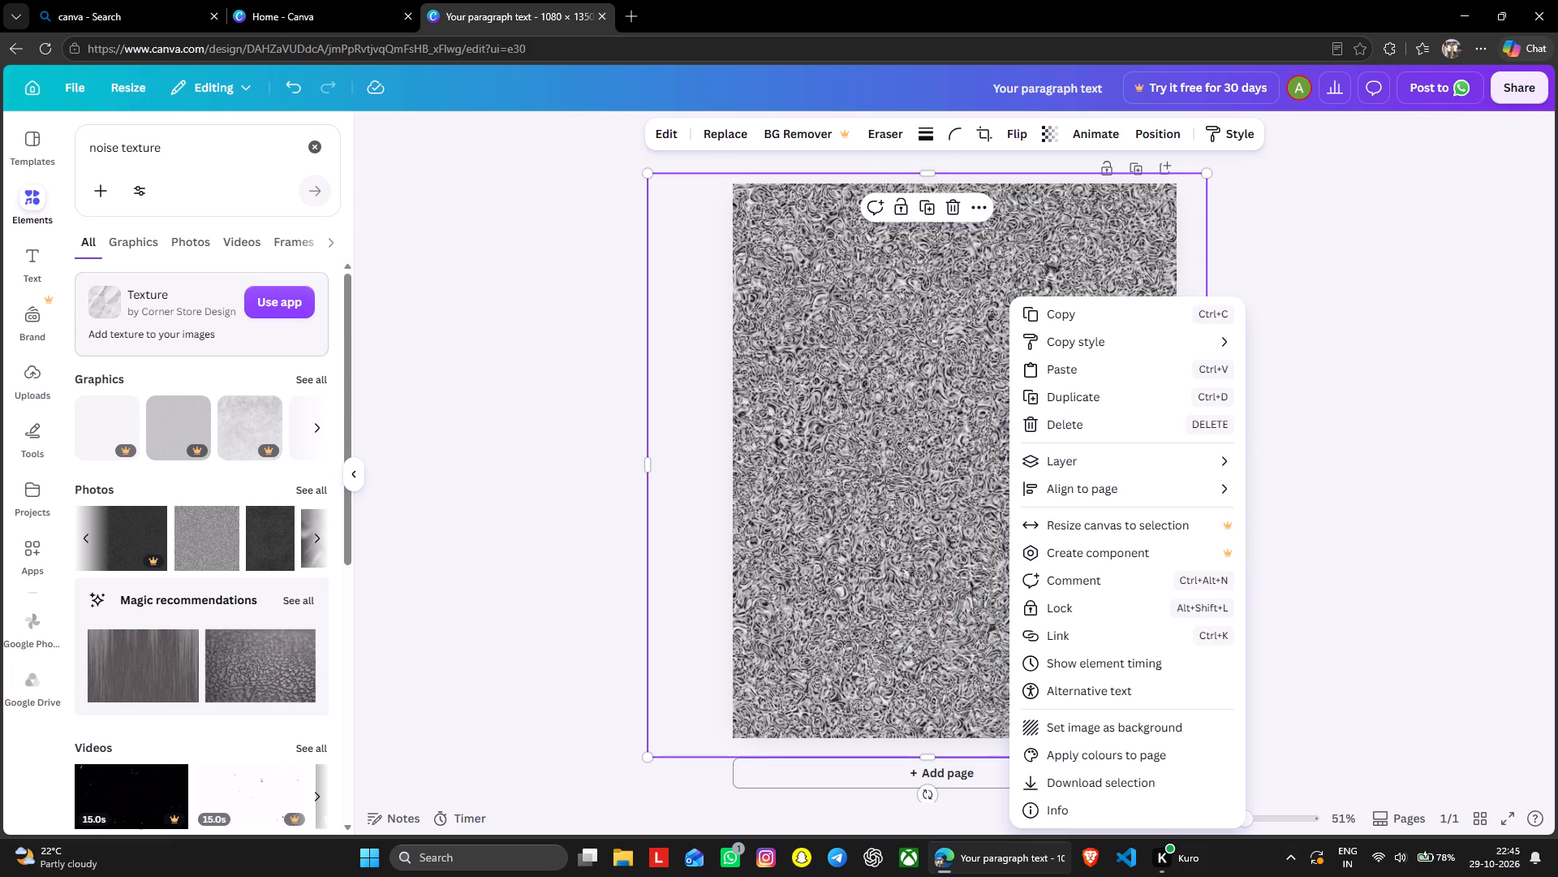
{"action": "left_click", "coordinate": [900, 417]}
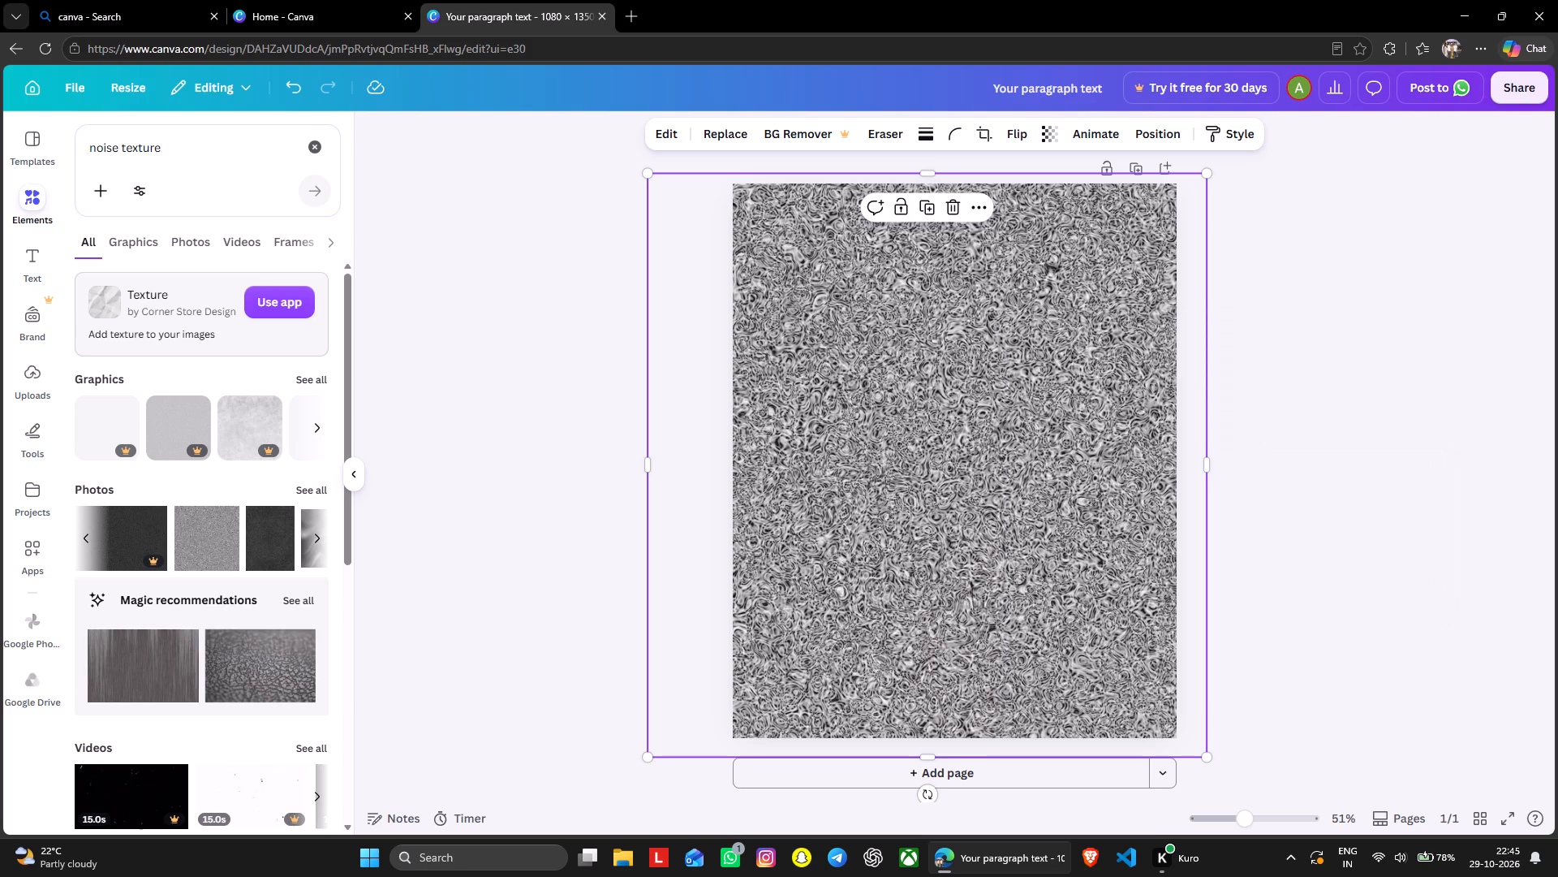
Reduce the grain photo's transparency value to about 14 and deselect it.
{"action": "left_click", "coordinate": [1044, 132]}
{"action": "left_click_drag", "start_coordinate": [1084, 202], "coordinate": [1055, 216]}
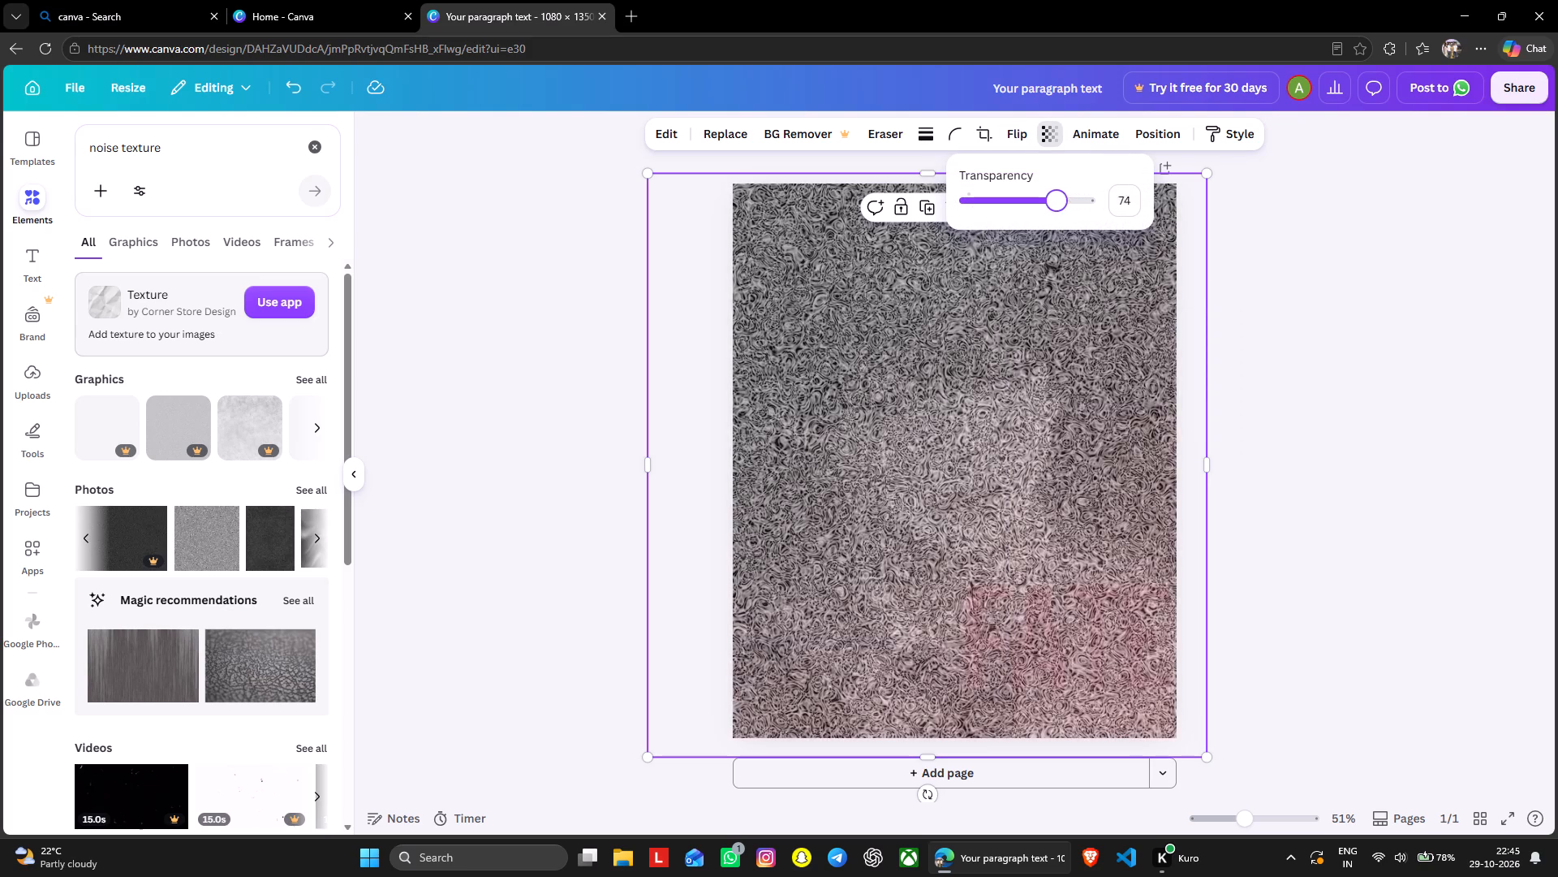
{"action": "left_click_drag", "start_coordinate": [1055, 216], "coordinate": [992, 251]}
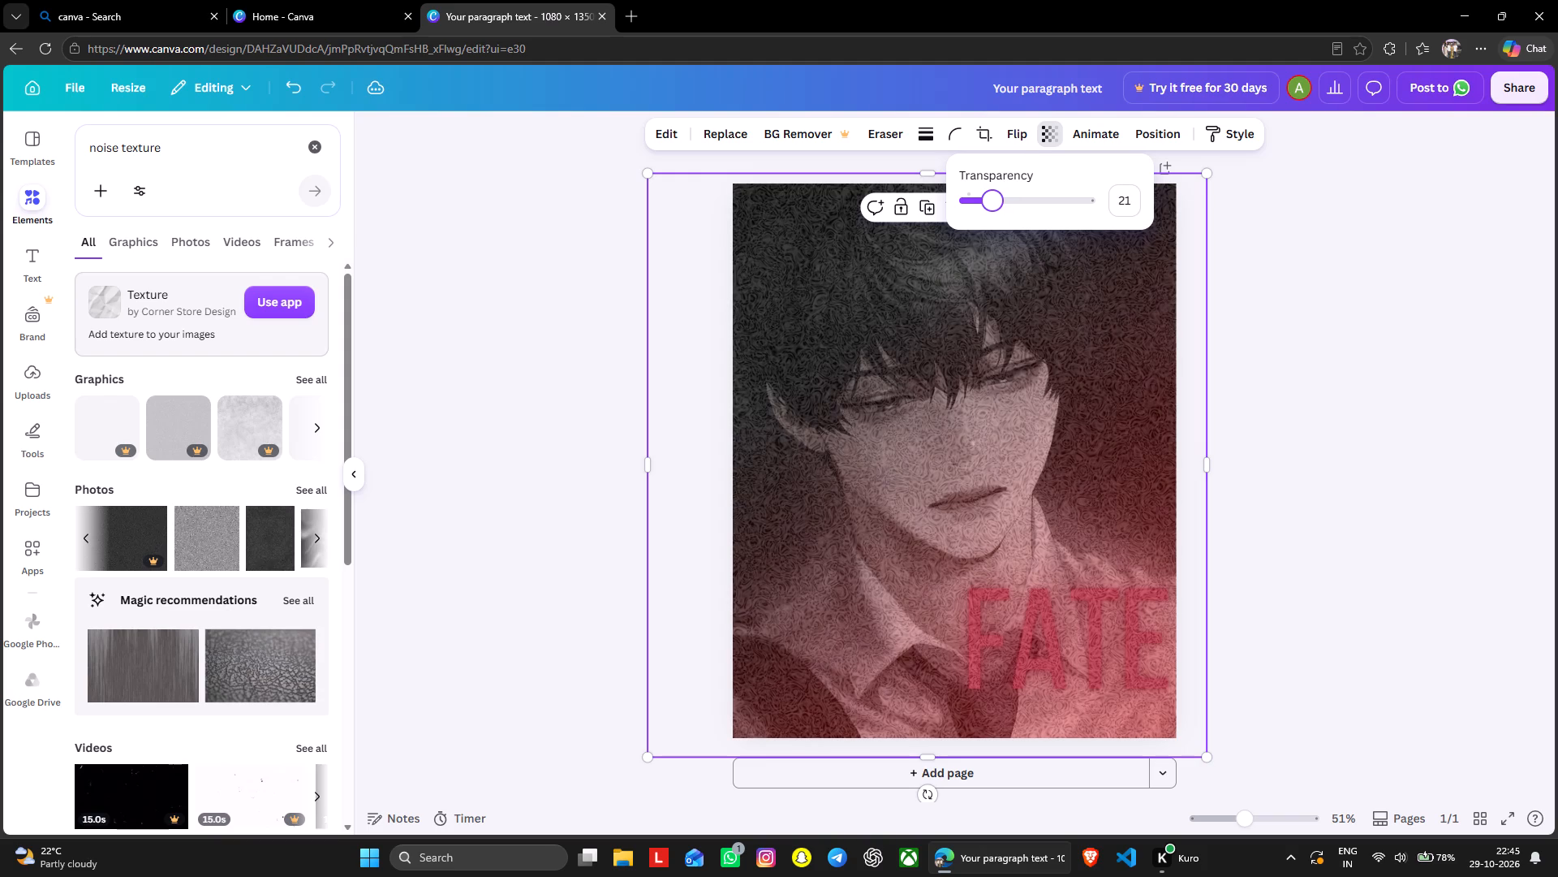
{"action": "left_click_drag", "start_coordinate": [992, 251], "coordinate": [983, 257]}
{"action": "left_click_drag", "start_coordinate": [983, 257], "coordinate": [982, 257]}
{"action": "left_click", "coordinate": [1402, 339]}
{"action": "left_click", "coordinate": [1402, 339]}
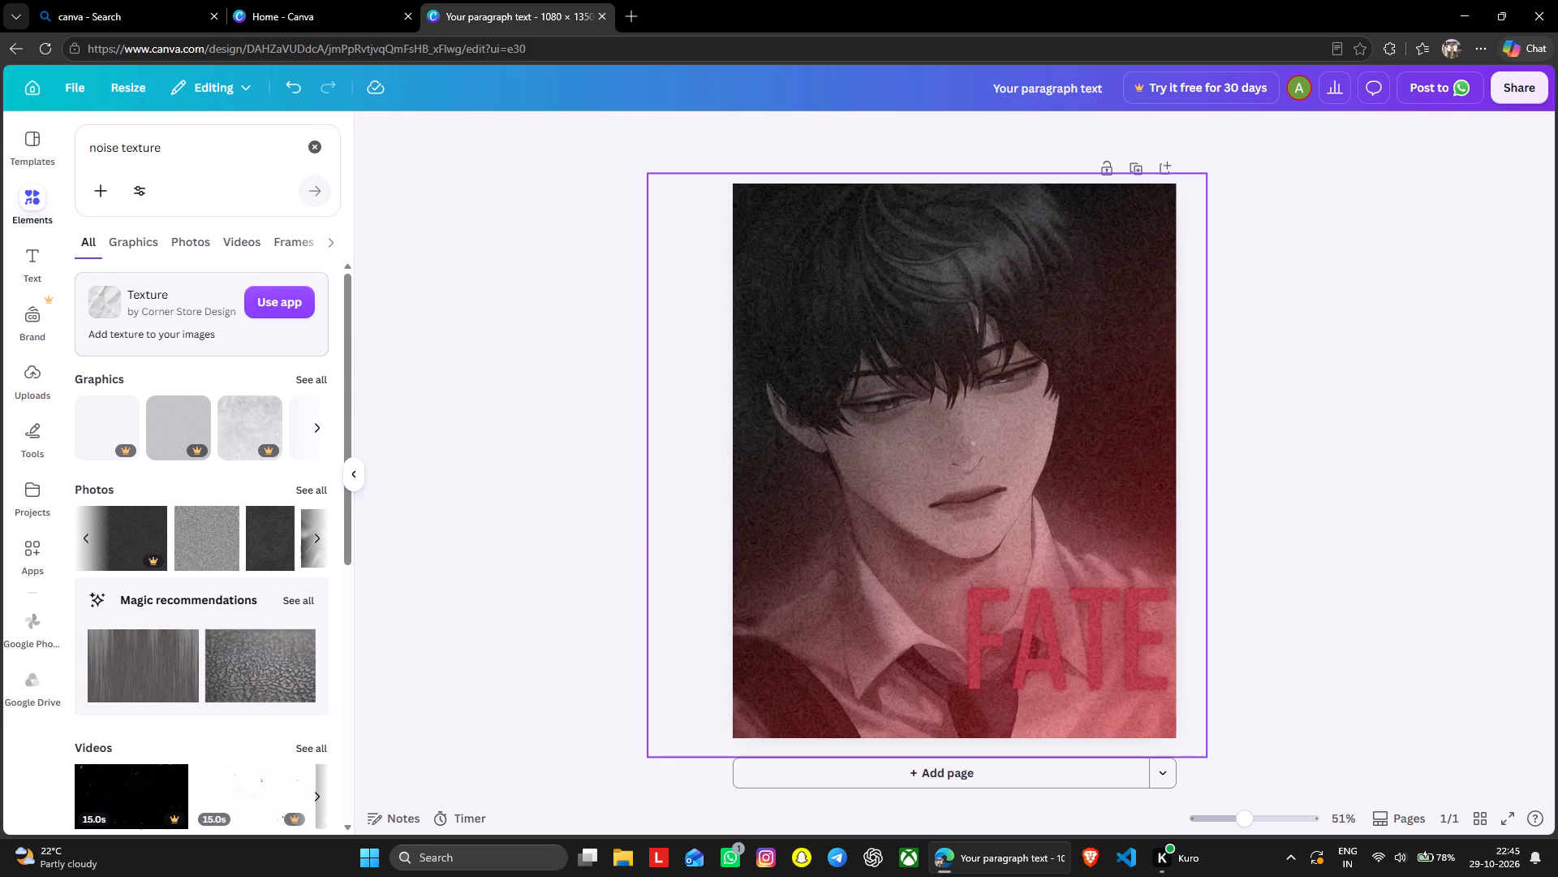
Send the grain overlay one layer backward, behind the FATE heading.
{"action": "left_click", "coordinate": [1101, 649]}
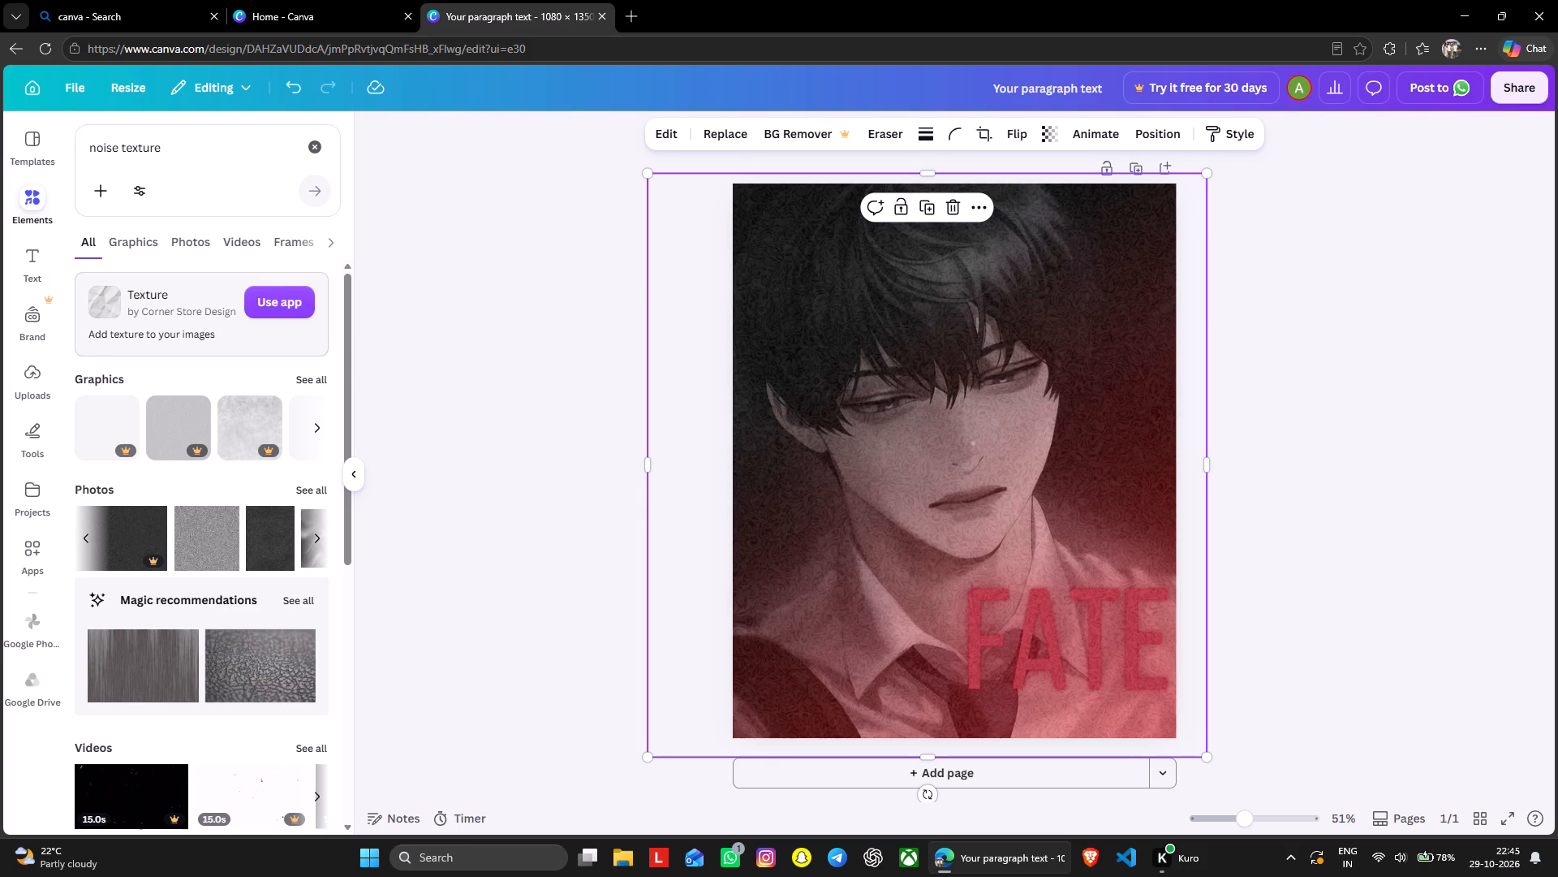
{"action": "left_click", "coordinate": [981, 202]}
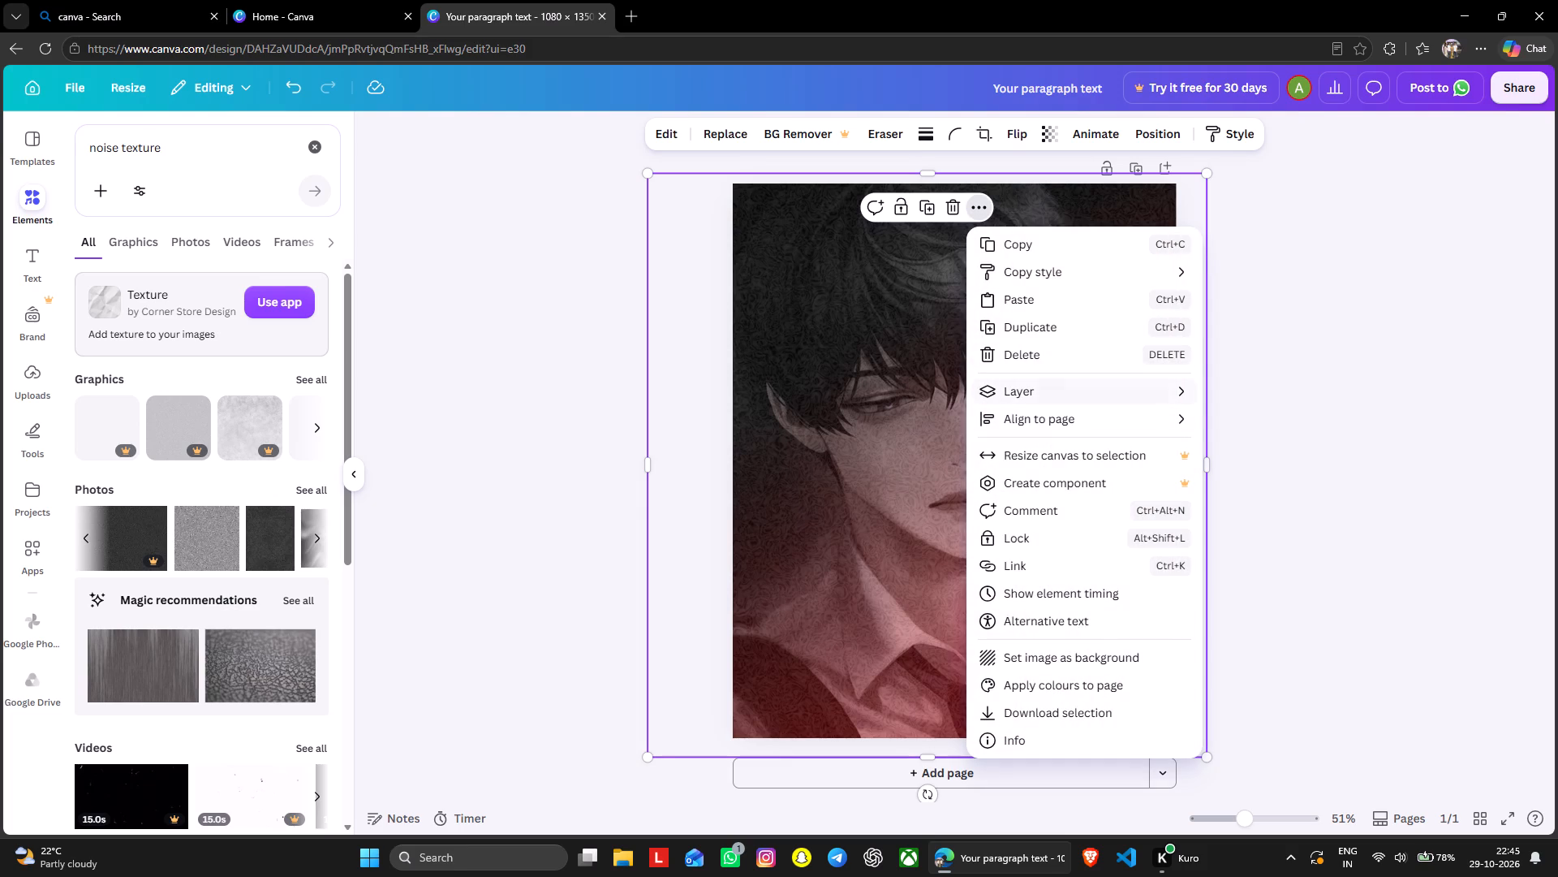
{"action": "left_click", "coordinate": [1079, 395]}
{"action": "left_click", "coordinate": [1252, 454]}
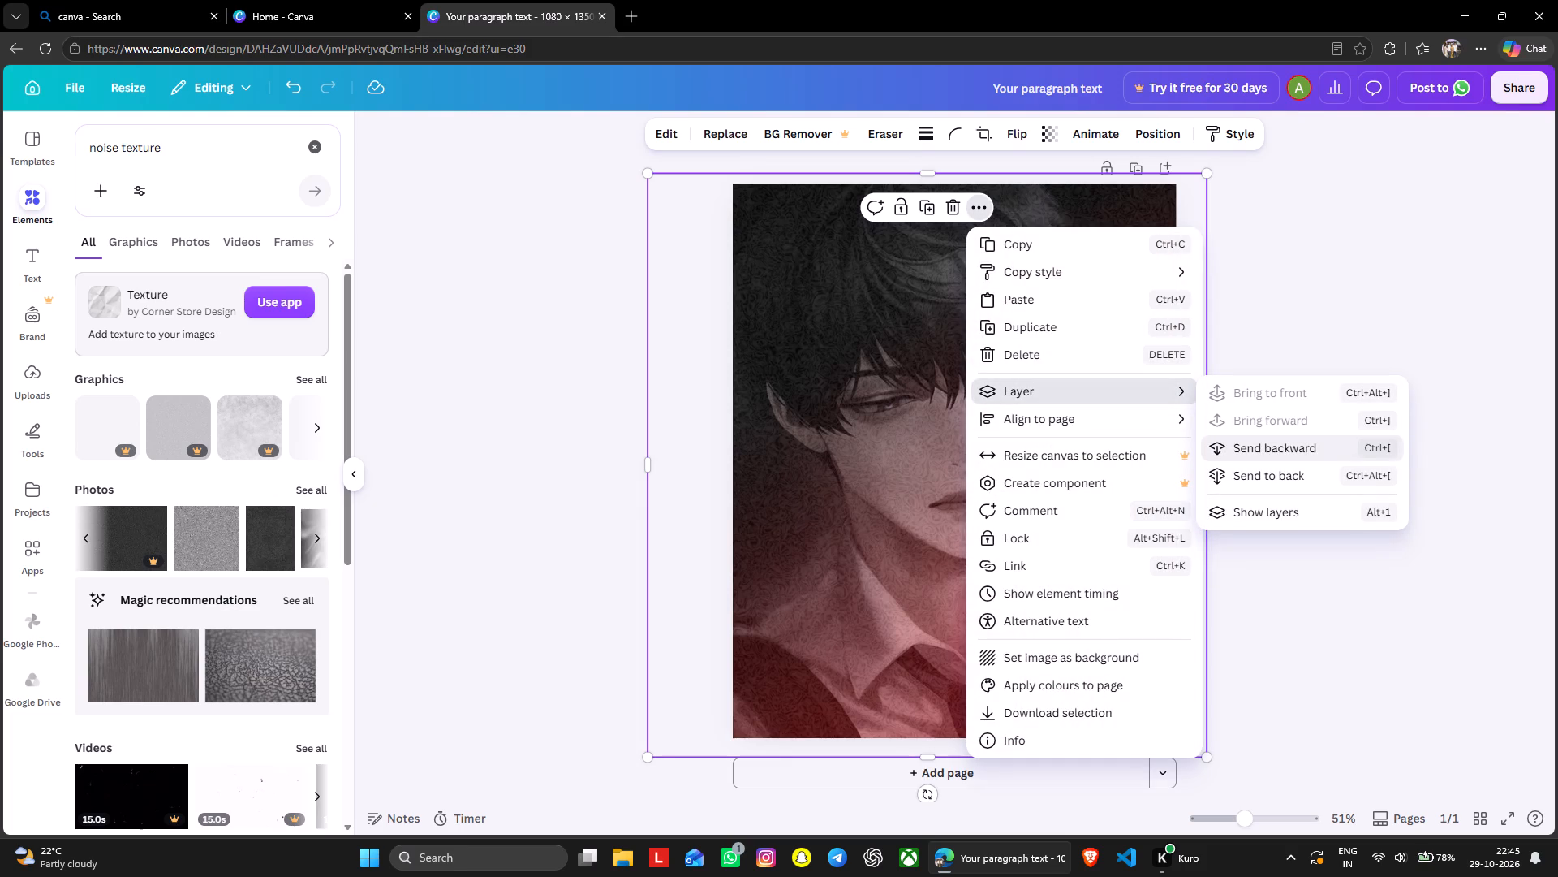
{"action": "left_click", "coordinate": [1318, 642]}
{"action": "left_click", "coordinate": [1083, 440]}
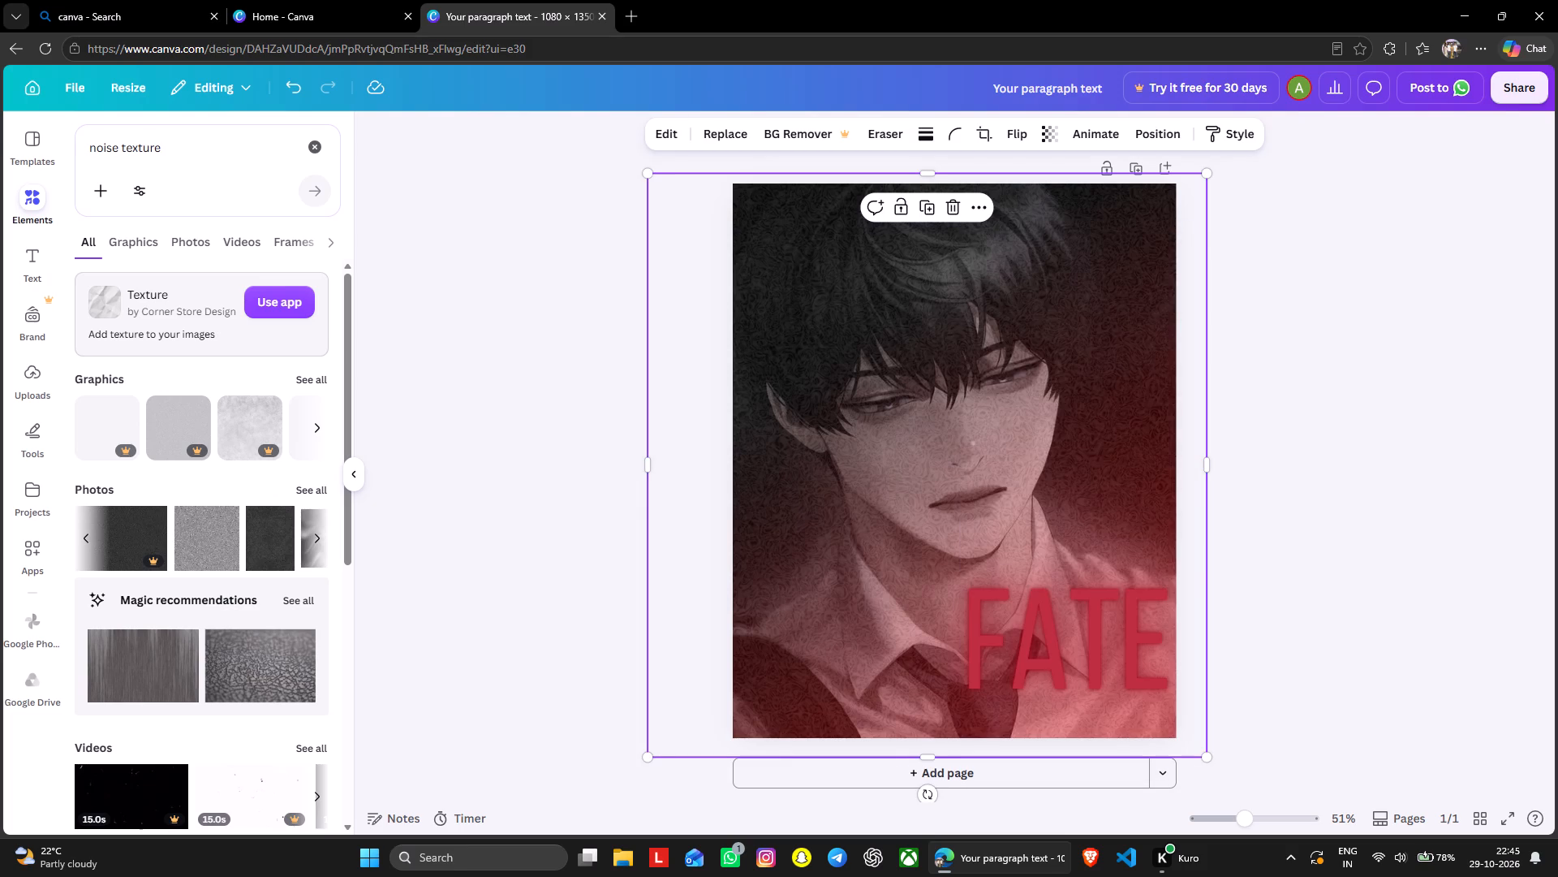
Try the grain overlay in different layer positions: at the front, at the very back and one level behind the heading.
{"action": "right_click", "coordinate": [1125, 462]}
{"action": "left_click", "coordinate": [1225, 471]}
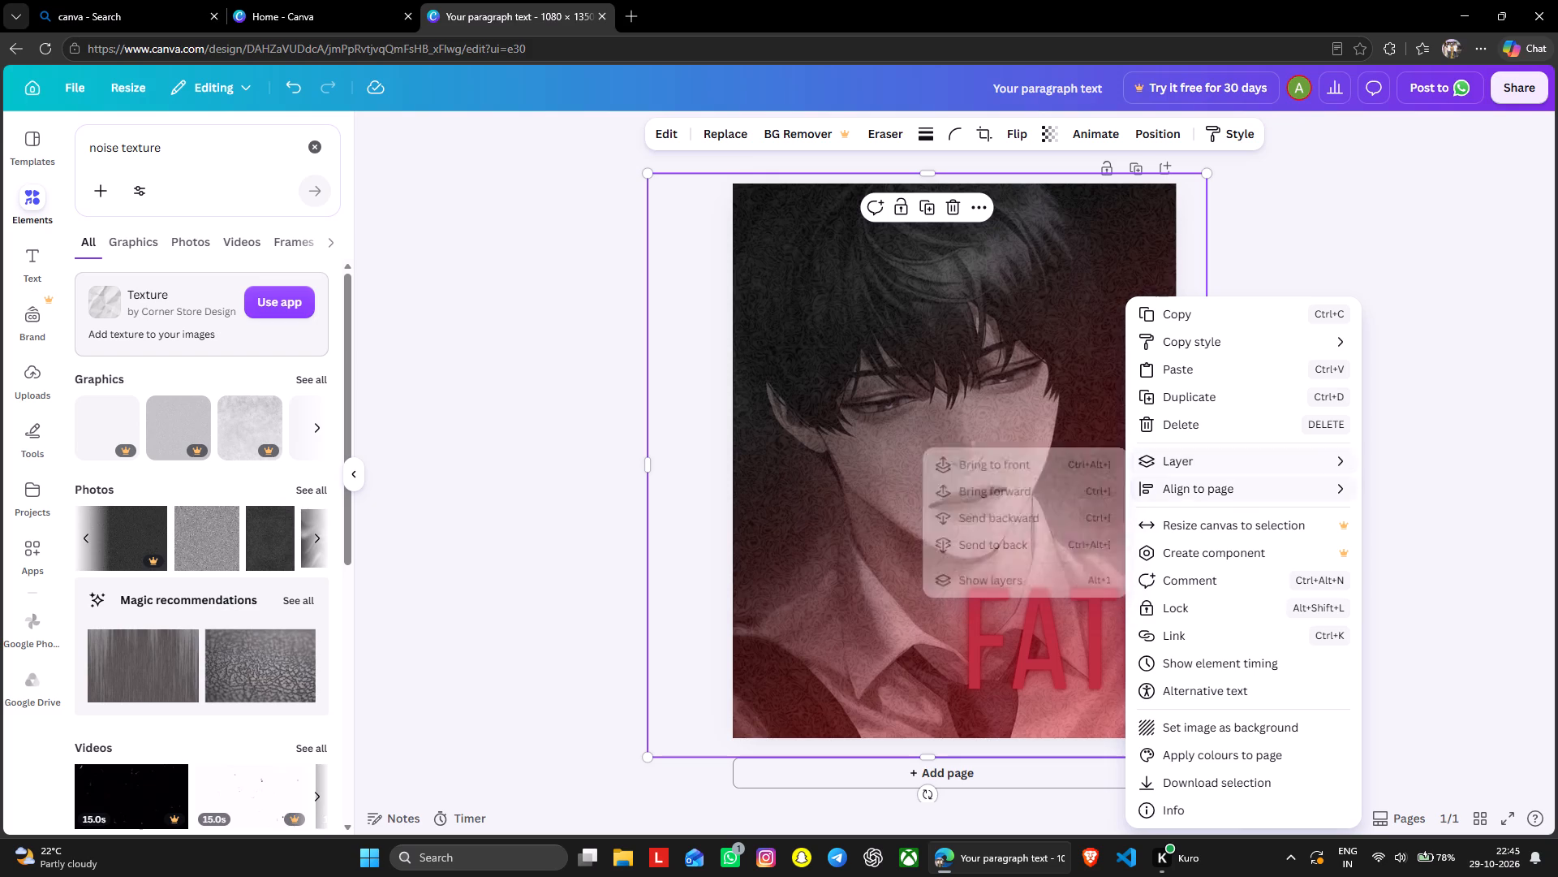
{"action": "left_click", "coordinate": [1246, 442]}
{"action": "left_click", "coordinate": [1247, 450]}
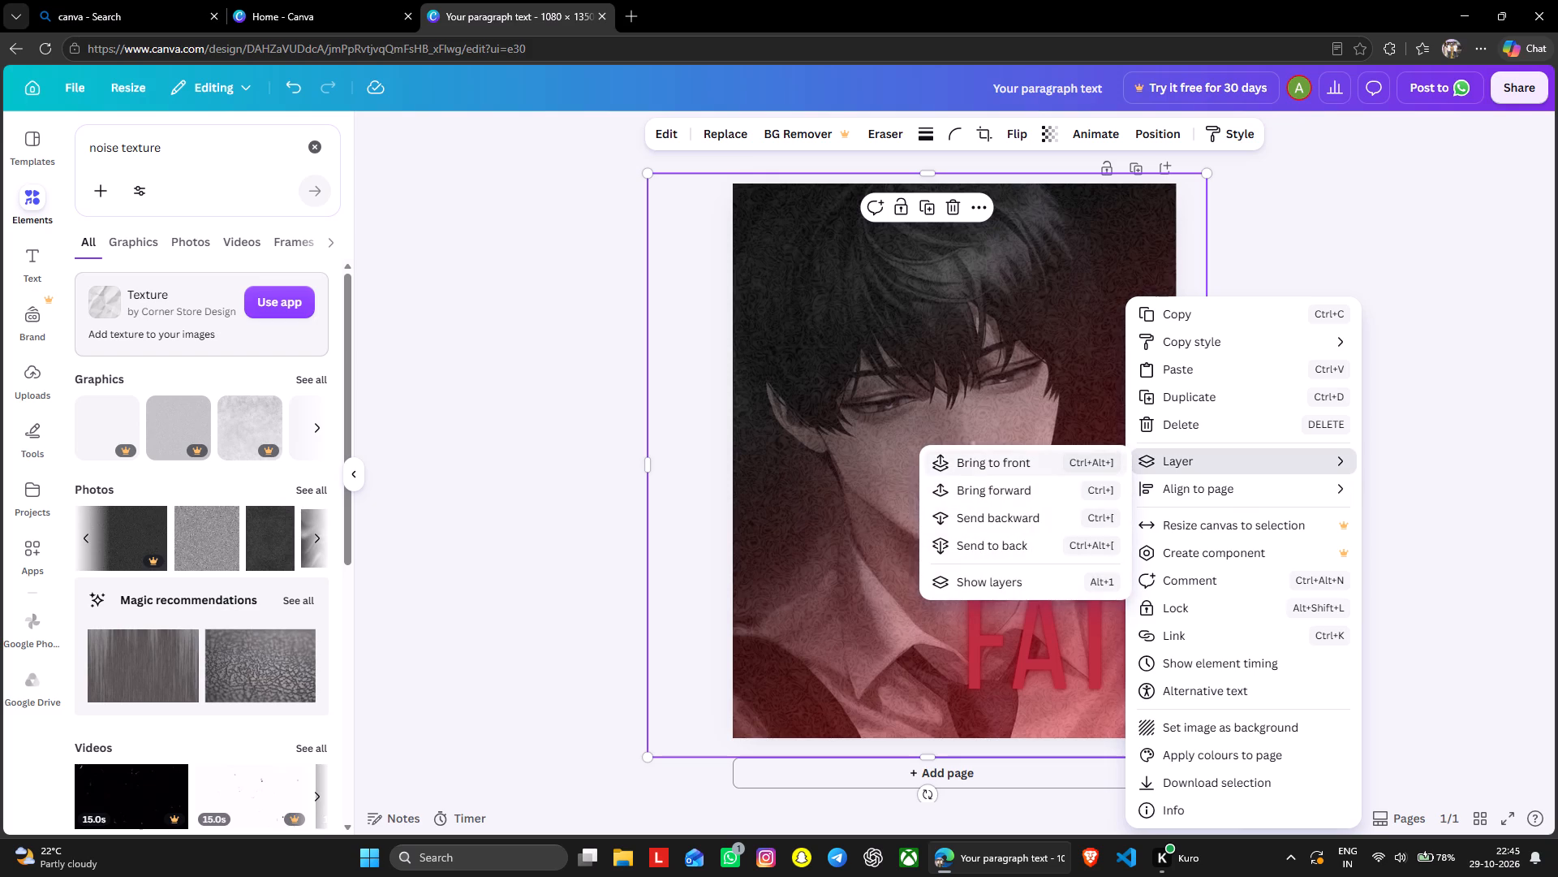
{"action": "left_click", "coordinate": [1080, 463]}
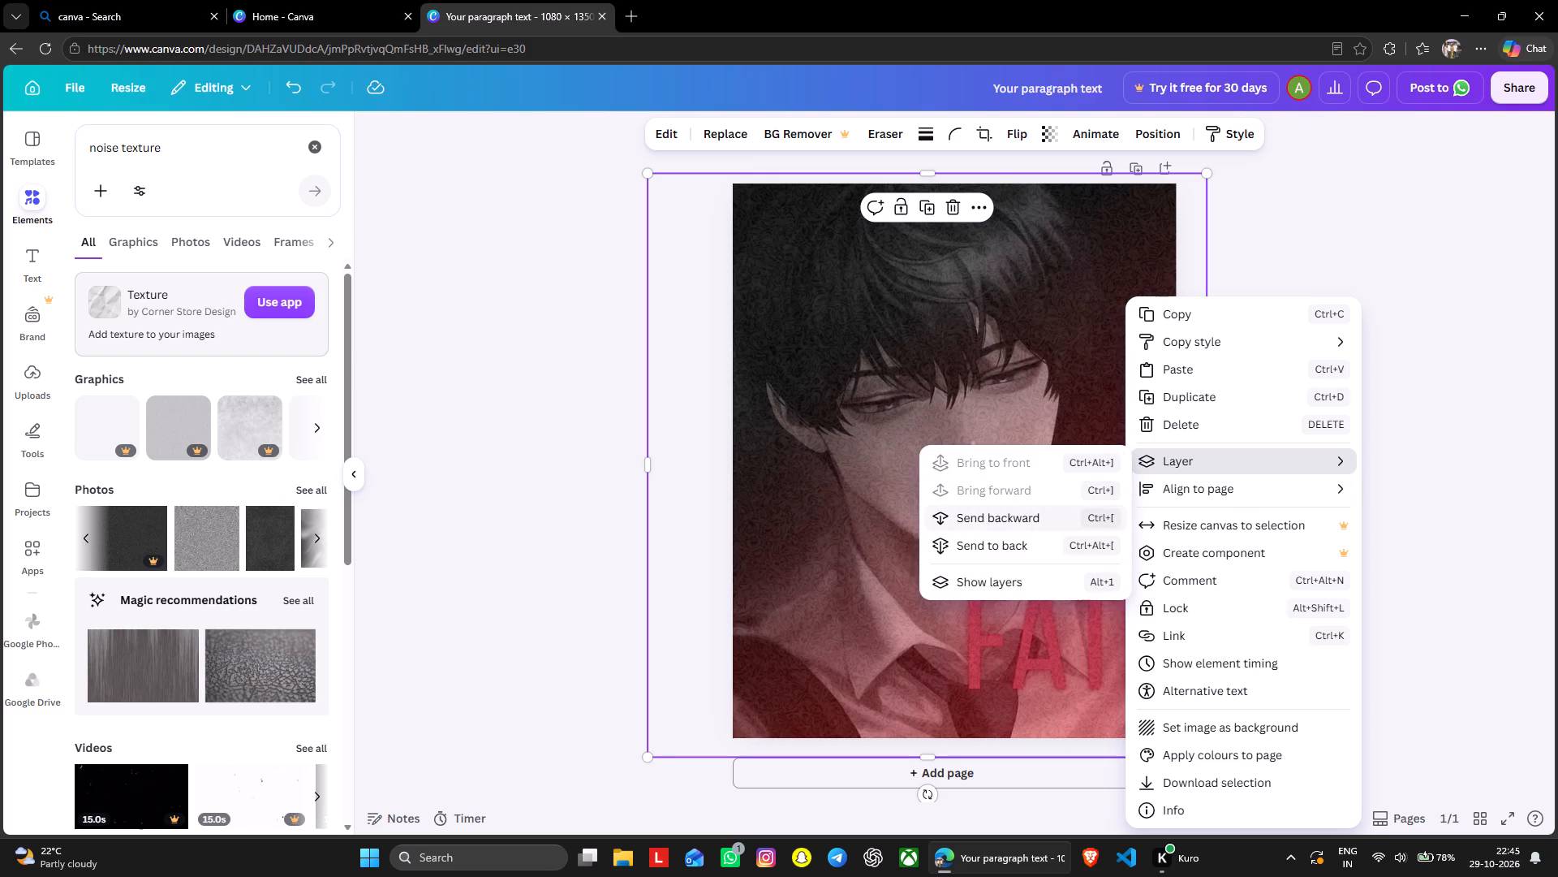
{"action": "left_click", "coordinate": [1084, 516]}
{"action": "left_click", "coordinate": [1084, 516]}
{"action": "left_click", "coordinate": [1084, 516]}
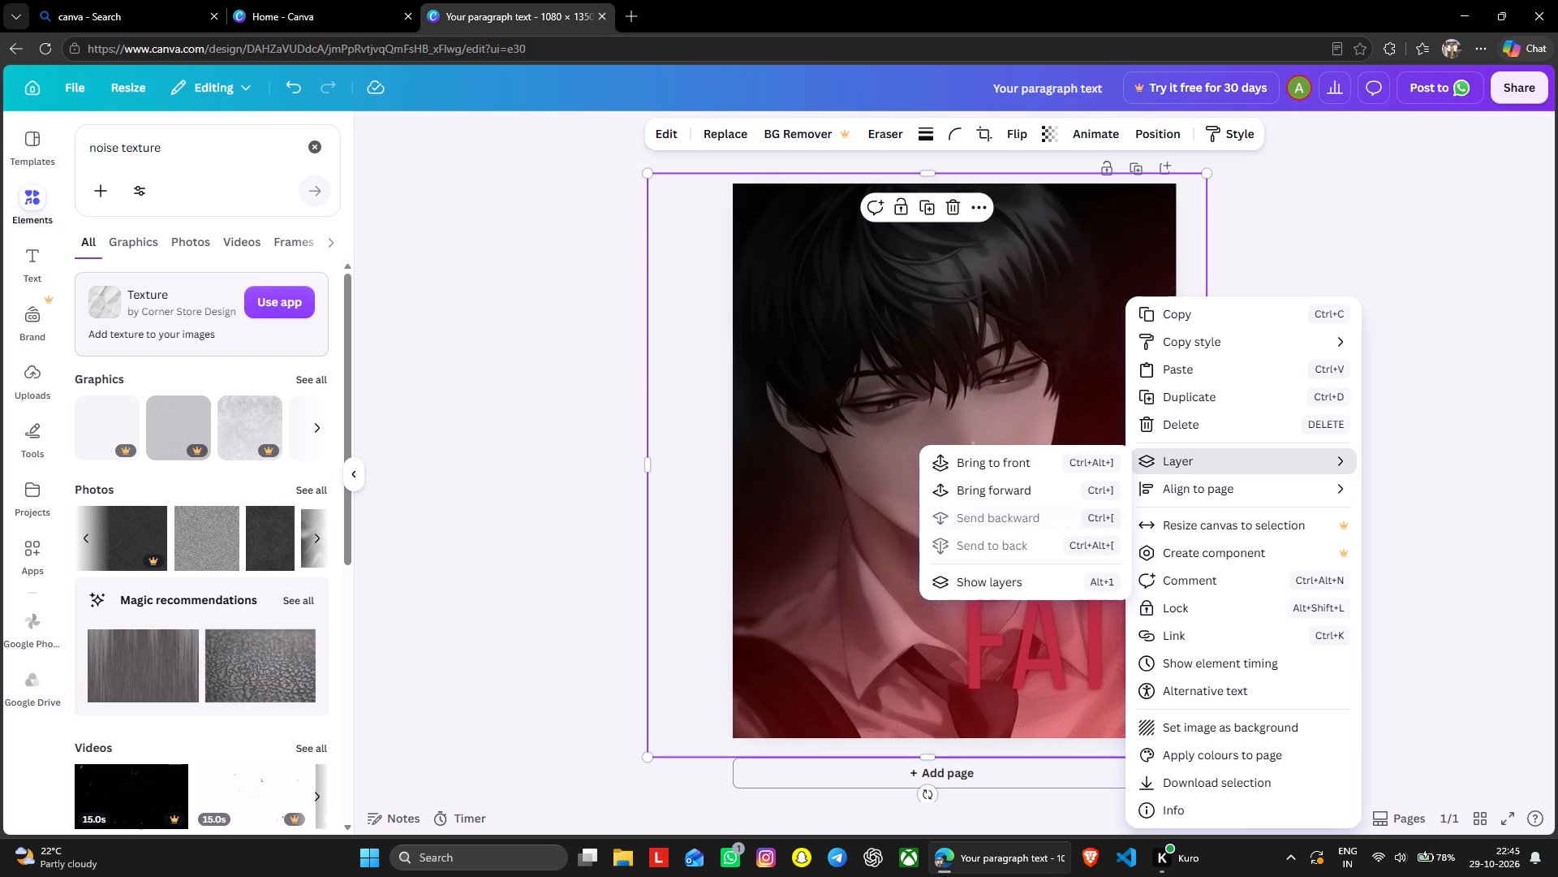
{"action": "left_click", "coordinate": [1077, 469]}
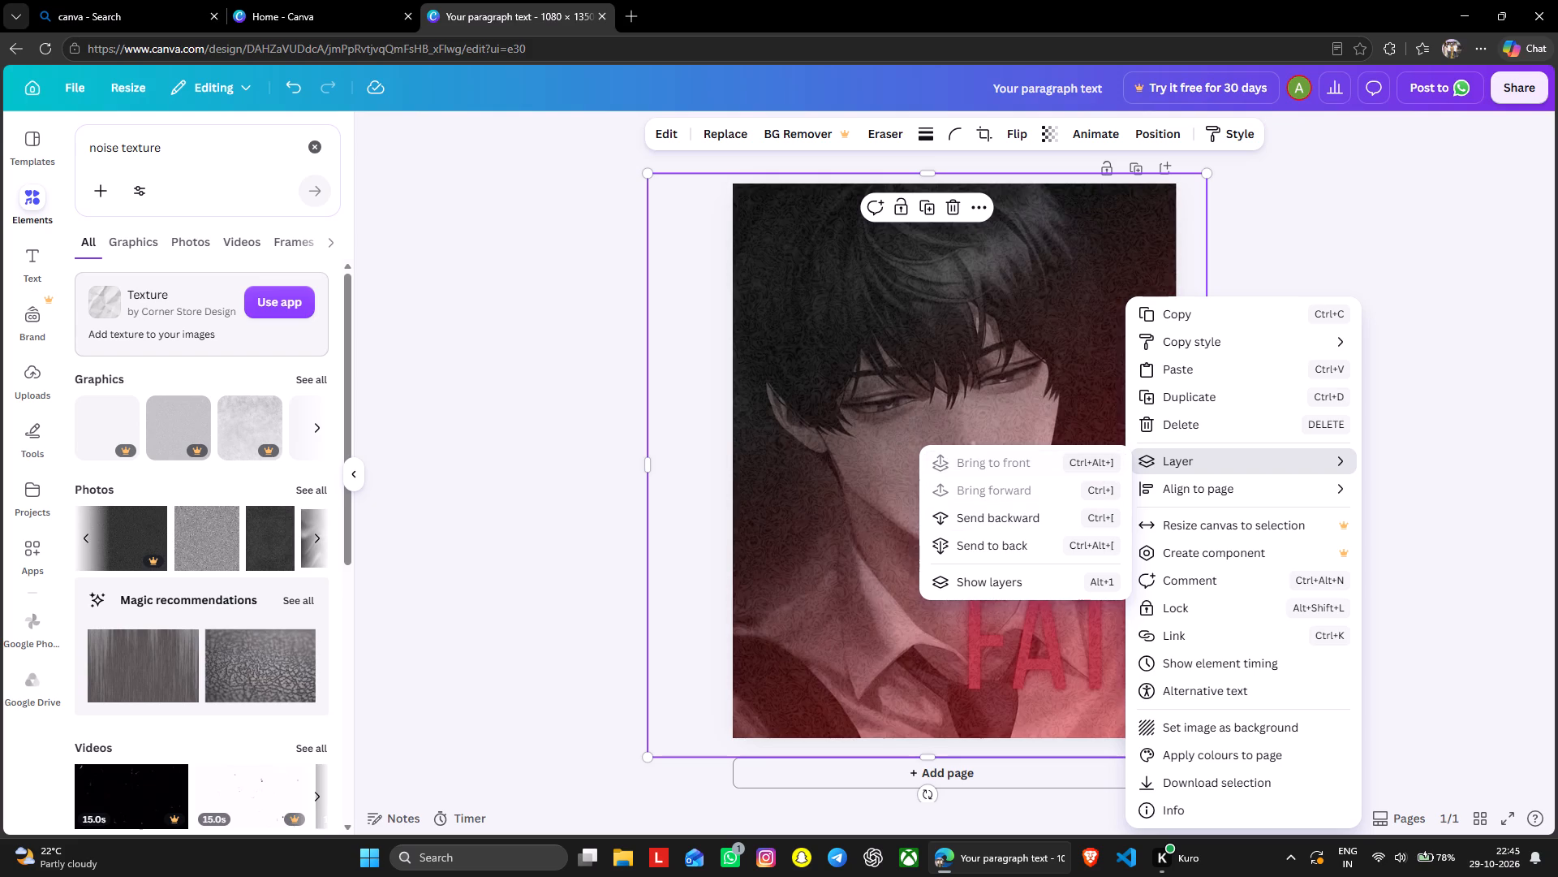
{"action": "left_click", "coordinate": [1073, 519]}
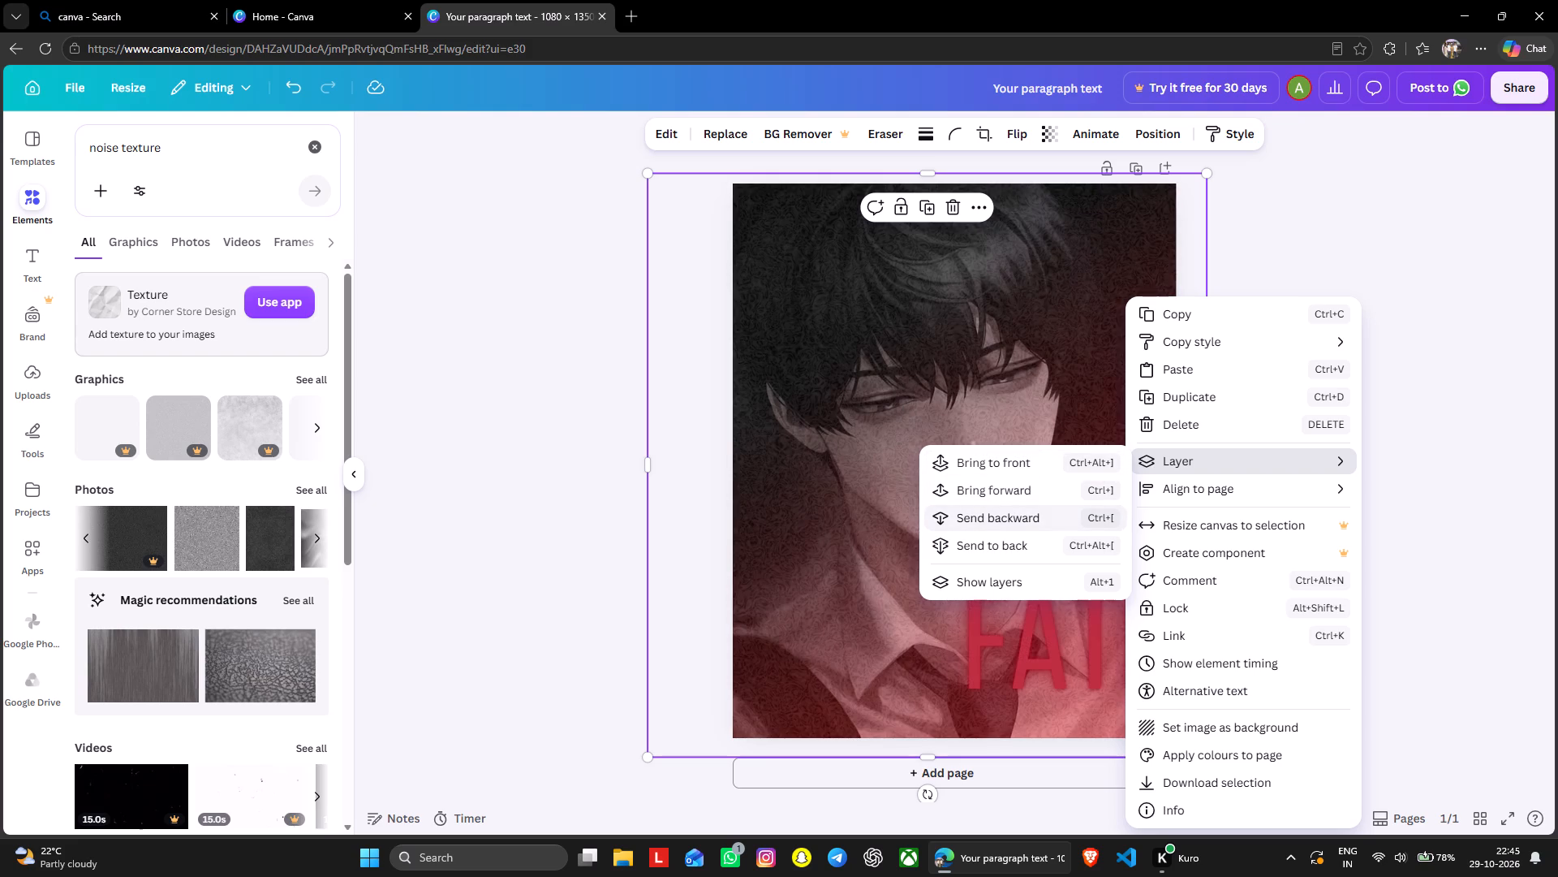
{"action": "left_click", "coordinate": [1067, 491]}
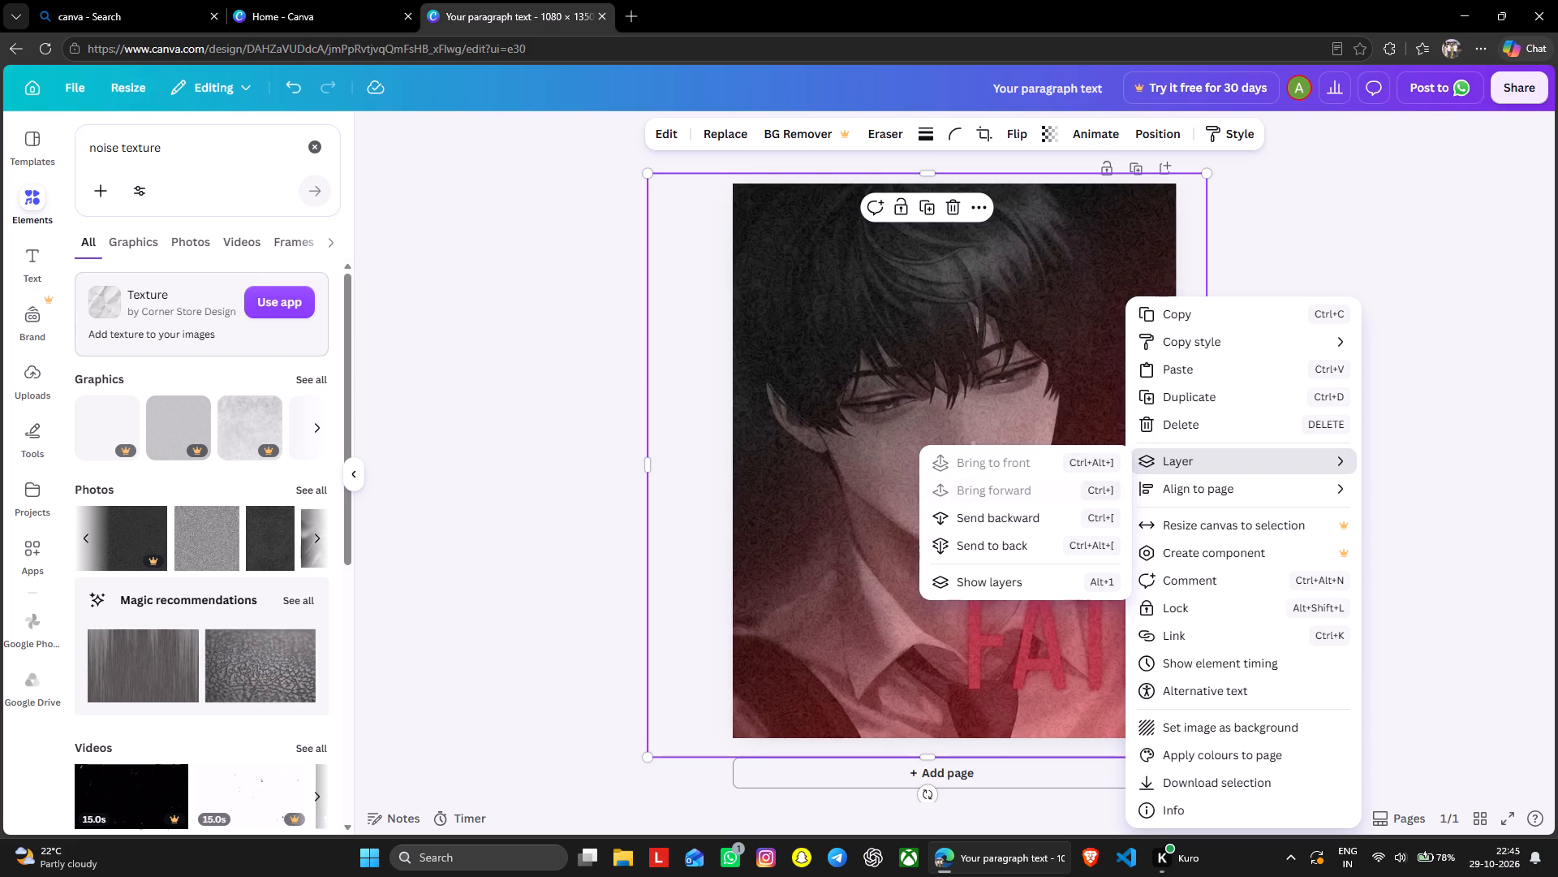
Send the grain overlay two layers backward, behind the FATE heading and red gradient, and deselect it.
{"action": "left_click", "coordinate": [1069, 511]}
{"action": "left_click", "coordinate": [1069, 511]}
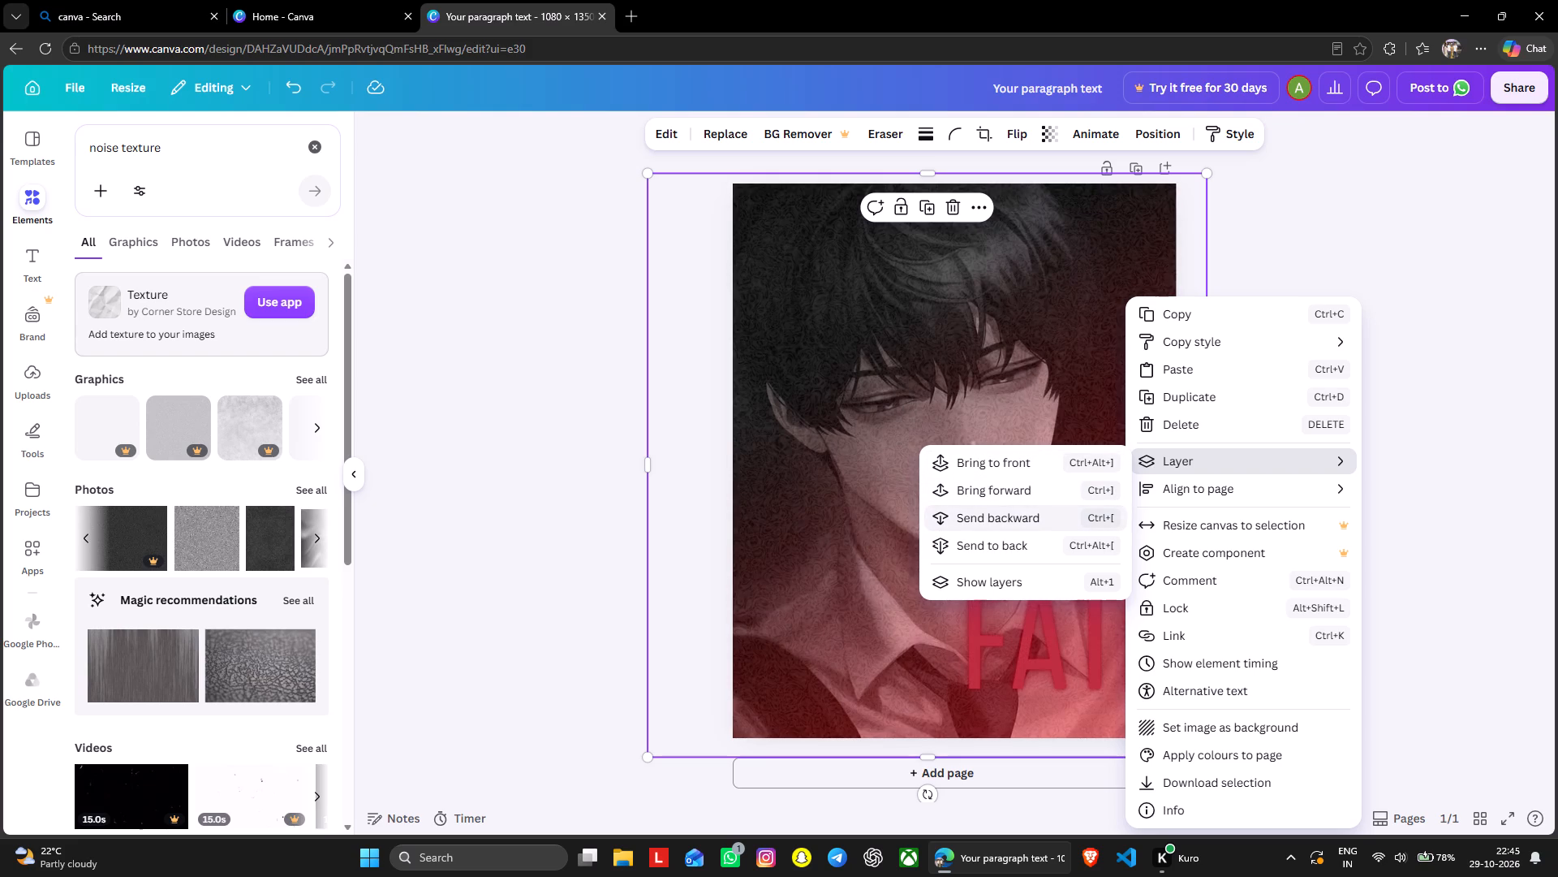
{"action": "left_click", "coordinate": [1117, 235]}
{"action": "left_click", "coordinate": [1286, 322]}
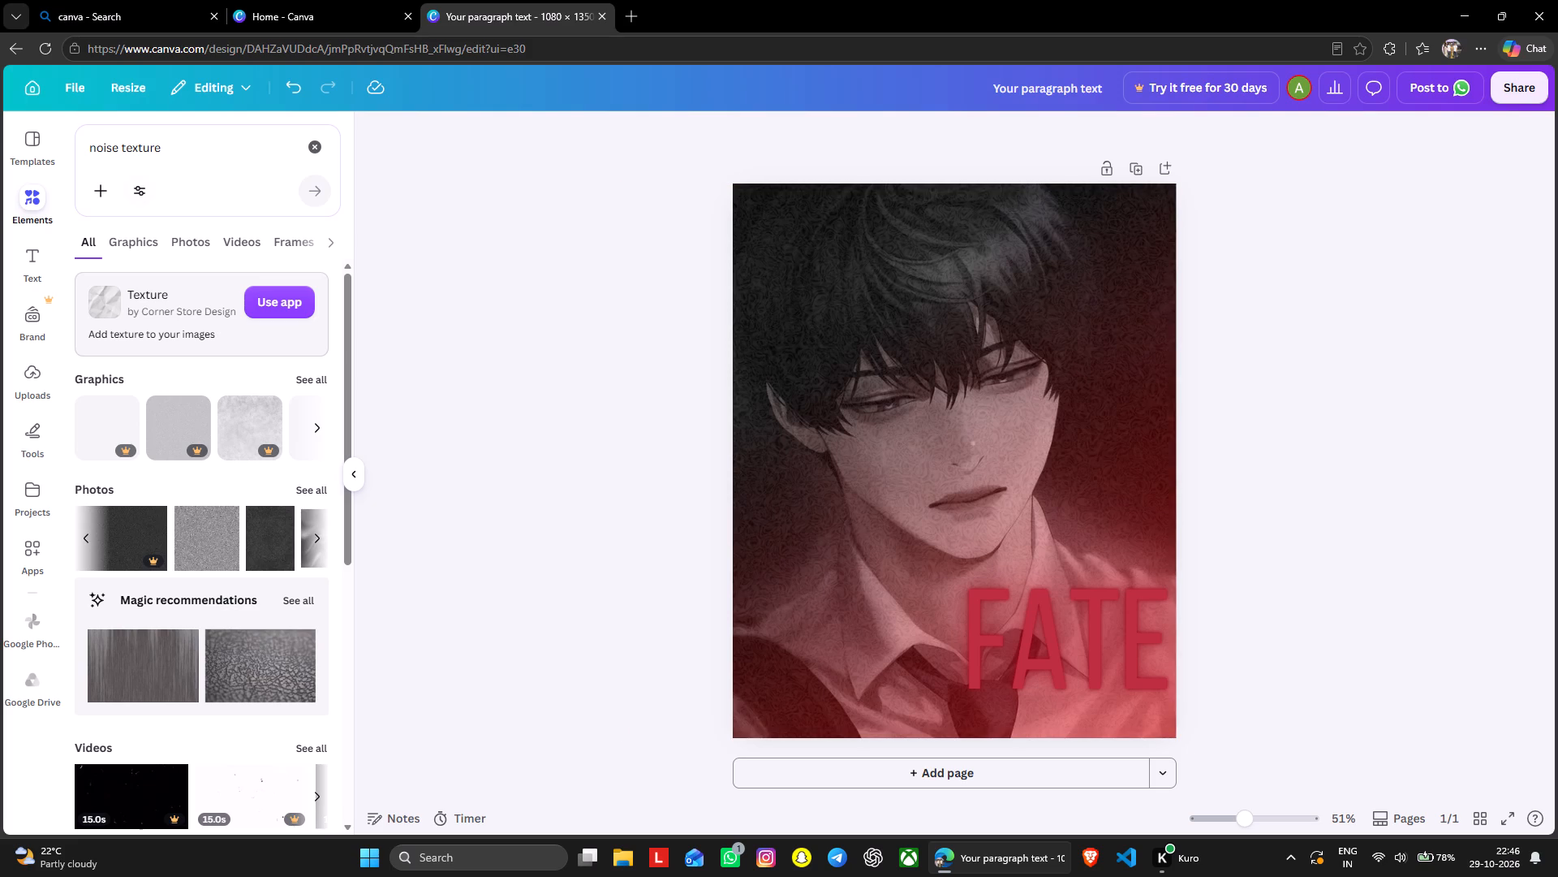
Add a Bebas Neue text box over the portrait, enlarge it to about size 55.9, and enter "THE ONE WHO READS".
{"action": "left_click", "coordinate": [36, 262]}
{"action": "left_click", "coordinate": [156, 191]}
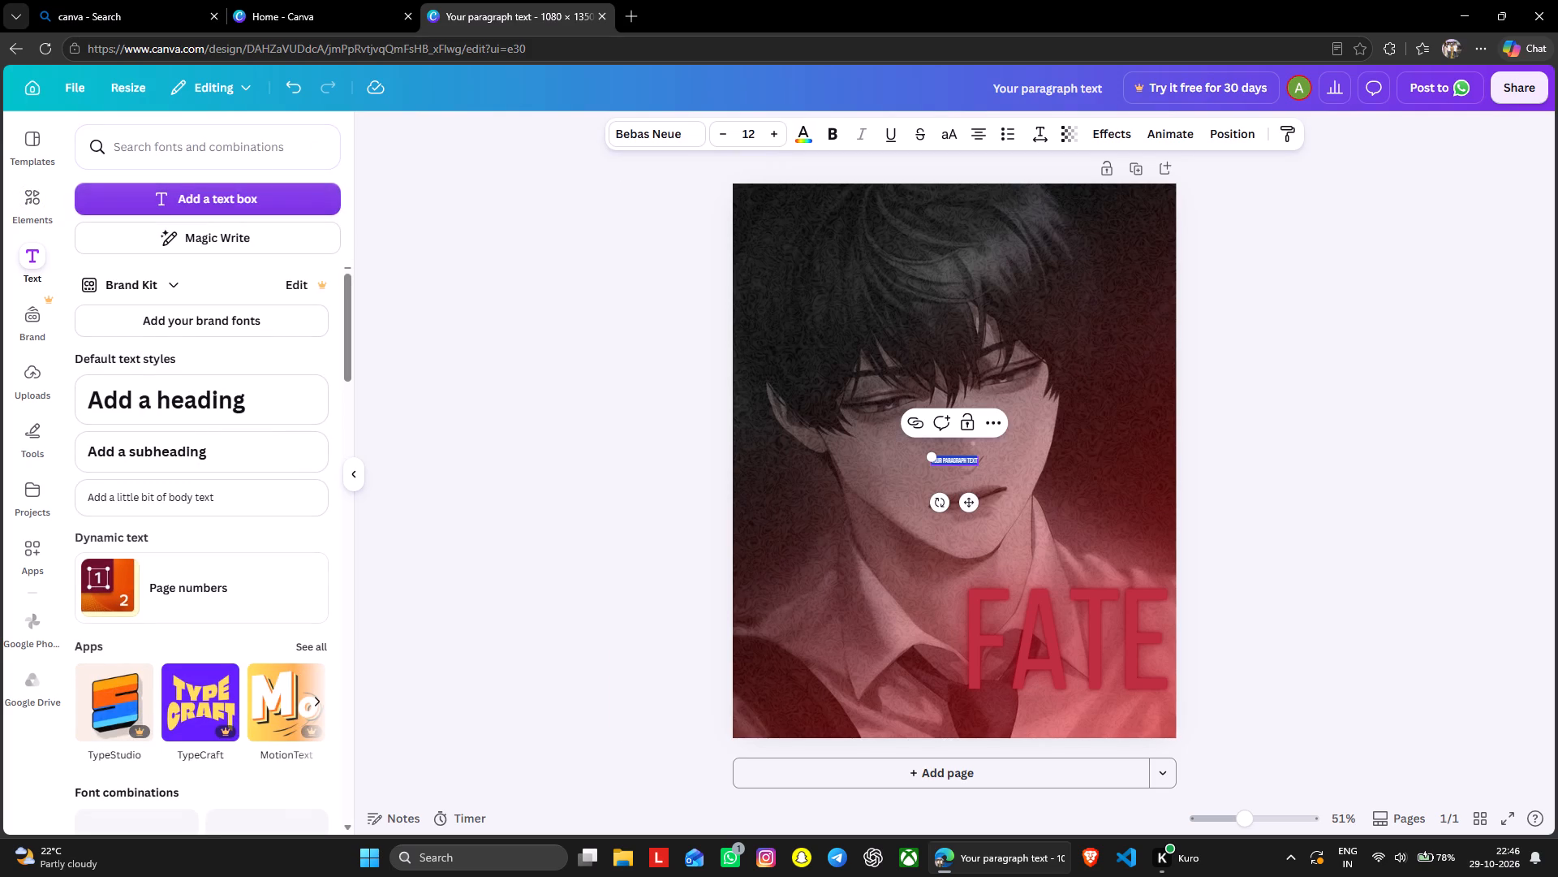
{"action": "left_click_drag", "start_coordinate": [934, 457], "coordinate": [779, 357]}
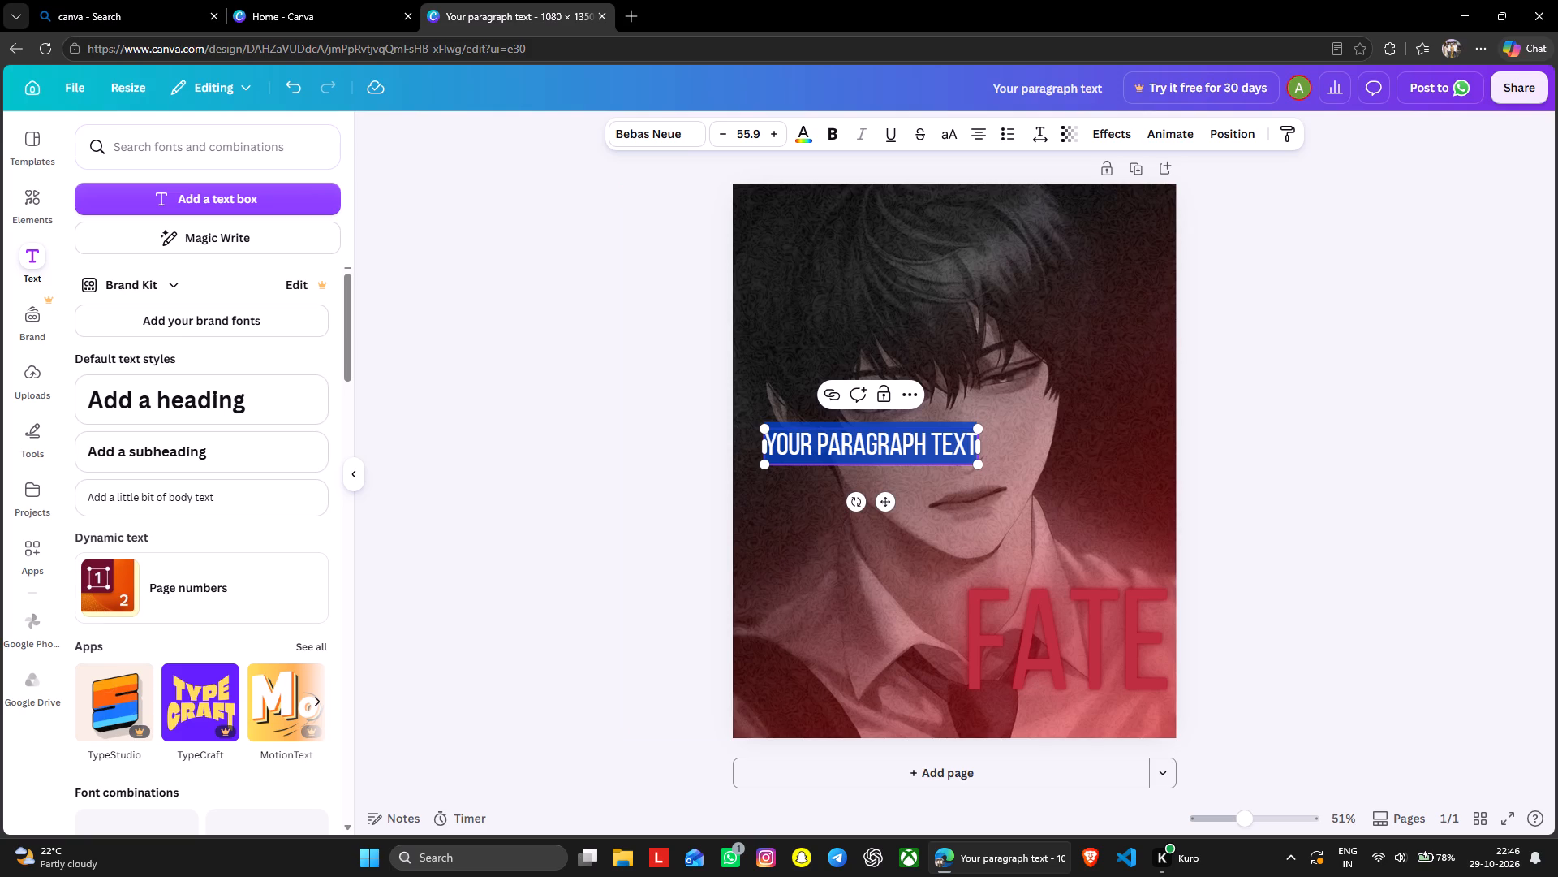
{"action": "key", "text": "shift+t"}
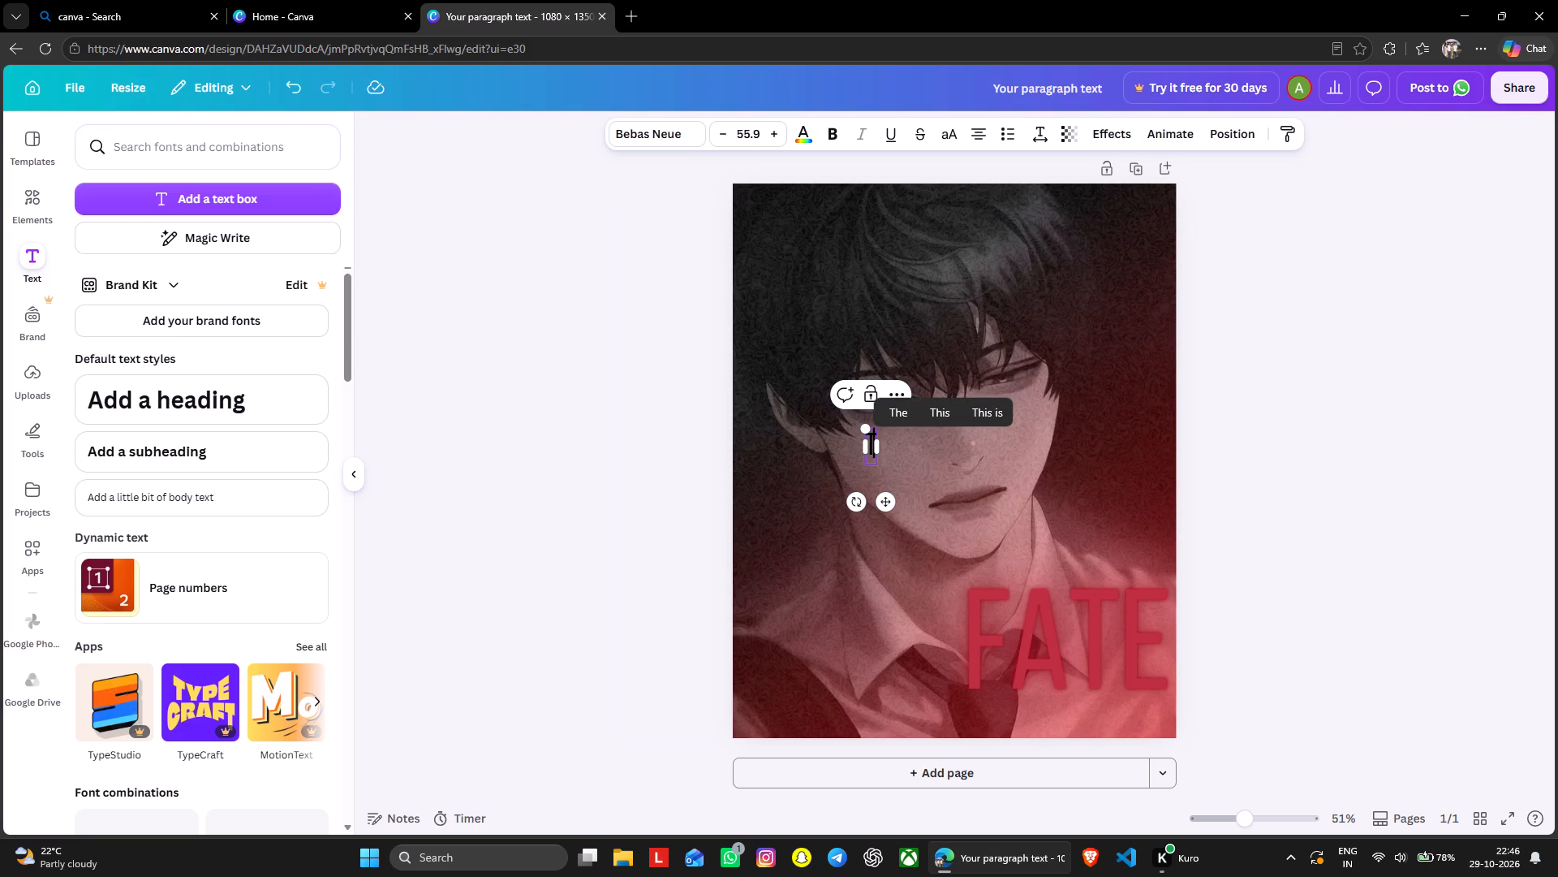
{"action": "type", "text": "HE ONE"}
{"action": "key", "text": "space"}
{"action": "type", "text": "WHO READS"}
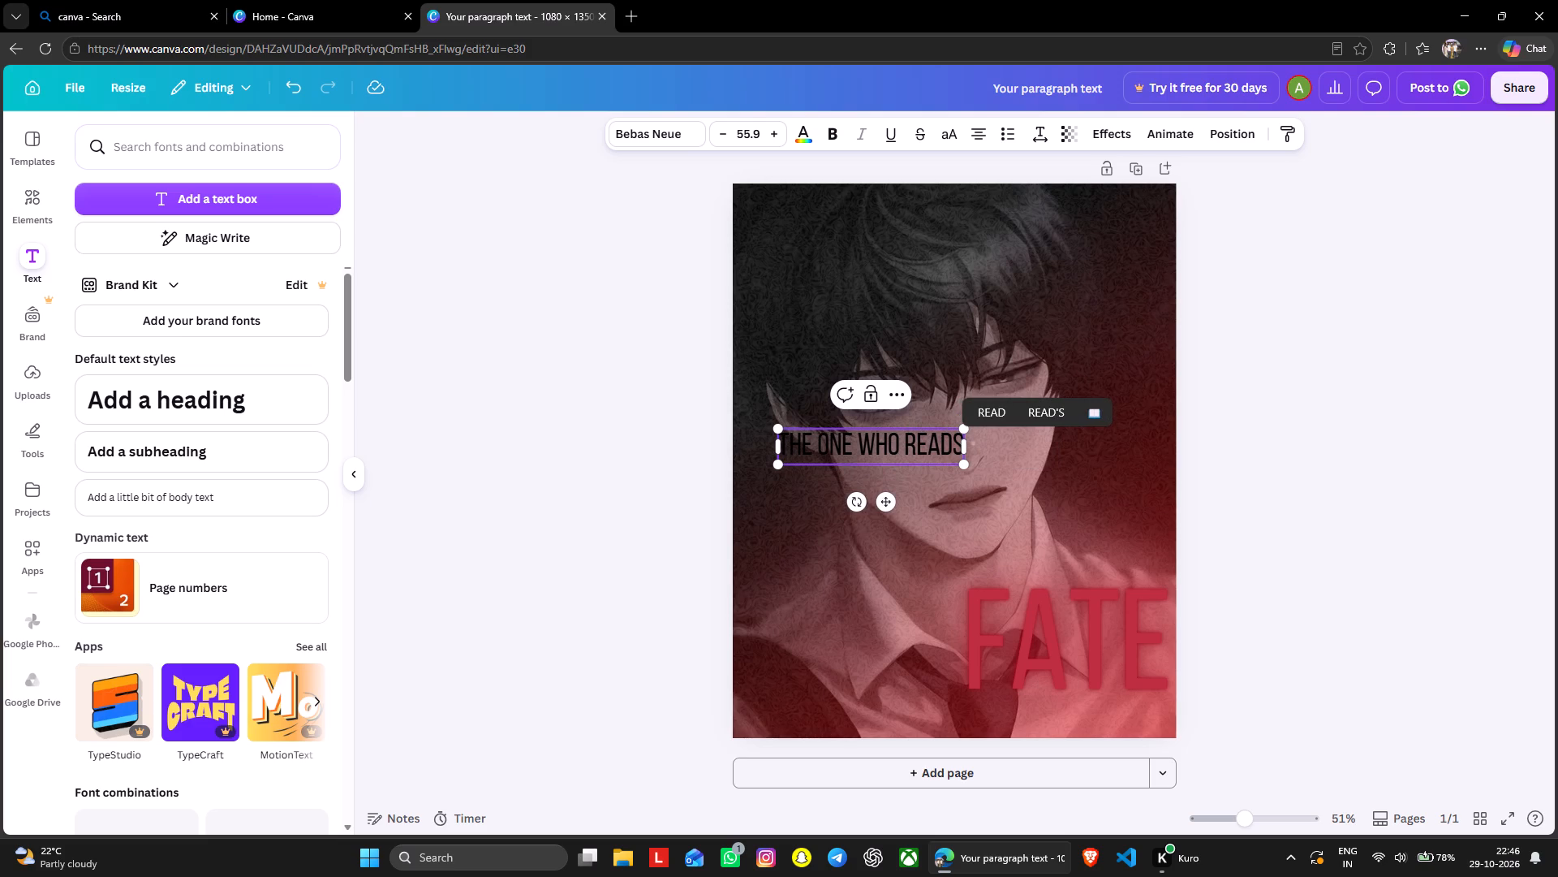
Change the colour of the "THE ONE WHO READS" text to grey #a6a6a6 and deselect it.
{"action": "triple_click", "coordinate": [913, 454]}
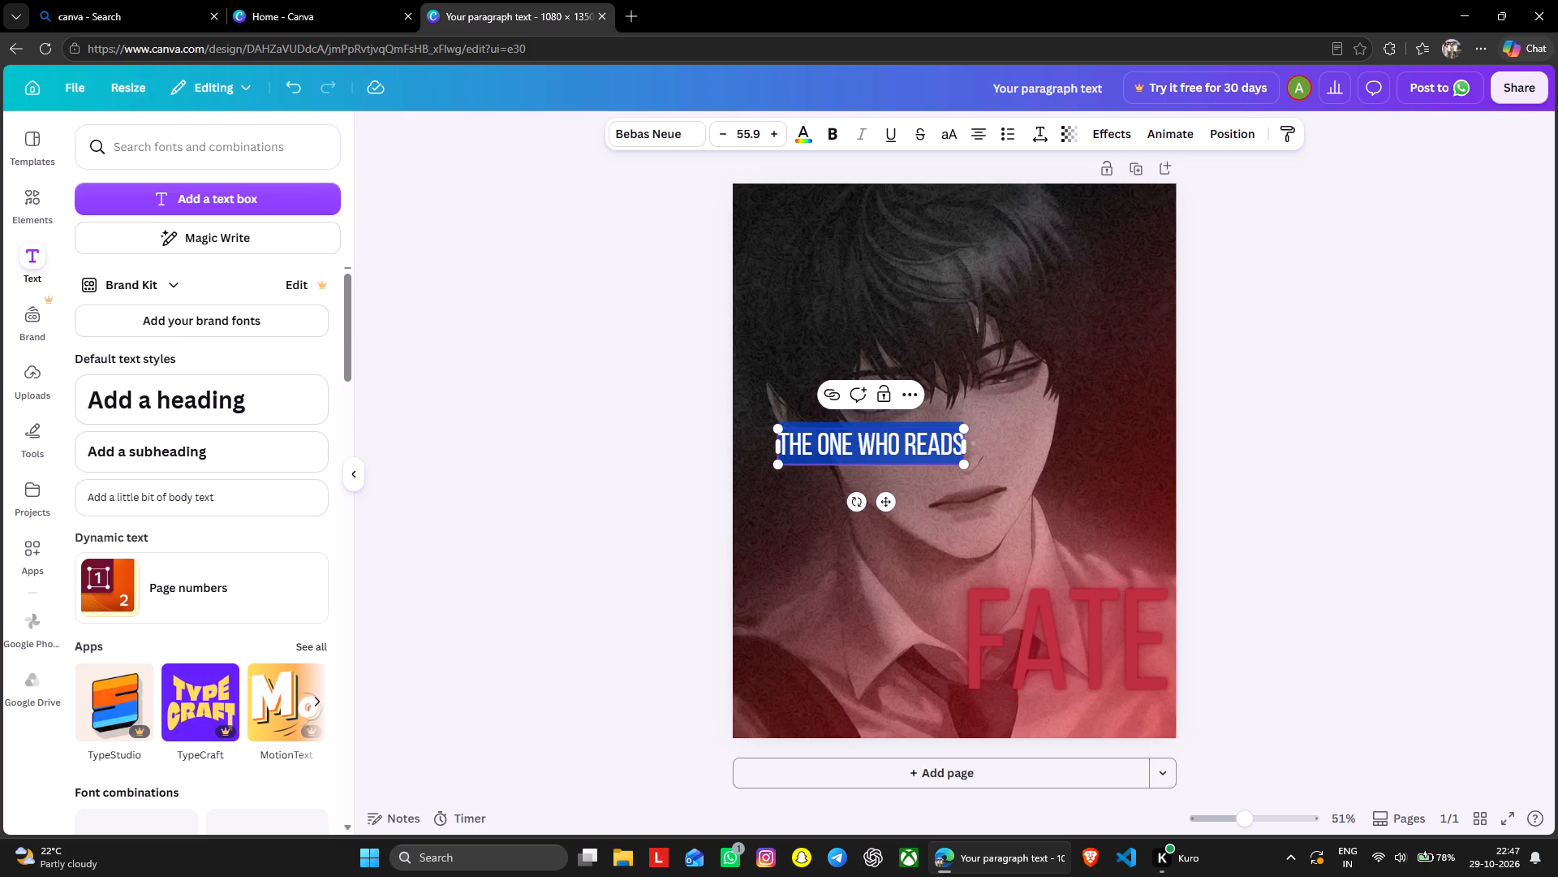
{"action": "left_click", "coordinate": [811, 135]}
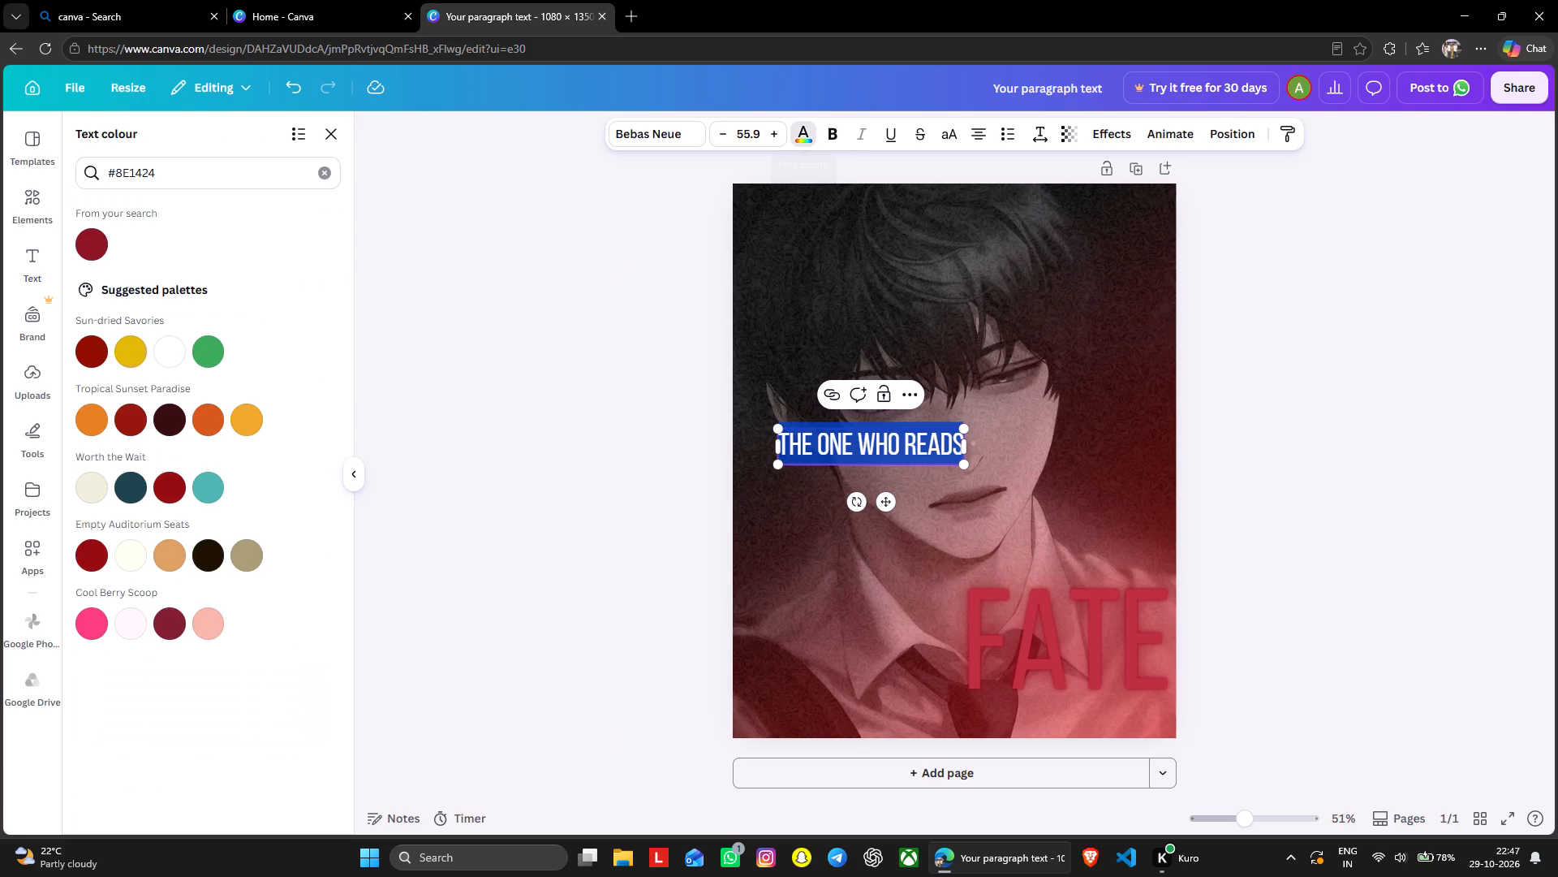
{"action": "left_click", "coordinate": [334, 179]}
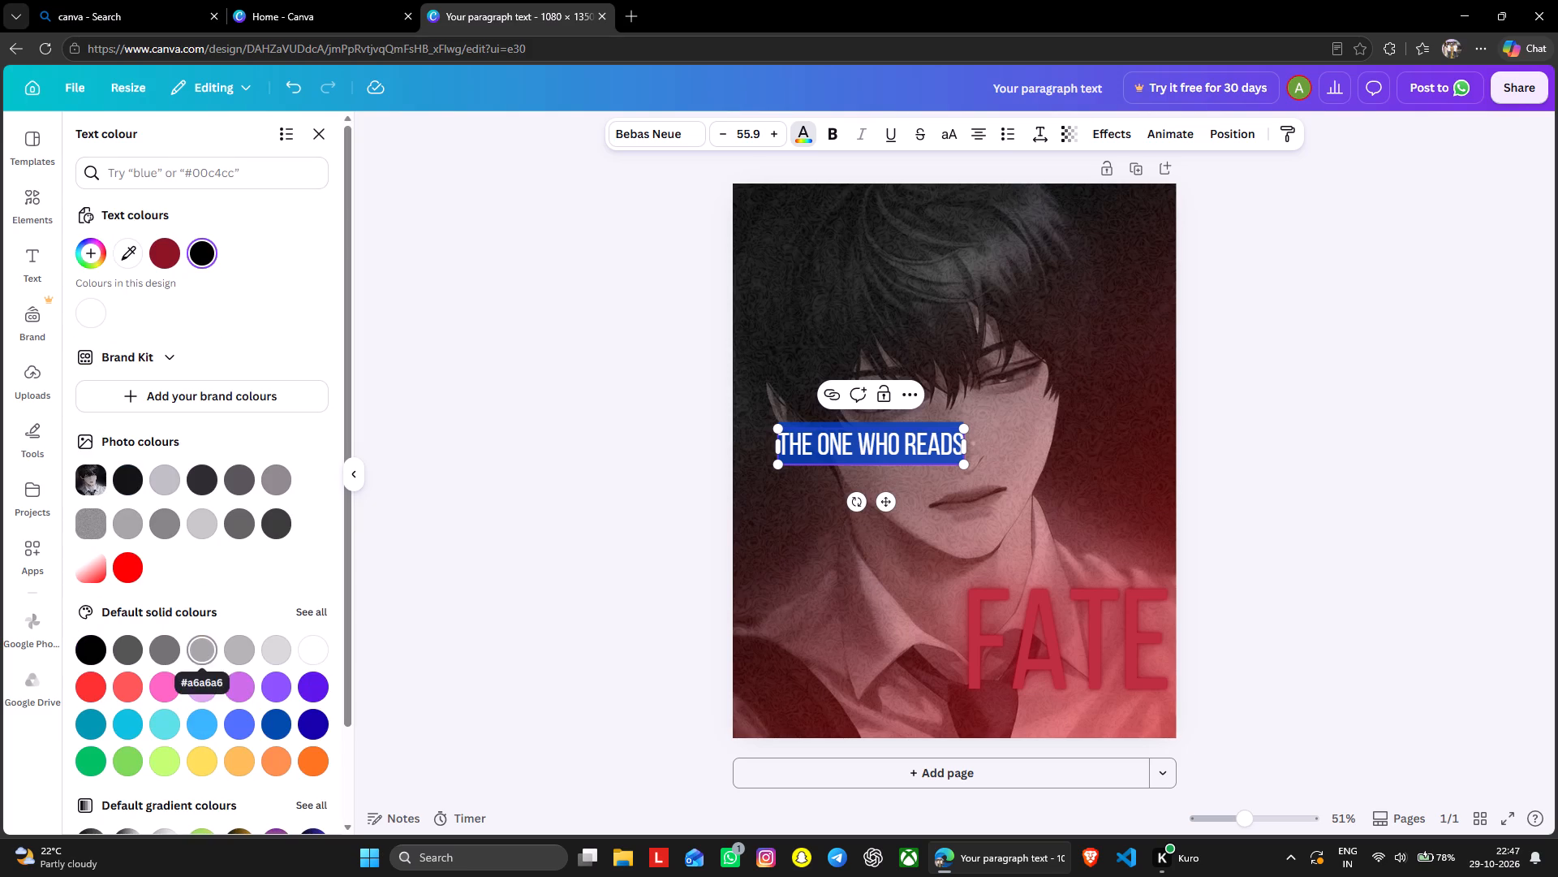
{"action": "left_click", "coordinate": [193, 648]}
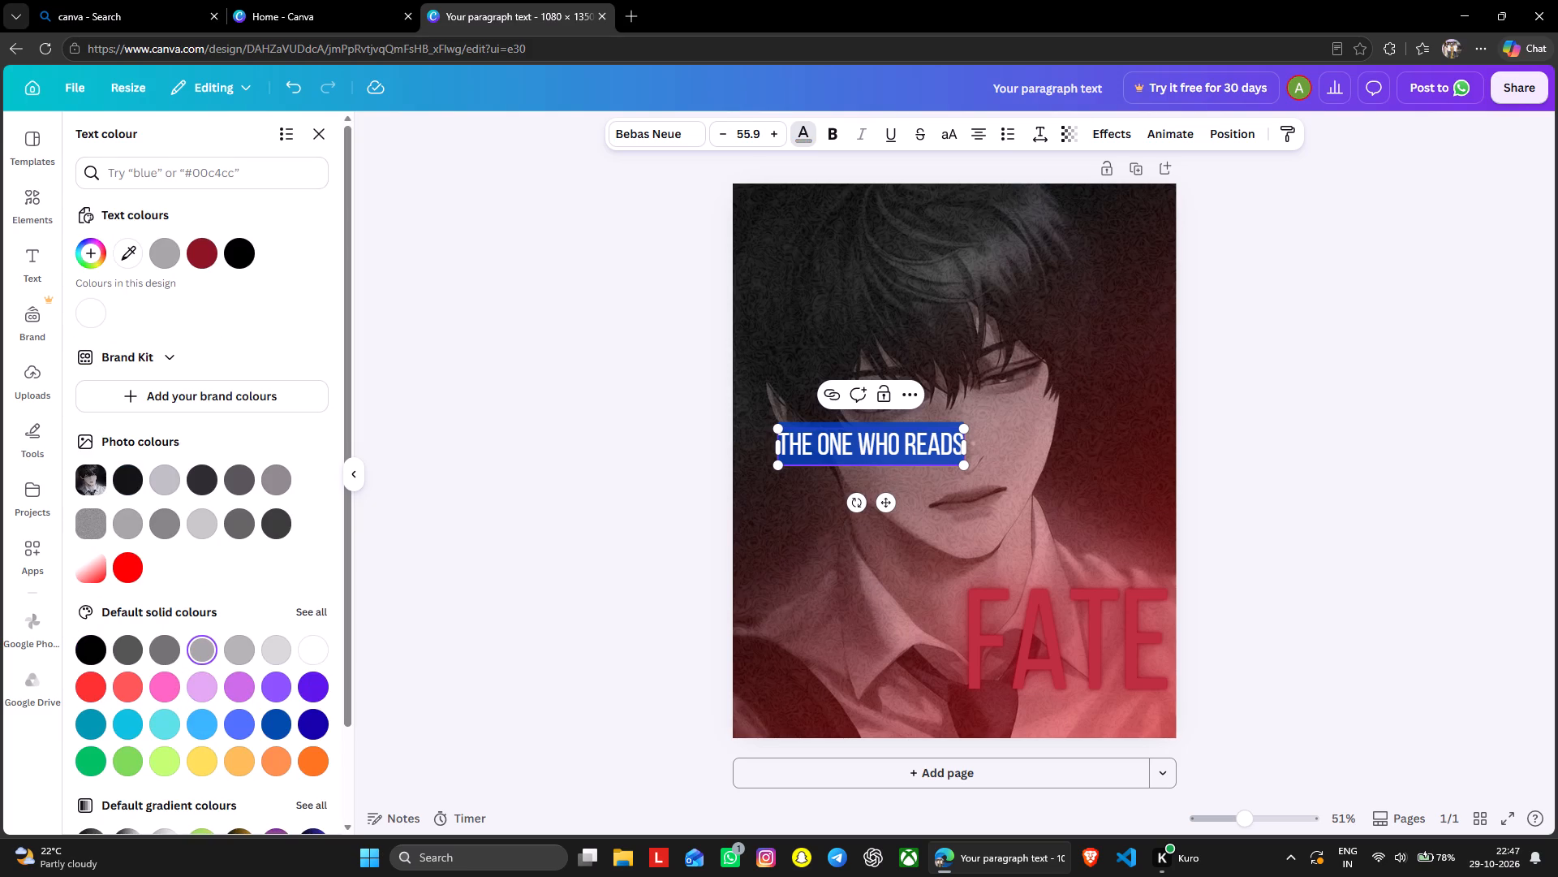
{"action": "left_click", "coordinate": [237, 652]}
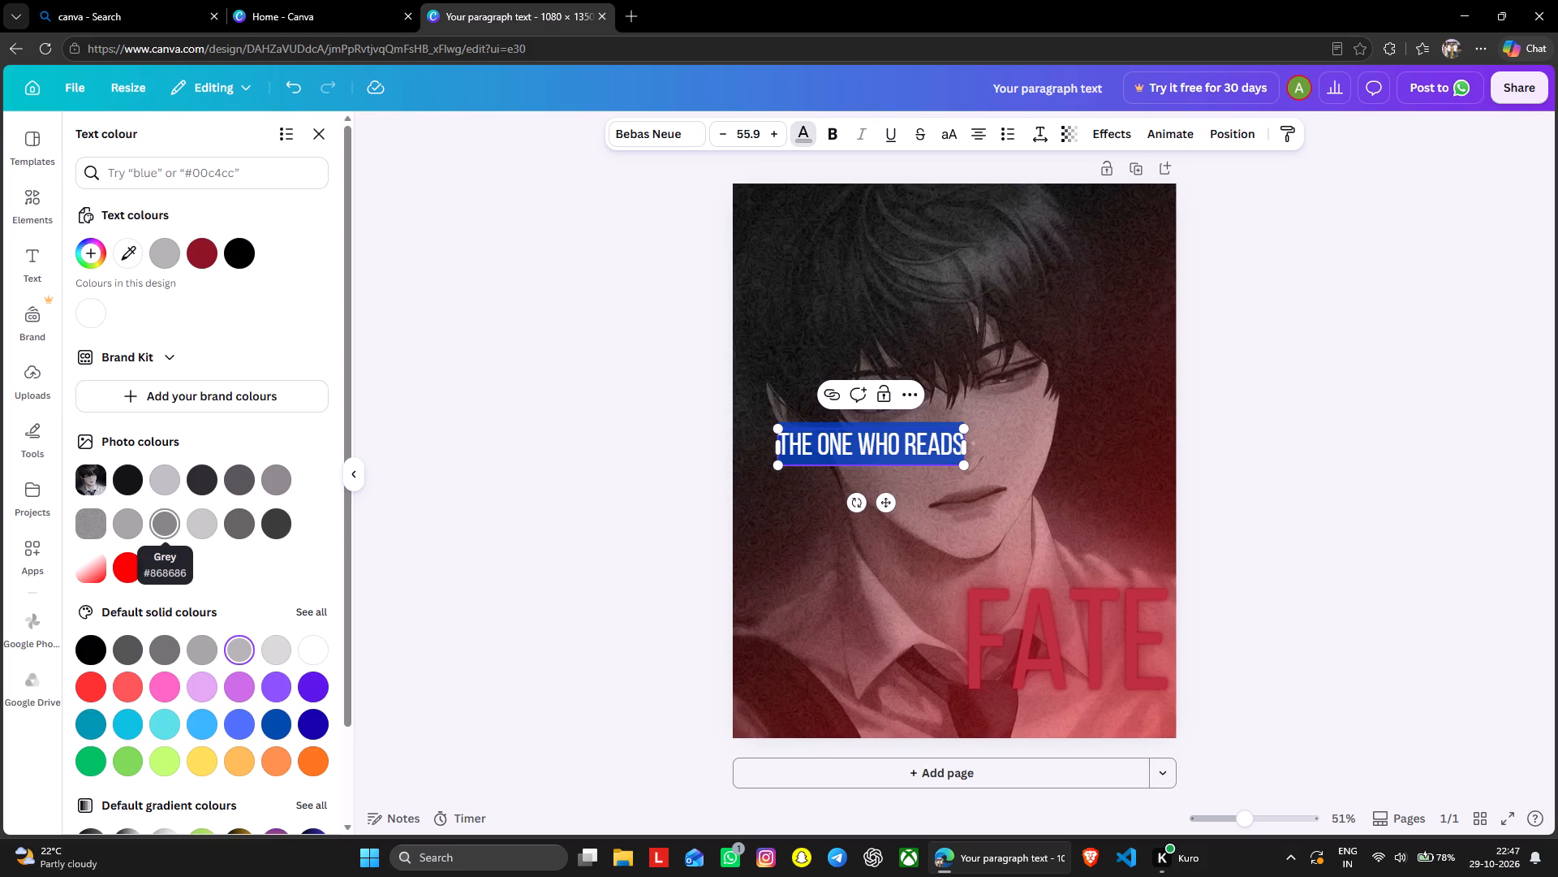
{"action": "left_click", "coordinate": [205, 653]}
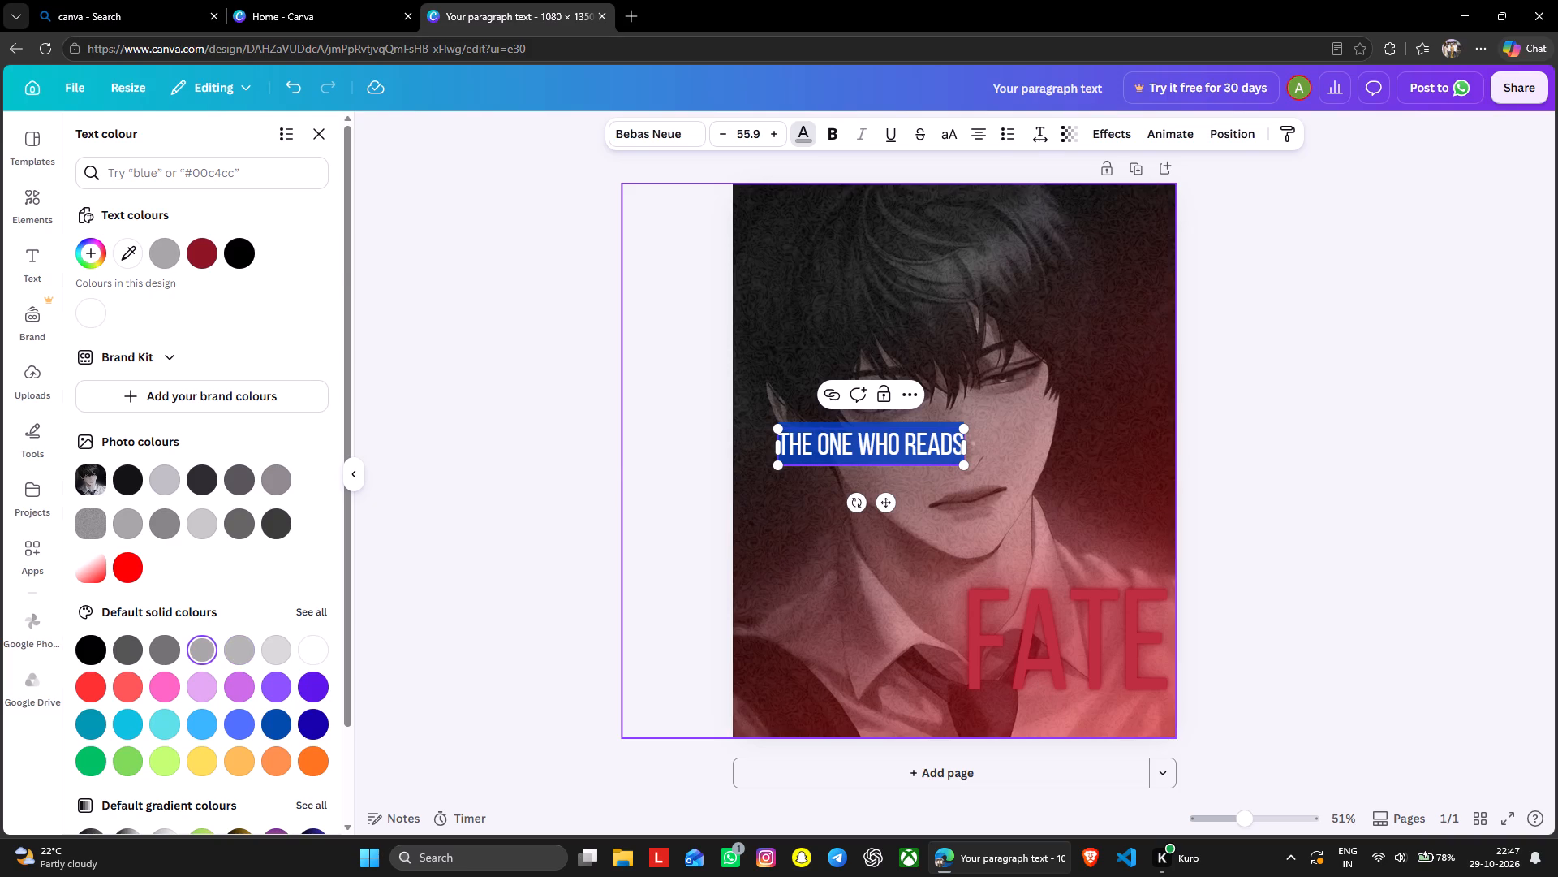
{"action": "left_click", "coordinate": [1102, 417]}
Move "THE ONE WHO READS" to the poster's top-left corner and shrink it to about size 47.4.
{"action": "left_click", "coordinate": [945, 445]}
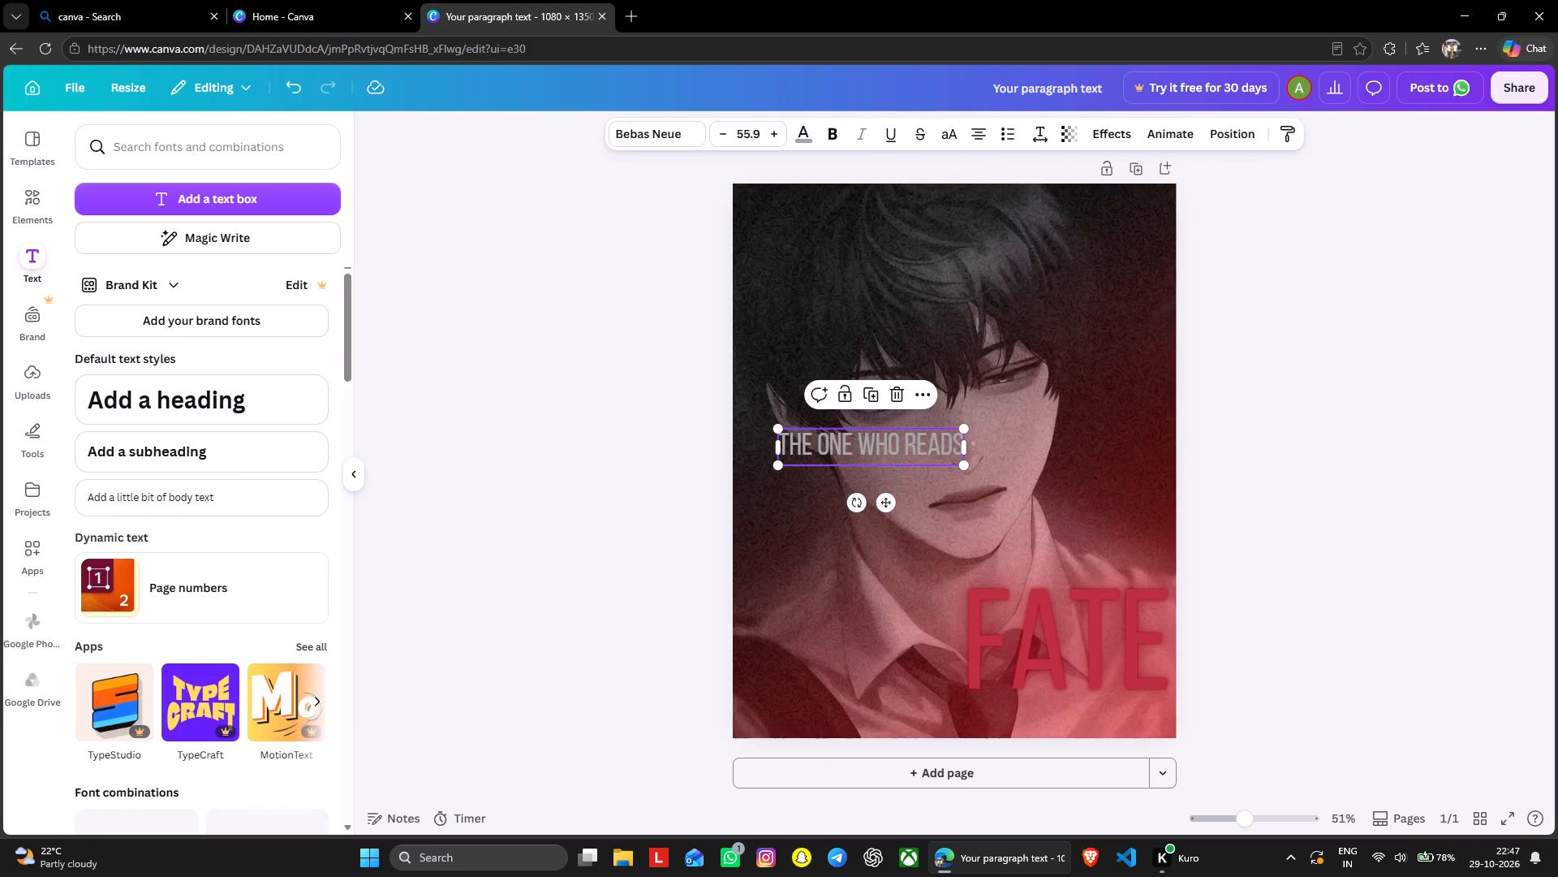
{"action": "left_click", "coordinate": [882, 436]}
{"action": "left_click_drag", "start_coordinate": [882, 422], "coordinate": [846, 191]}
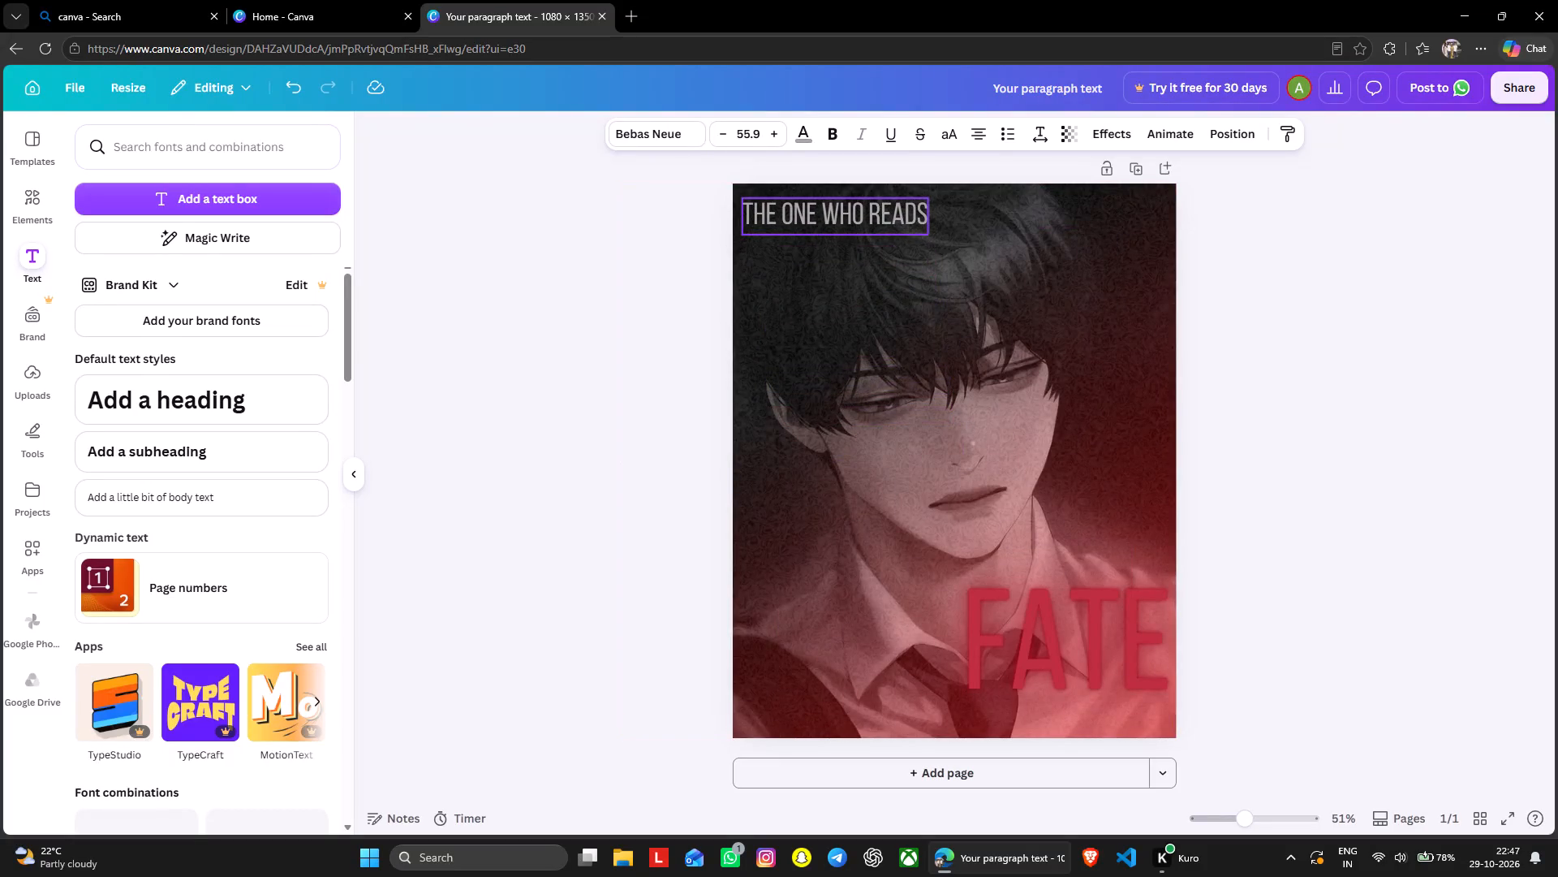
{"action": "left_click_drag", "start_coordinate": [846, 191], "coordinate": [840, 185]}
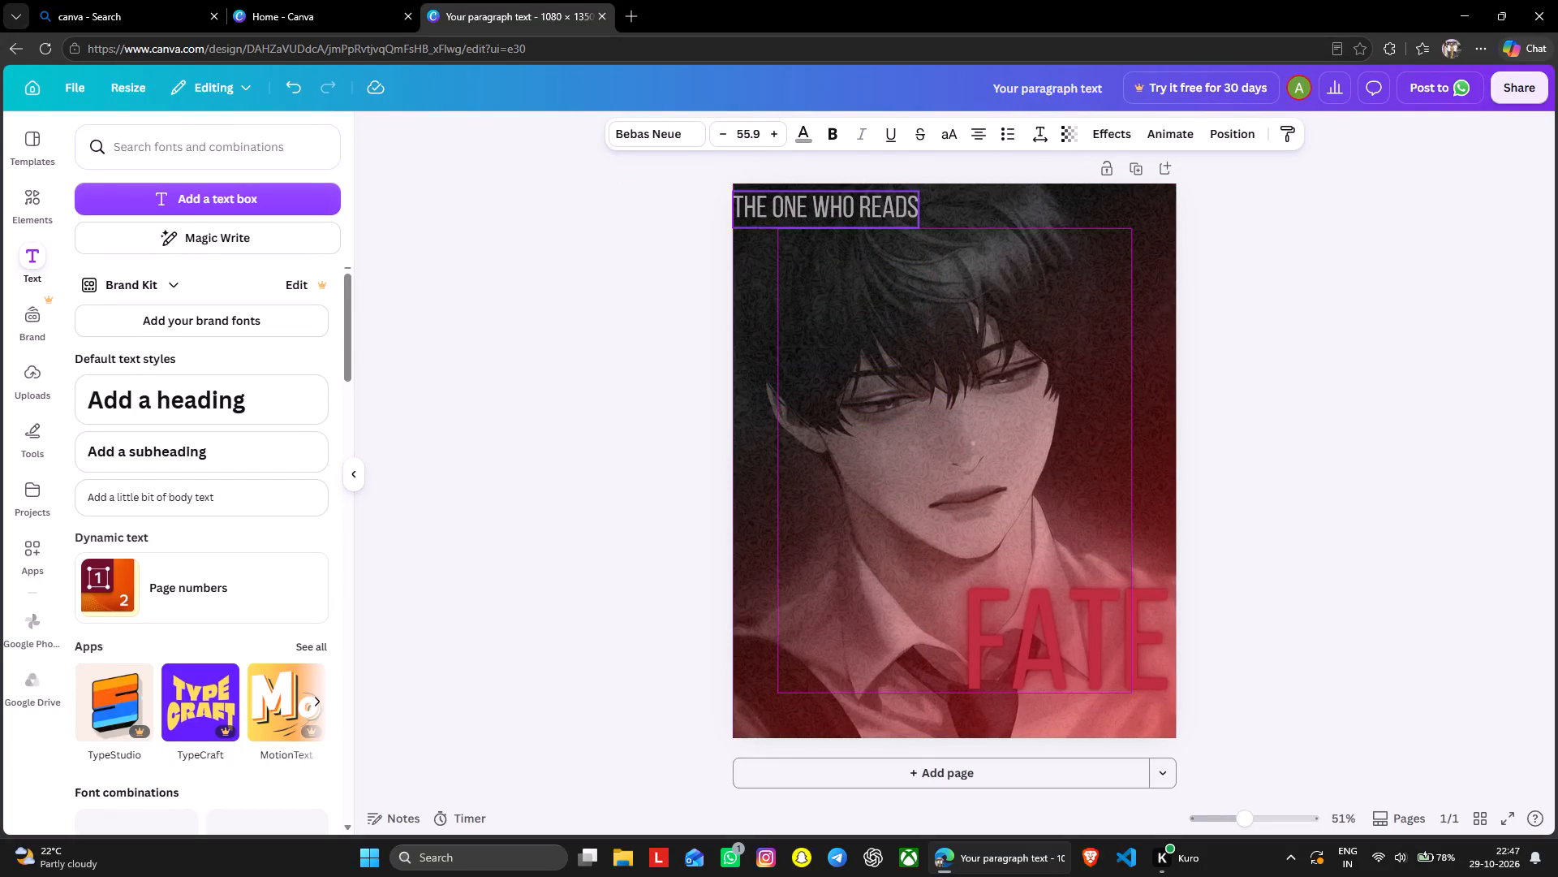
{"action": "left_click_drag", "start_coordinate": [840, 185], "coordinate": [842, 186]}
{"action": "left_click_drag", "start_coordinate": [927, 223], "coordinate": [916, 218]}
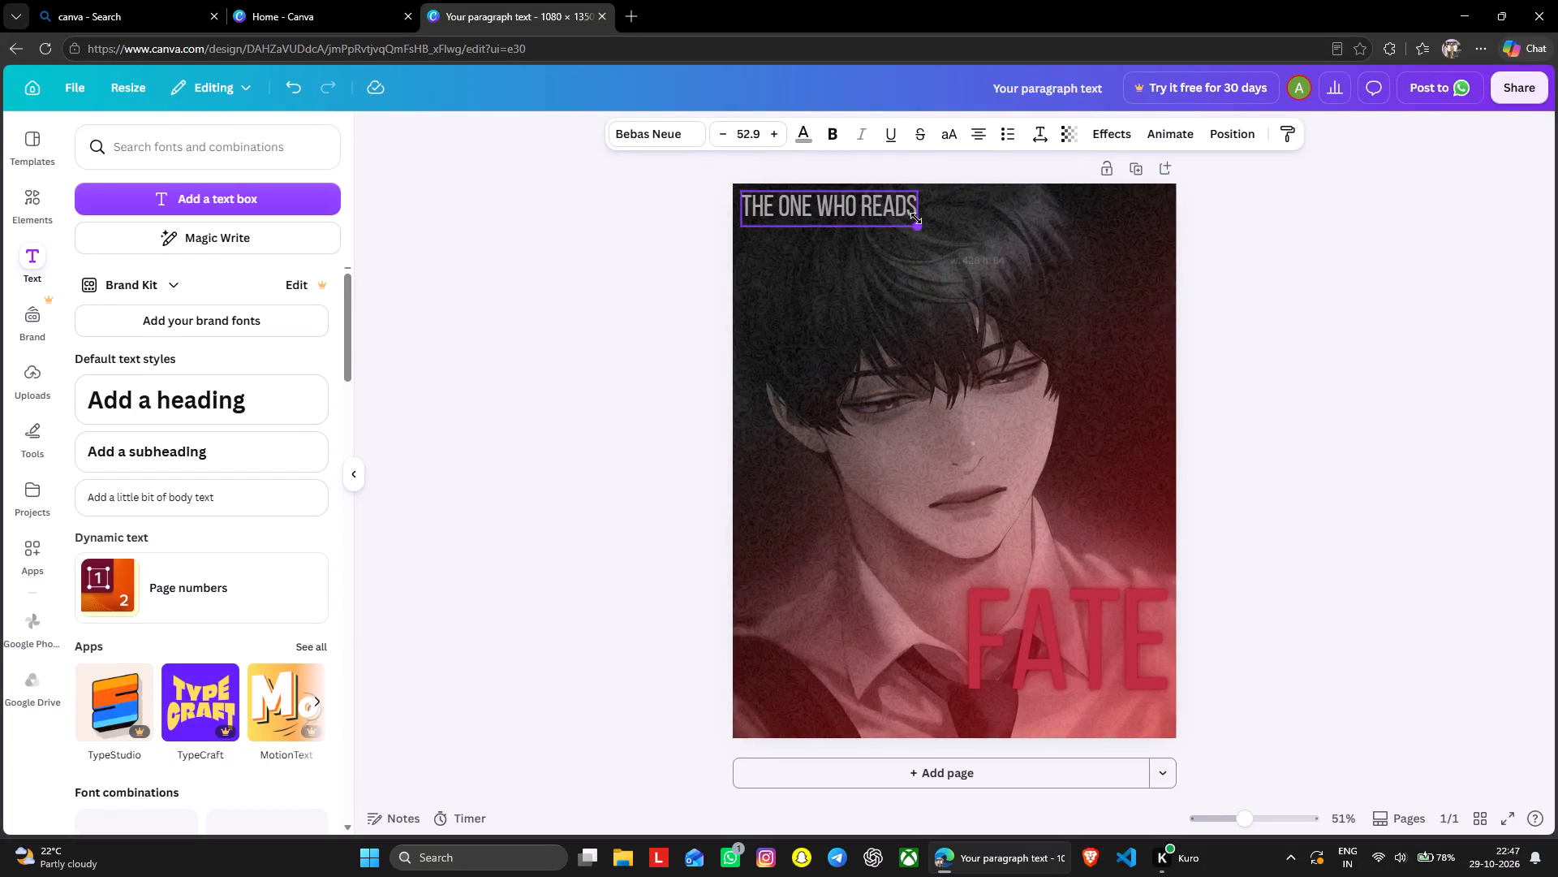
{"action": "left_click_drag", "start_coordinate": [916, 218], "coordinate": [899, 212]}
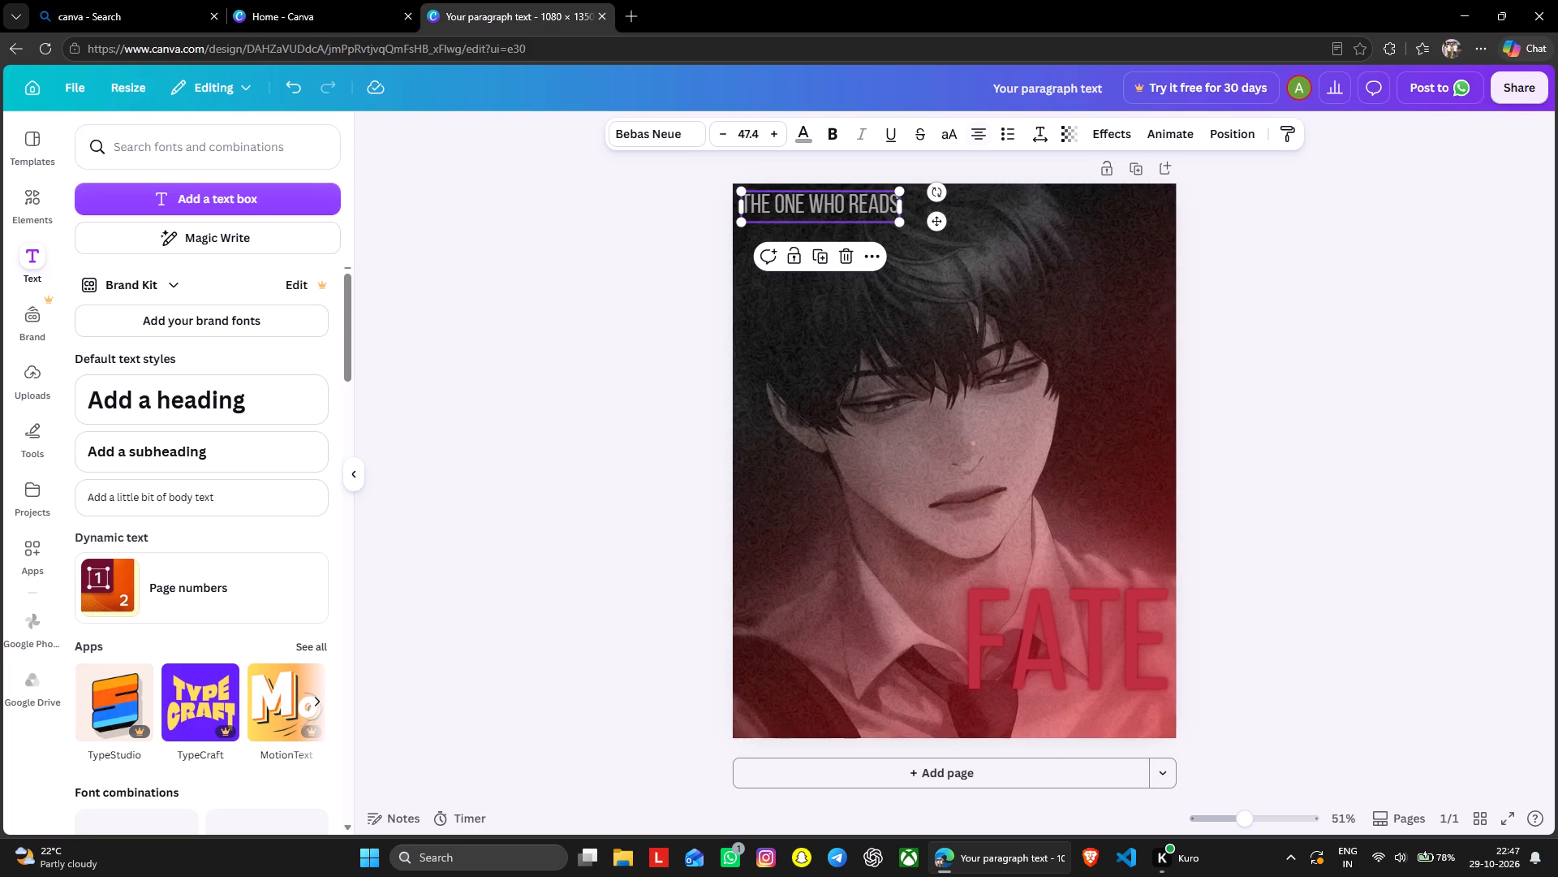
Set the transparency of the "THE ONE WHO READS" text to 39.
{"action": "left_click", "coordinate": [1061, 129]}
{"action": "left_click_drag", "start_coordinate": [1098, 201], "coordinate": [1083, 206]}
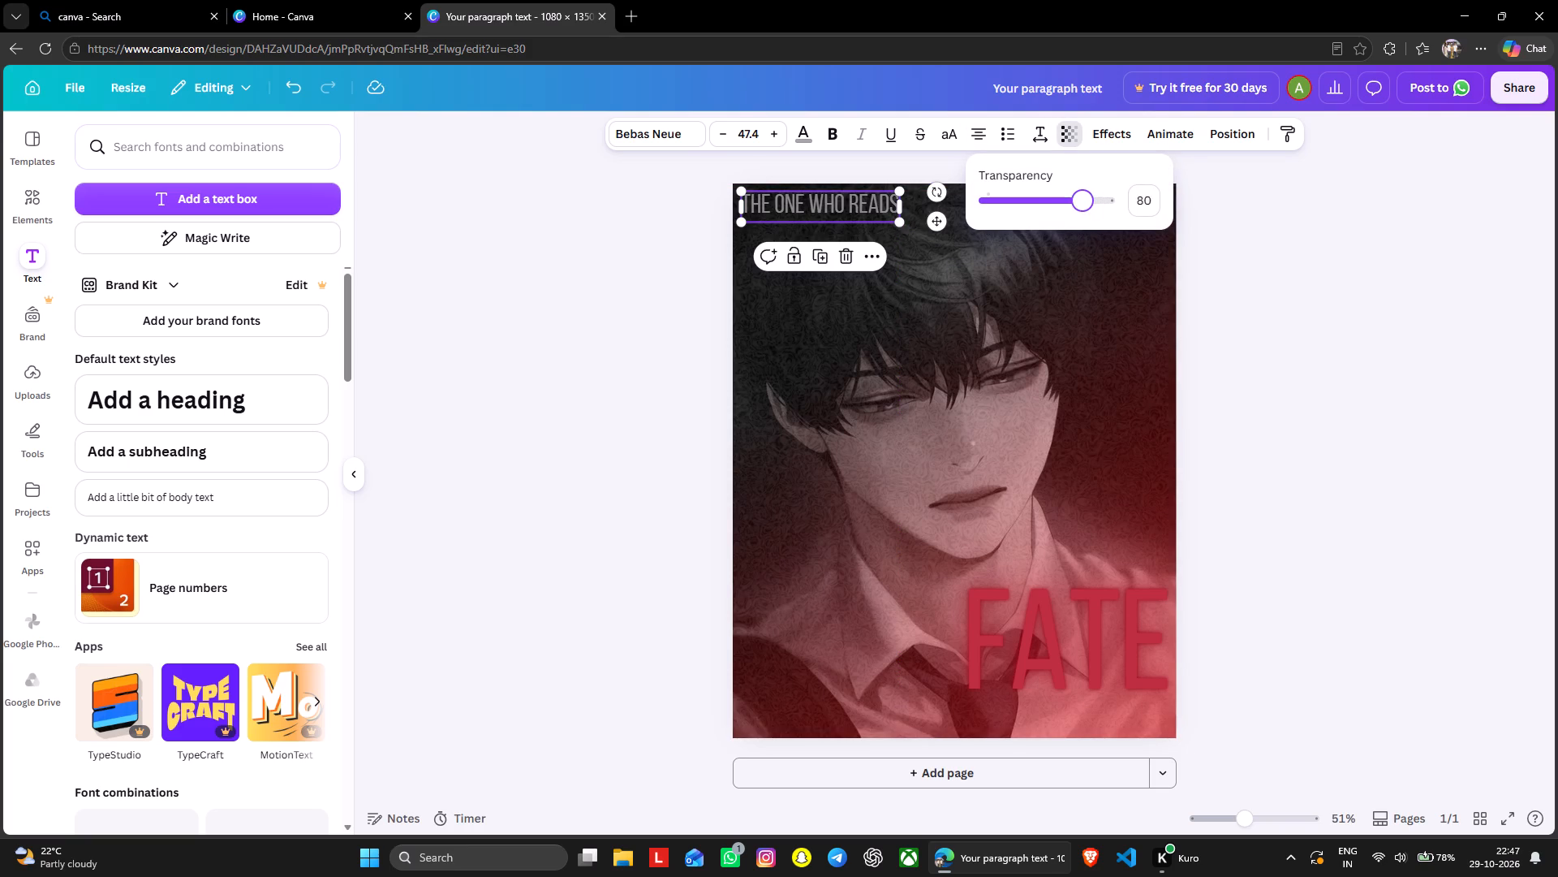
{"action": "left_click_drag", "start_coordinate": [1083, 206], "coordinate": [1034, 215]}
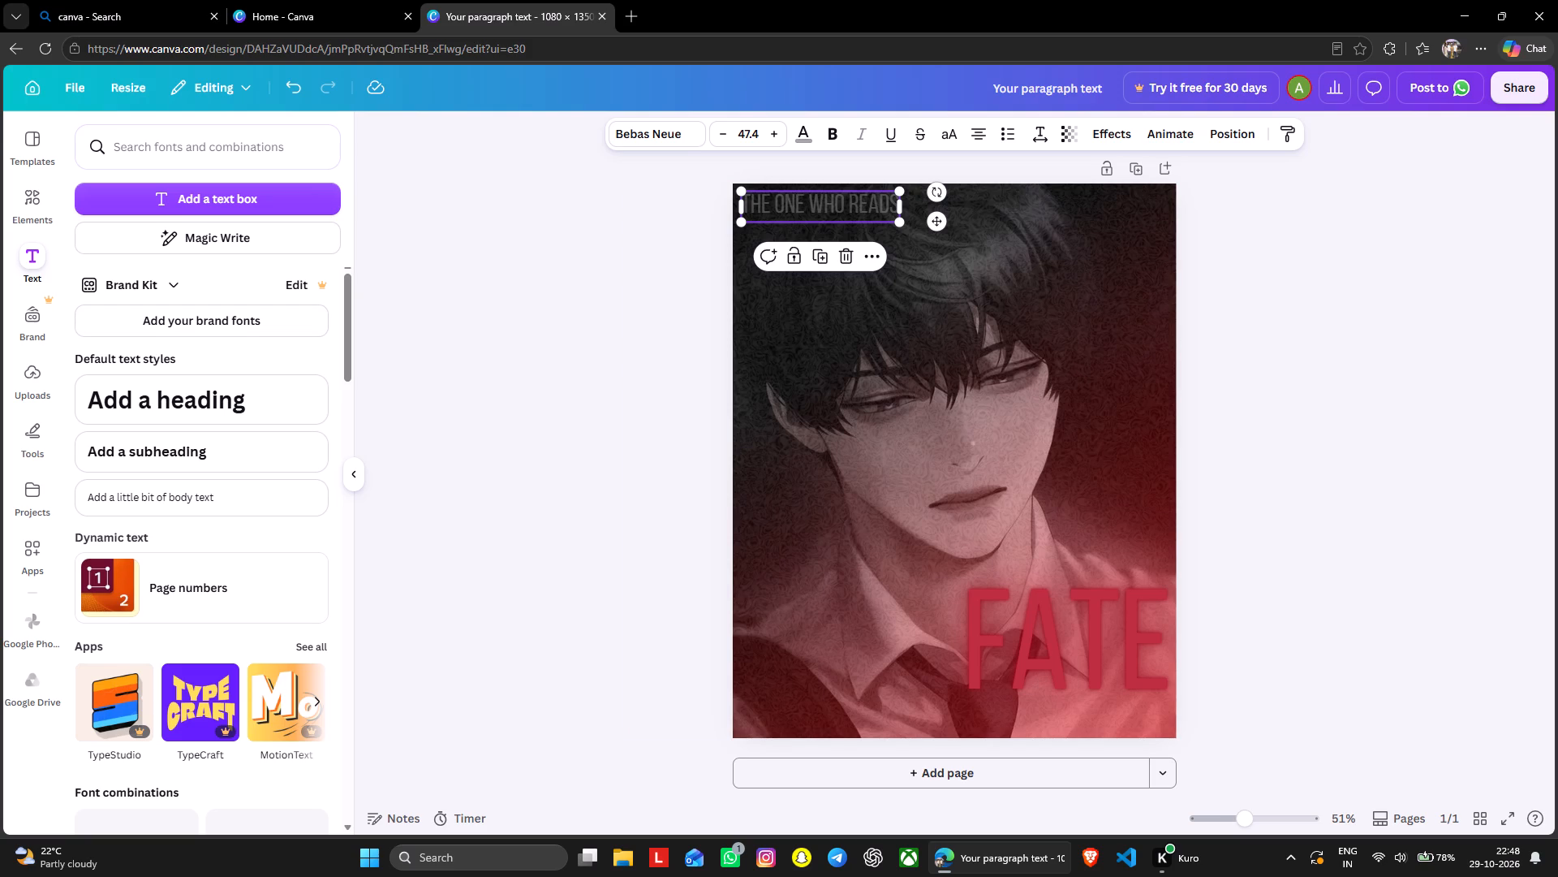
Add a second text box beneath "THE ONE WHO READS" and enter "OLDEST DREAM".
{"action": "left_click", "coordinate": [277, 201]}
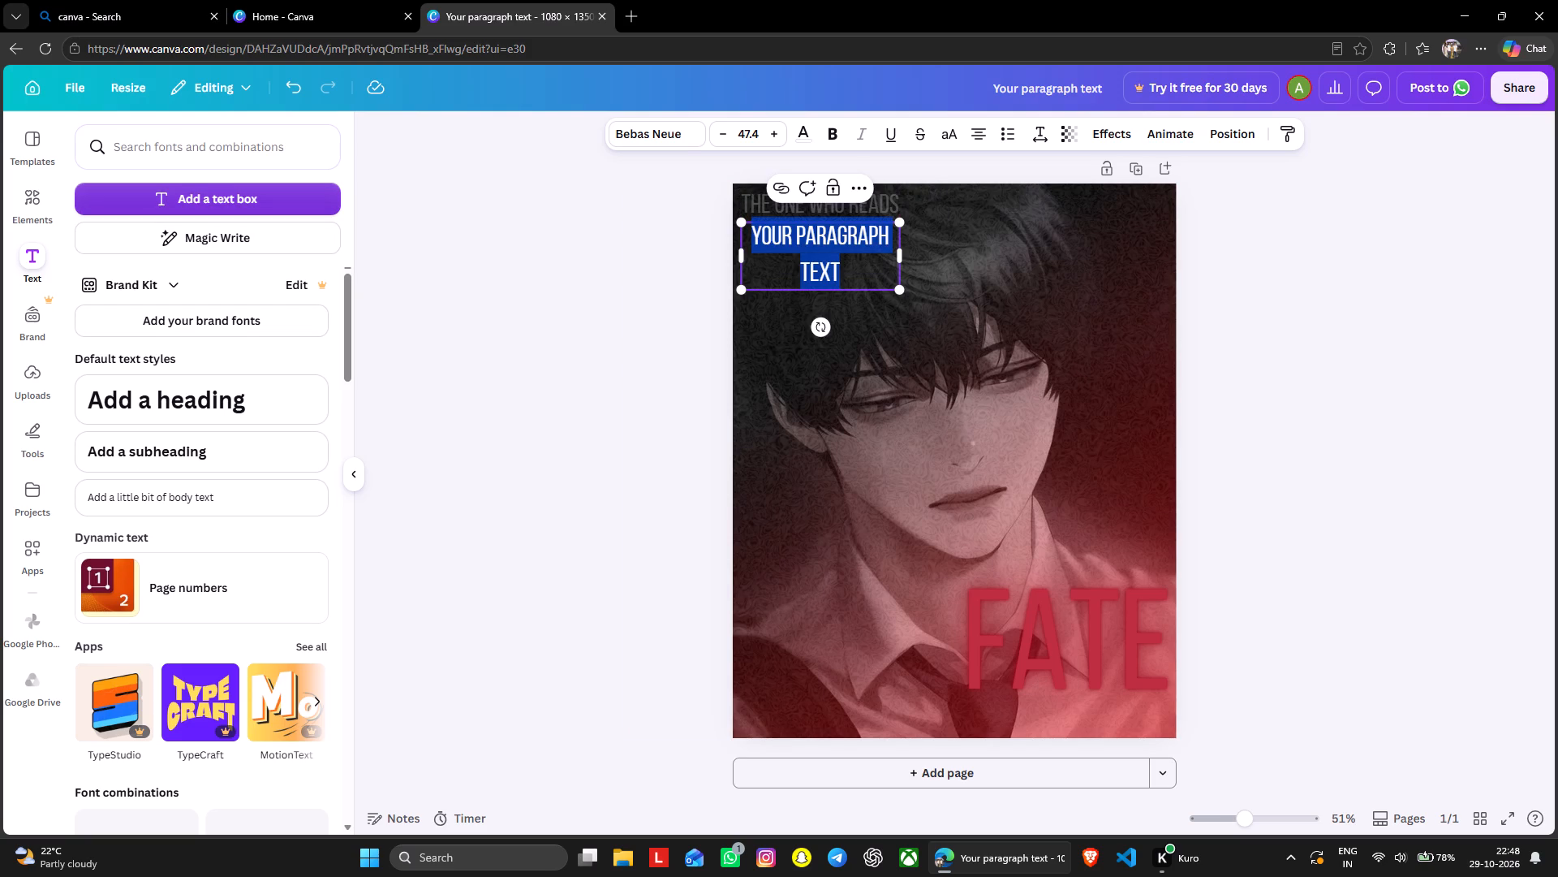
{"action": "type", "text": "OLDEST"}
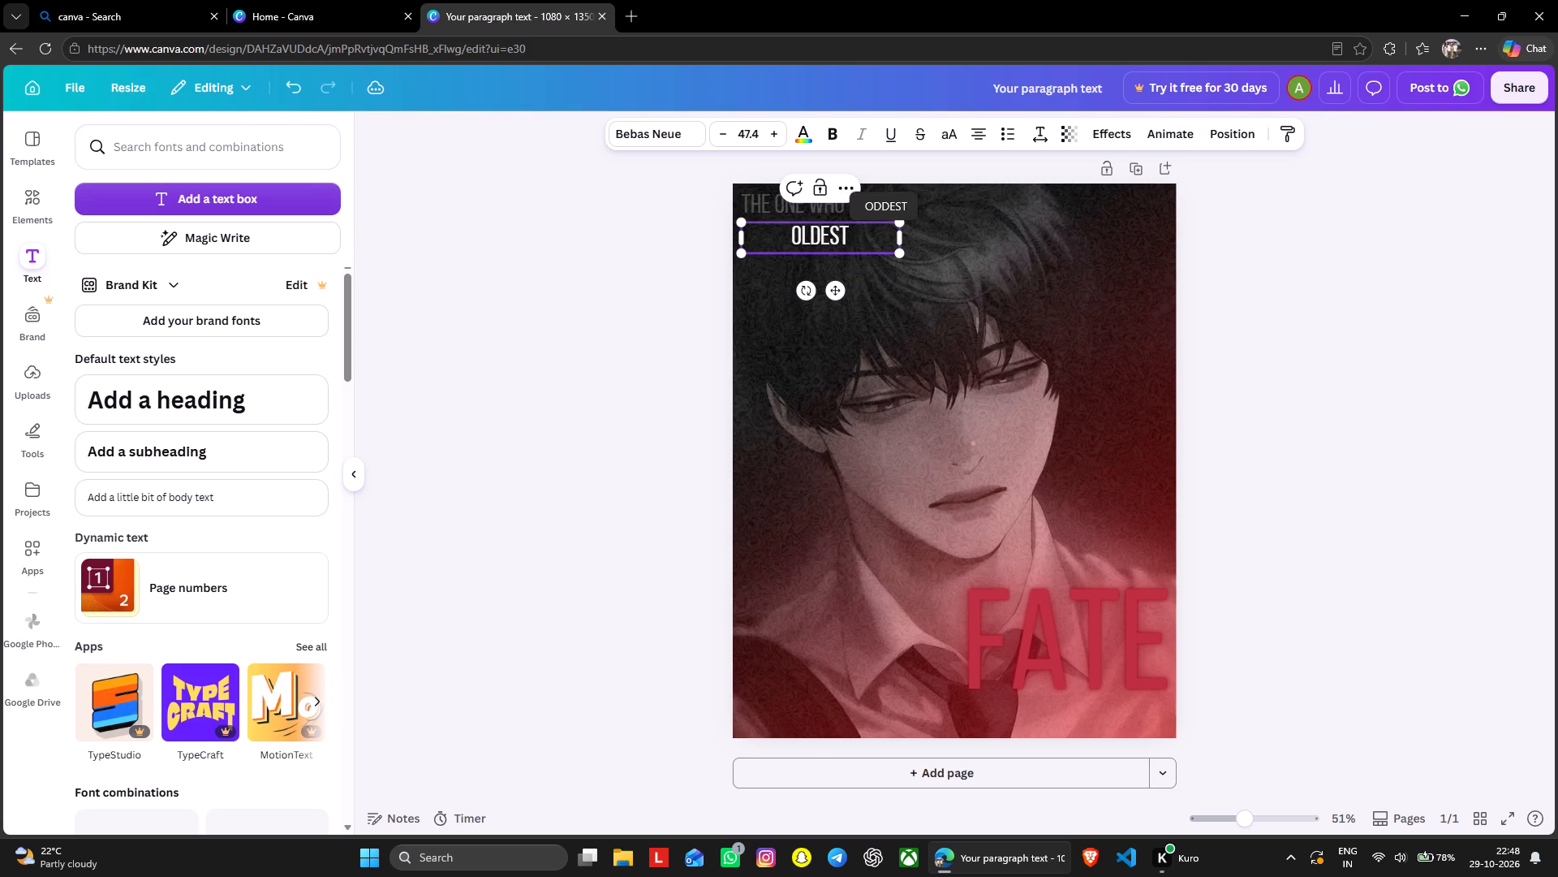
{"action": "key", "text": "space"}
{"action": "type", "text": "DRA"}
{"action": "key", "text": "BackSpace"}
{"action": "type", "text": "EAM"}
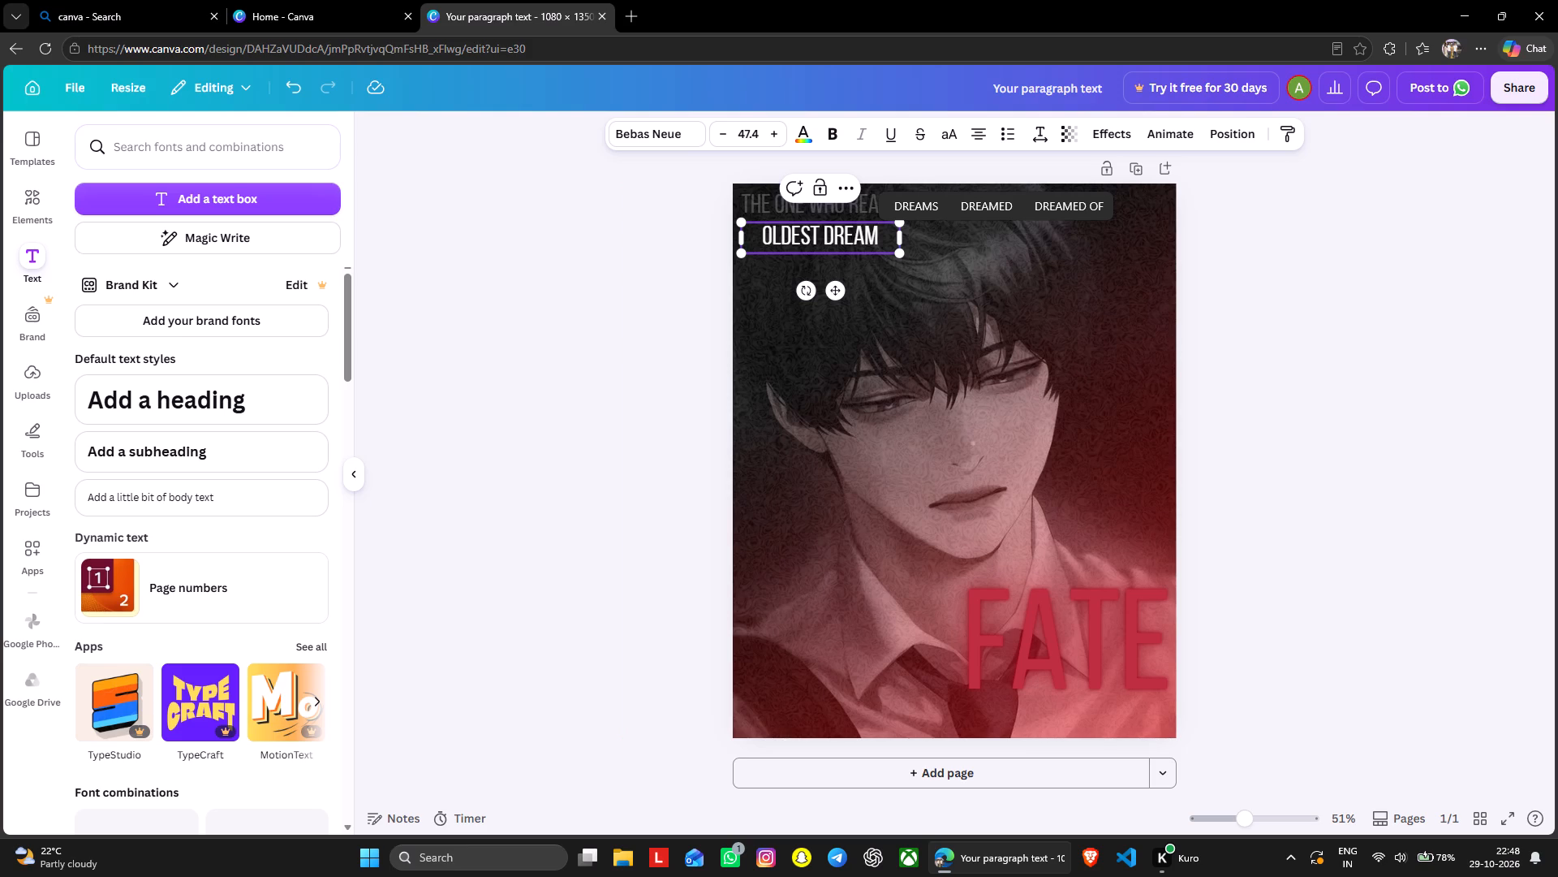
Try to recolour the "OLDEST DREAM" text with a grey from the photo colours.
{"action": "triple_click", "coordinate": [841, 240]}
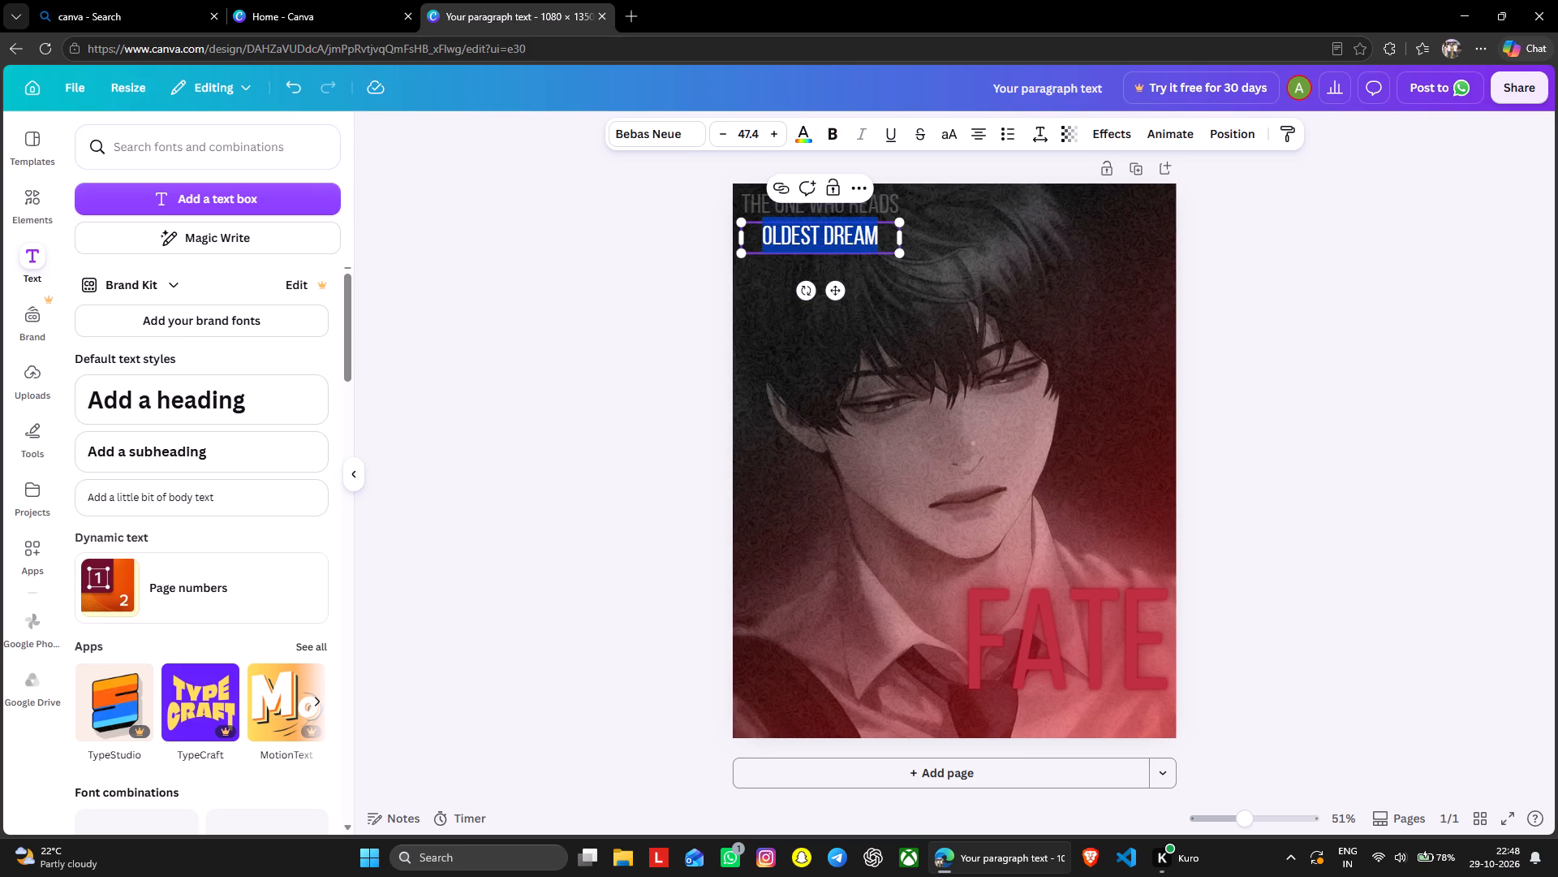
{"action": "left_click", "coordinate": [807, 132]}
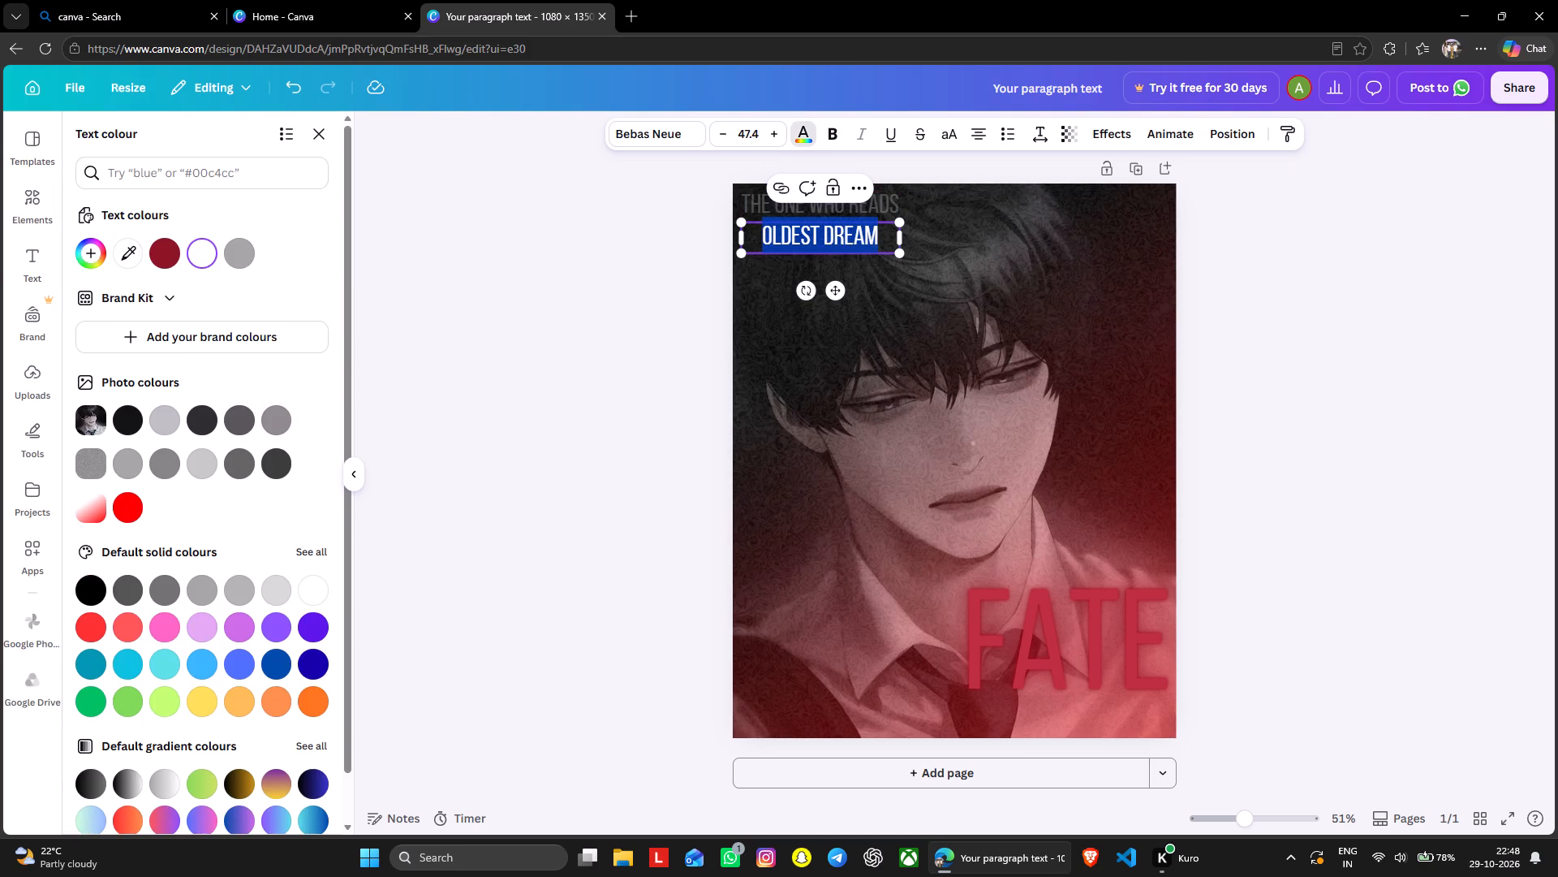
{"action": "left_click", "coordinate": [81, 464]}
Rotate "OLDEST DREAM" to vertical, reading upward, and move it to the upper part of the poster's right edge.
{"action": "left_click_drag", "start_coordinate": [803, 295], "coordinate": [816, 300]}
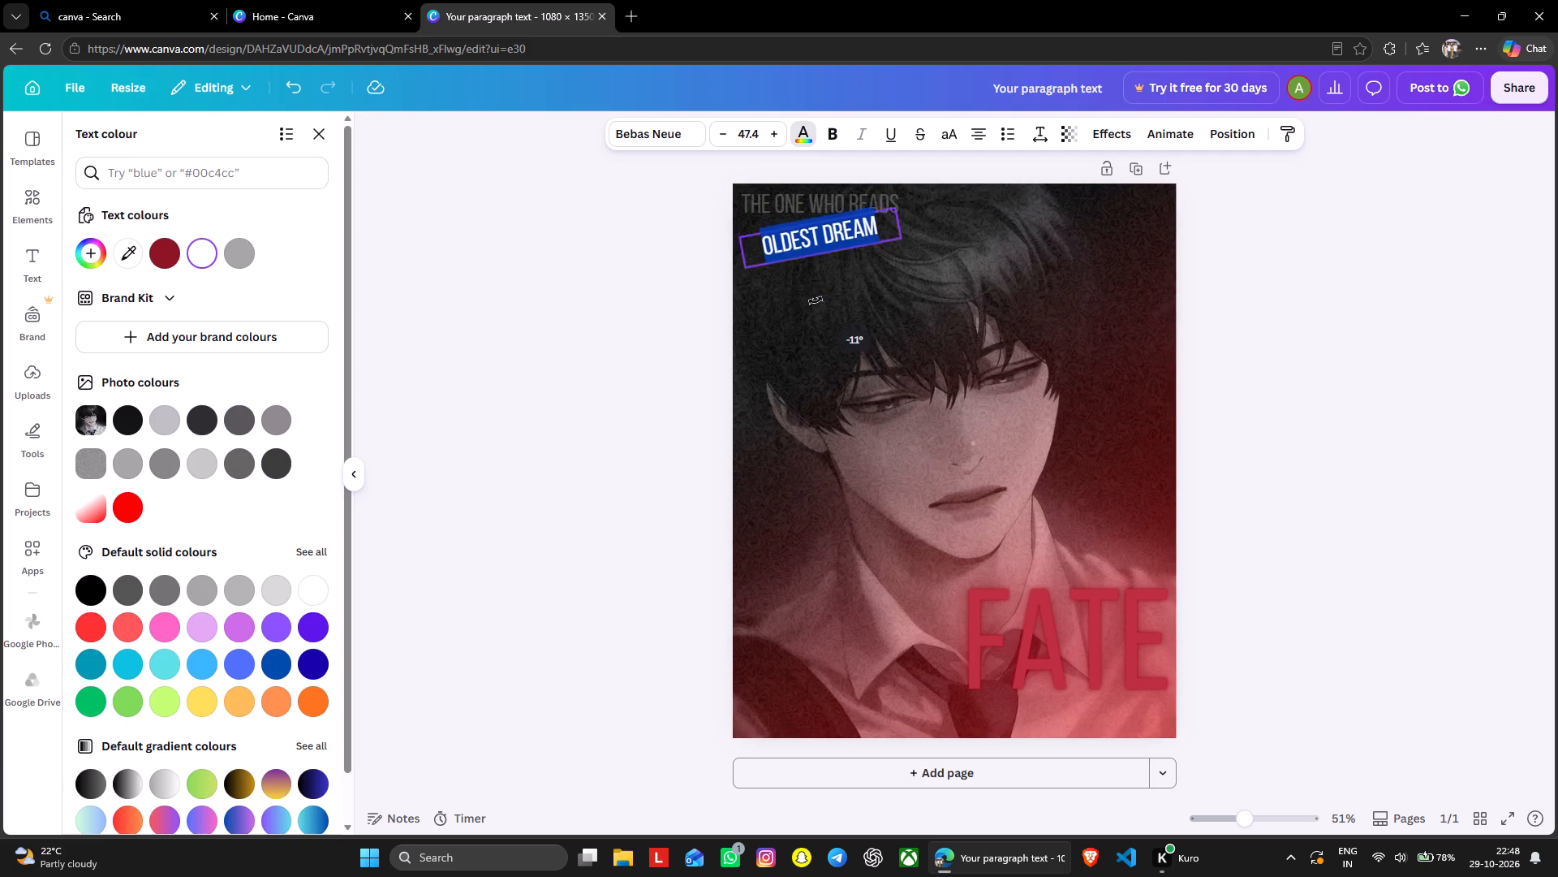
{"action": "left_click_drag", "start_coordinate": [816, 300], "coordinate": [888, 249]}
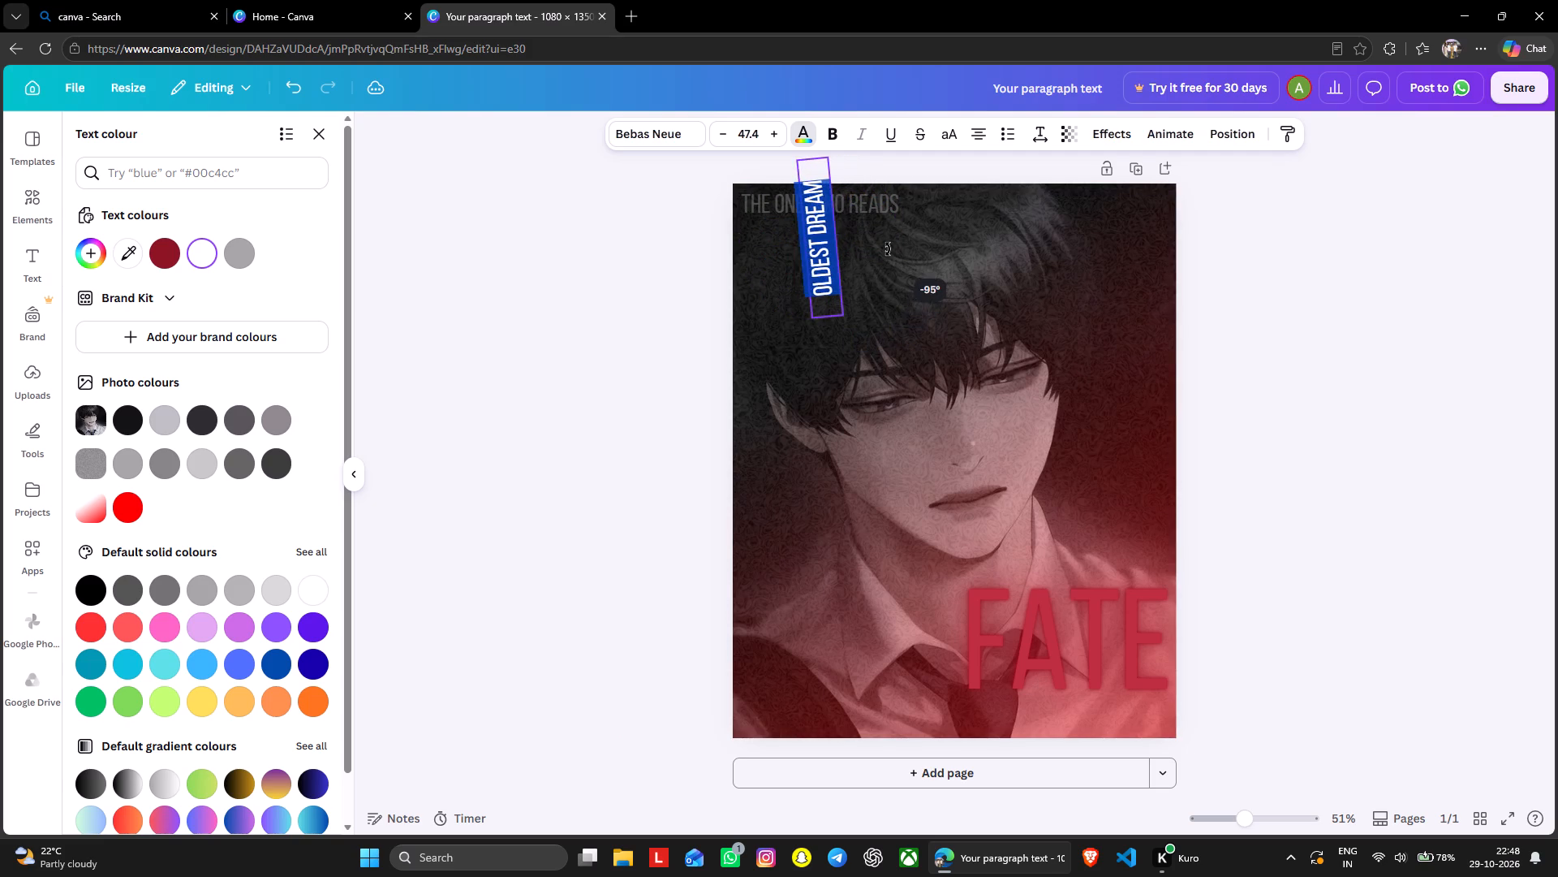
{"action": "left_click_drag", "start_coordinate": [888, 249], "coordinate": [886, 257]}
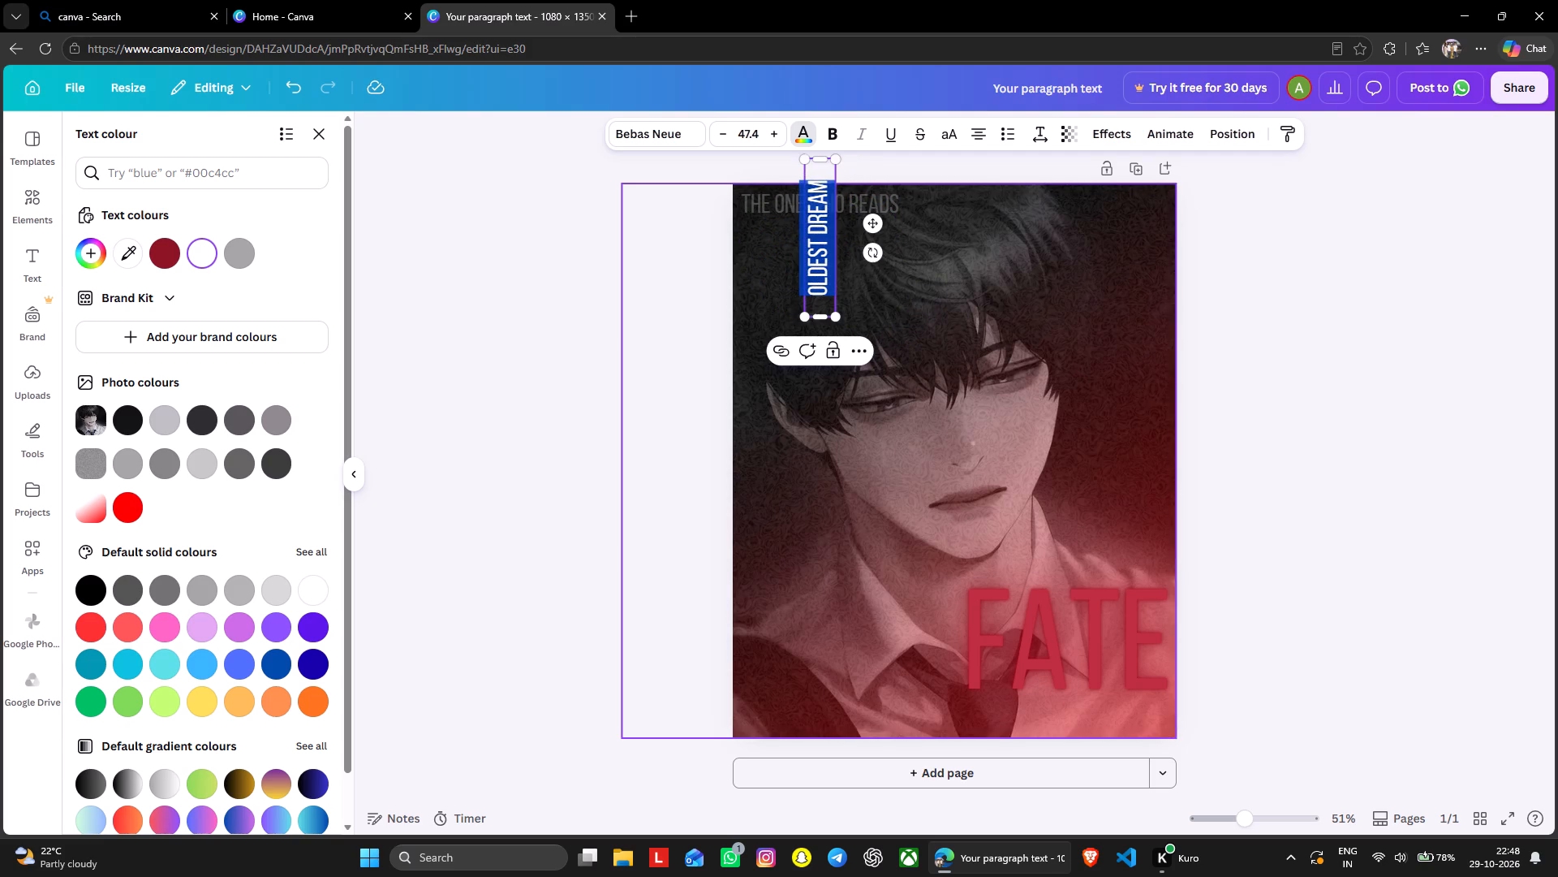
{"action": "left_click_drag", "start_coordinate": [803, 242], "coordinate": [1037, 372]}
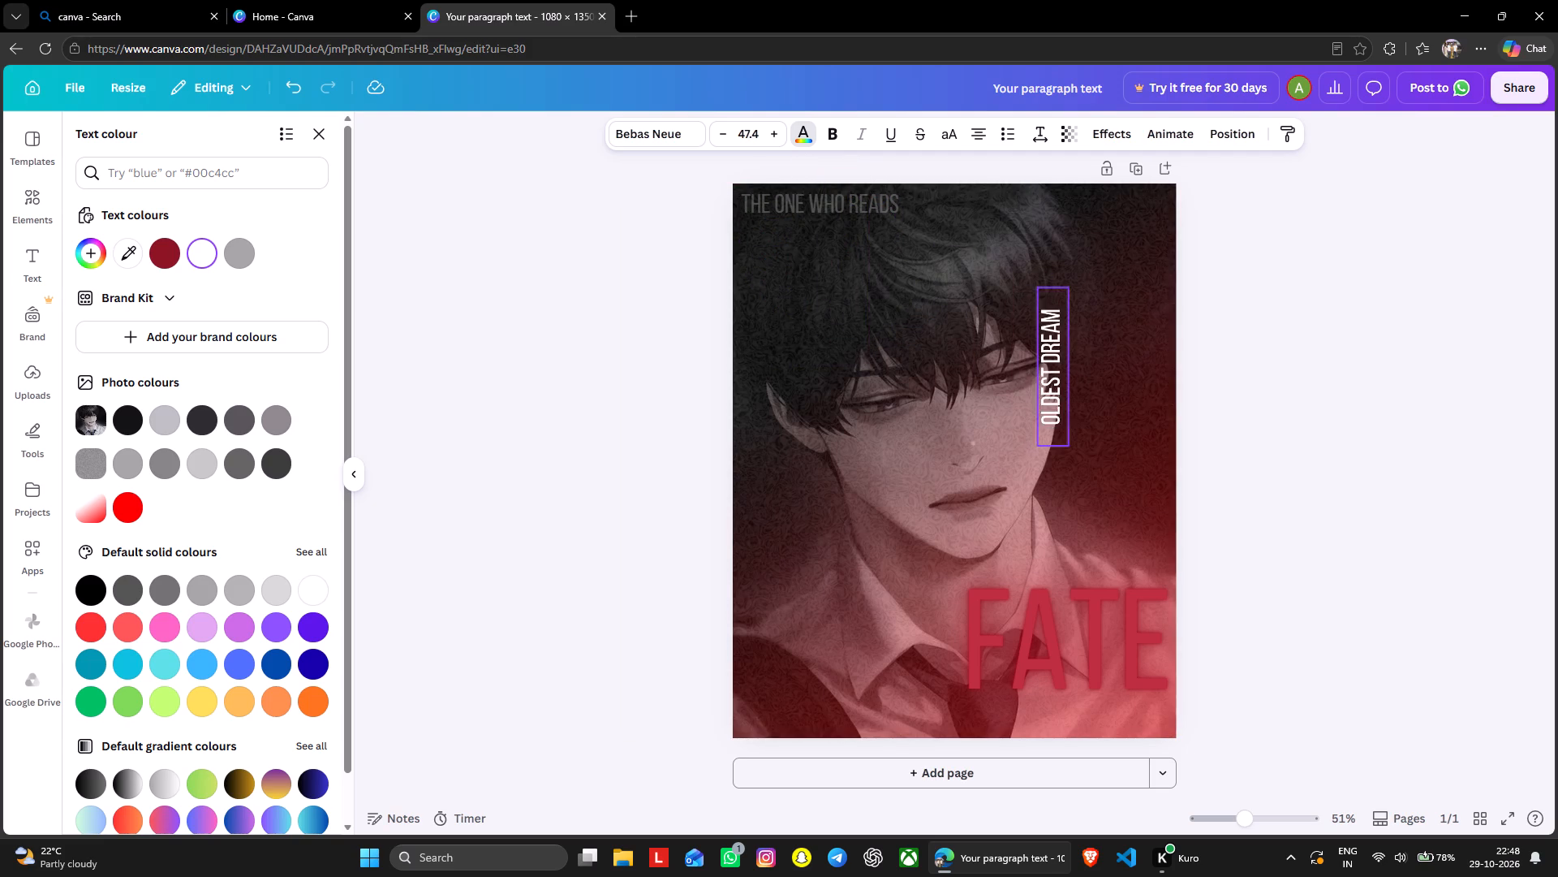
{"action": "left_click_drag", "start_coordinate": [1037, 372], "coordinate": [1097, 283]}
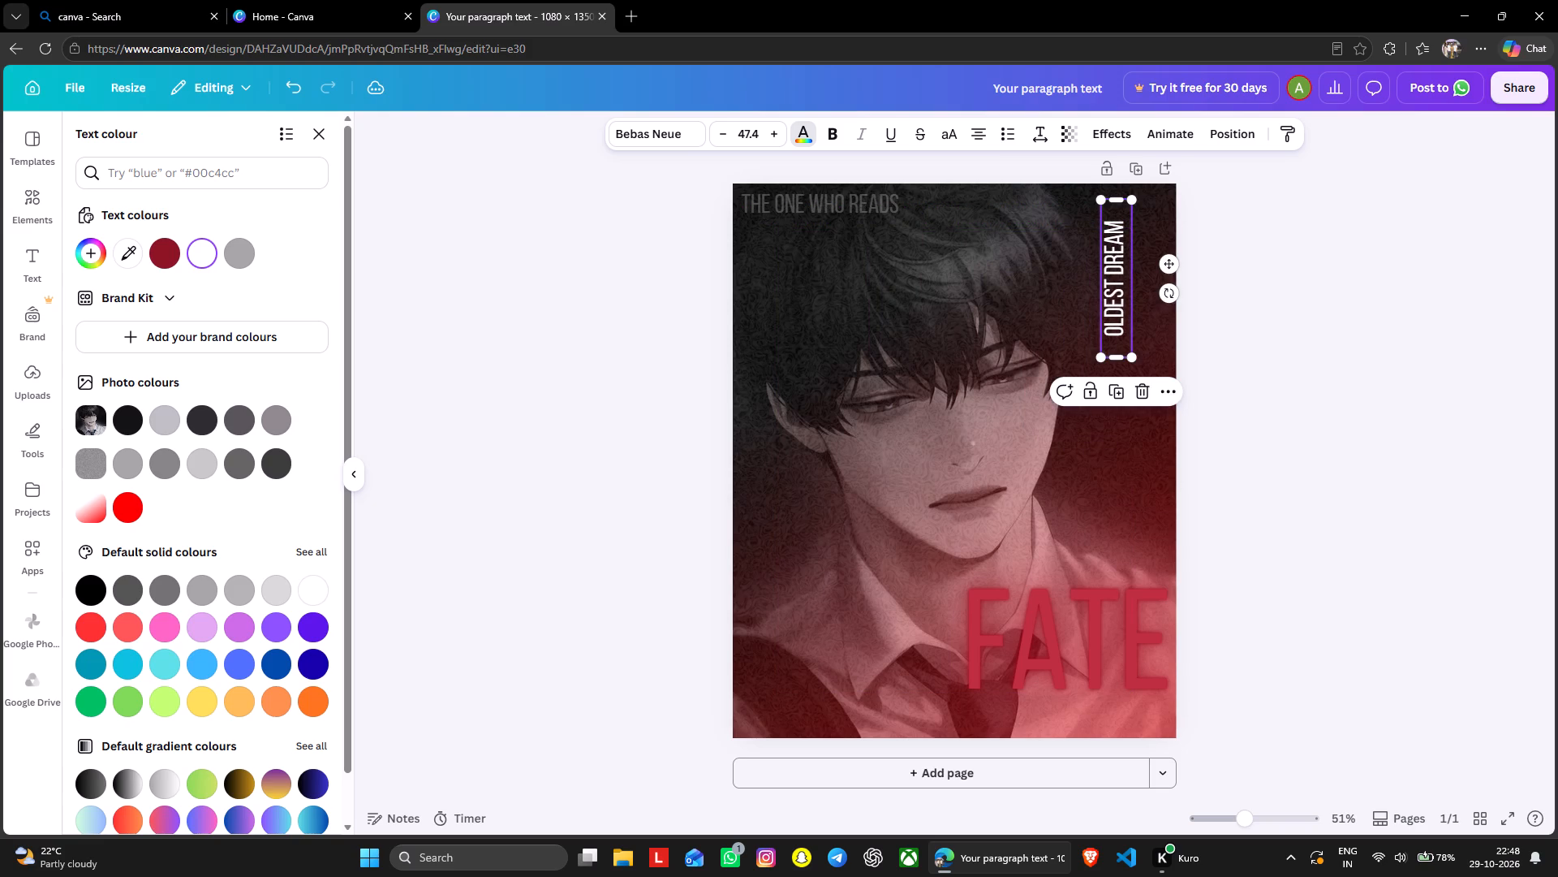
Enlarge the vertical "OLDEST DREAM" text to about size 118 and shift it slightly upward along the poster's right edge.
{"action": "left_click_drag", "start_coordinate": [1132, 356], "coordinate": [1216, 499]}
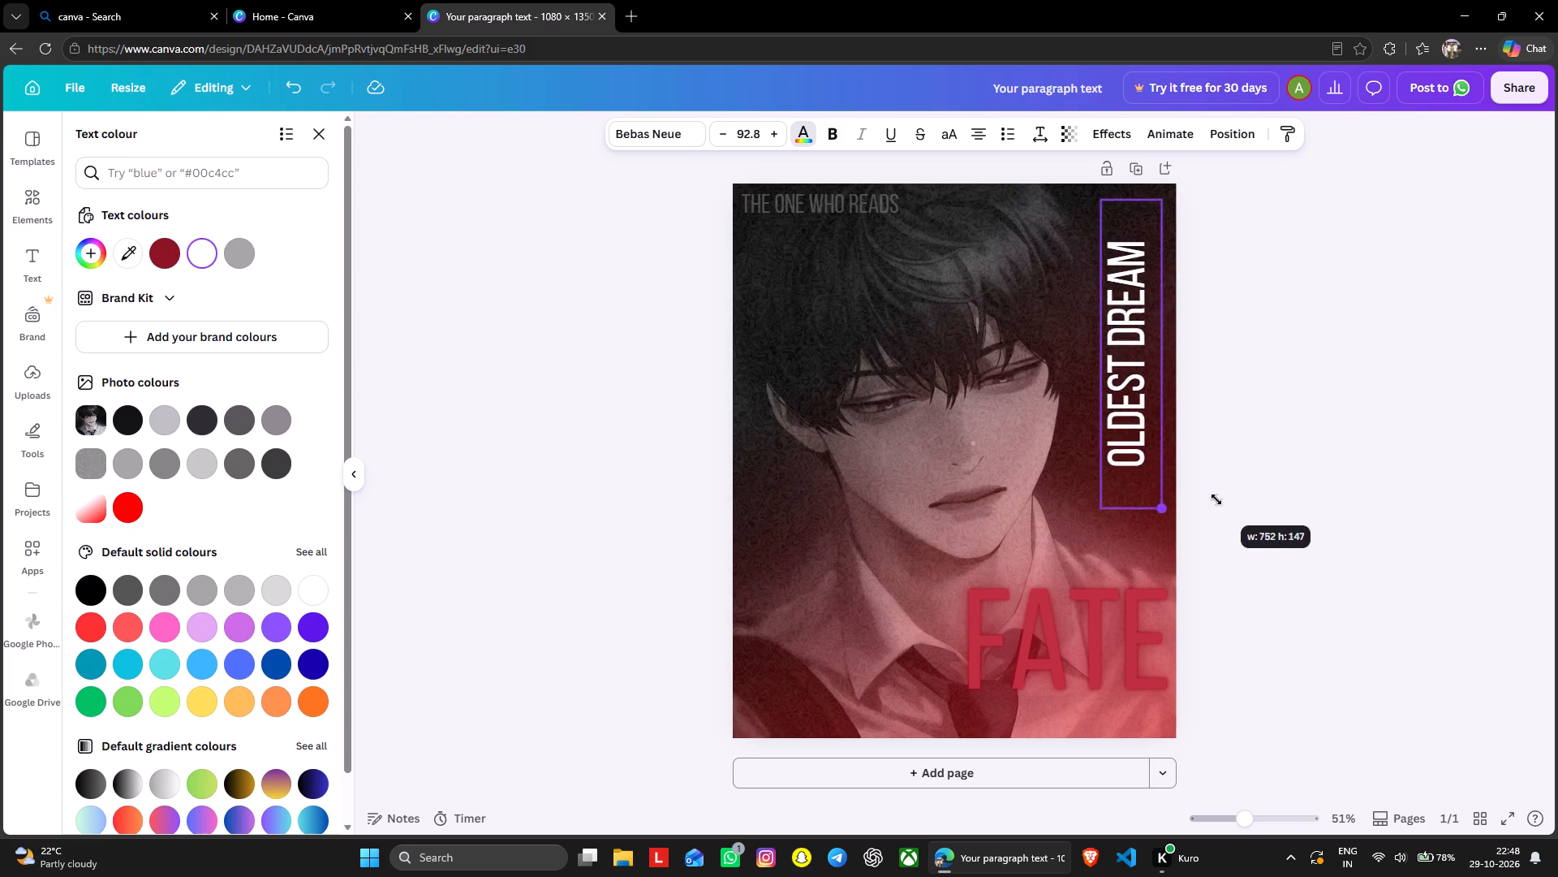
{"action": "left_click_drag", "start_coordinate": [1216, 499], "coordinate": [1235, 564]}
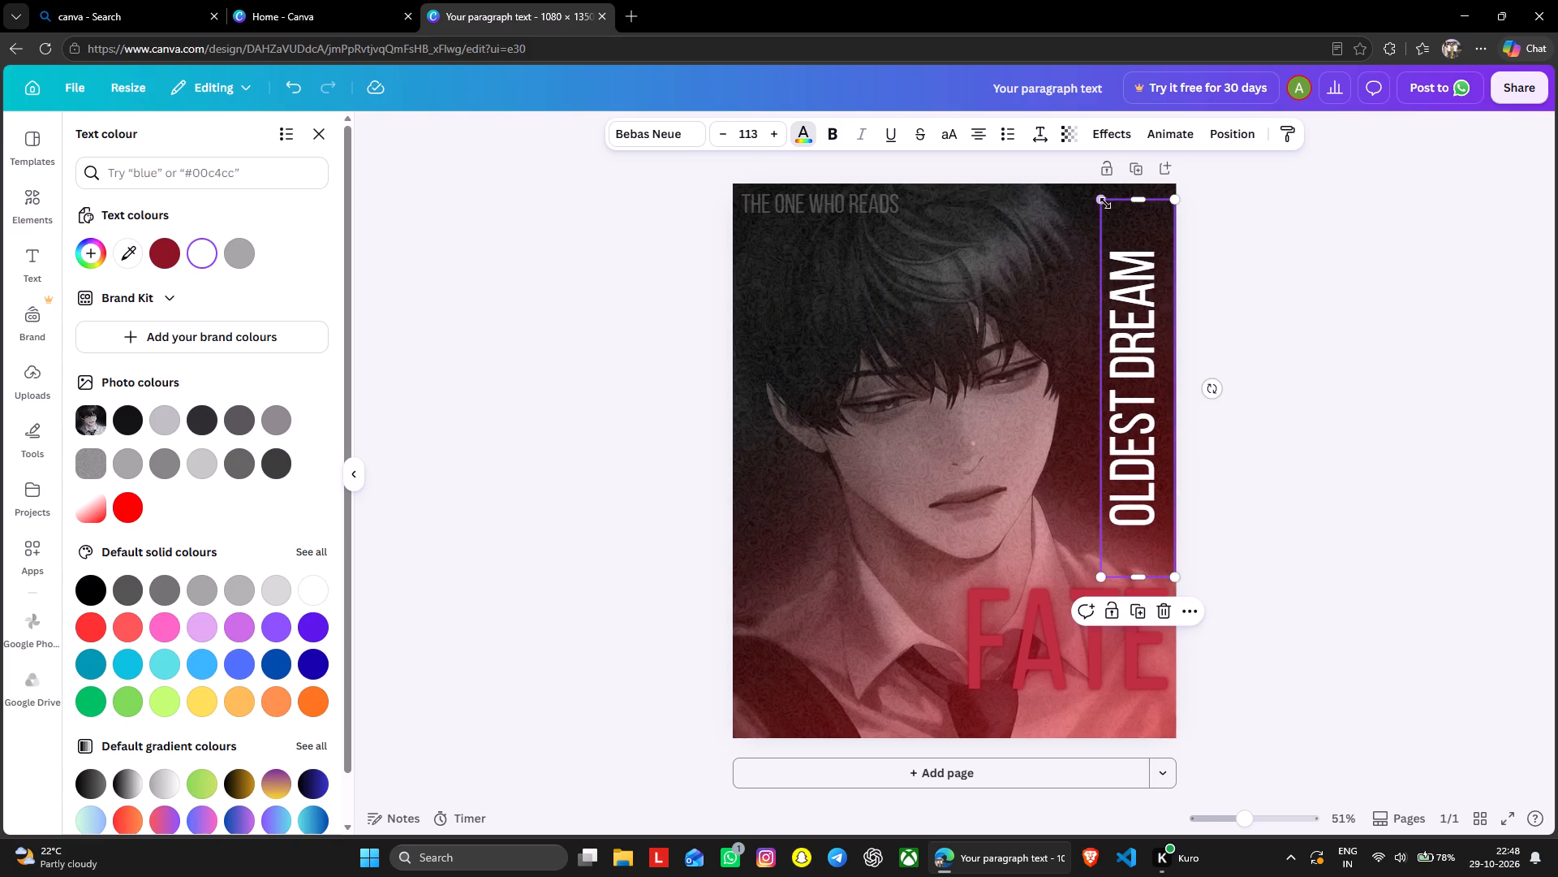
{"action": "left_click_drag", "start_coordinate": [1104, 203], "coordinate": [1095, 187]}
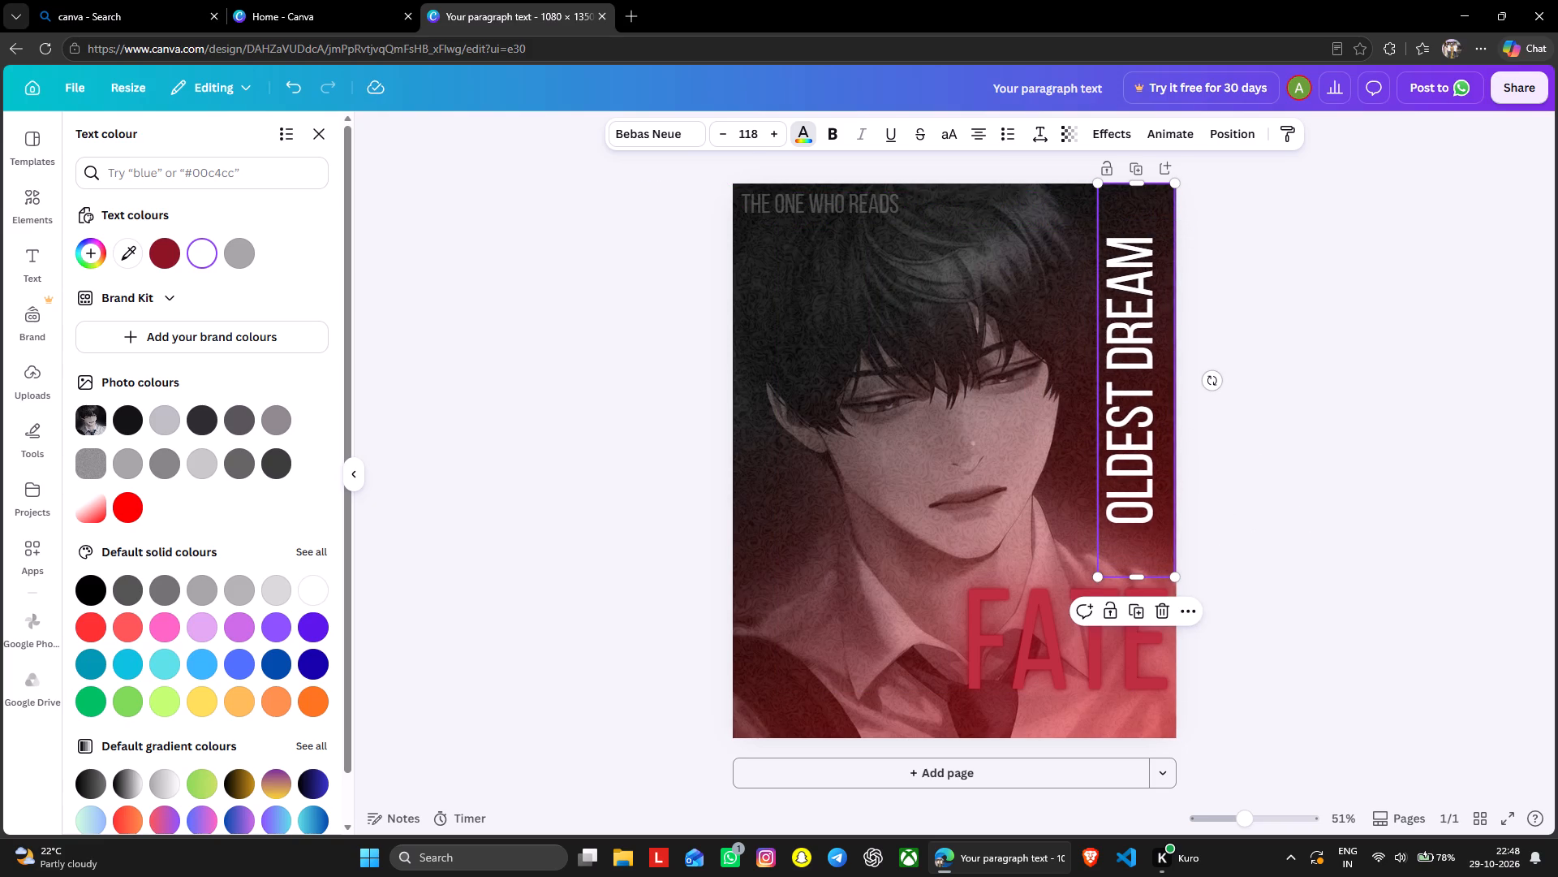
{"action": "left_click", "coordinate": [1118, 447]}
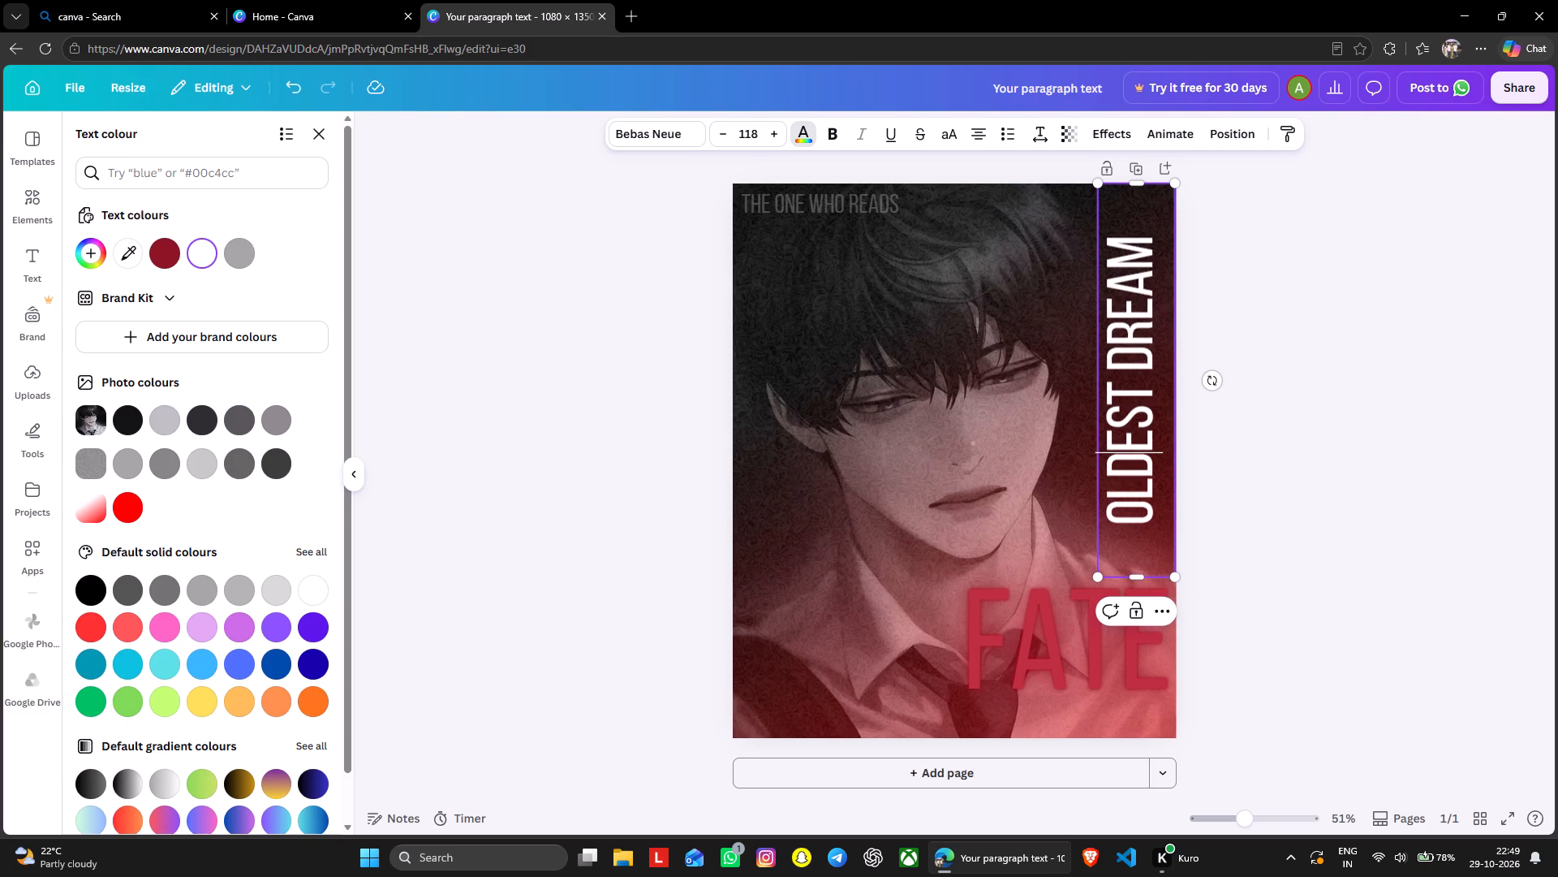
{"action": "left_click_drag", "start_coordinate": [1091, 453], "coordinate": [1099, 425]}
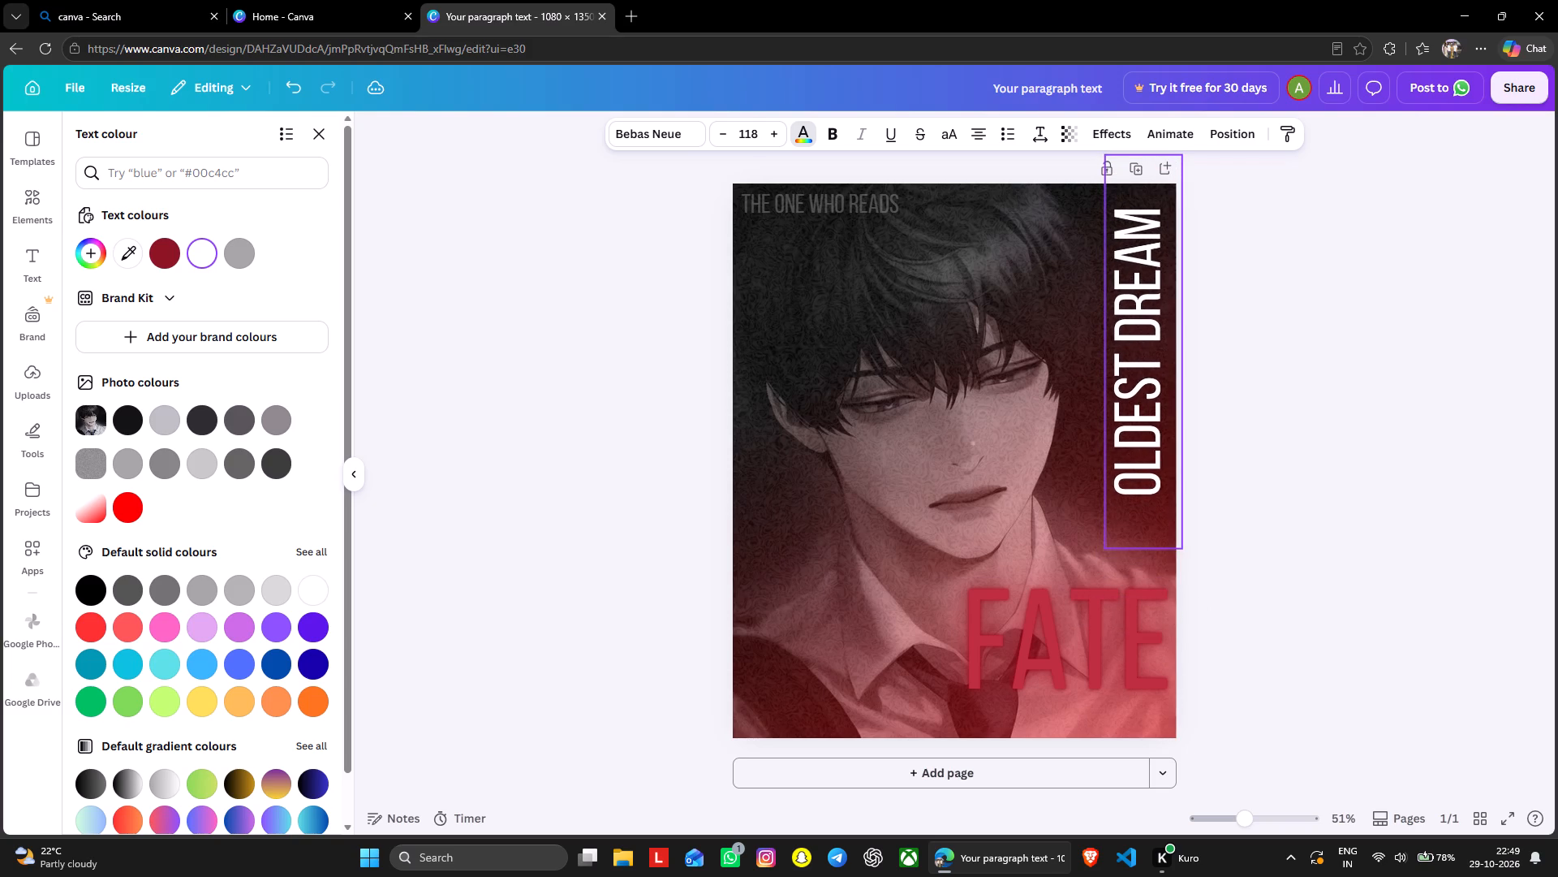
{"action": "left_click_drag", "start_coordinate": [1099, 425], "coordinate": [1099, 421]}
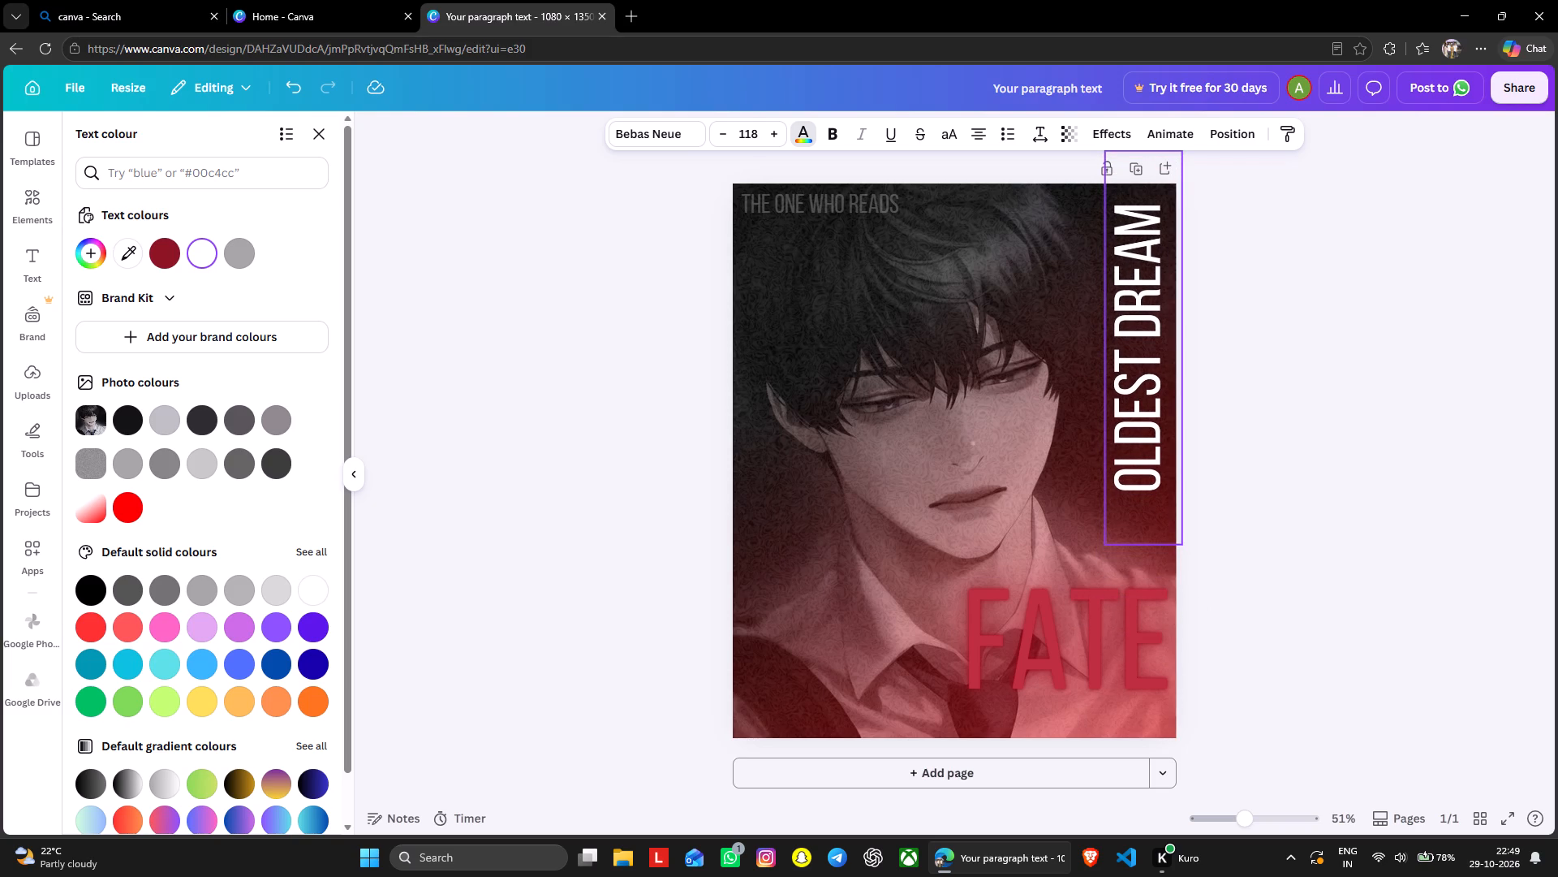
{"action": "left_click_drag", "start_coordinate": [1099, 421], "coordinate": [1089, 430]}
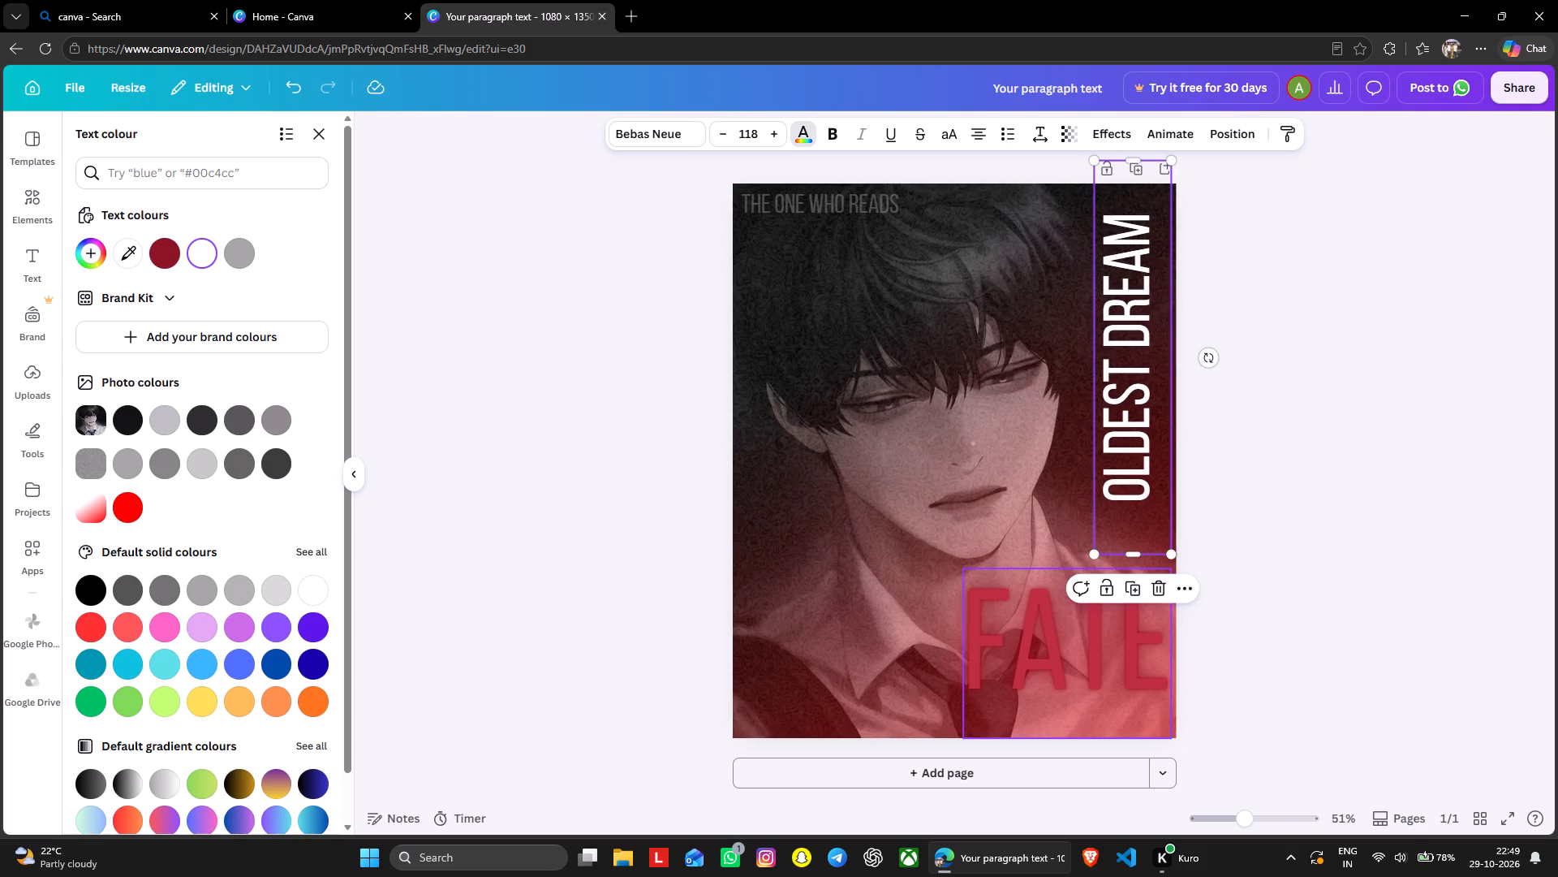
Move the red FATE heading slightly down, closer to the poster's bottom edge.
{"action": "left_click", "coordinate": [1026, 603]}
{"action": "left_click_drag", "start_coordinate": [1026, 603], "coordinate": [1024, 629]}
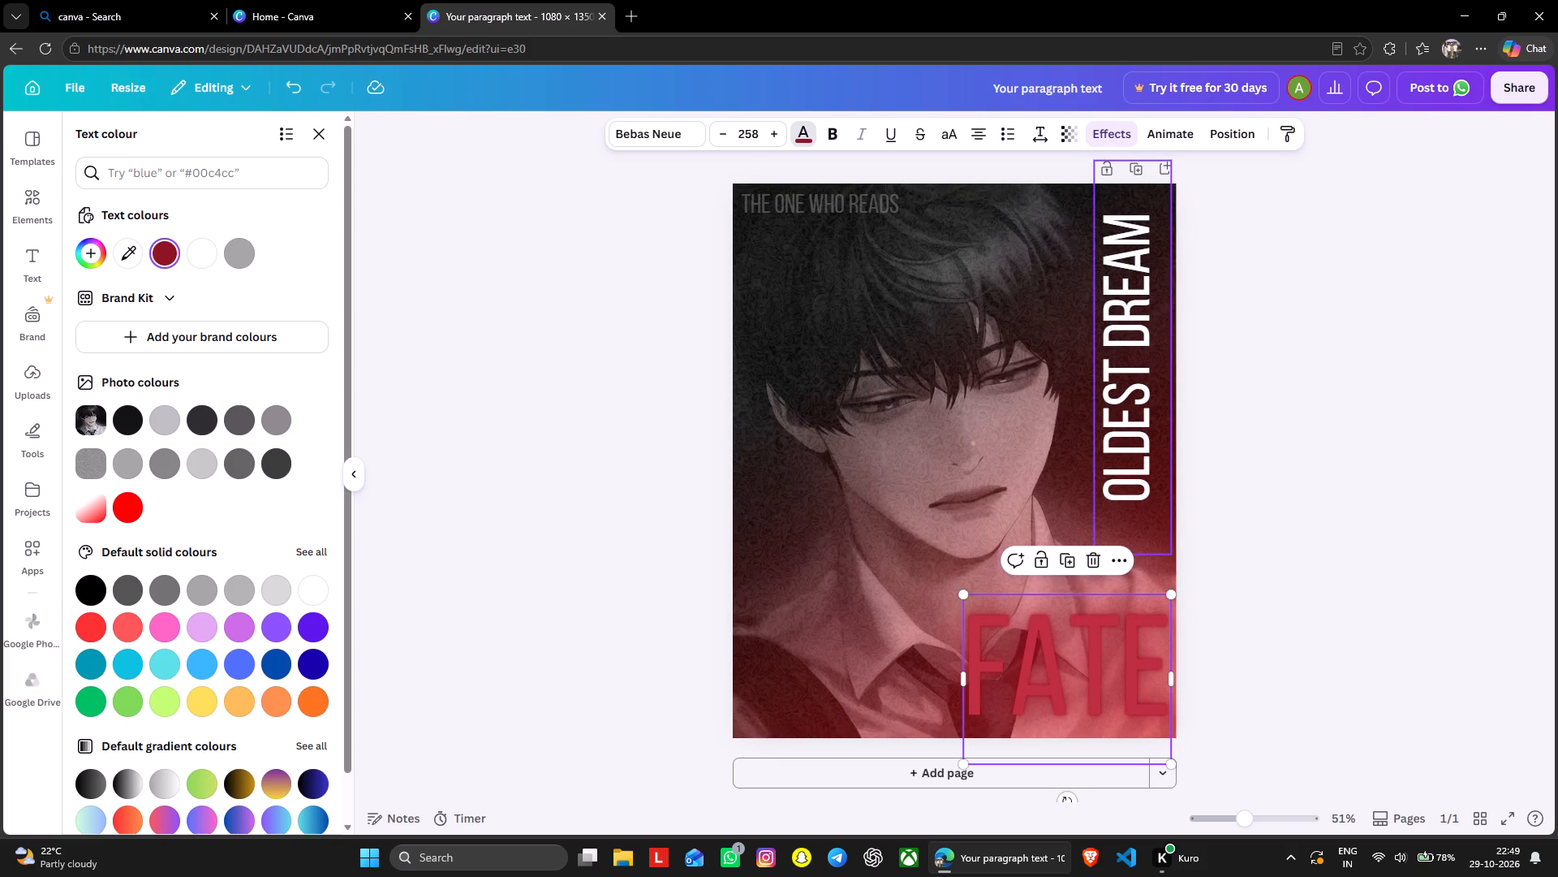
Shorten the "OLDEST DREAM" text box from its upper end and align it flush with the poster's top-right corner.
{"action": "left_click", "coordinate": [1140, 390]}
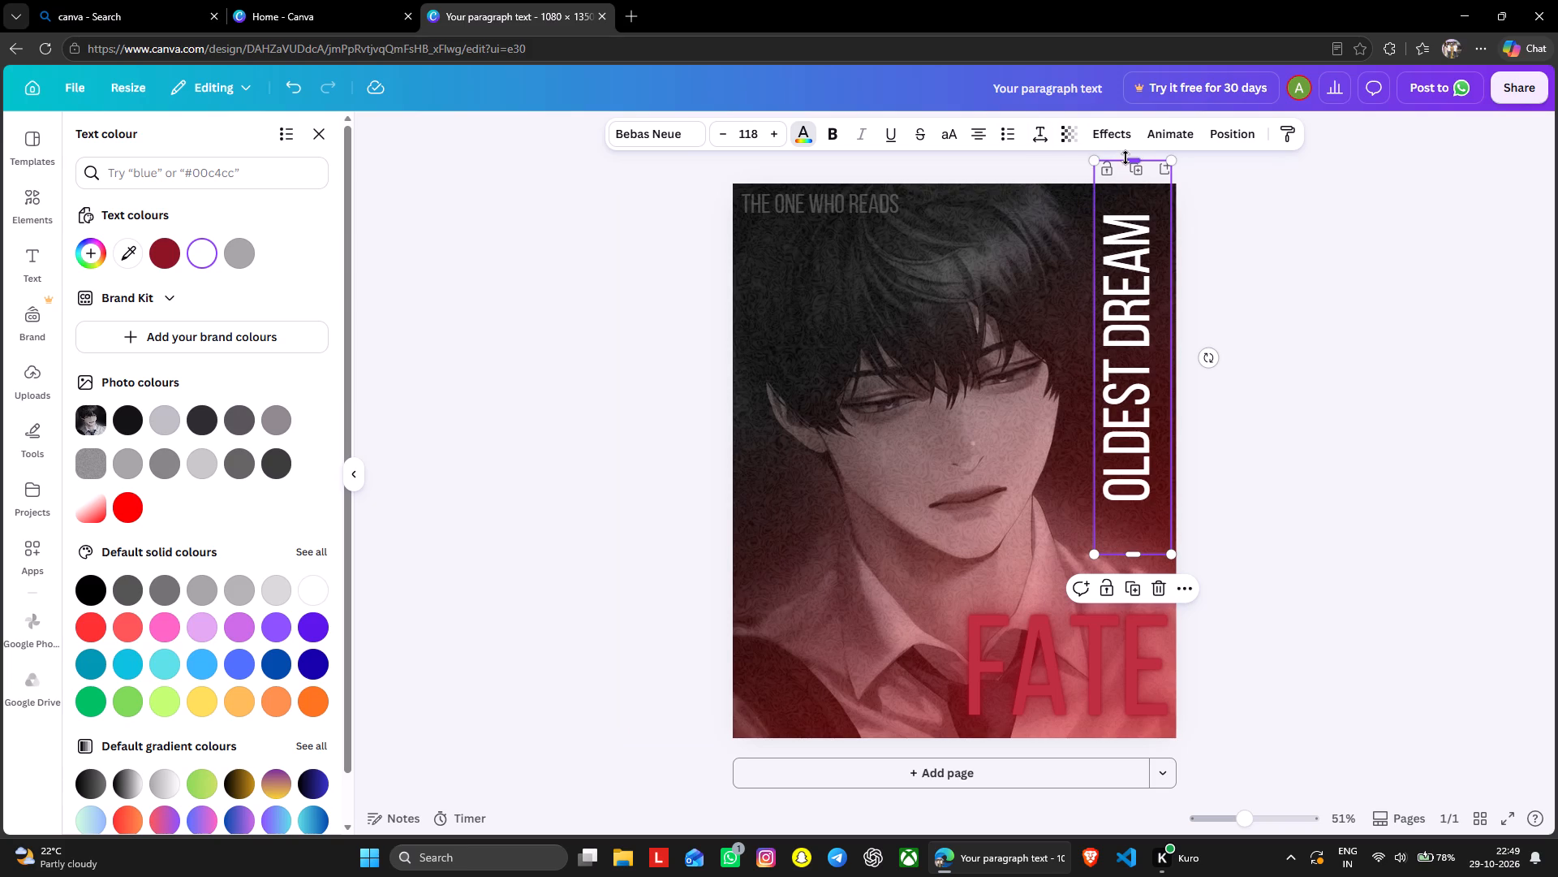
{"action": "left_click_drag", "start_coordinate": [1132, 159], "coordinate": [1134, 211]}
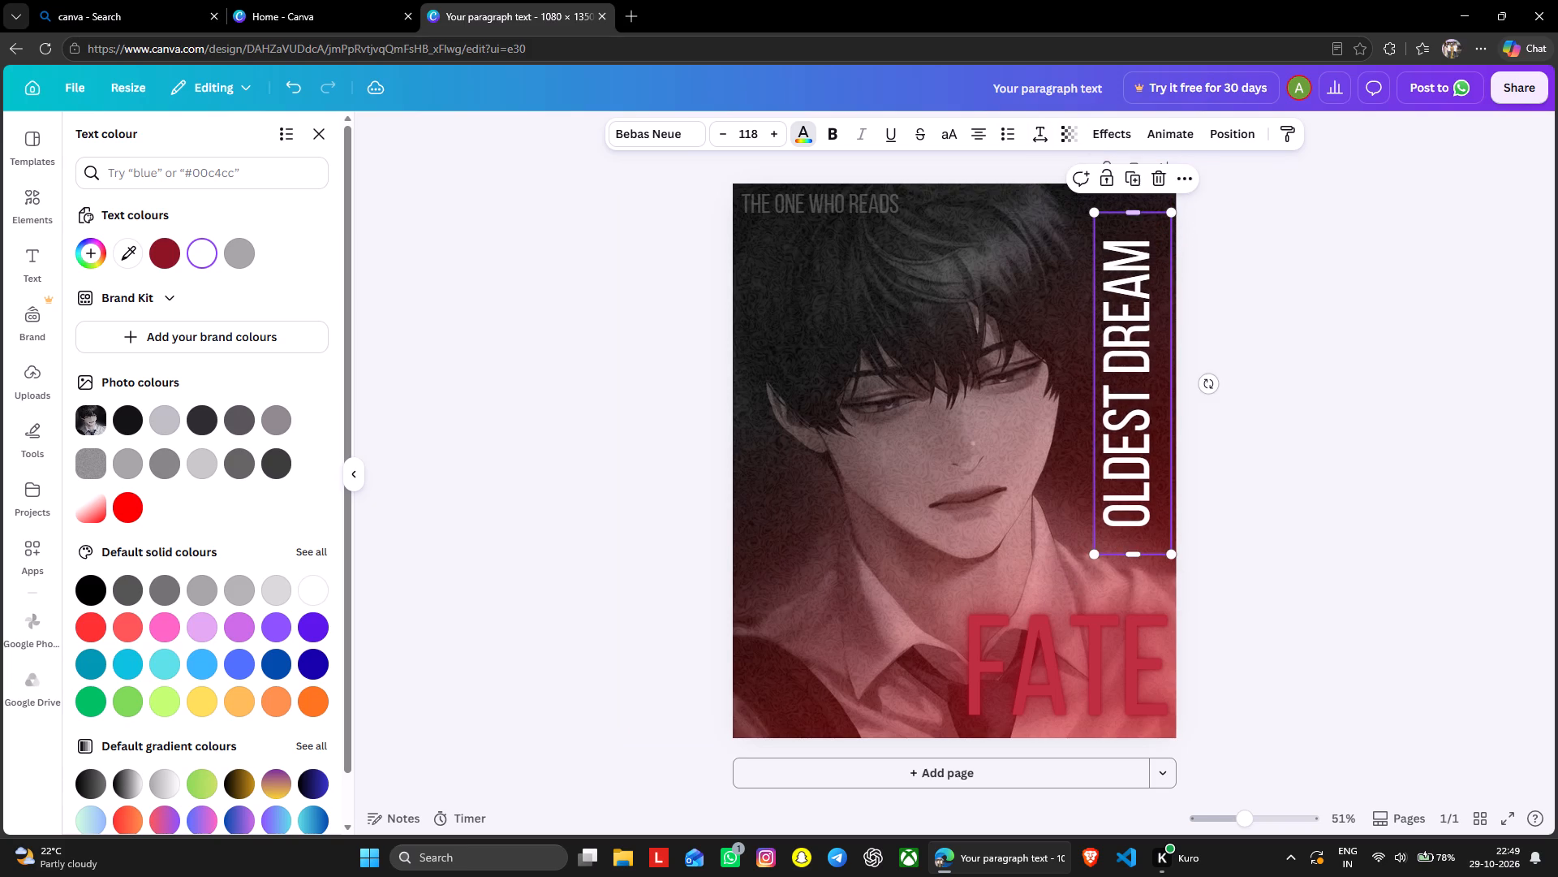
{"action": "left_click_drag", "start_coordinate": [1127, 341], "coordinate": [1131, 314]}
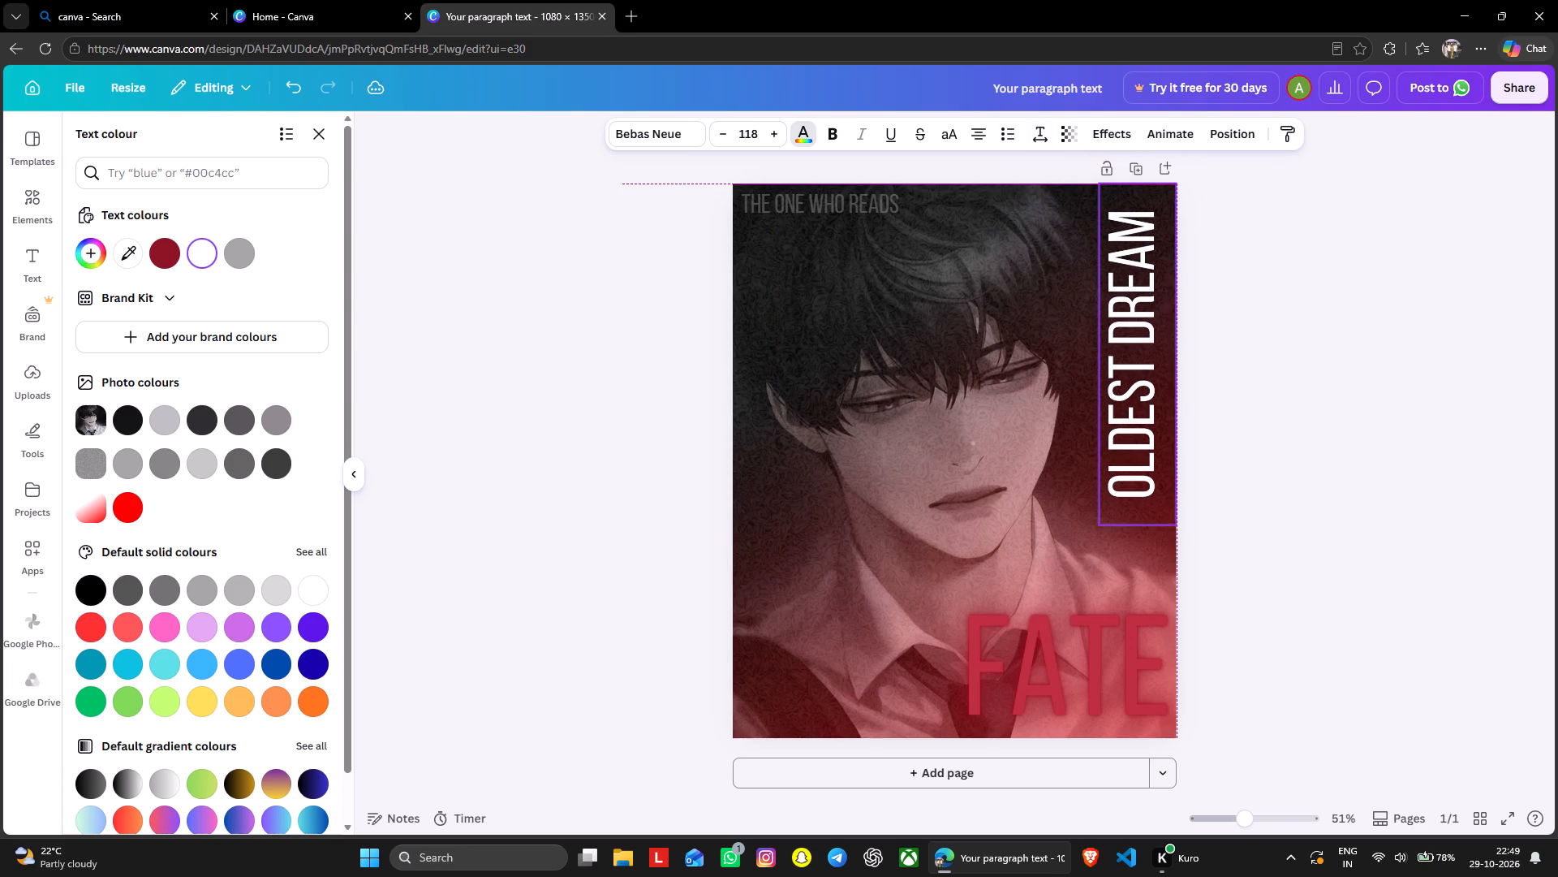
{"action": "left_click_drag", "start_coordinate": [1131, 314], "coordinate": [1131, 313]}
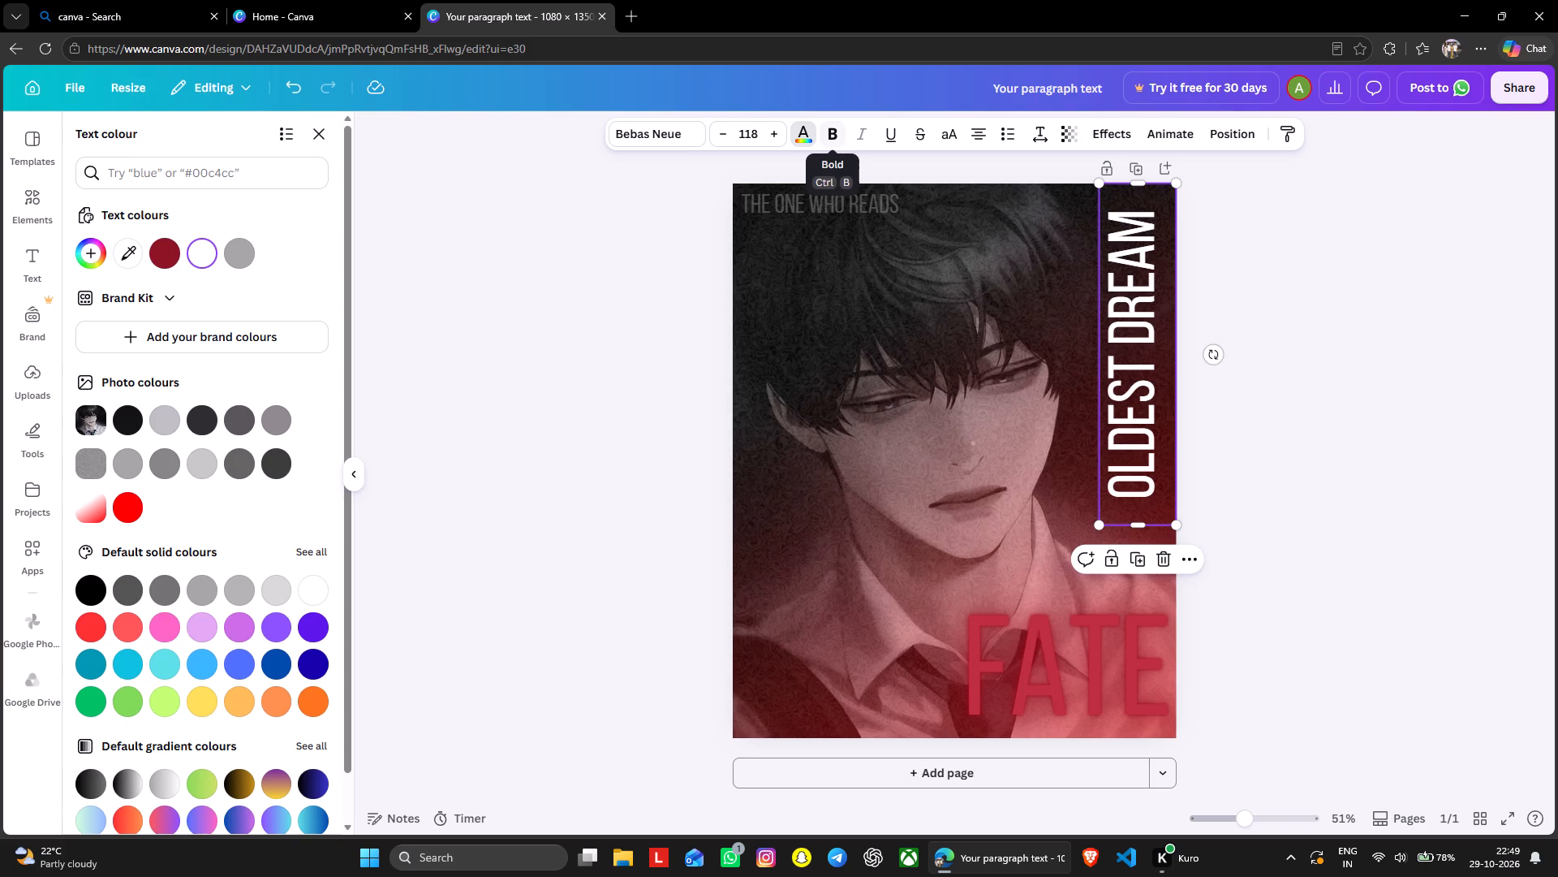
Try several default gradients on "OLDEST DREAM" and apply the black-to-dark-grey linear gradient.
{"action": "scroll", "coordinate": [190, 429], "scroll_direction": "down", "scroll_amount": 2}
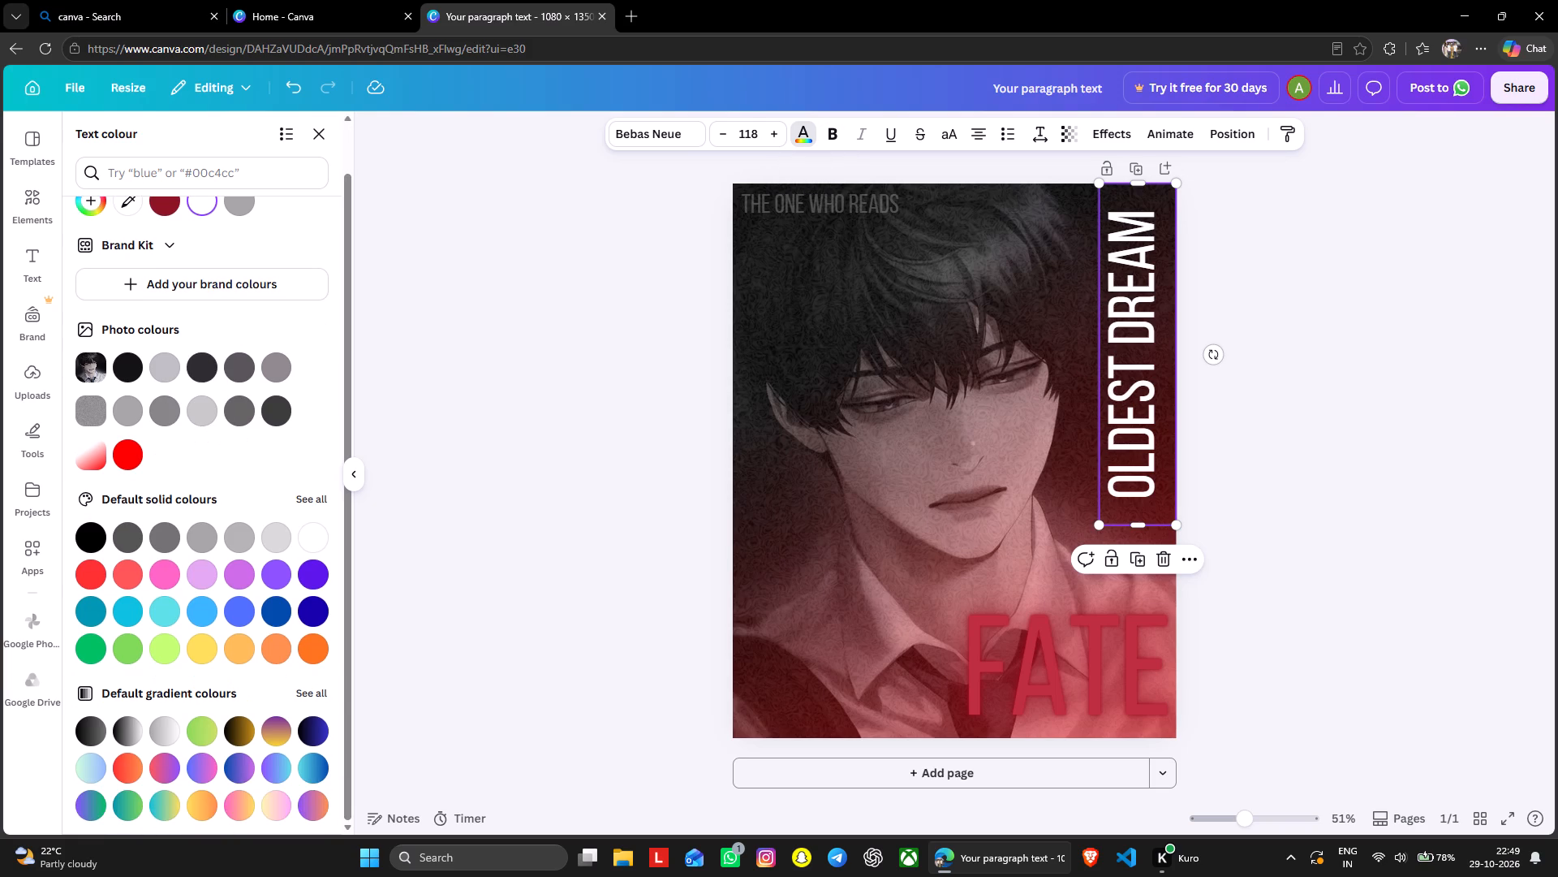
{"action": "scroll", "coordinate": [190, 429], "scroll_direction": "down", "scroll_amount": 1}
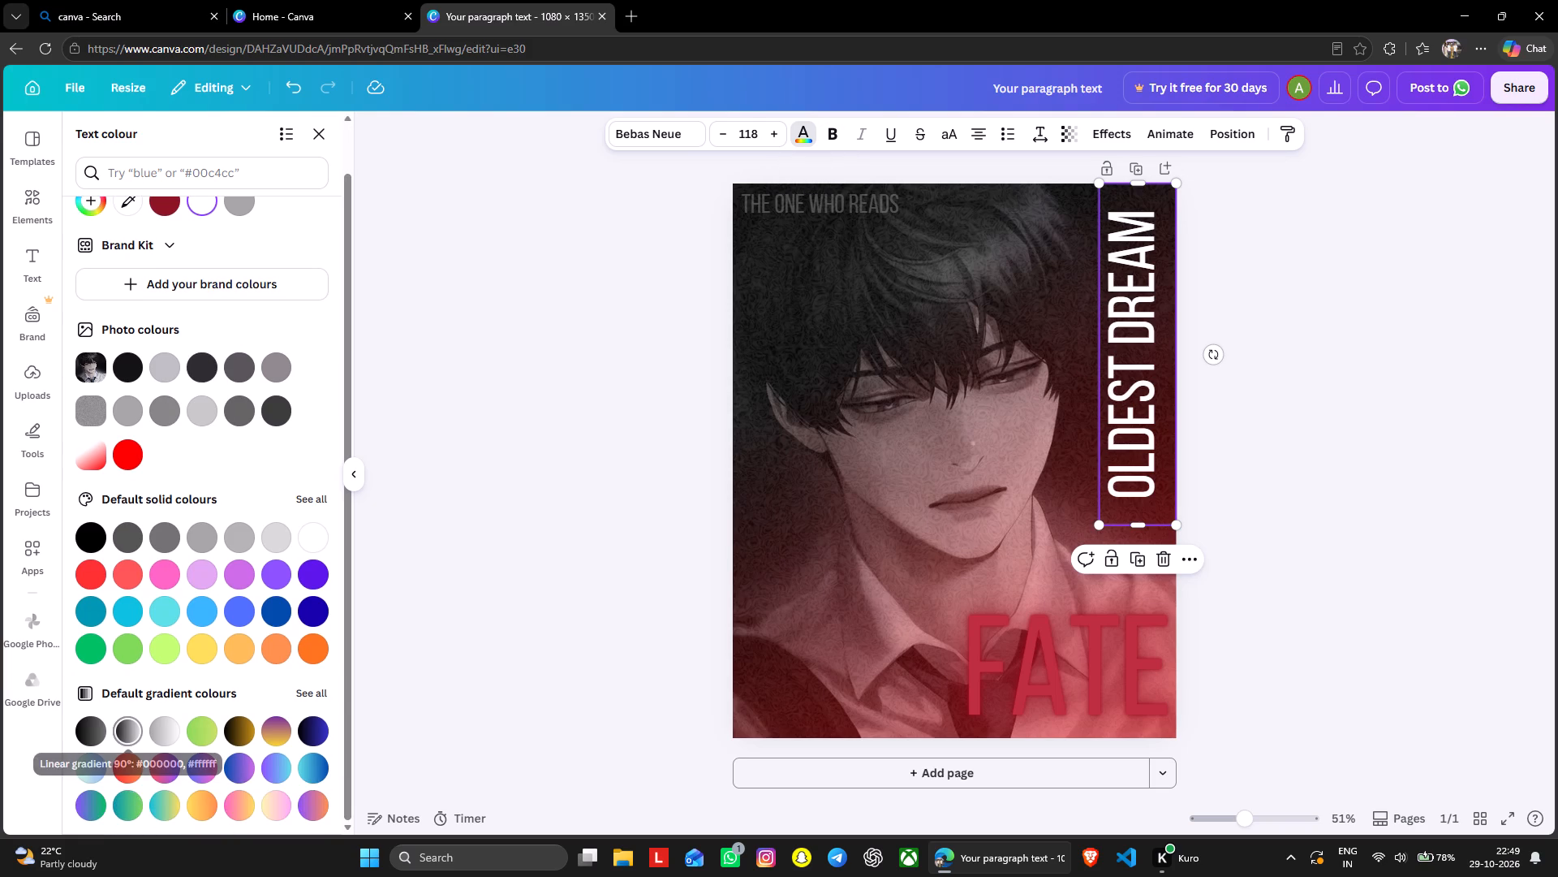
{"action": "left_click", "coordinate": [131, 727]}
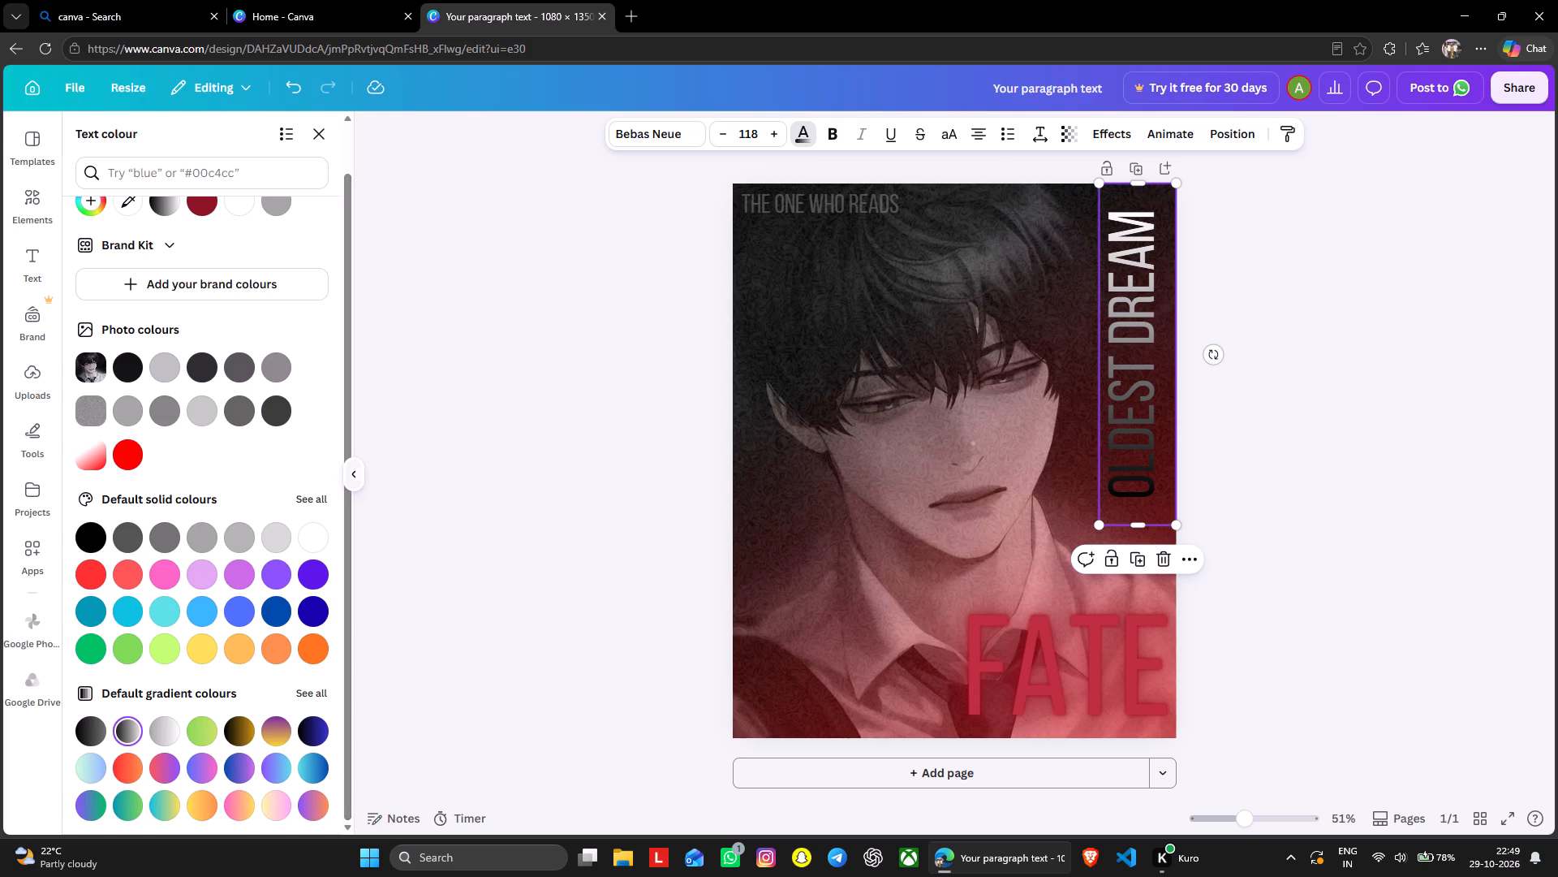
{"action": "left_click", "coordinate": [245, 725]}
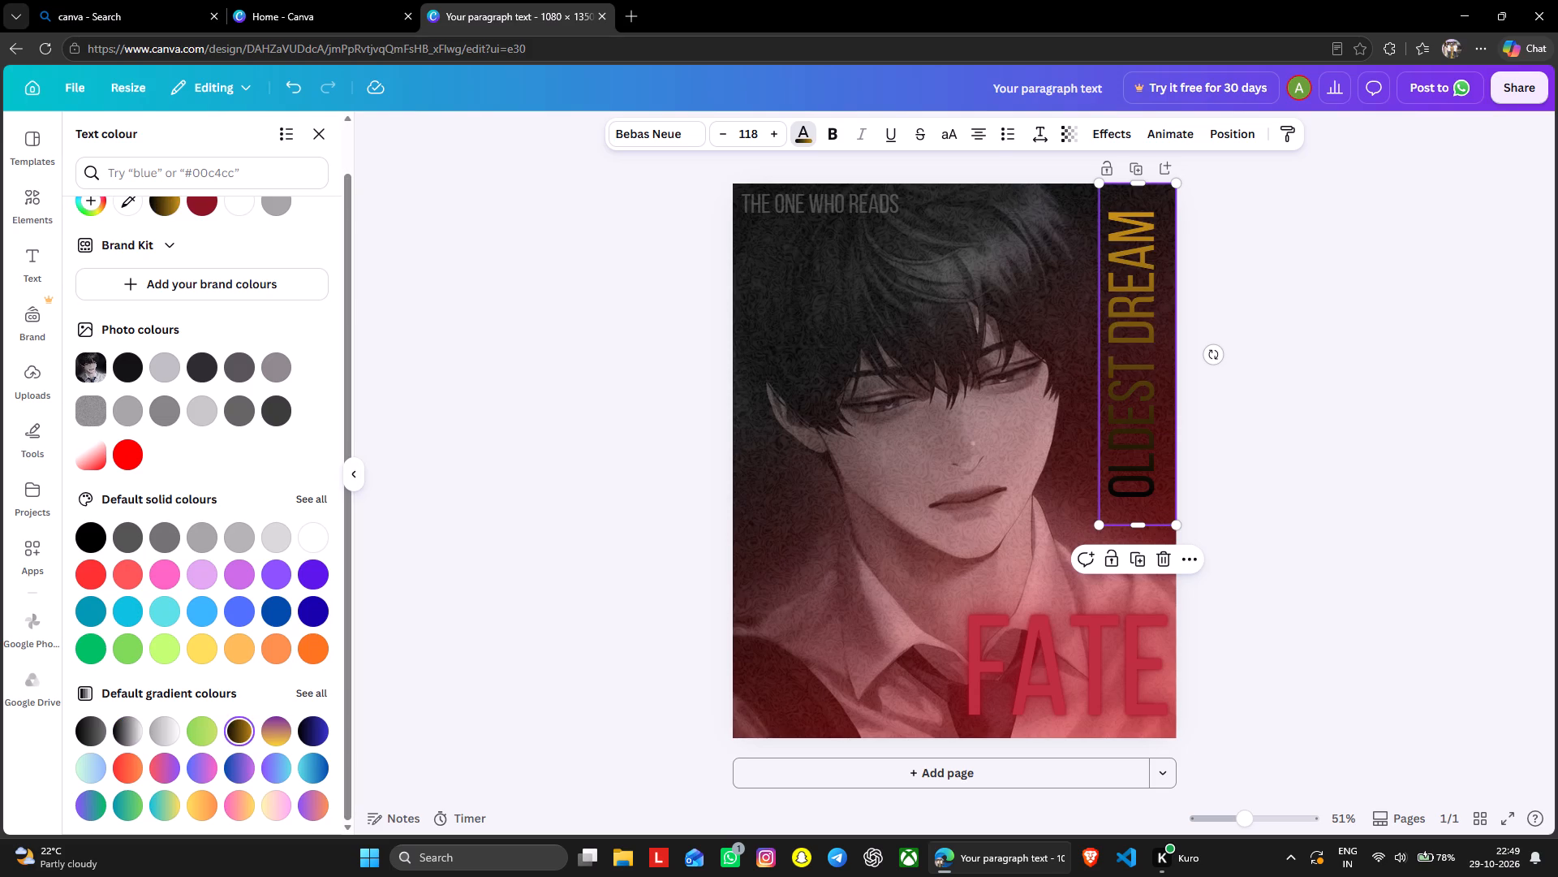
{"action": "left_click", "coordinate": [168, 736]}
{"action": "left_click", "coordinate": [97, 745]}
{"action": "left_click", "coordinate": [93, 738]}
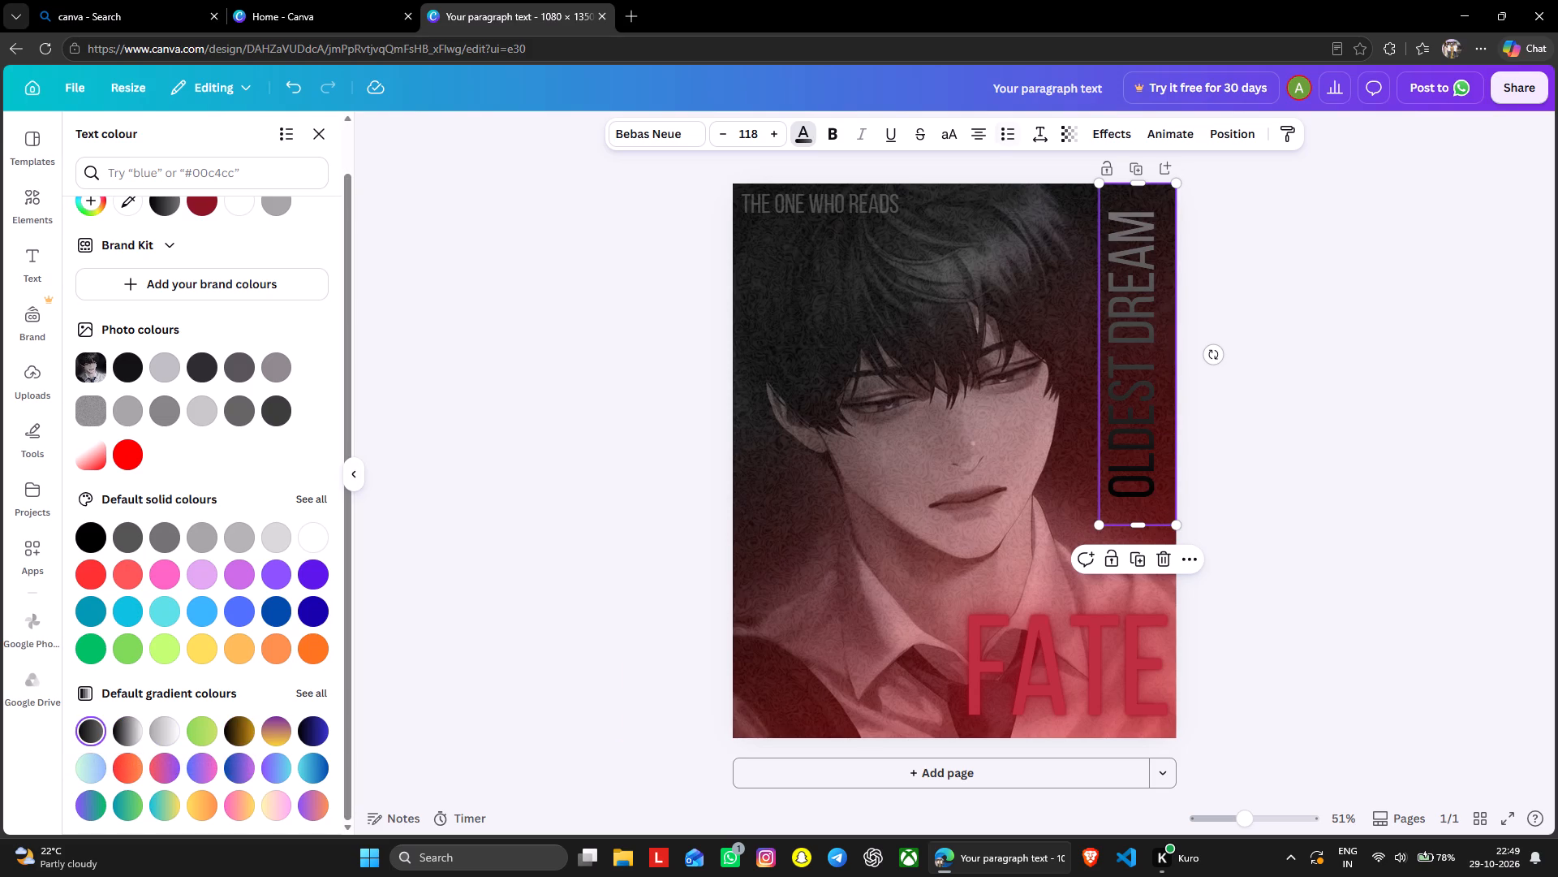
Set the transparency of the "OLDEST DREAM" text to 41.
{"action": "left_click", "coordinate": [1073, 132]}
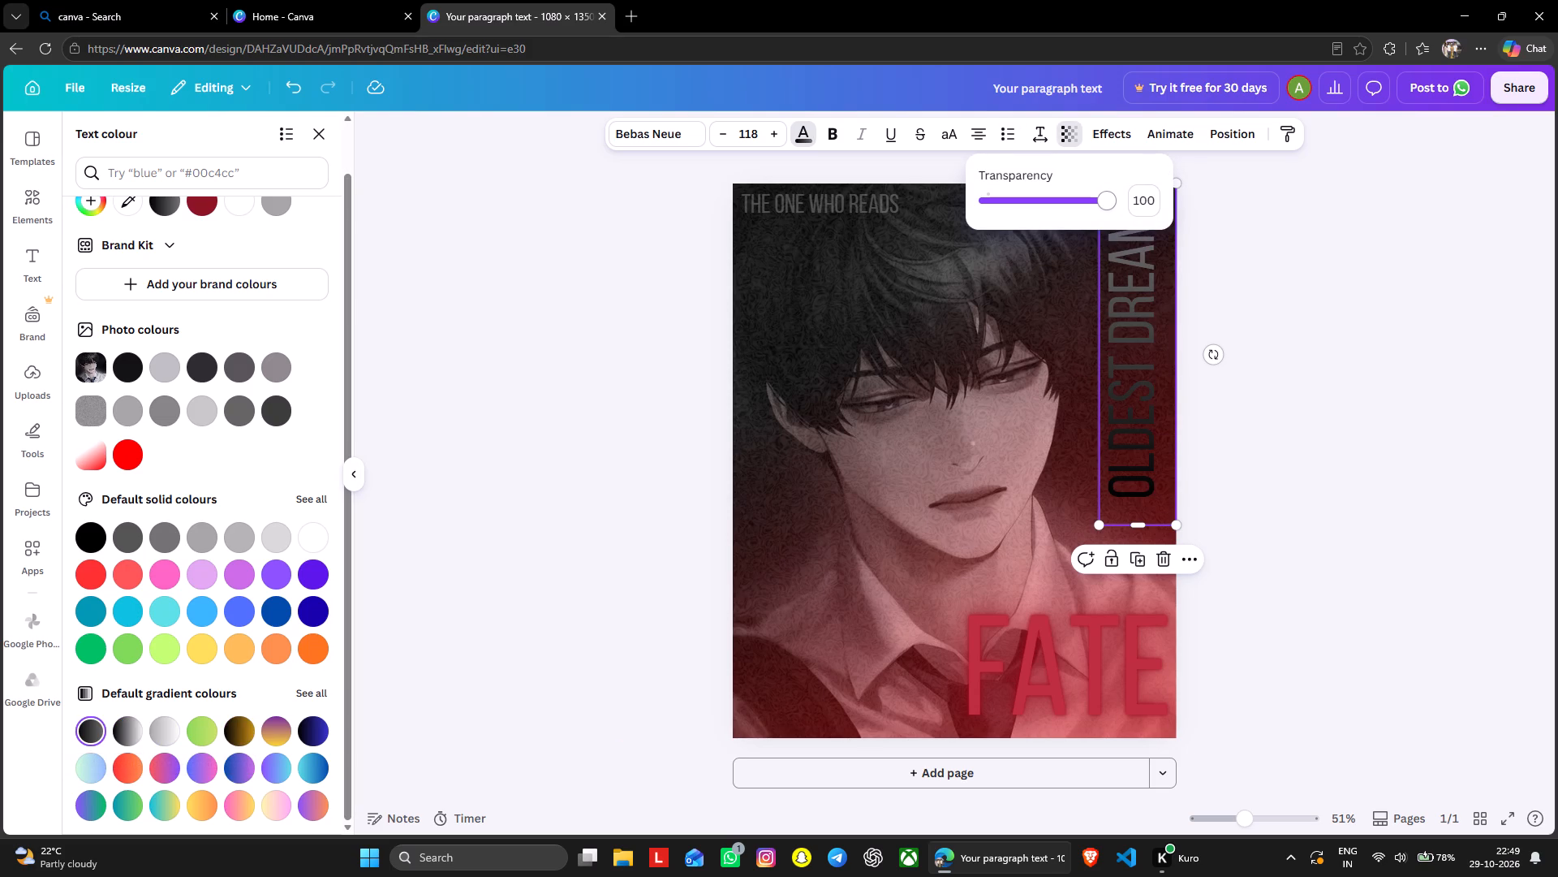
{"action": "left_click_drag", "start_coordinate": [1108, 204], "coordinate": [1035, 245]}
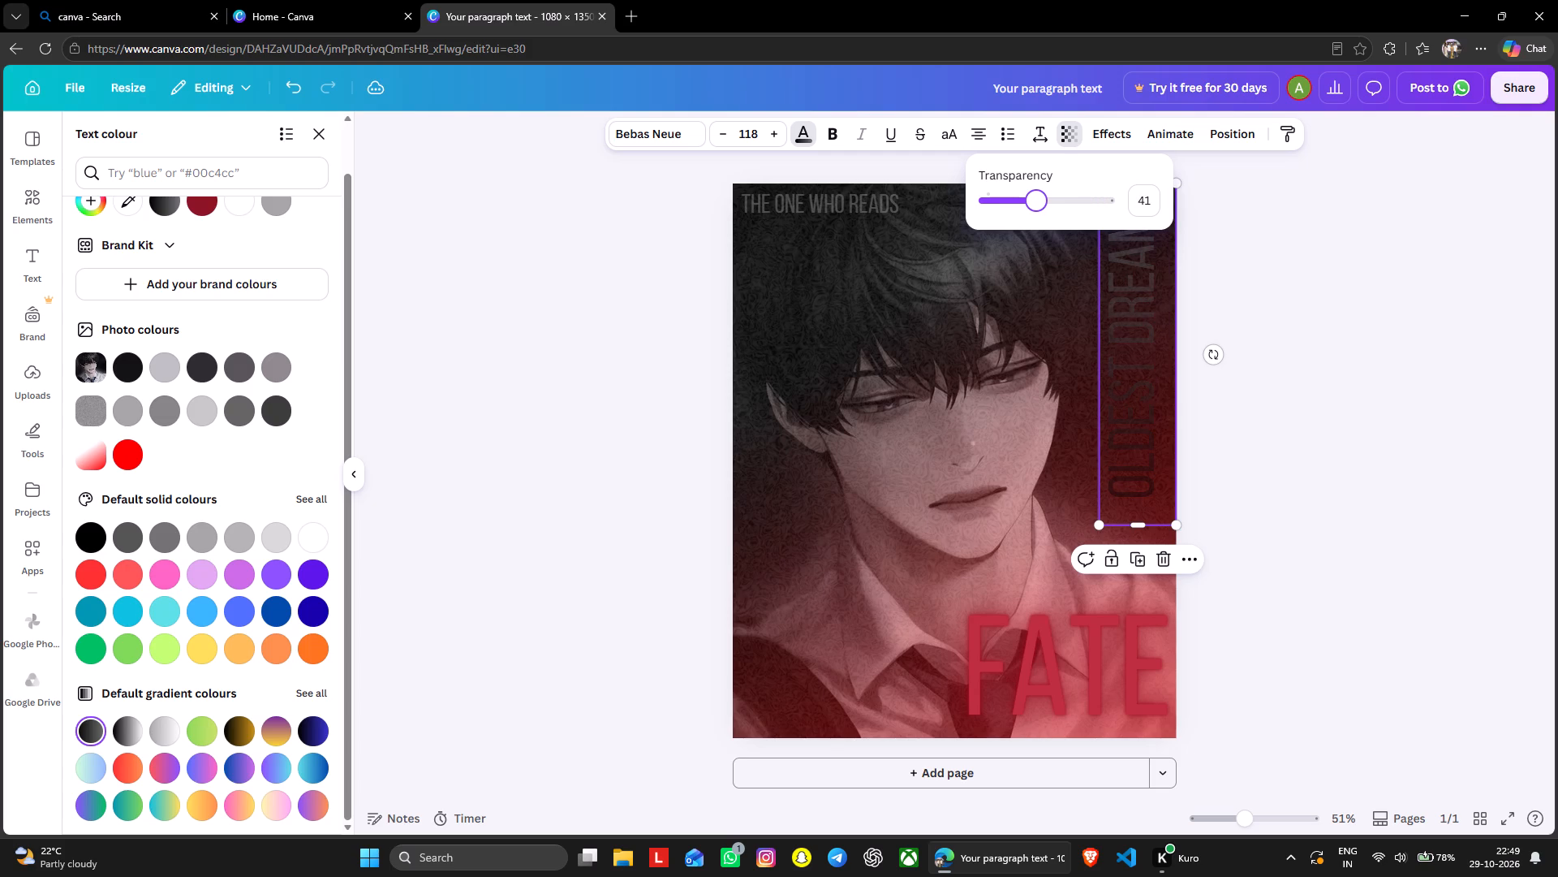
{"action": "left_click_drag", "start_coordinate": [1035, 245], "coordinate": [1036, 246]}
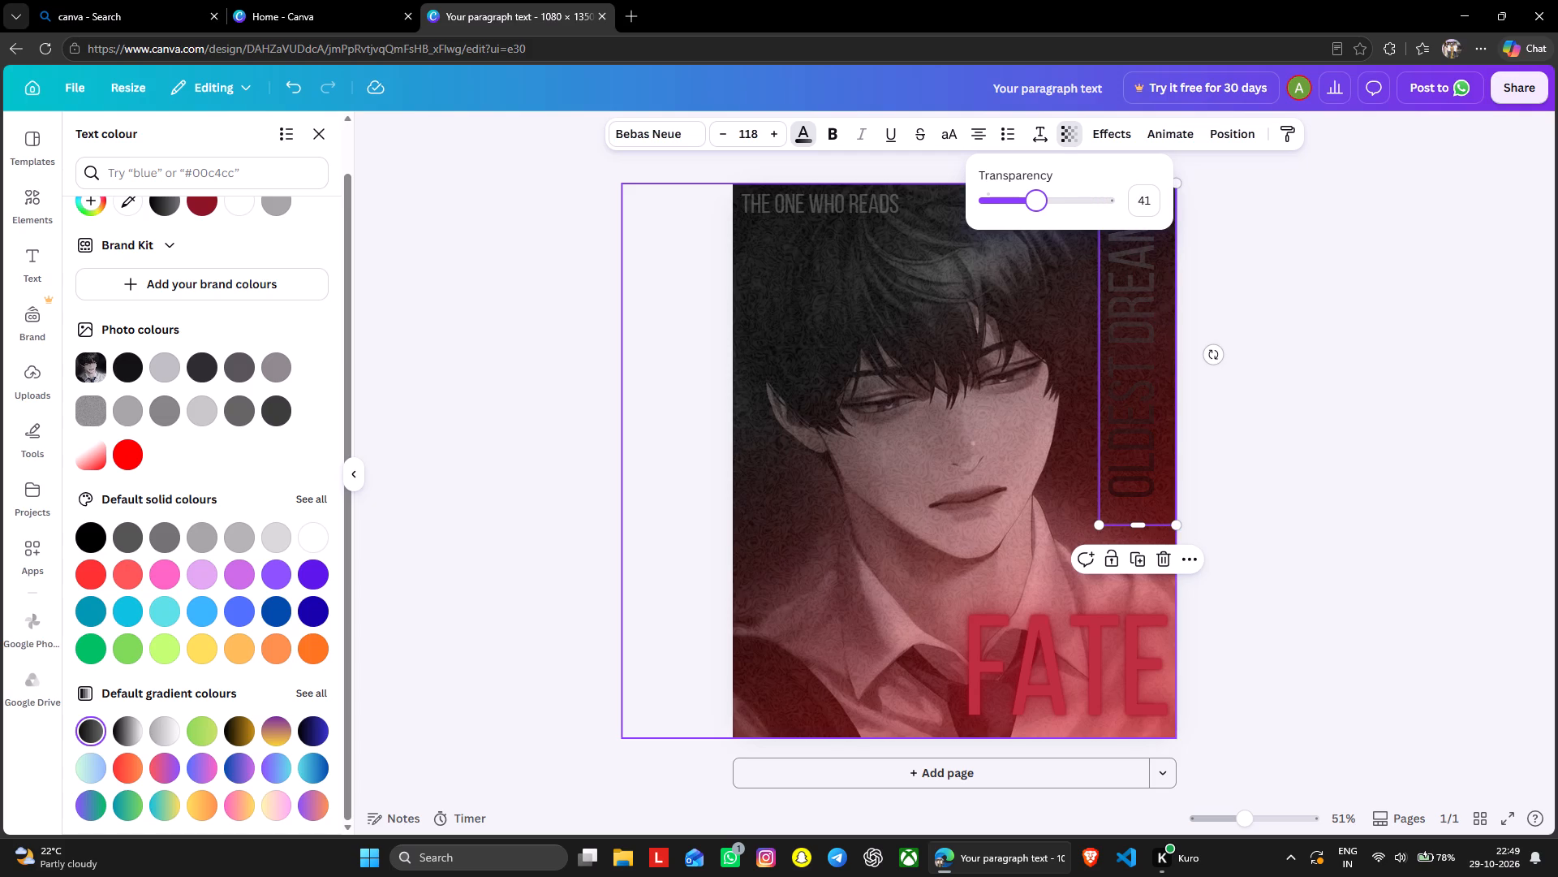
Slightly widen the letter spacing of "OLDEST DREAM" so the text nearly fills its box, and deselect it.
{"action": "left_click", "coordinate": [1040, 135]}
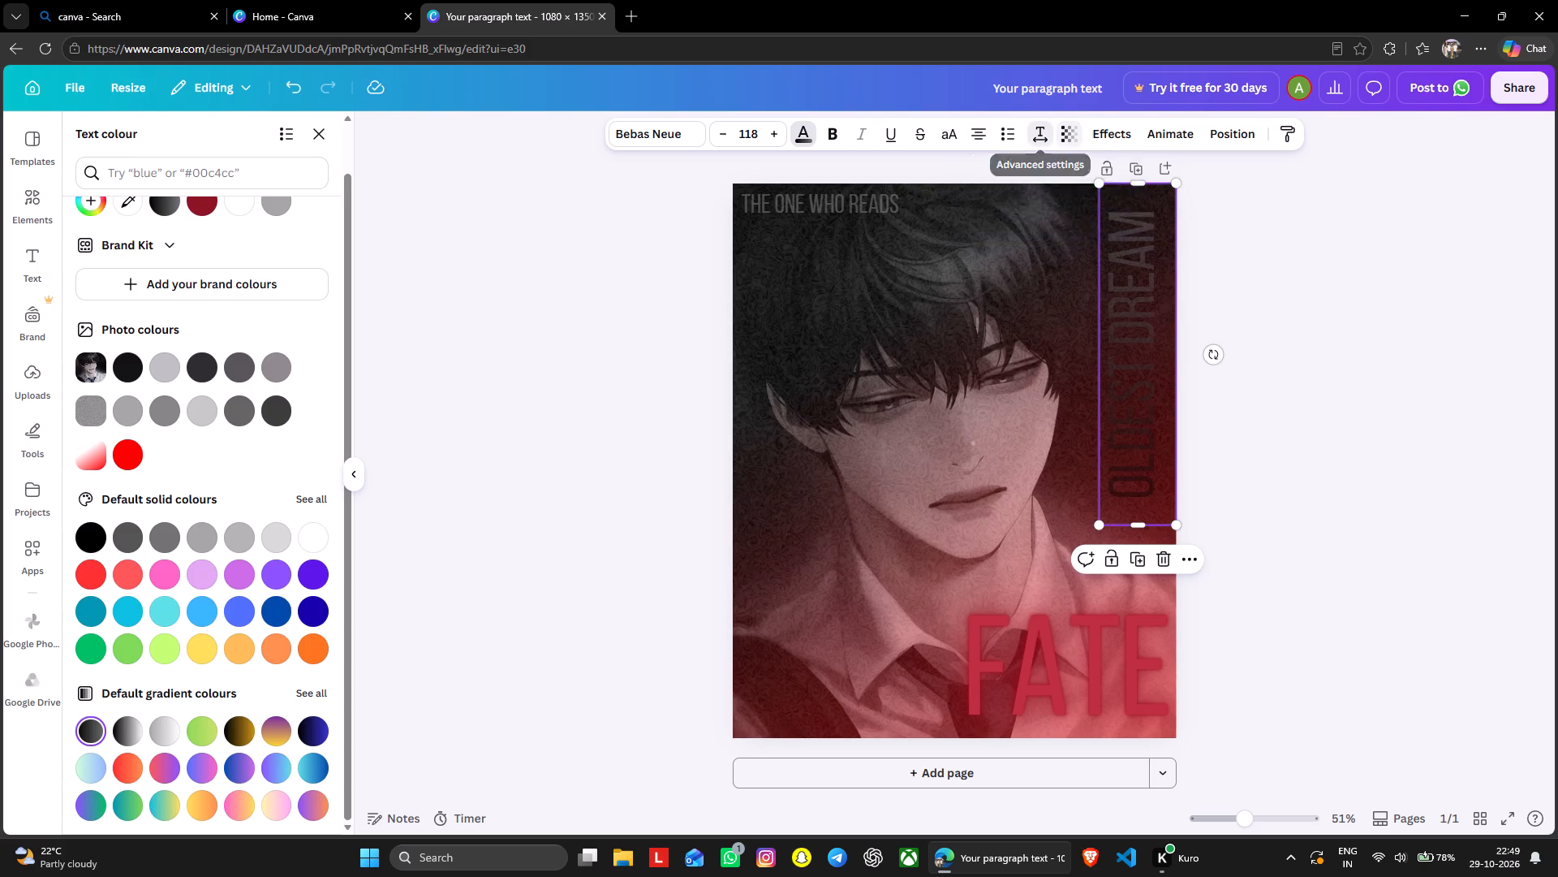
{"action": "left_click_drag", "start_coordinate": [992, 205], "coordinate": [997, 205]}
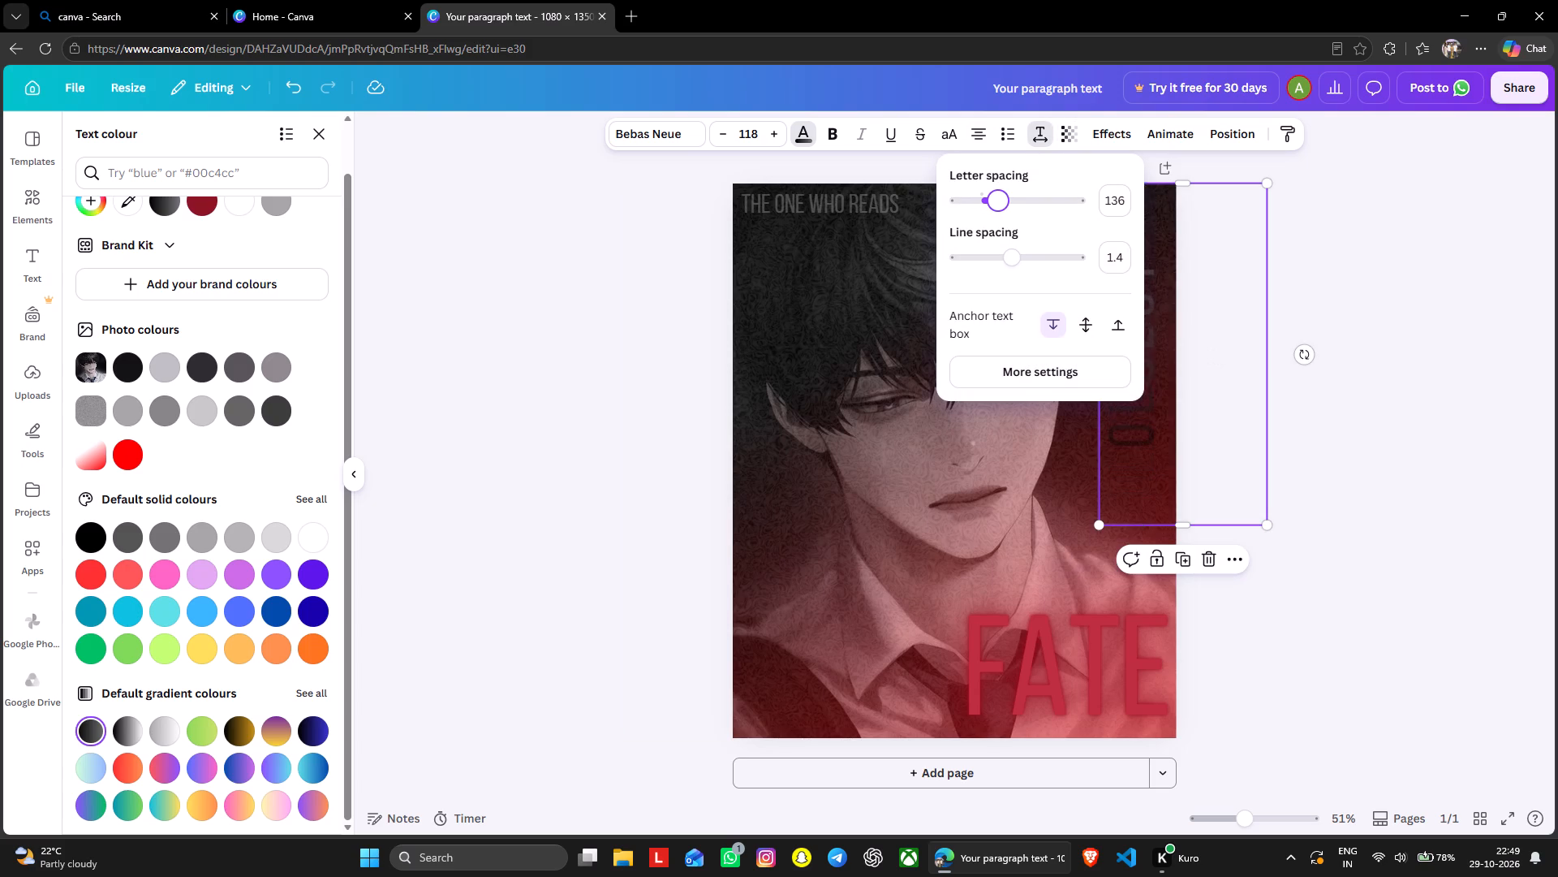
{"action": "left_click_drag", "start_coordinate": [997, 205], "coordinate": [988, 213]}
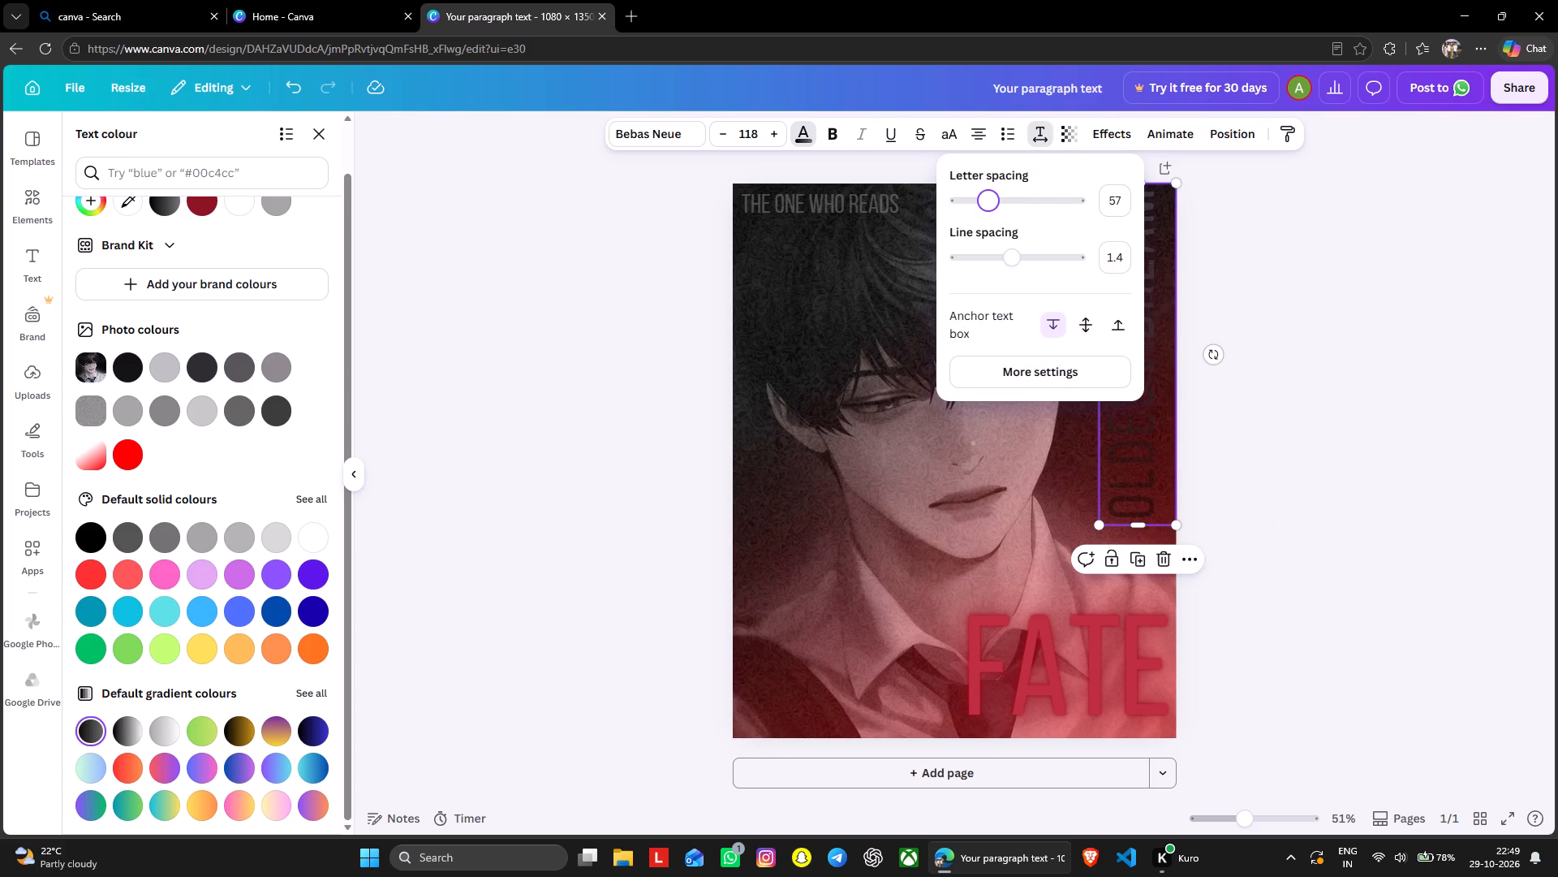
{"action": "left_click_drag", "start_coordinate": [988, 213], "coordinate": [988, 218]}
{"action": "left_click_drag", "start_coordinate": [988, 218], "coordinate": [984, 222]}
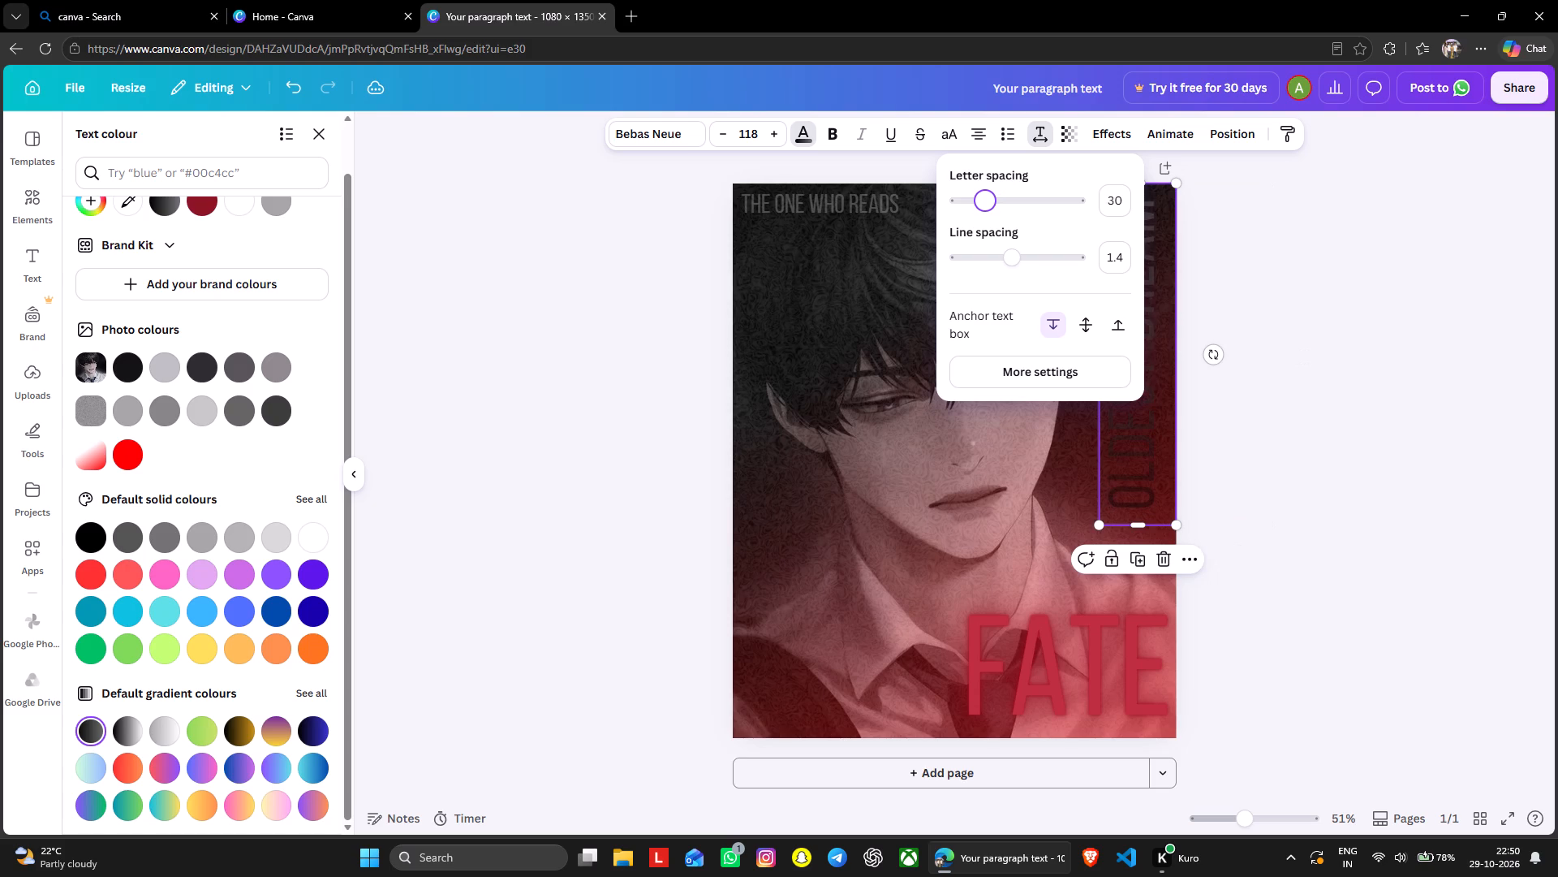
{"action": "left_click_drag", "start_coordinate": [984, 222], "coordinate": [986, 224]}
{"action": "left_click", "coordinate": [1404, 300]}
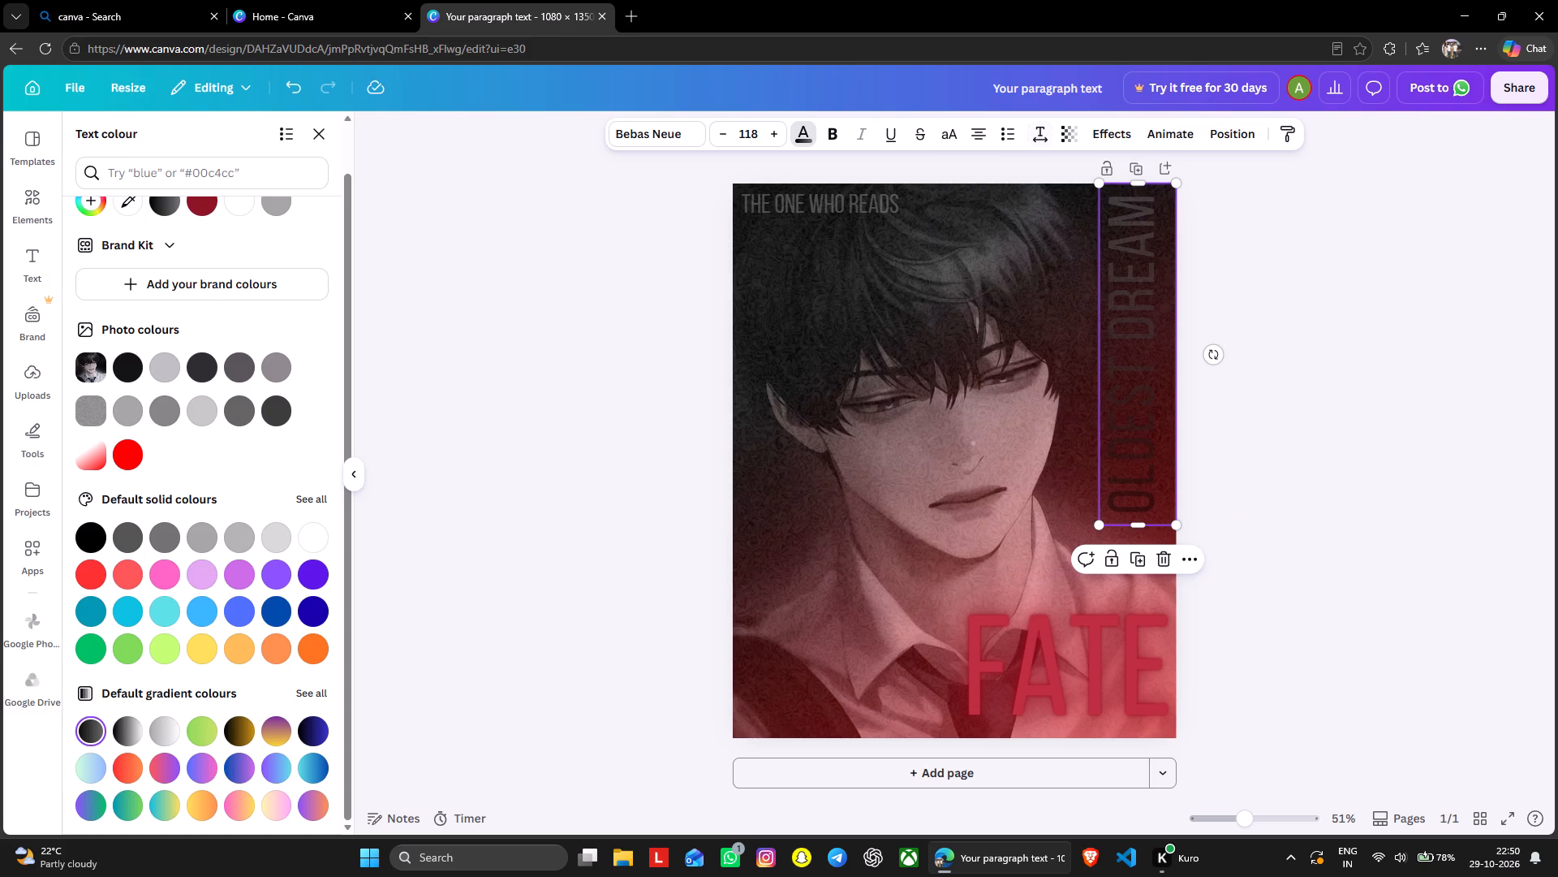
{"action": "left_click", "coordinate": [1401, 305]}
{"action": "left_click", "coordinate": [1401, 305]}
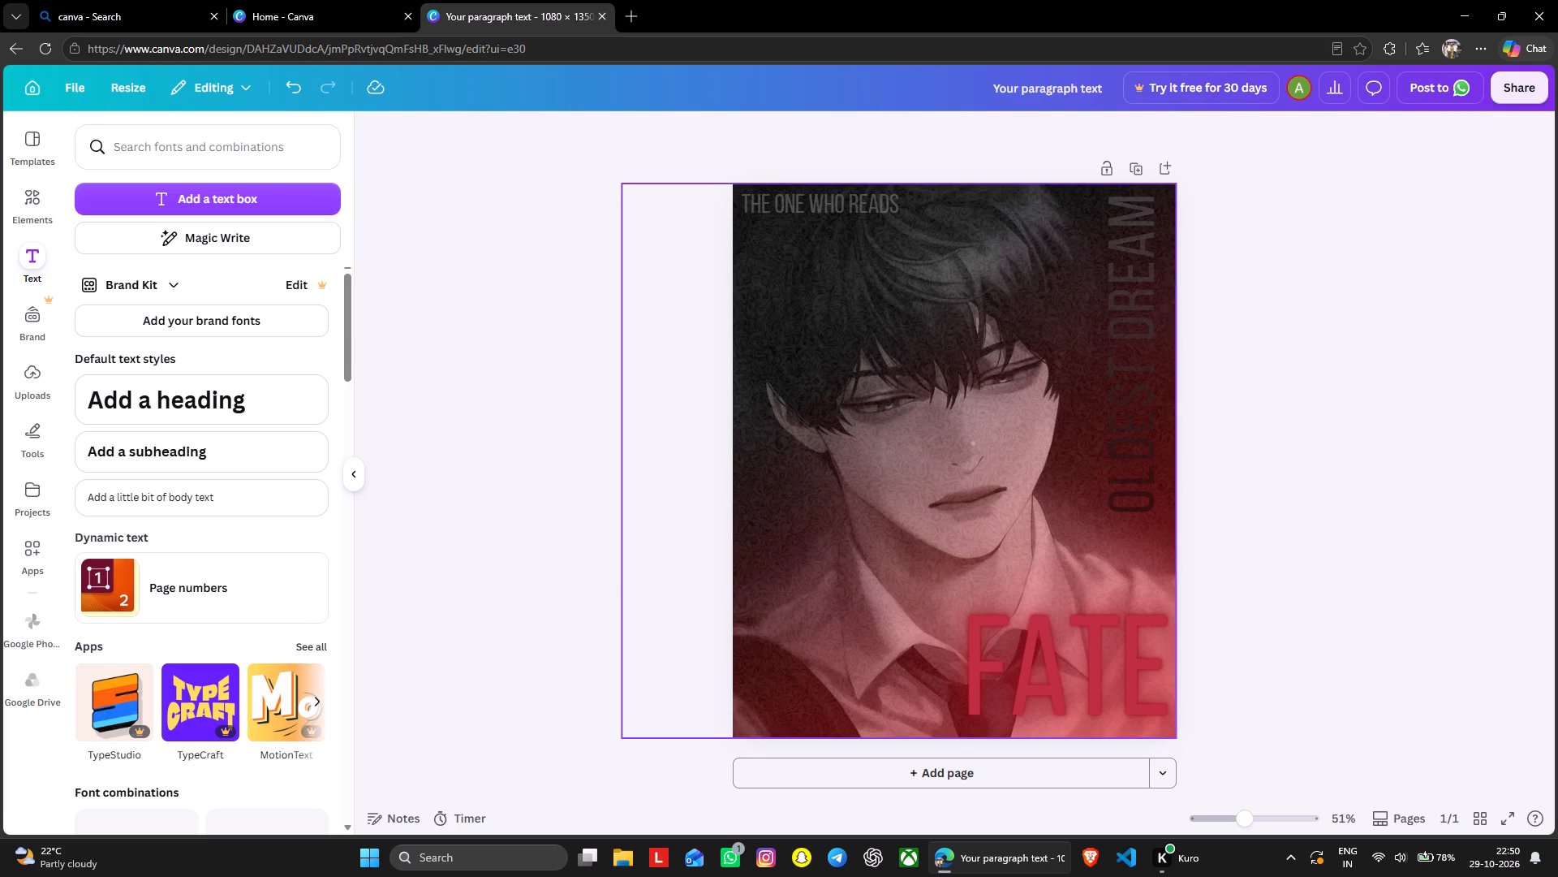
Reduce the opacity of the red FATE heading to a little over half.
{"action": "left_click", "coordinate": [1130, 638]}
{"action": "left_click", "coordinate": [1078, 136]}
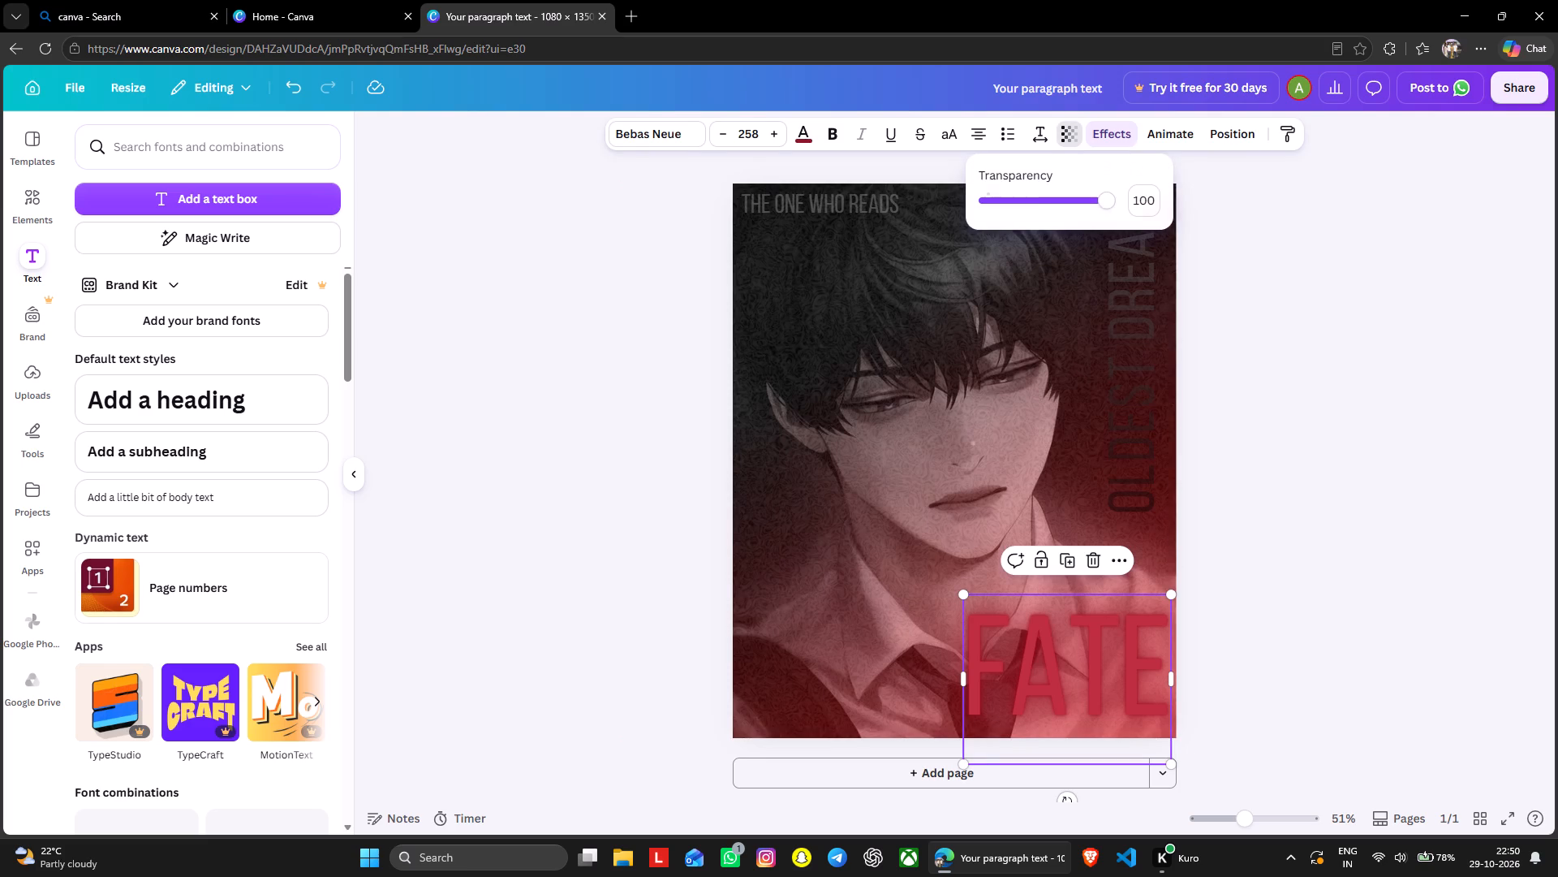
{"action": "left_click_drag", "start_coordinate": [1109, 203], "coordinate": [1052, 242]}
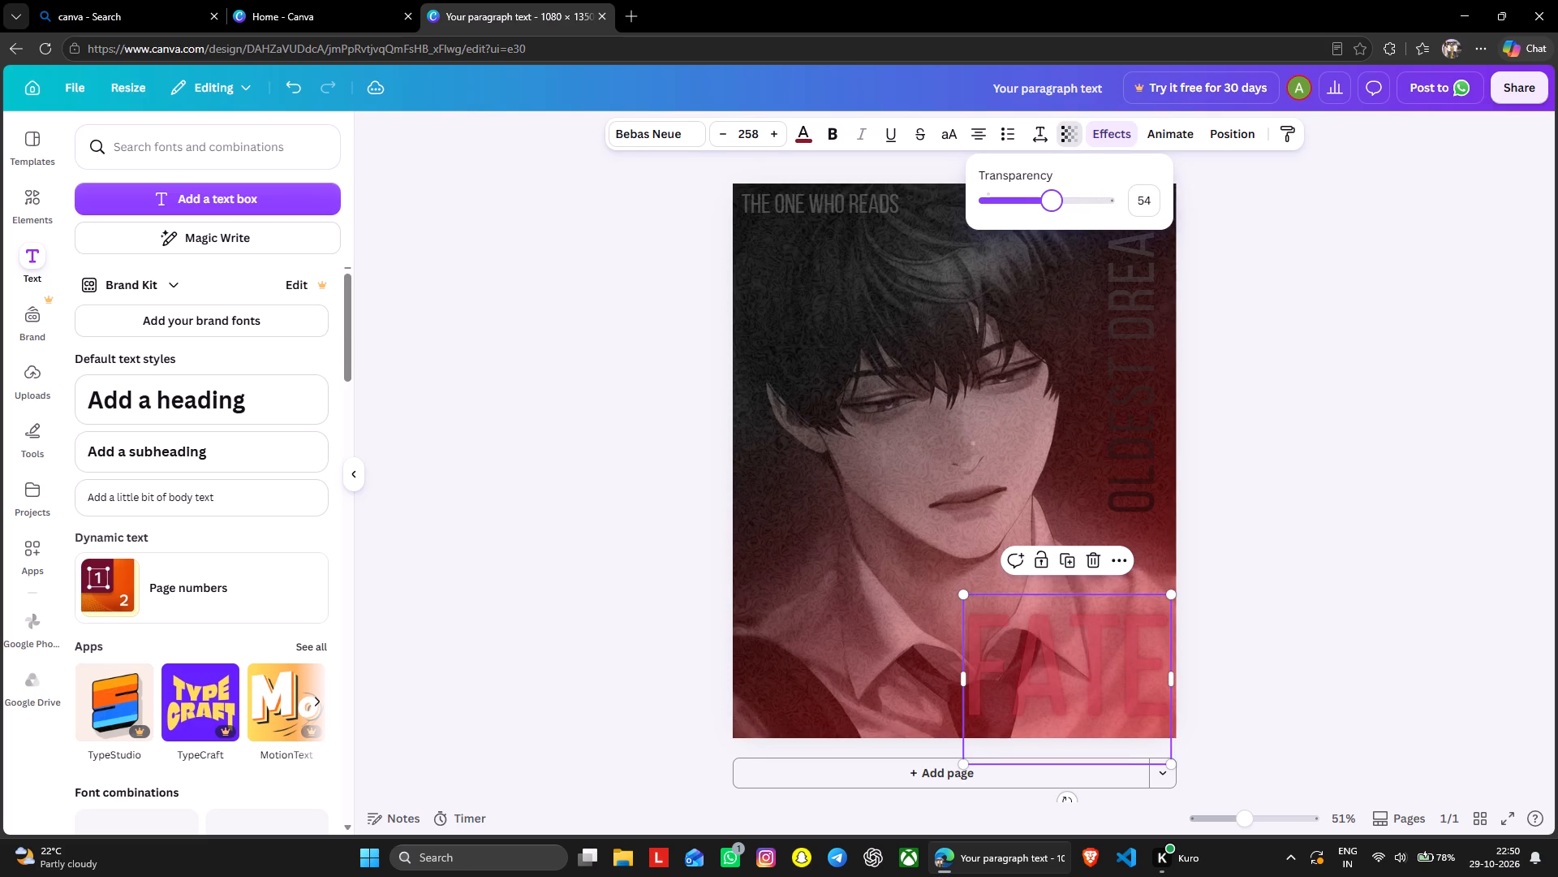
{"action": "left_click_drag", "start_coordinate": [1052, 242], "coordinate": [1061, 247]}
{"action": "left_click", "coordinate": [1319, 288]}
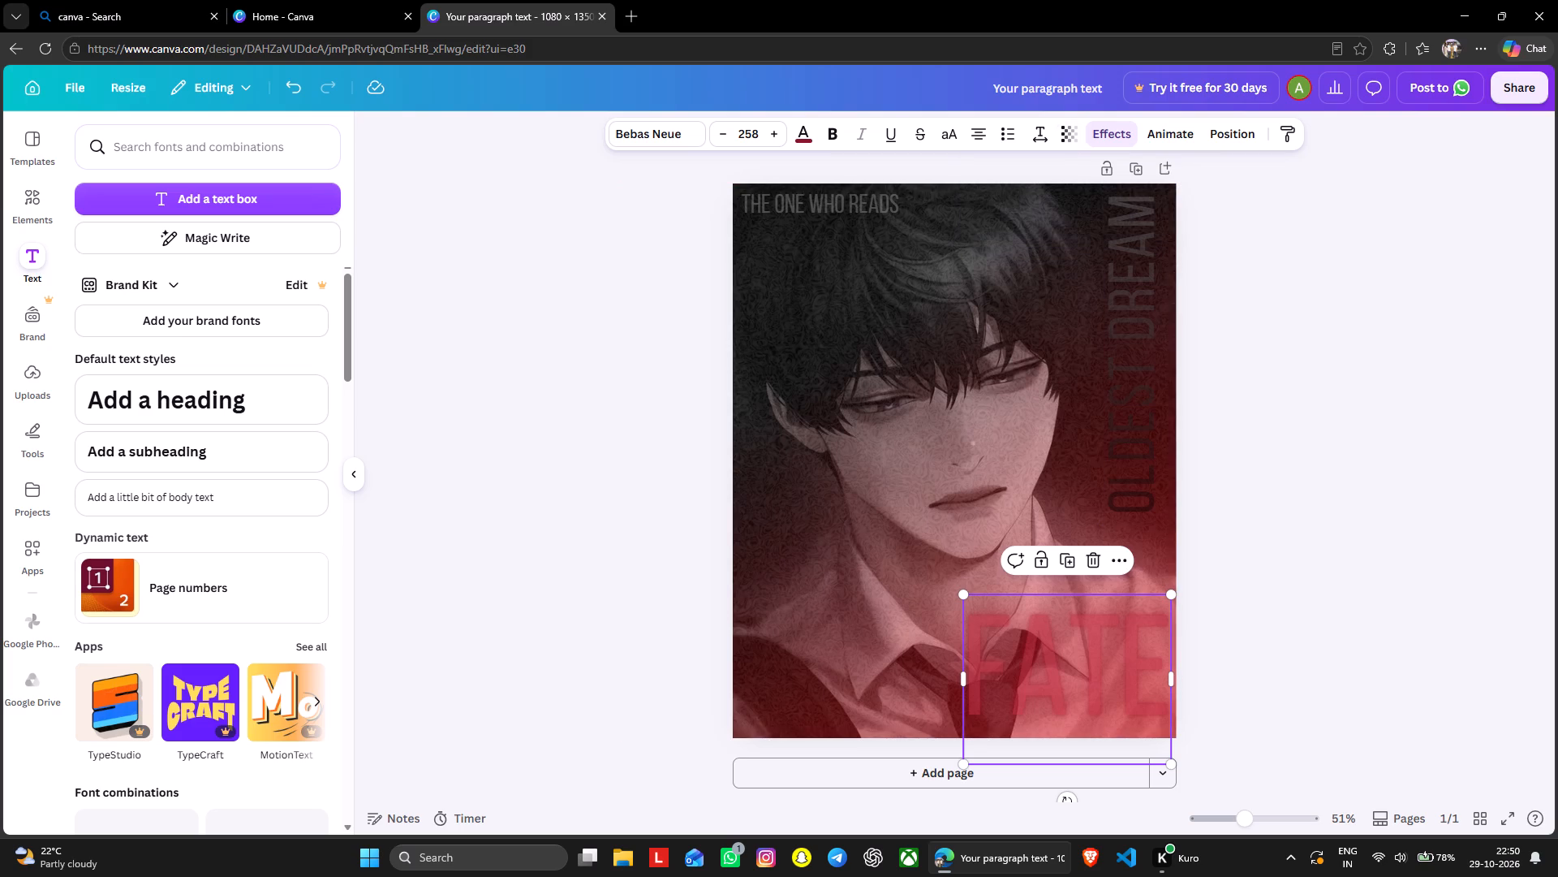
Download the poster as a JPG at 1,080 × 1,350 px and medium quality.
{"action": "left_click", "coordinate": [1529, 83]}
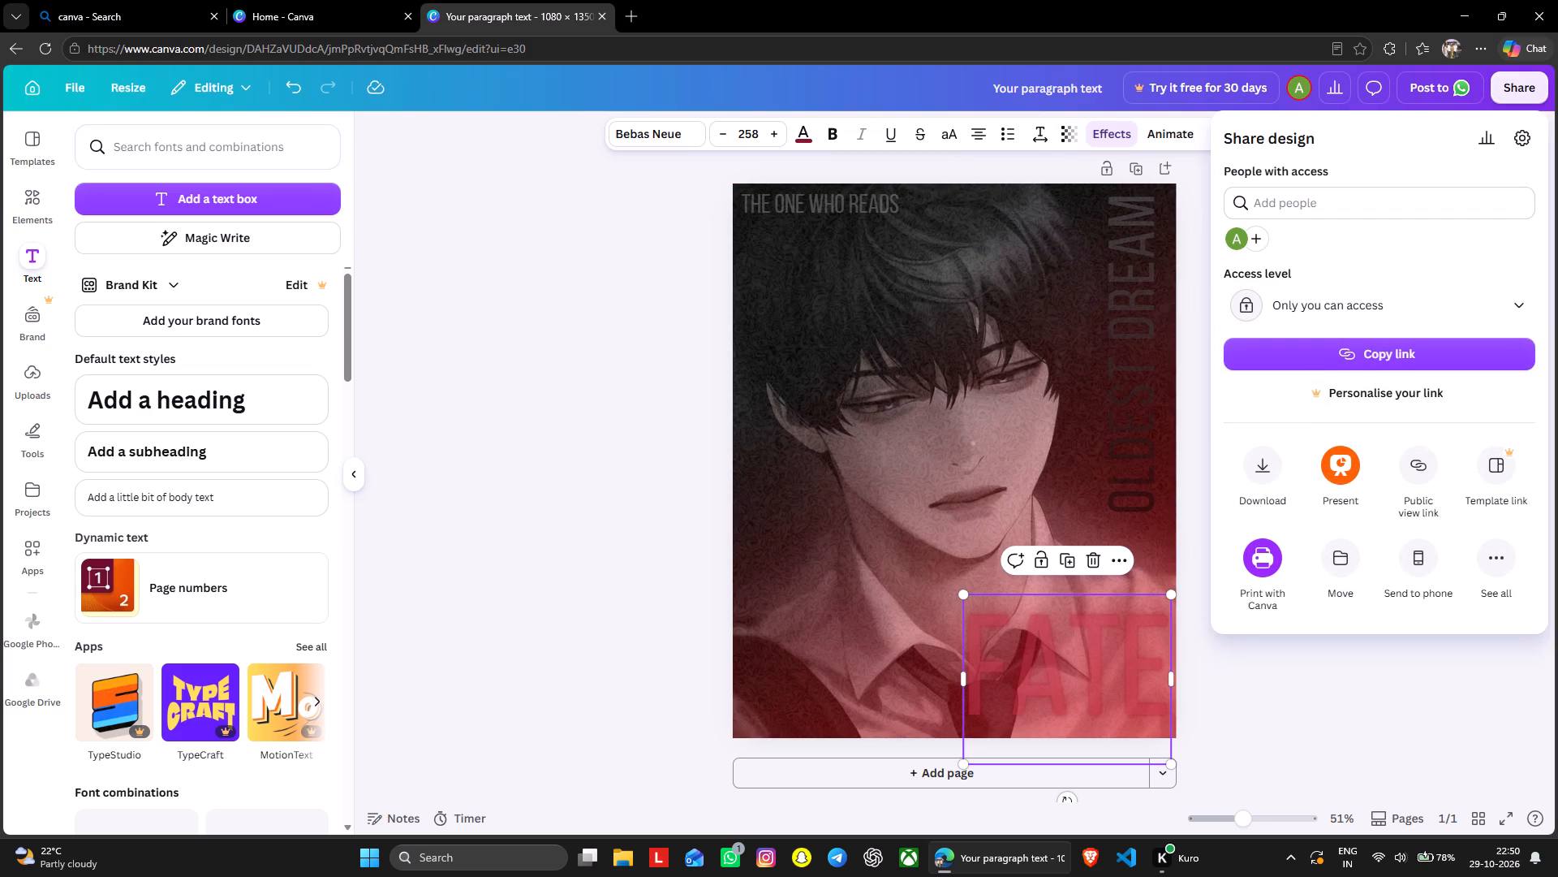
{"action": "left_click", "coordinate": [1266, 464]}
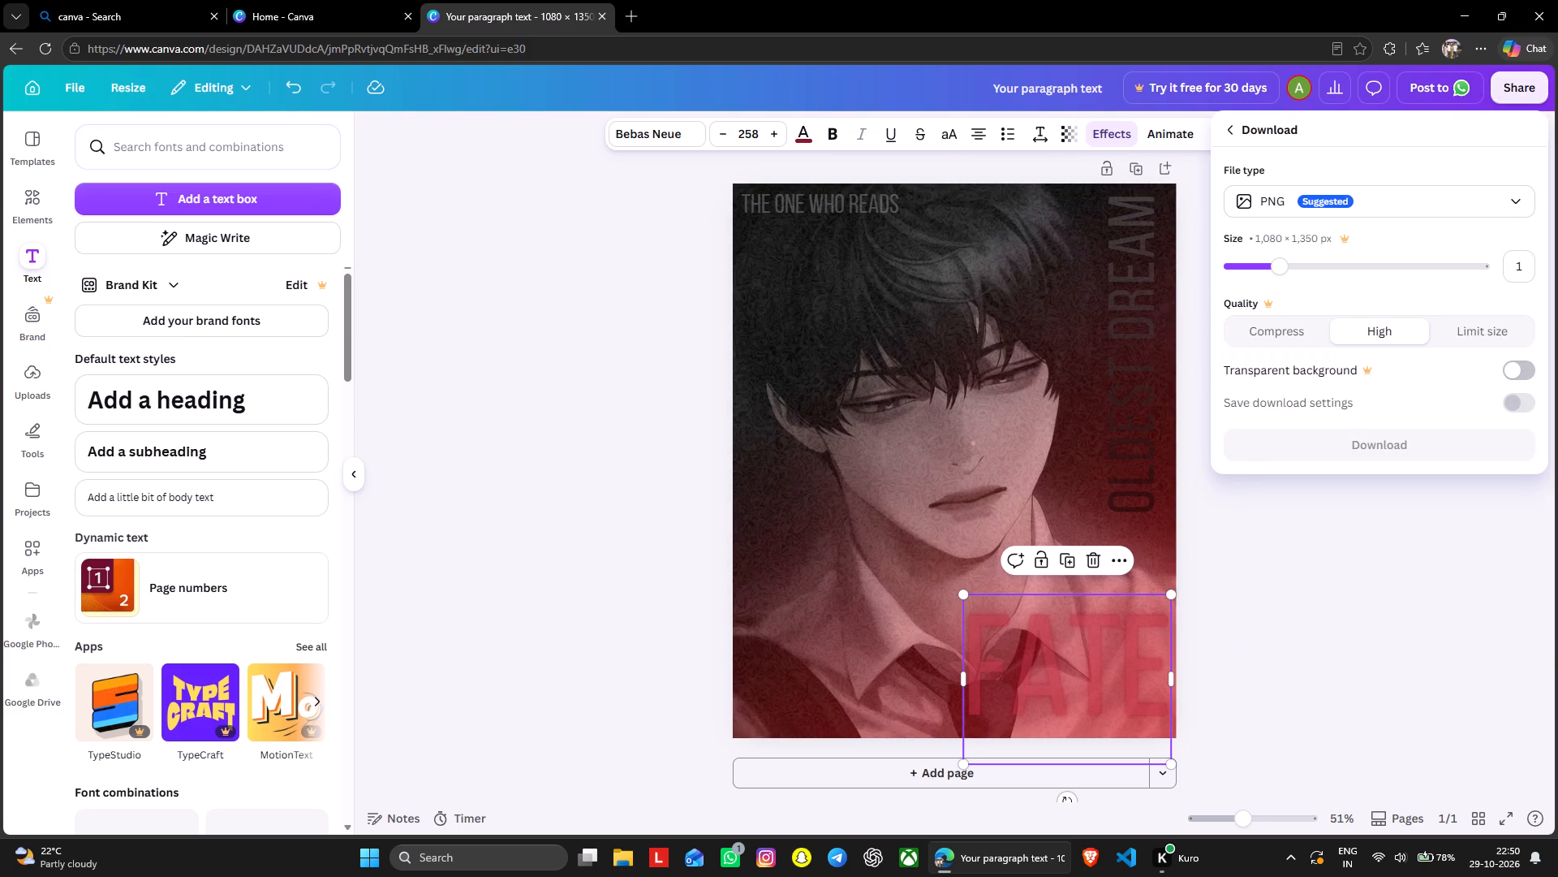
{"action": "left_click", "coordinate": [1337, 191]}
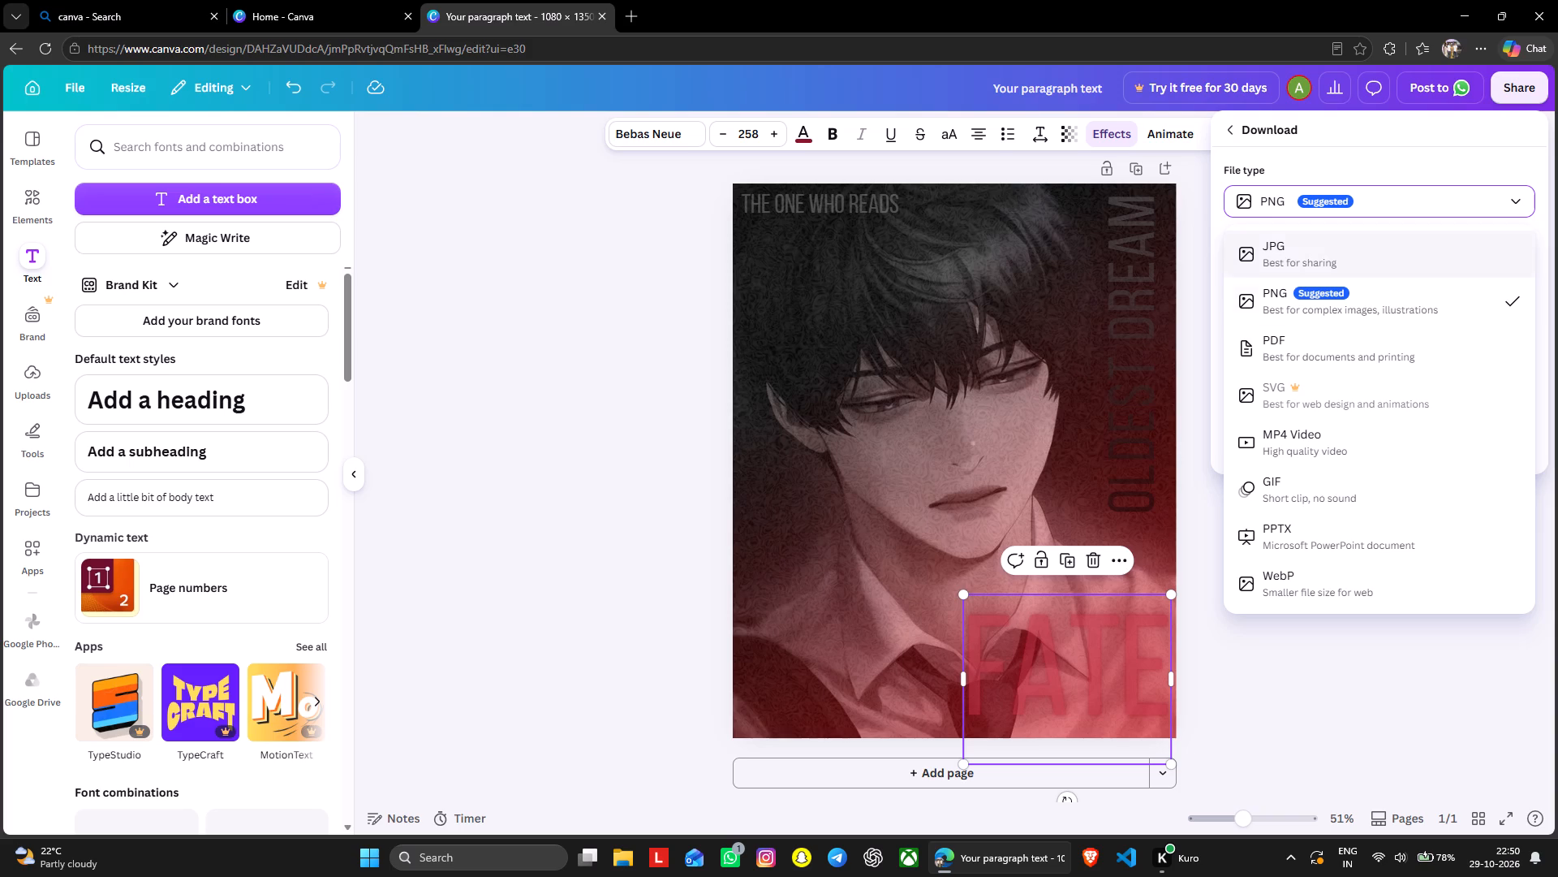
{"action": "left_click", "coordinate": [1370, 265]}
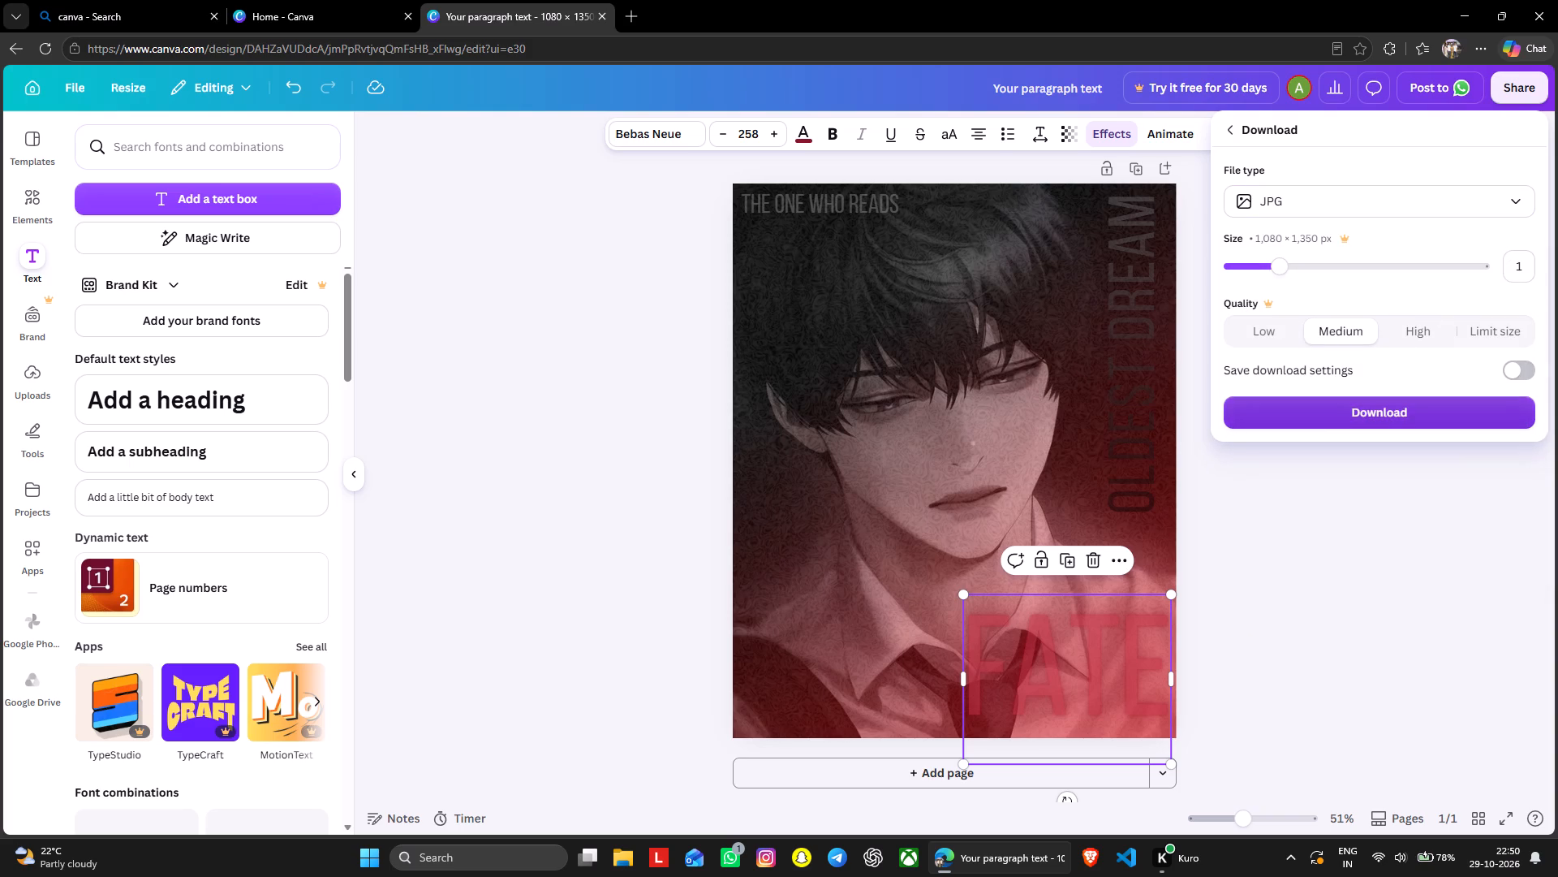
{"action": "left_click", "coordinate": [1406, 422]}
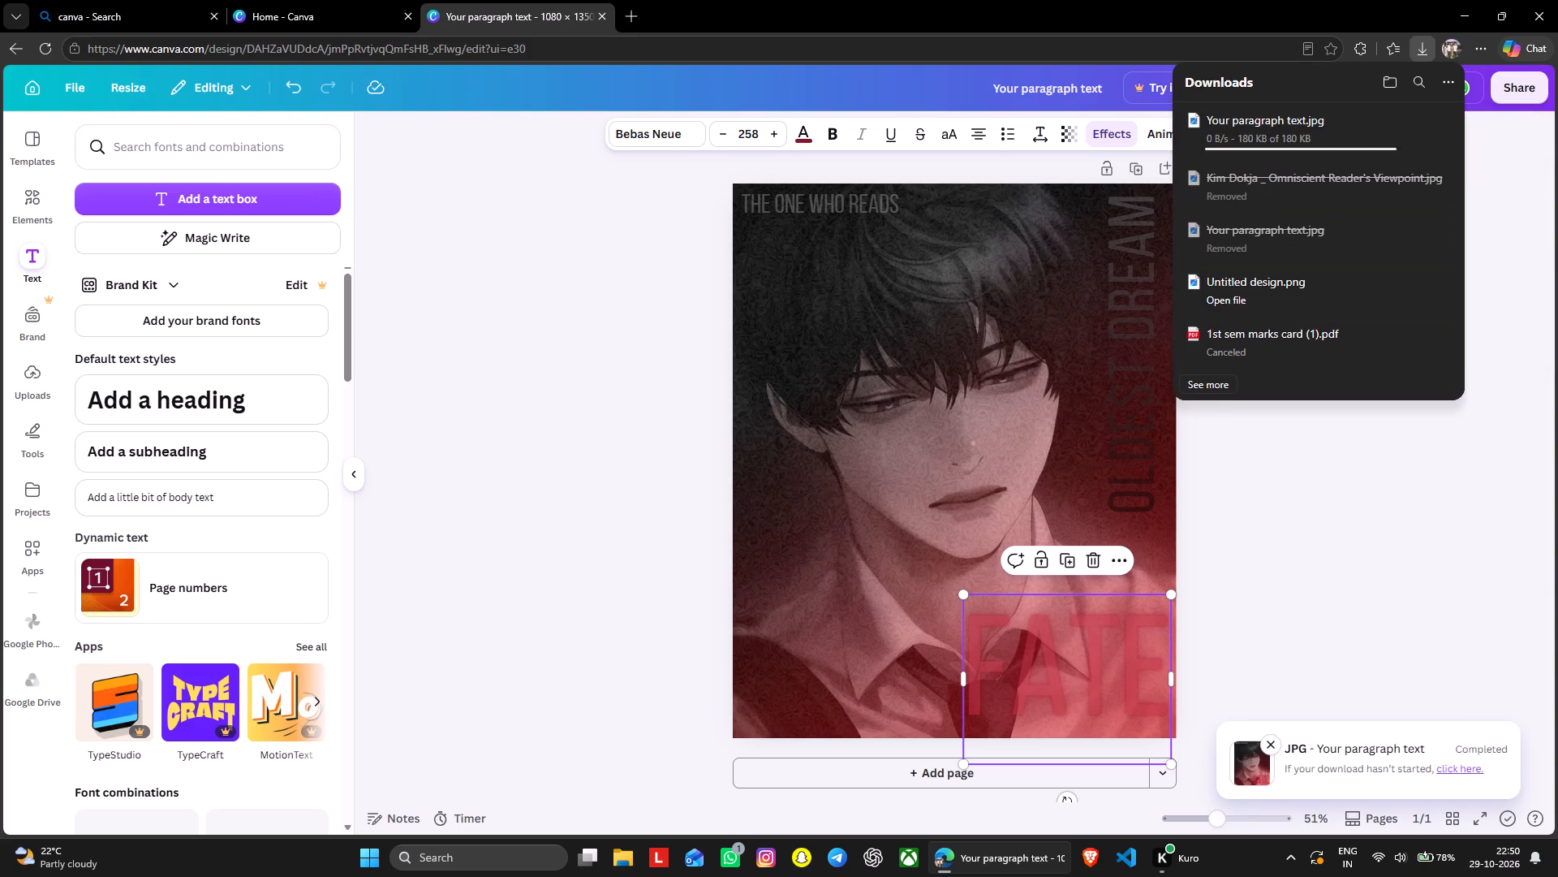
Show the downloaded "Your paragraph text" JPG in File Explorer and move it to the ORV folder on drive D.
{"action": "left_click", "coordinate": [1406, 129]}
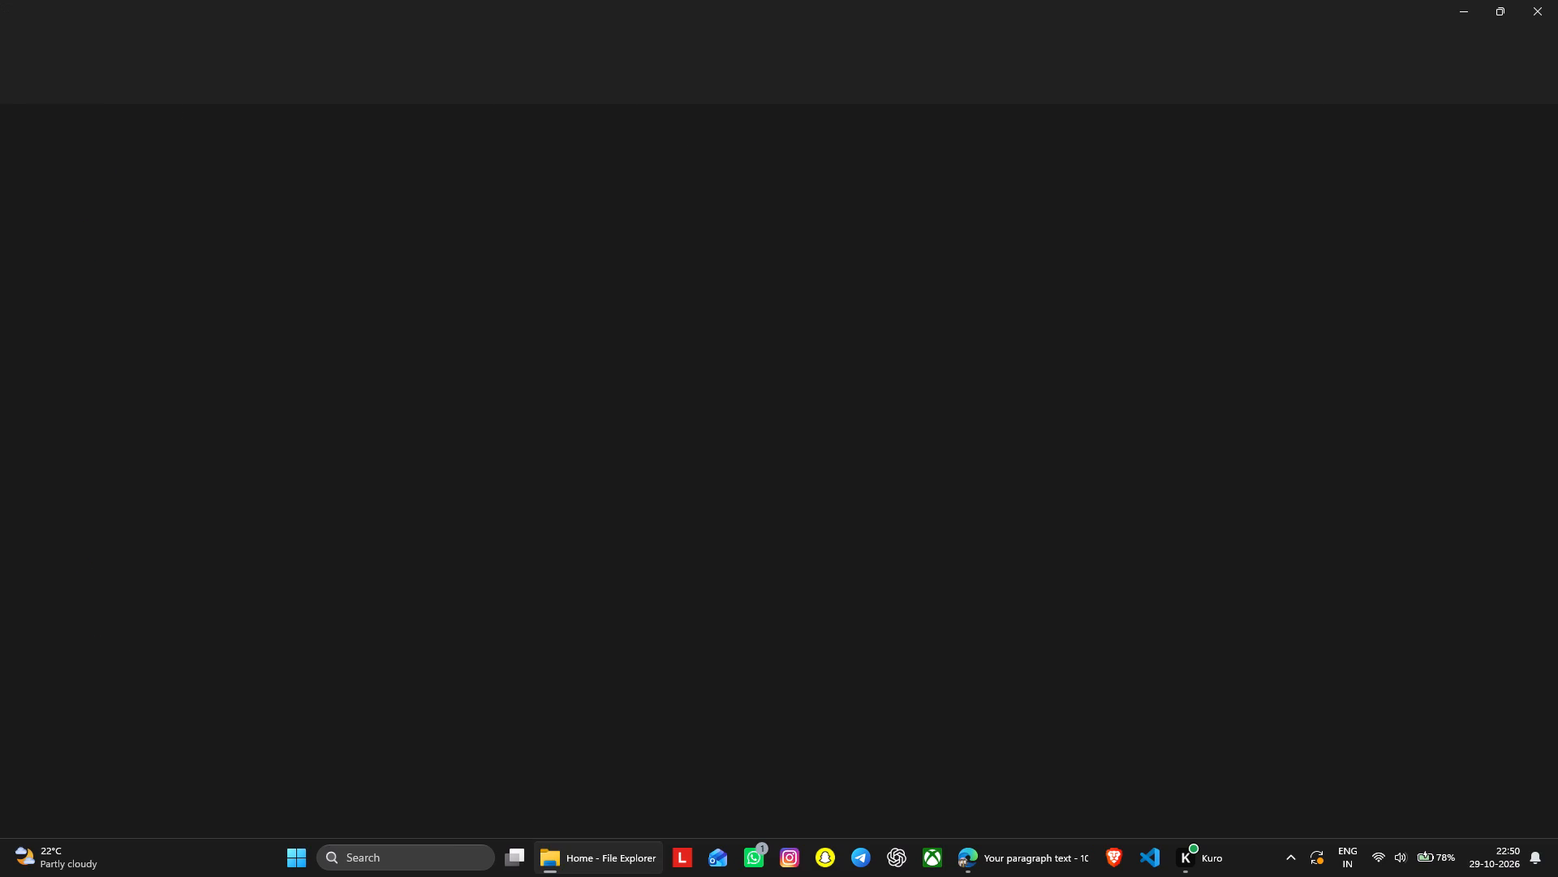
{"action": "right_click", "coordinate": [259, 157]}
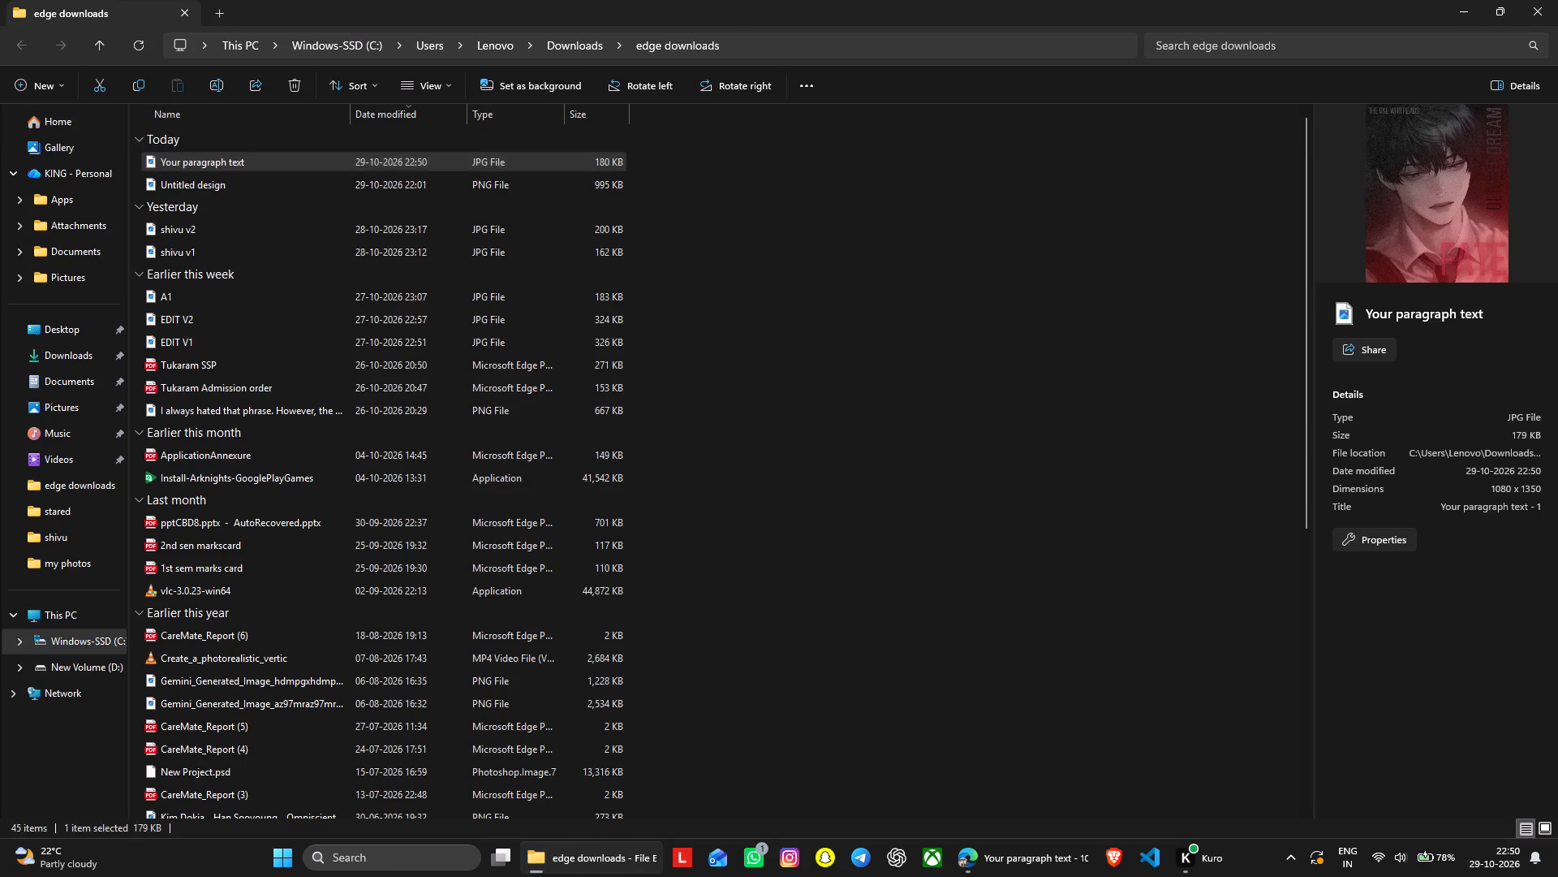
{"action": "left_click", "coordinate": [302, 151]}
{"action": "left_click", "coordinate": [49, 665]}
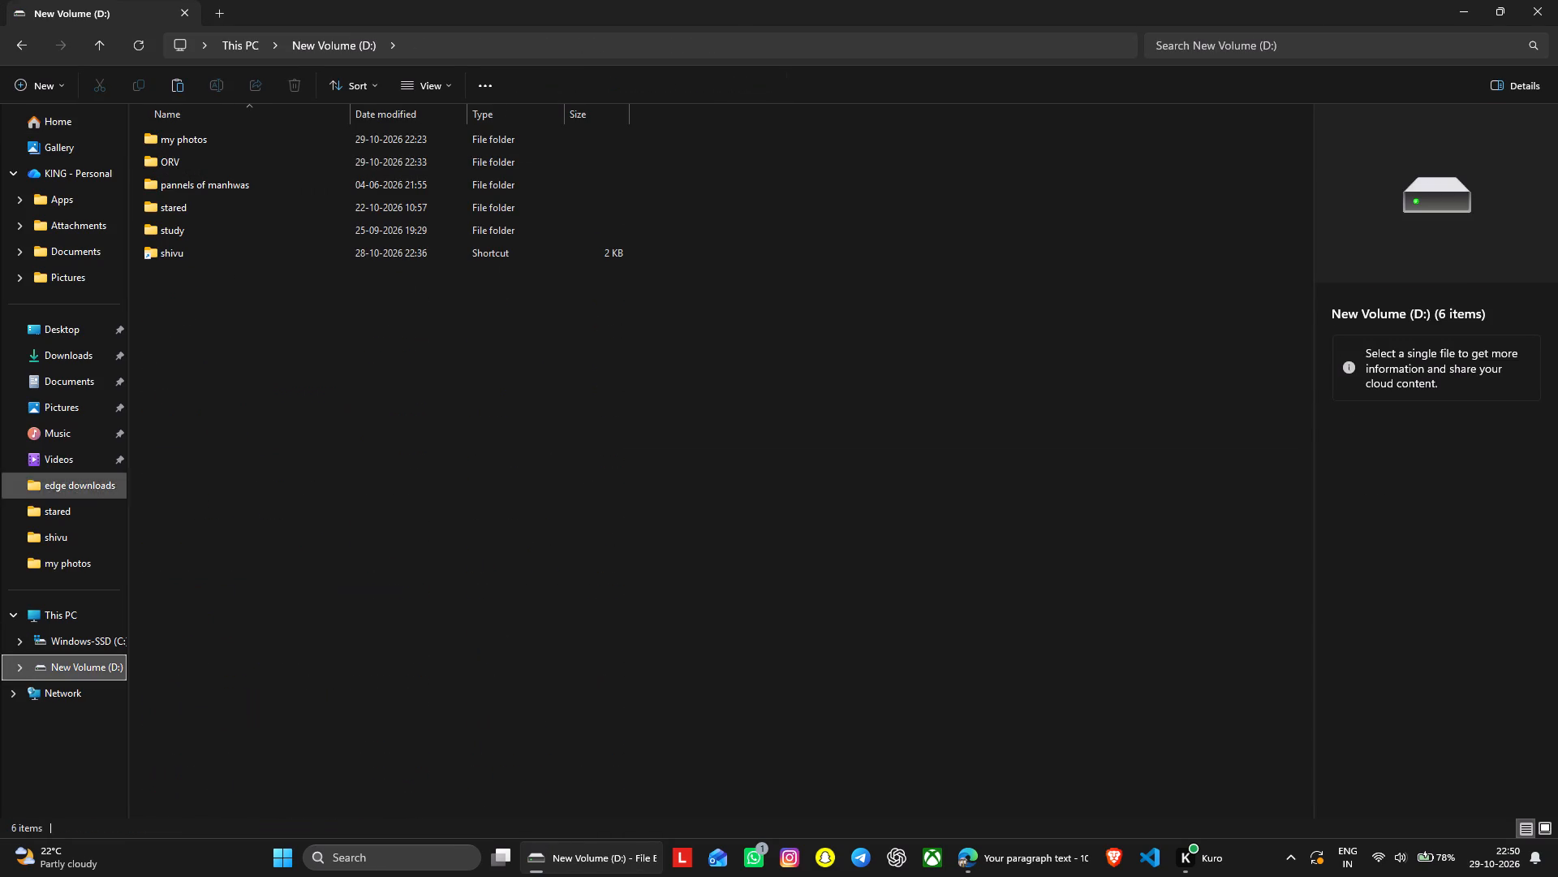
{"action": "double_click", "coordinate": [213, 155]}
{"action": "right_click", "coordinate": [300, 261]}
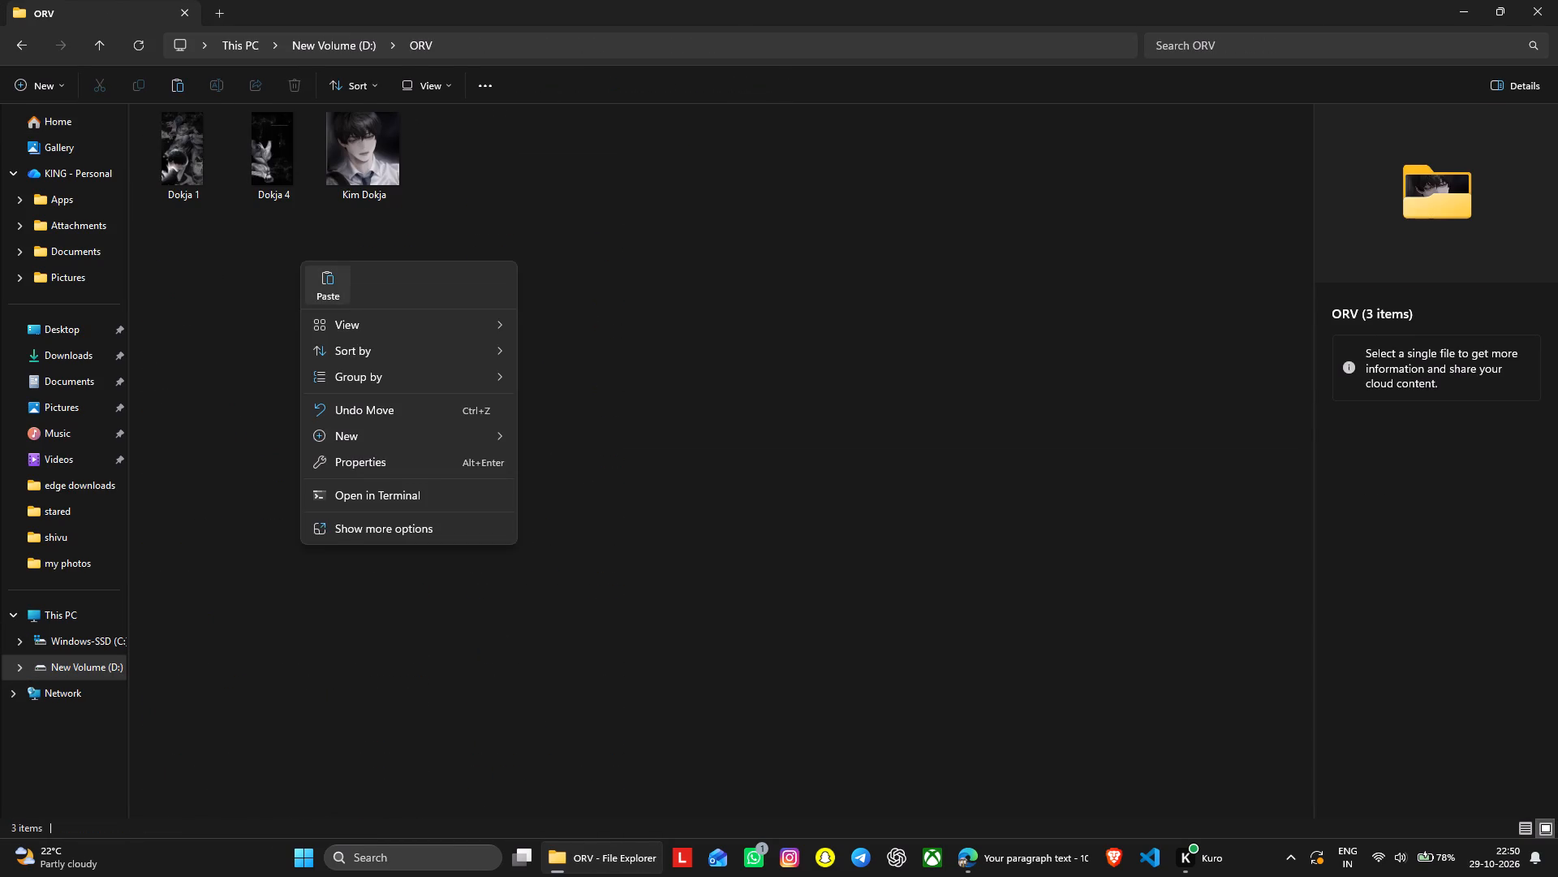
{"action": "left_click", "coordinate": [332, 296]}
{"action": "left_click", "coordinate": [557, 277]}
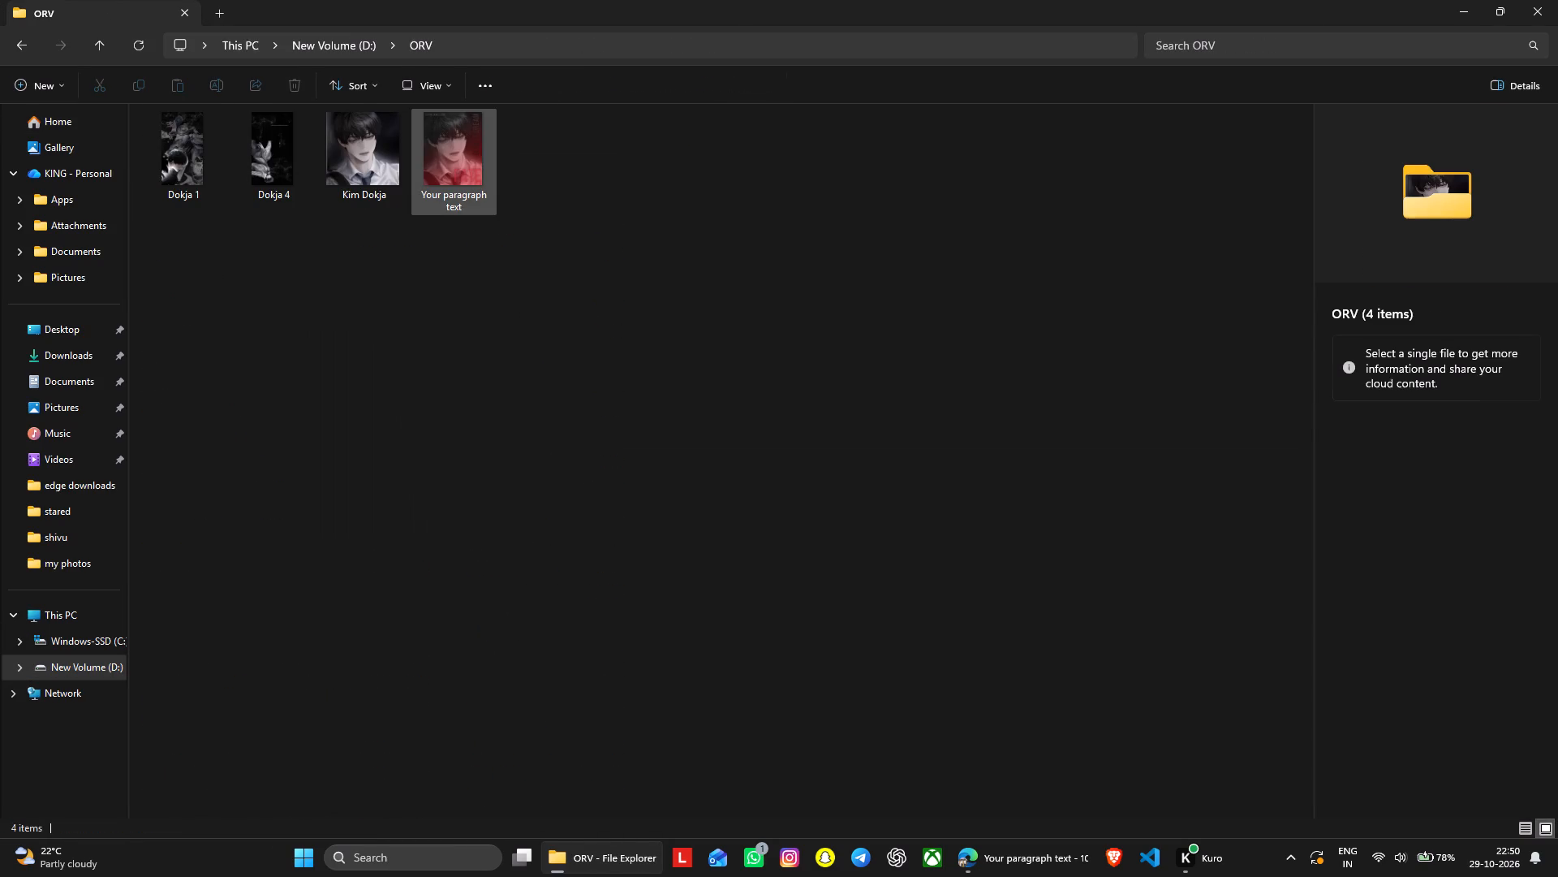
Rename the moved "Your paragraph text" poster image as Dokja 3.
{"action": "left_click", "coordinate": [458, 200]}
{"action": "left_click", "coordinate": [458, 200]}
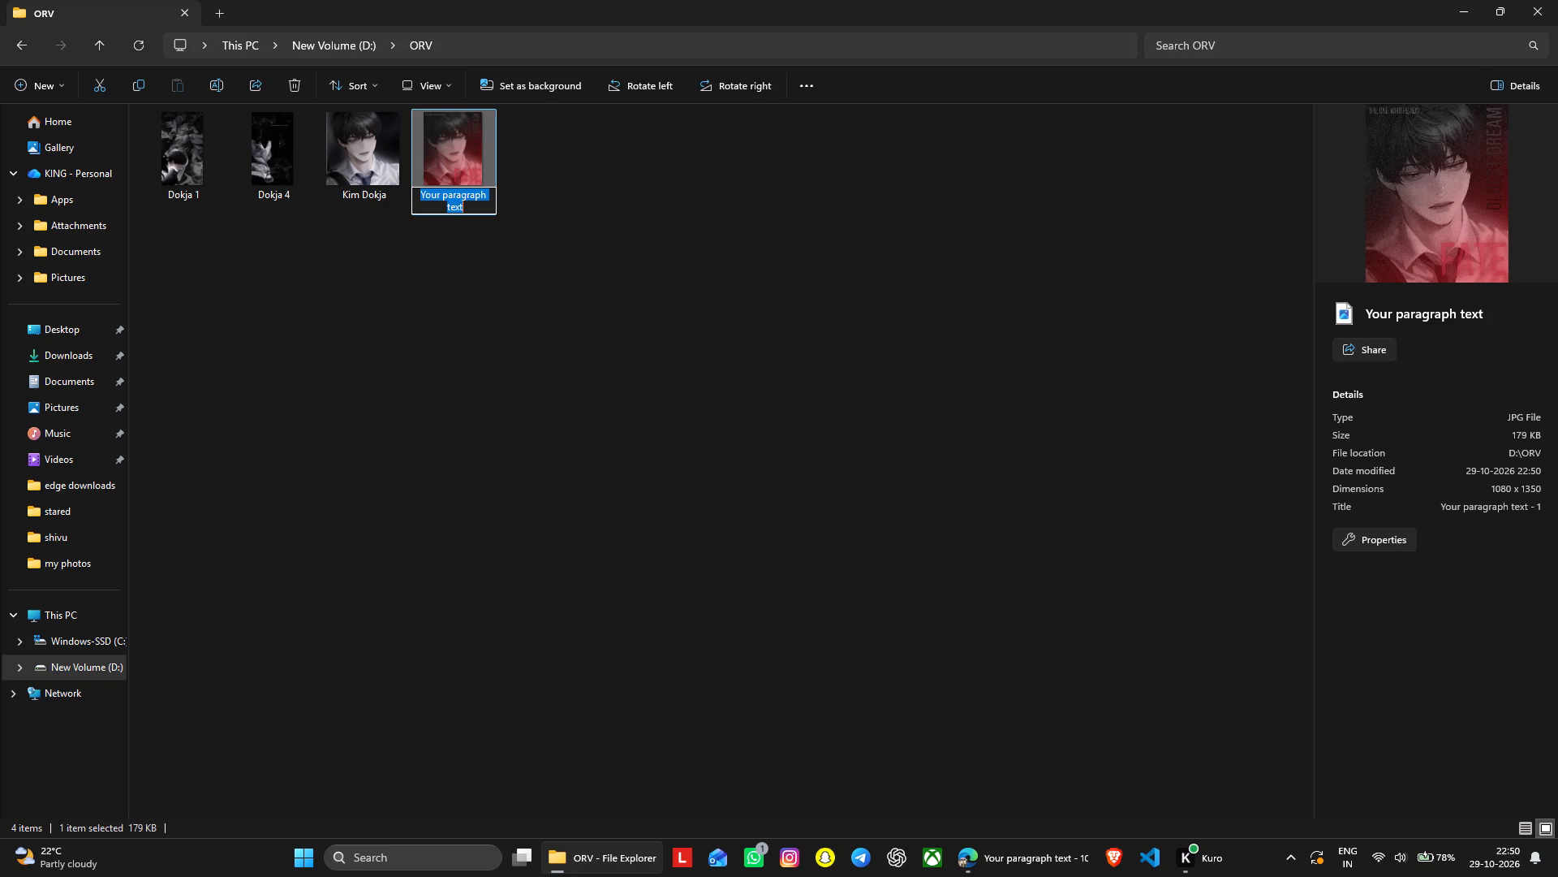
{"action": "key", "text": "d"}
{"action": "type", "text": "okja 3"}
{"action": "key", "text": "Return"}
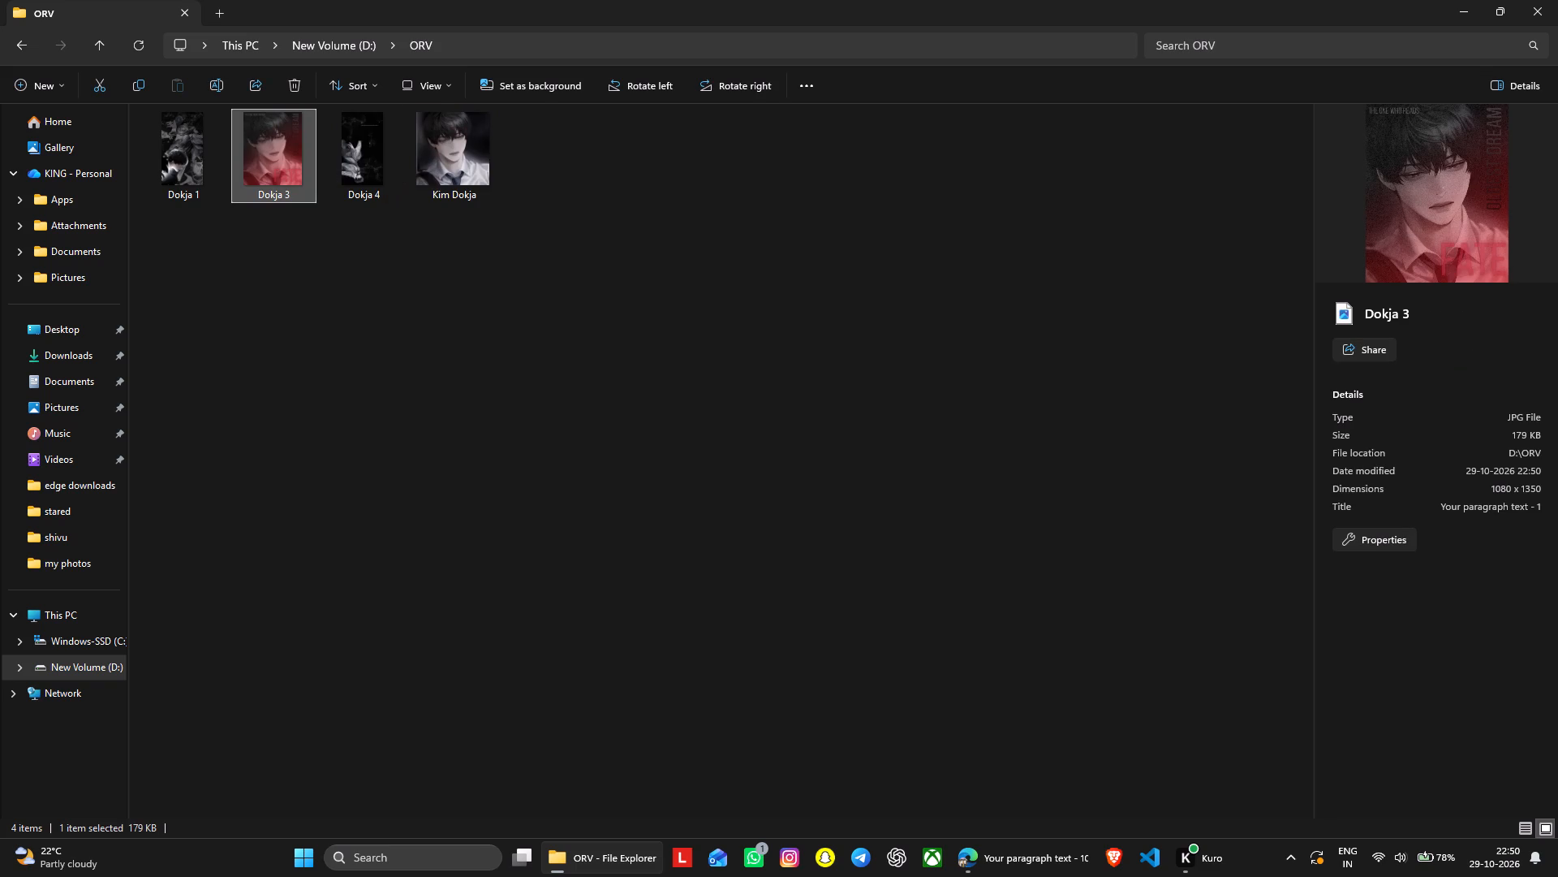
{"action": "left_click", "coordinate": [546, 373]}
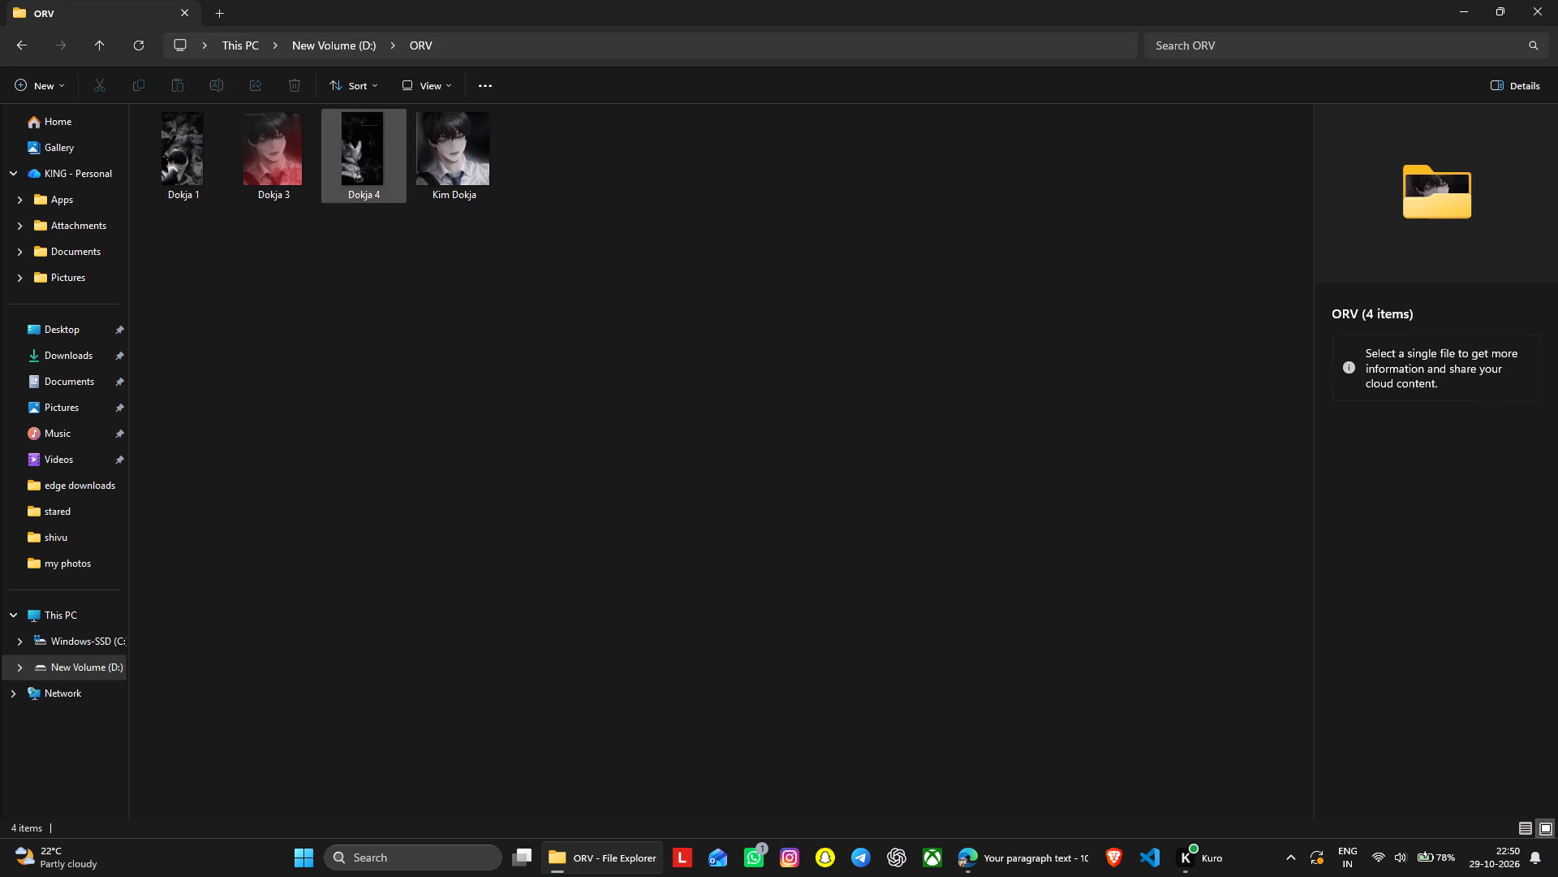
View the Dokja 1 image from the ORV folder, and close both the image and the folder window.
{"action": "double_click", "coordinate": [203, 167]}
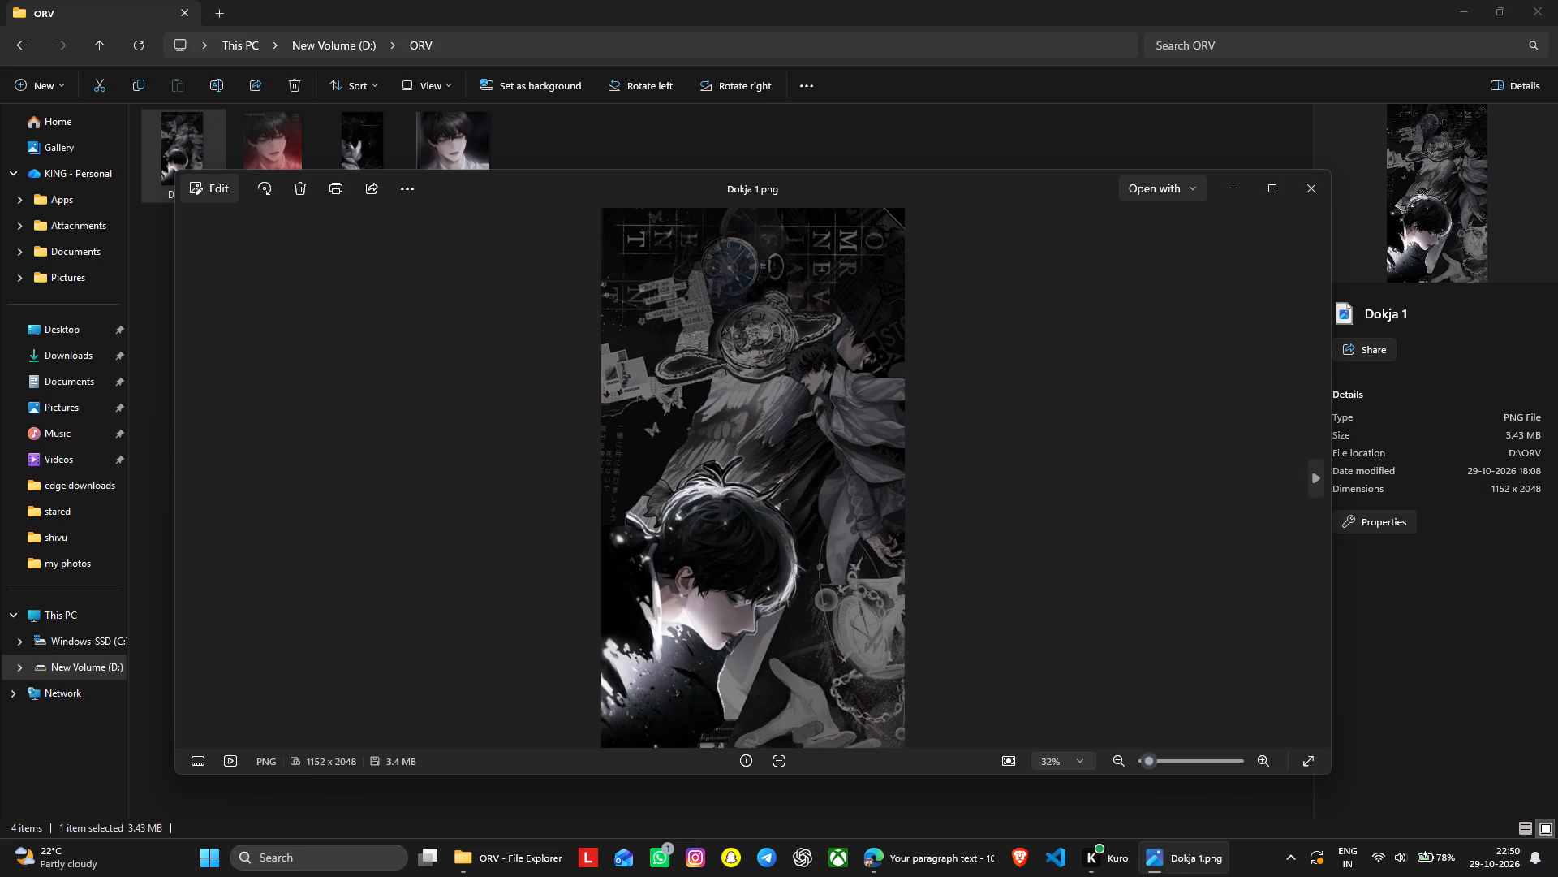
{"action": "left_click", "coordinate": [1302, 195]}
{"action": "left_click", "coordinate": [1557, 0]}
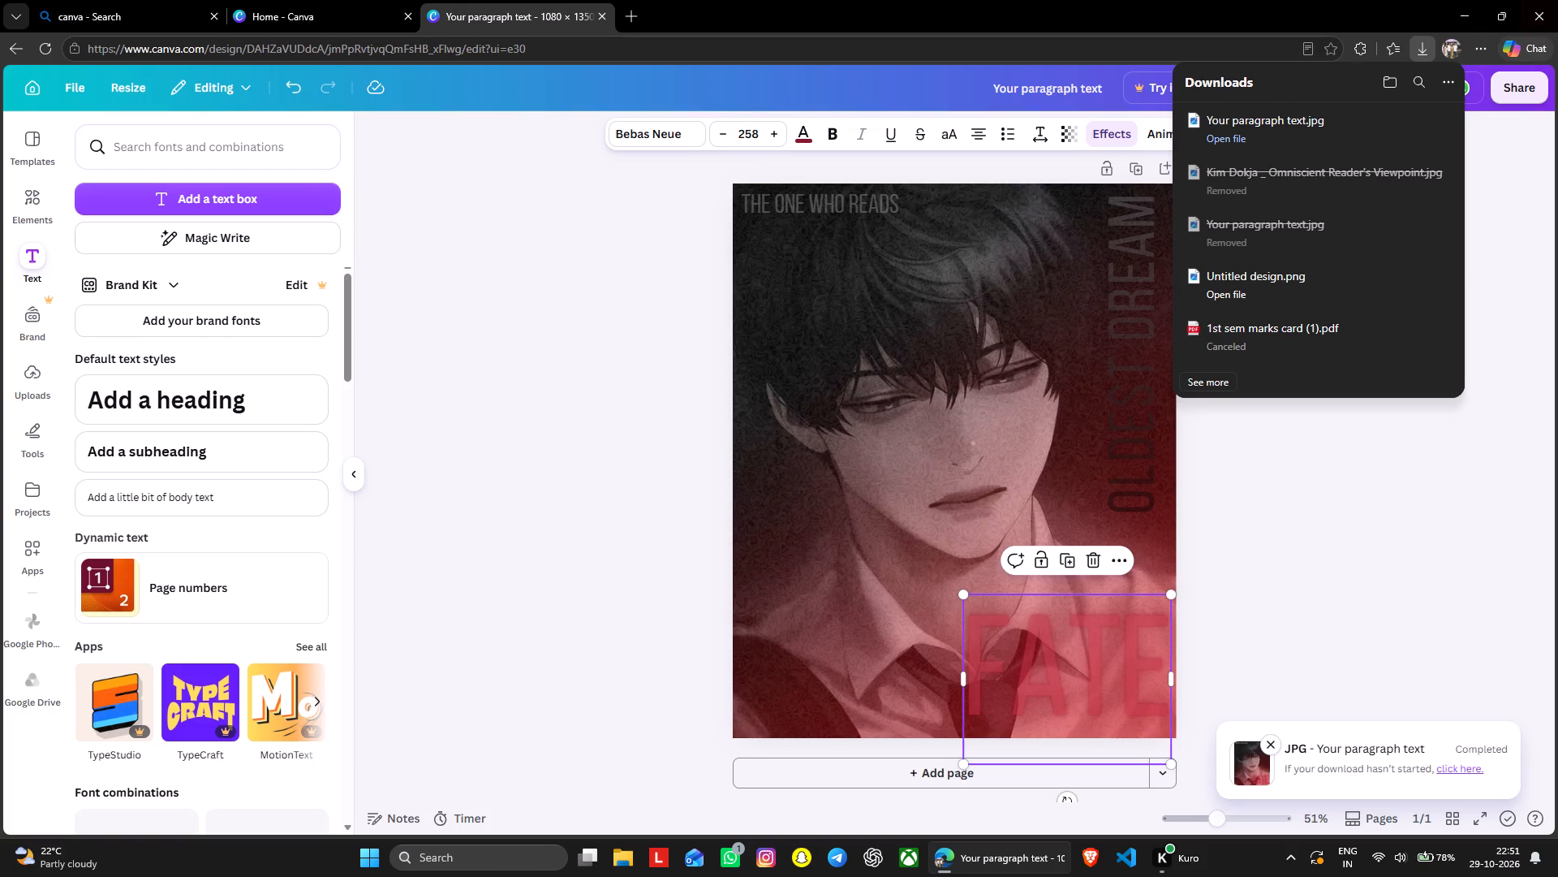
Dismiss the browser's download list and leave the poster design for the Canva home page.
{"action": "left_click", "coordinate": [647, 381]}
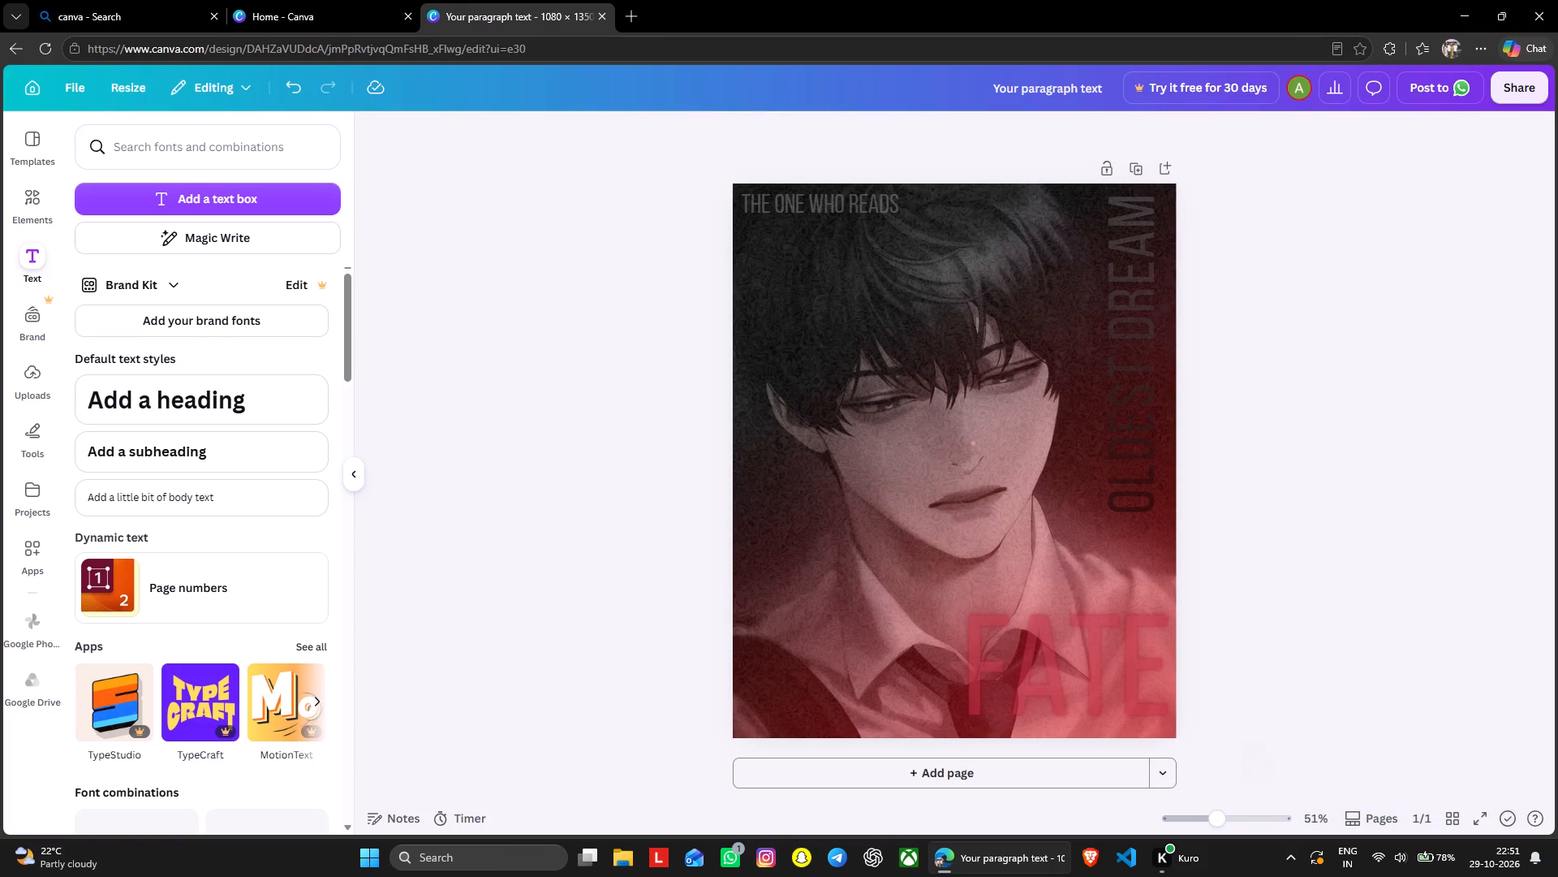
{"action": "left_click", "coordinate": [32, 91]}
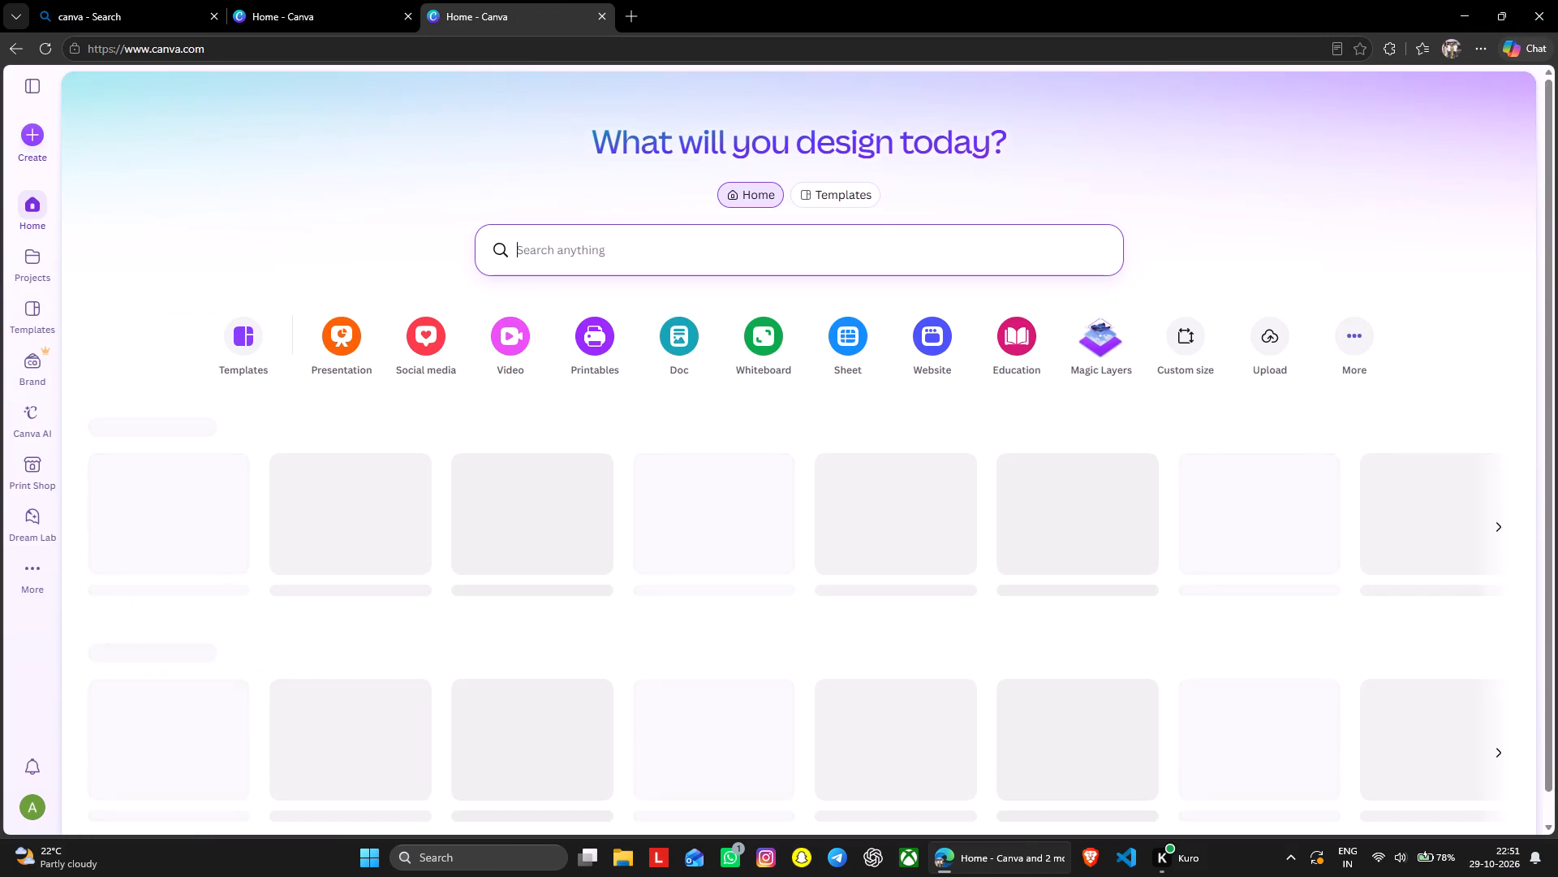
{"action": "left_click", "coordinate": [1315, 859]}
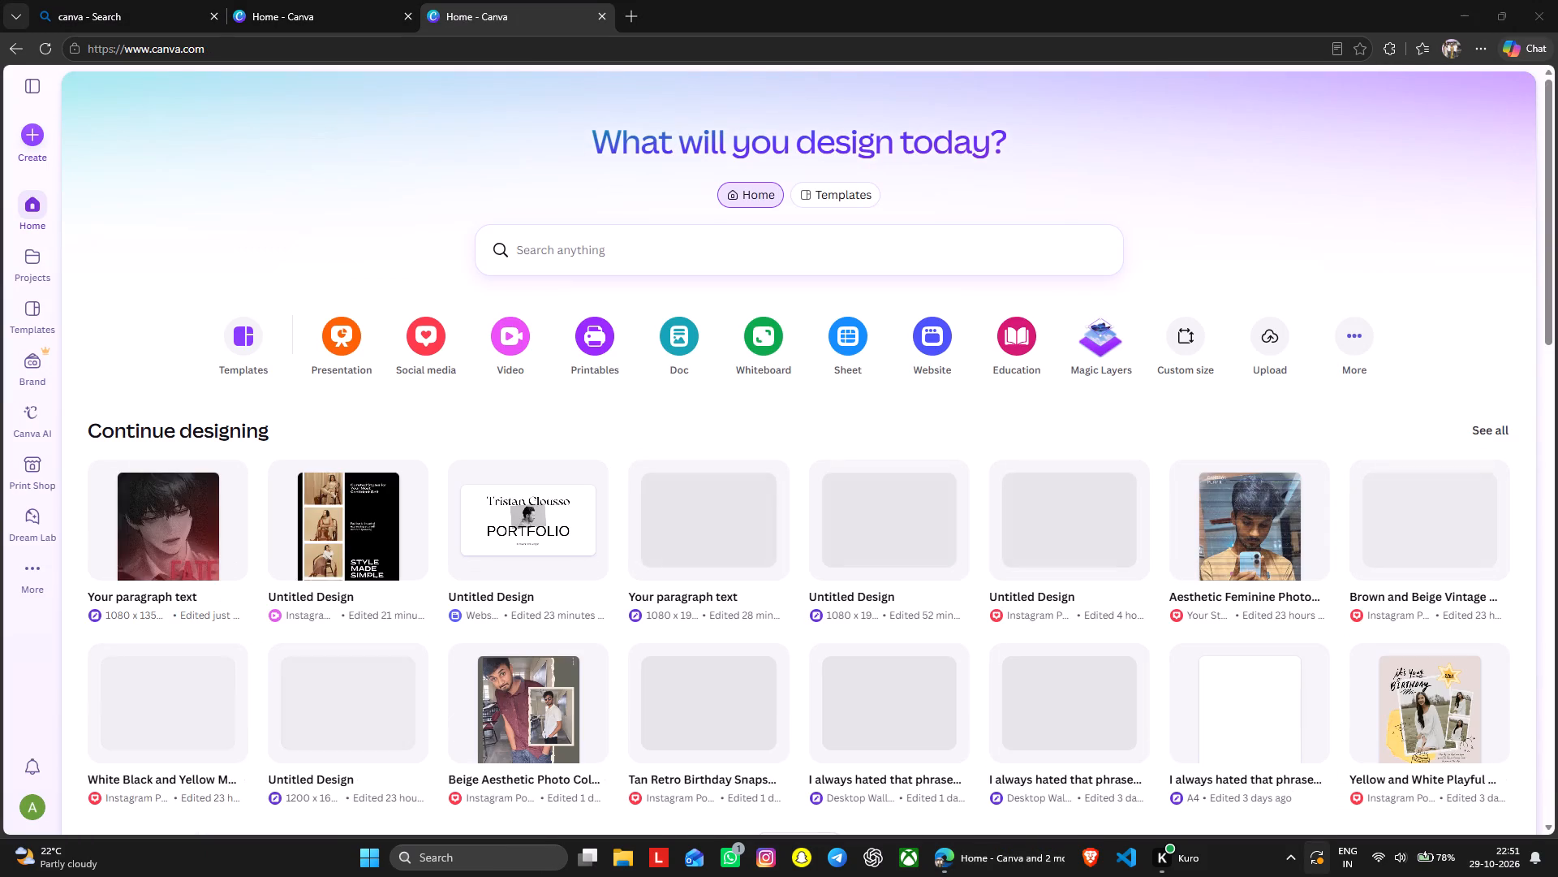